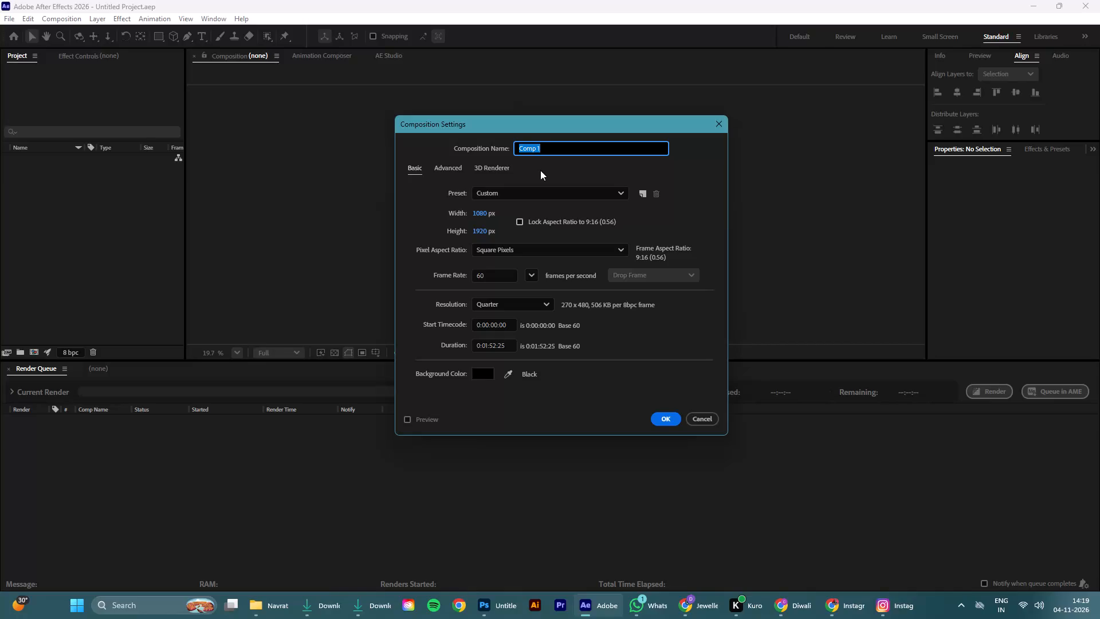
Create the 1080 x 1920, 60 fps composition with the name "navratan grand launching".
text(navratan)
key(space)
text(grand)
key(space)
text(launching)
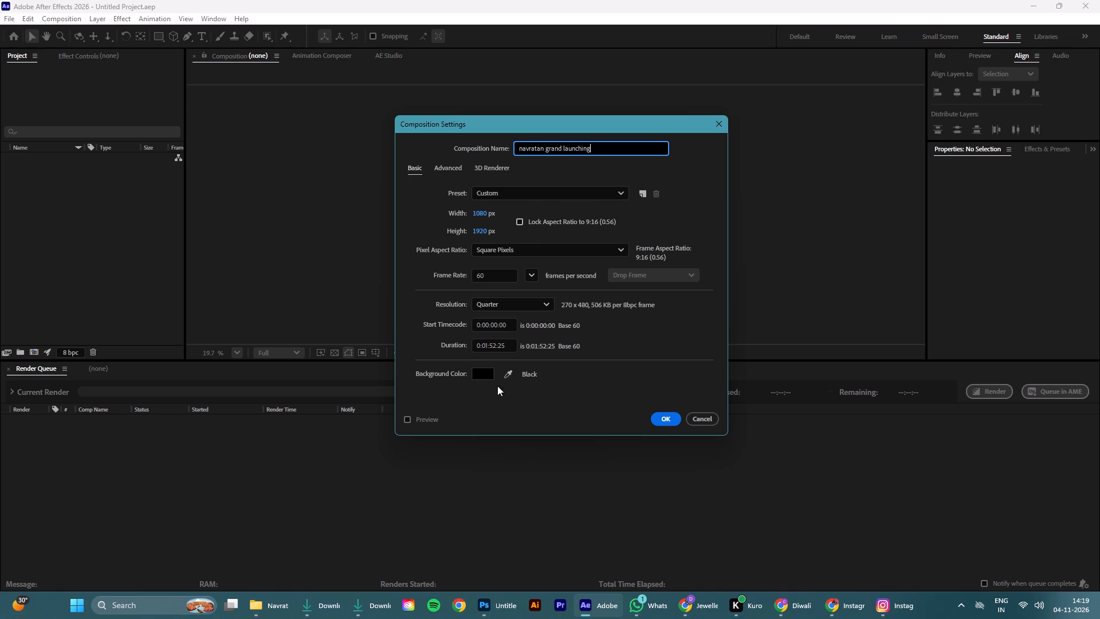
click(663, 422)
click(469, 506)
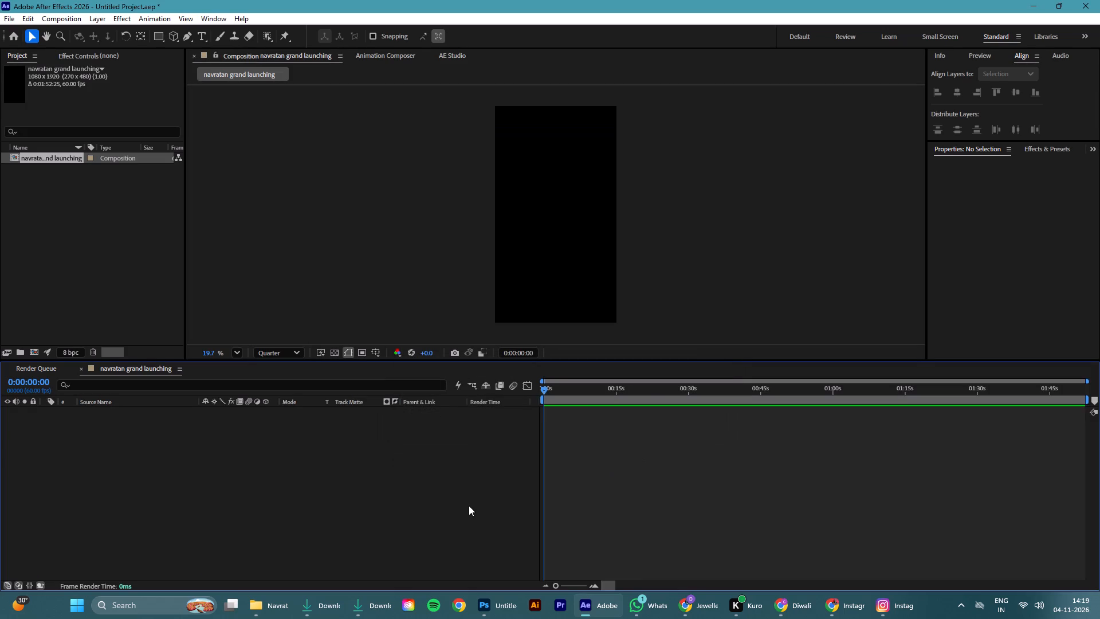
Save the project as Untitled Project.aep in the launching folder inside vishal work > NAVRATAN.
key(ctrl+s)
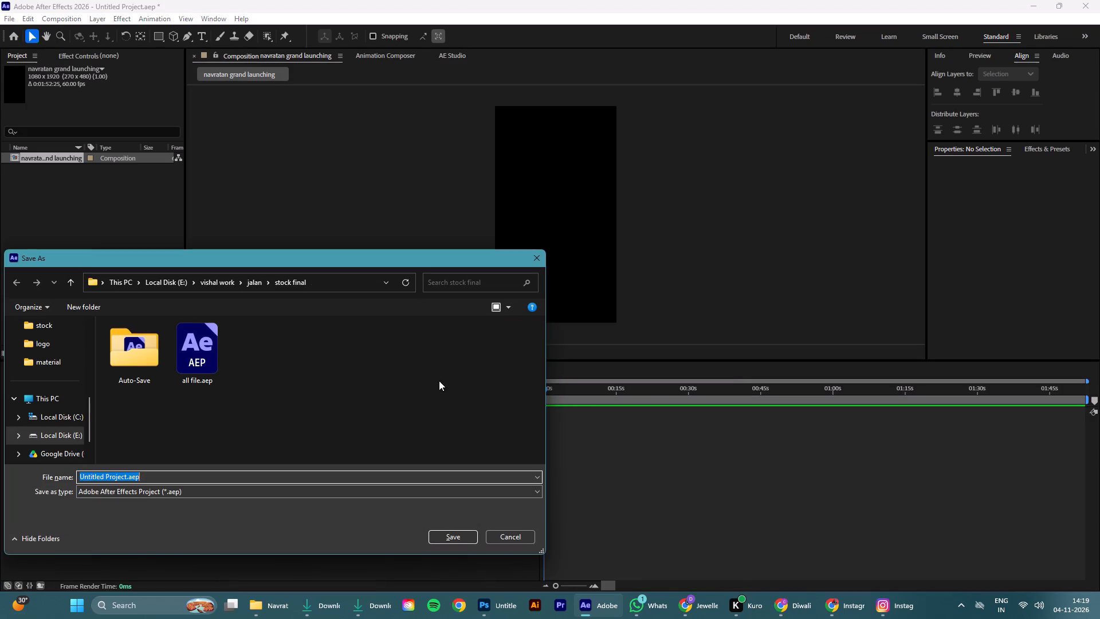
click(208, 285)
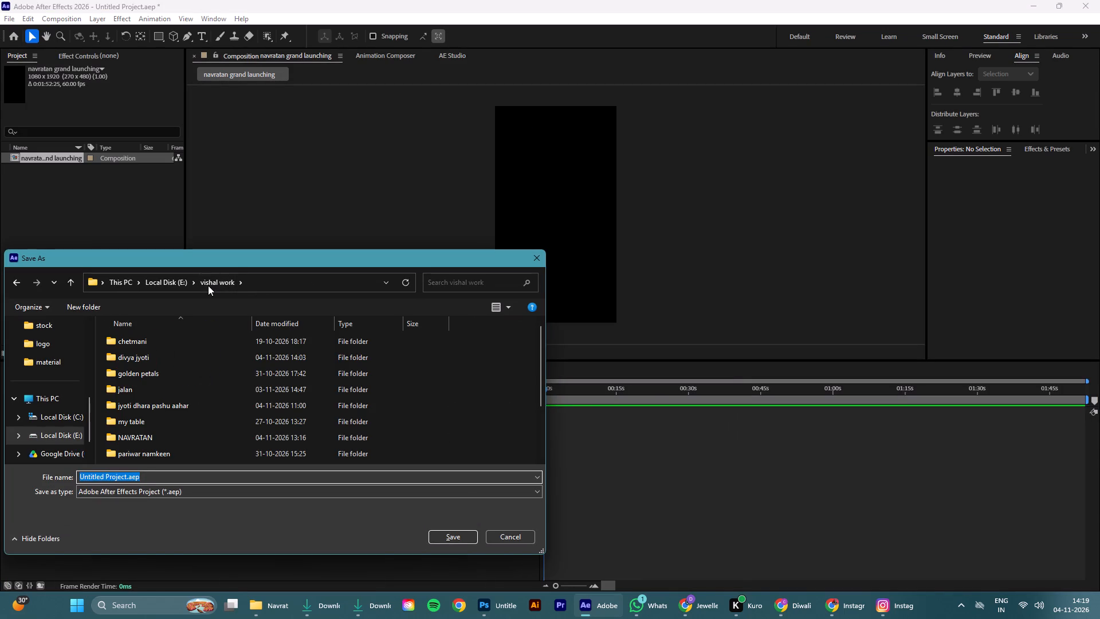
double_click(155, 432)
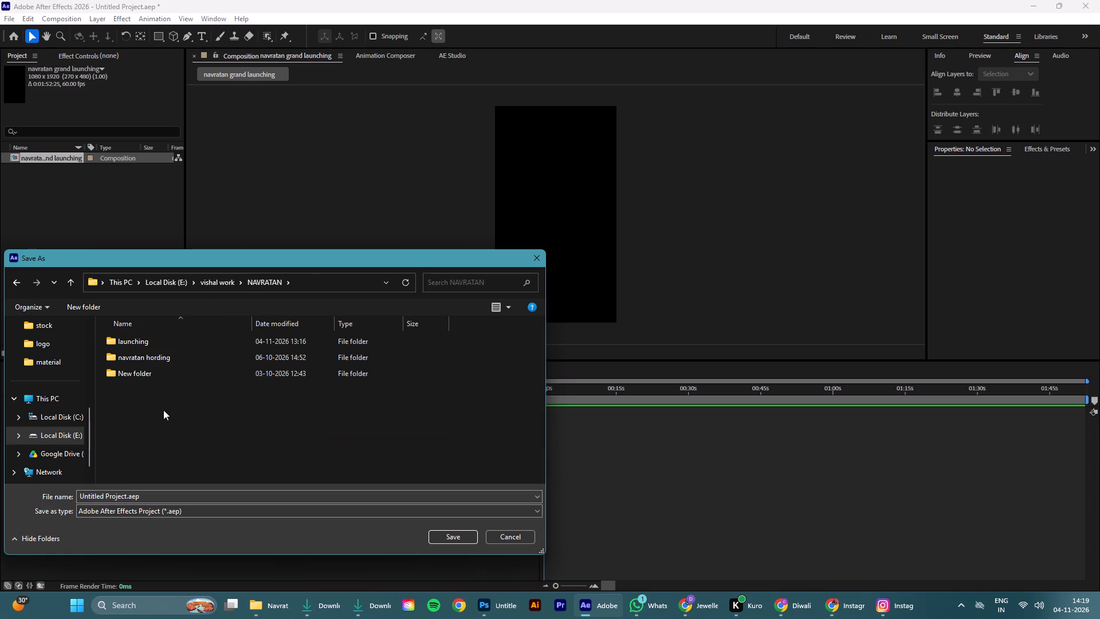
double_click(162, 338)
click(187, 387)
click(459, 539)
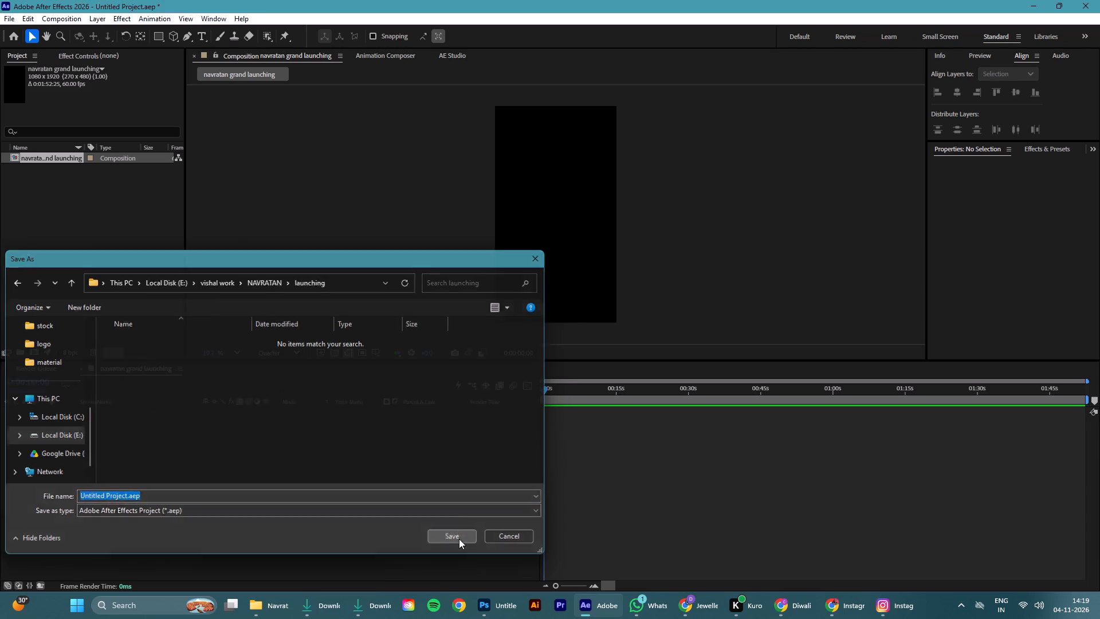
click(379, 487)
Close the spare Downloads window and look over the first storefront photos in the Navratna inauguration day 1 folder in File Explorer.
click(330, 608)
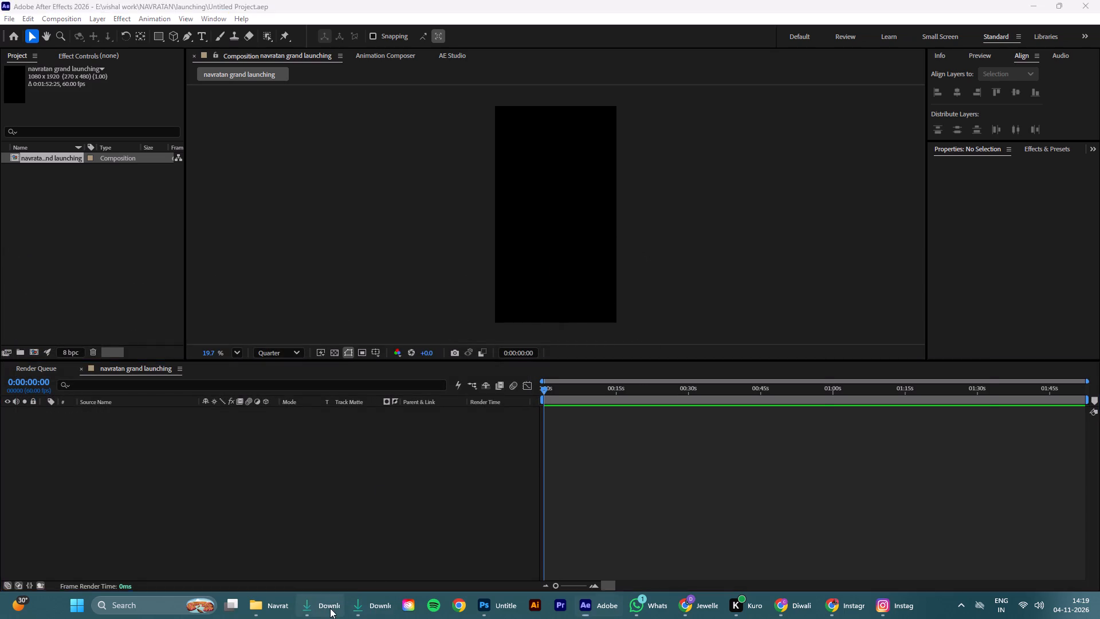
click(1088, 6)
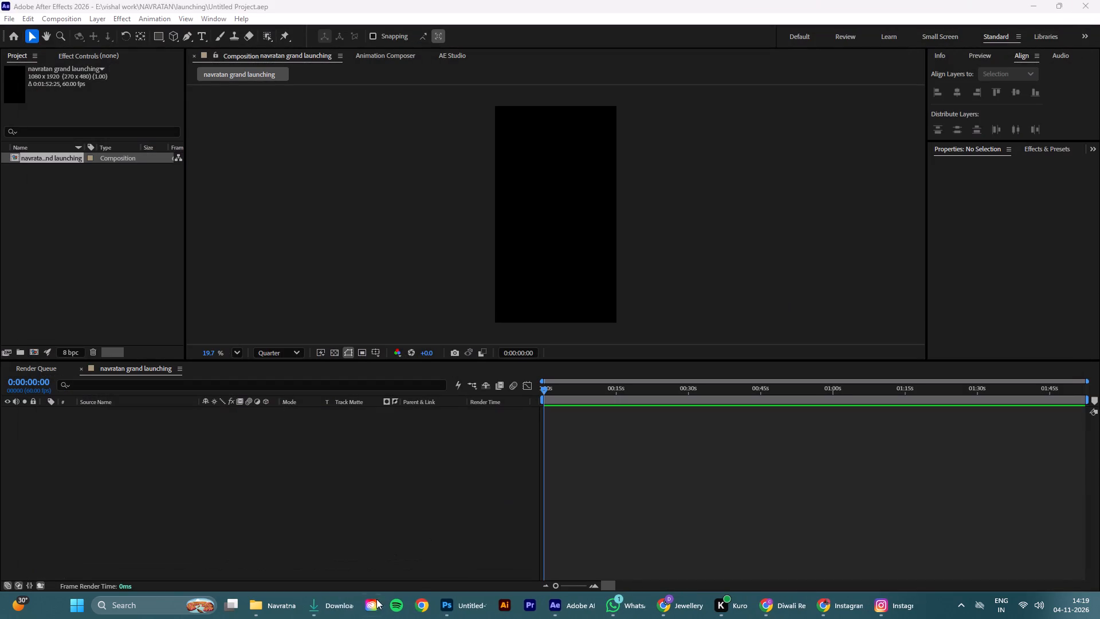
click(269, 604)
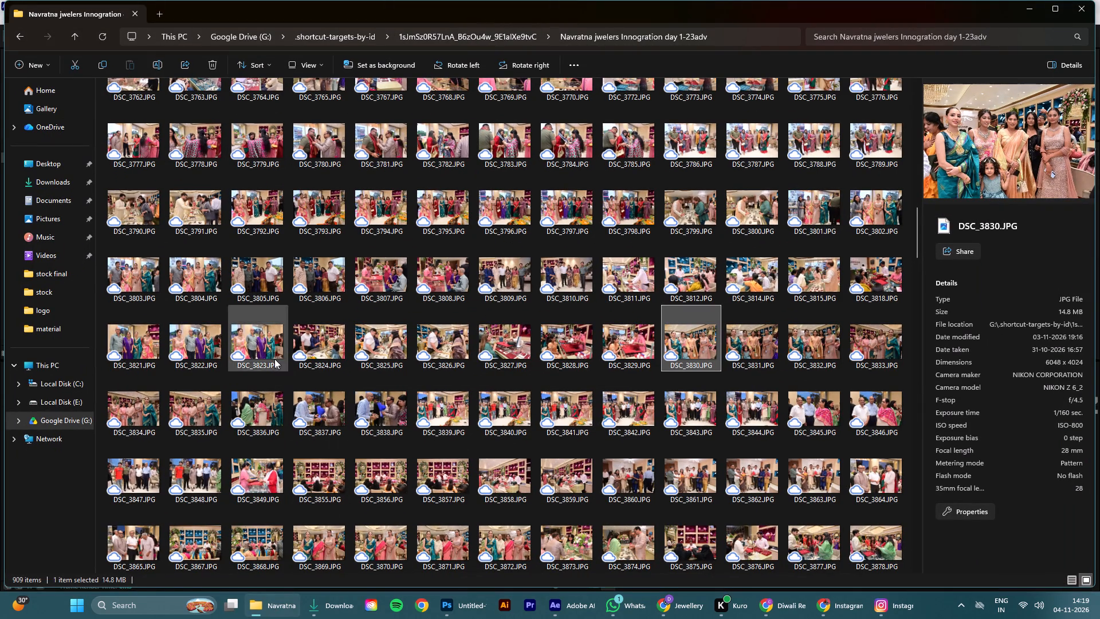
scroll(274, 359, up, 18)
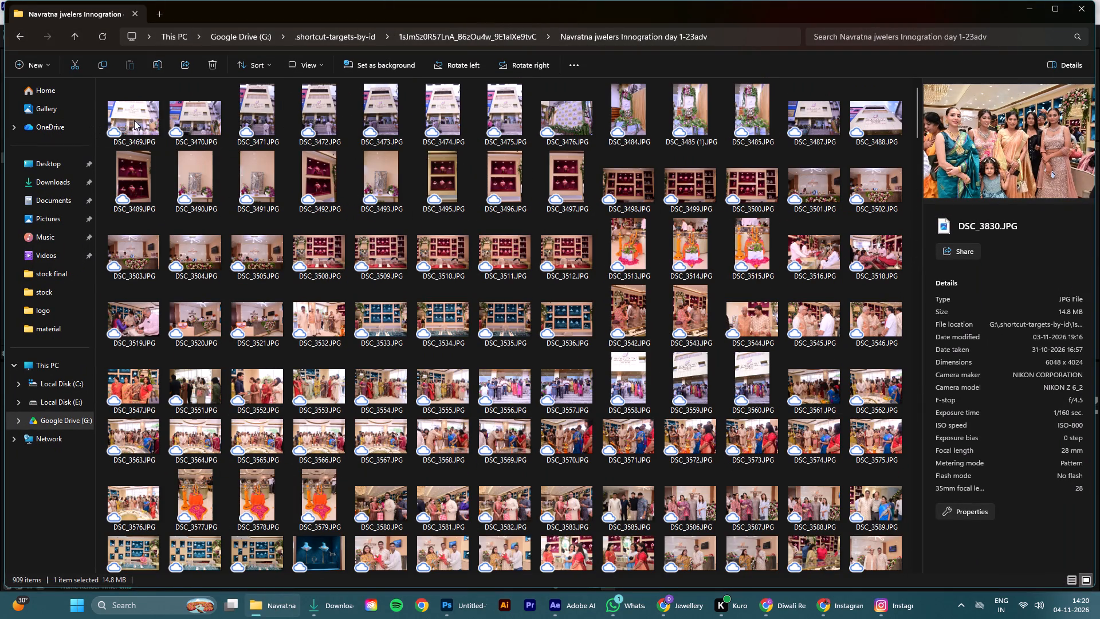
click(134, 120)
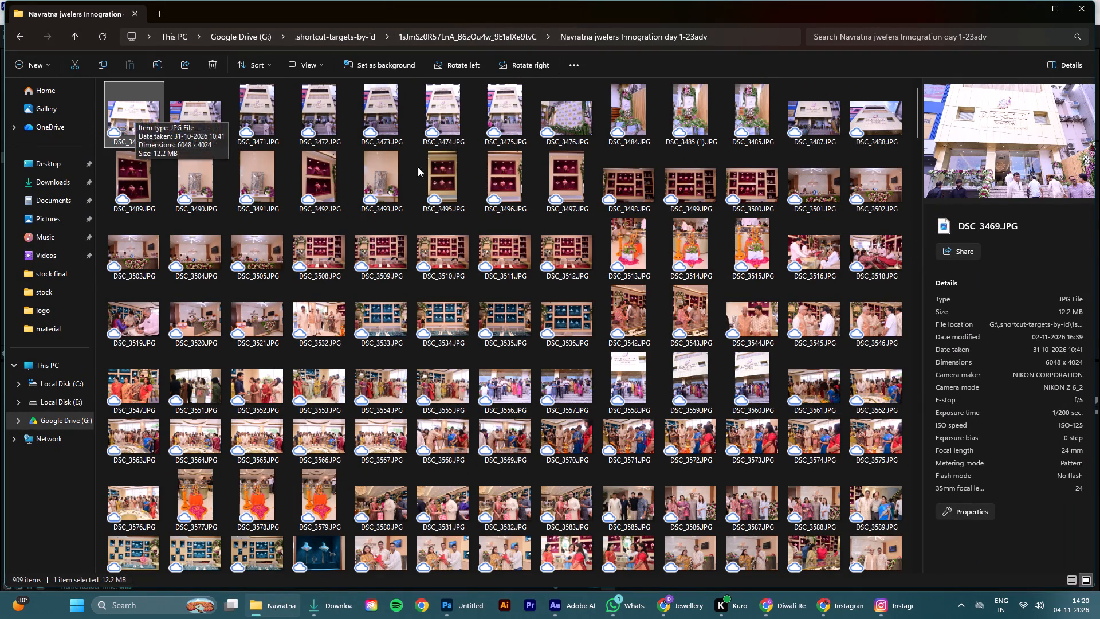
click(1022, 10)
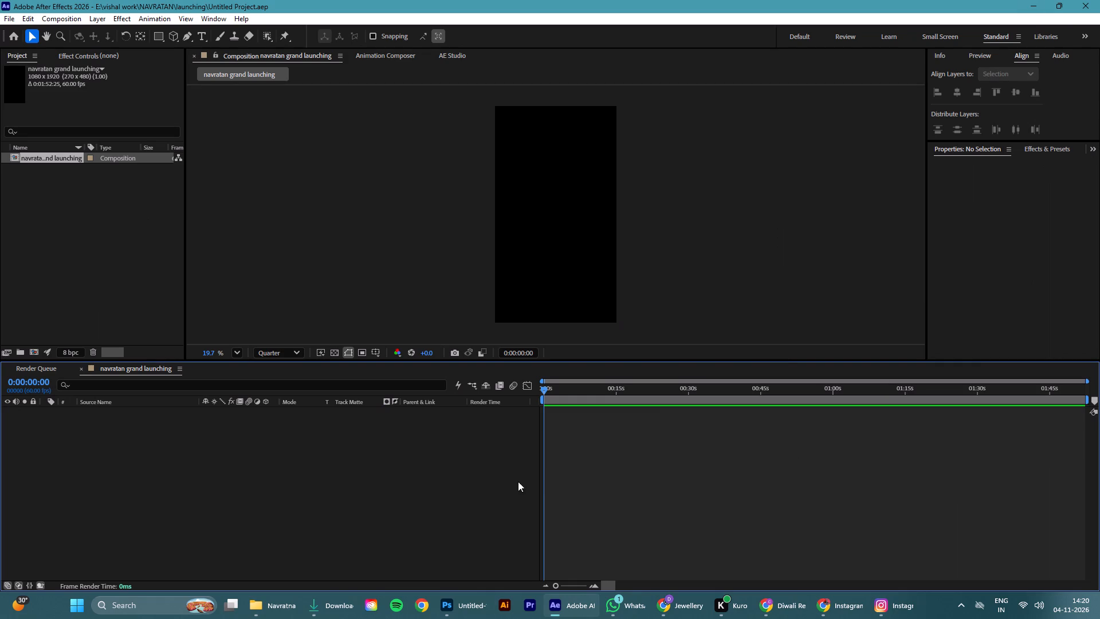
click(688, 608)
scroll(661, 471, up, 1)
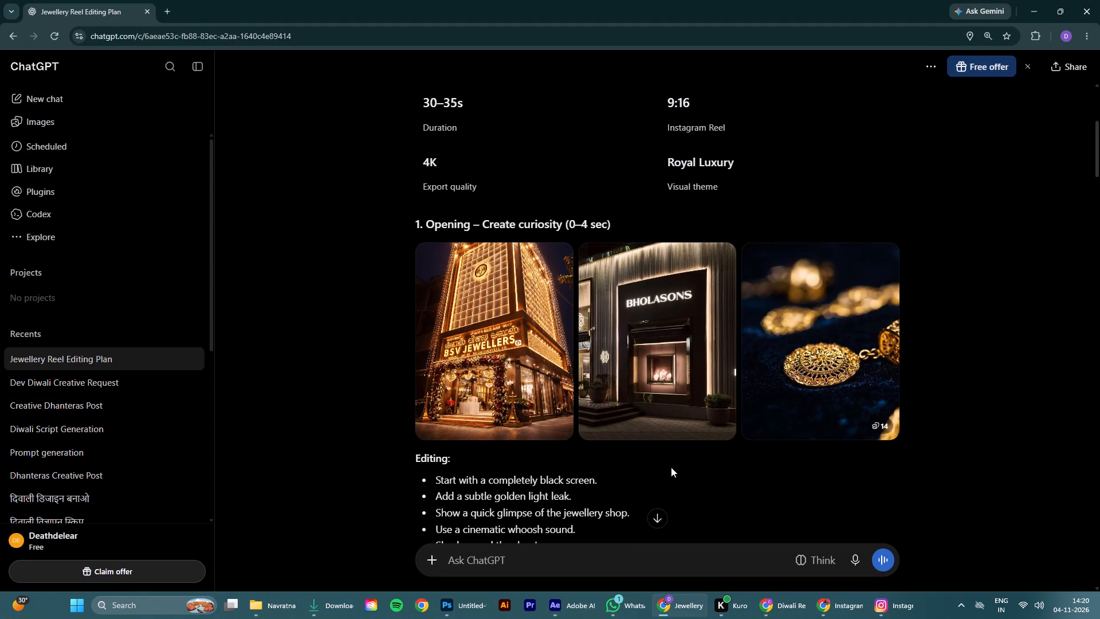
scroll(673, 467, up, 3)
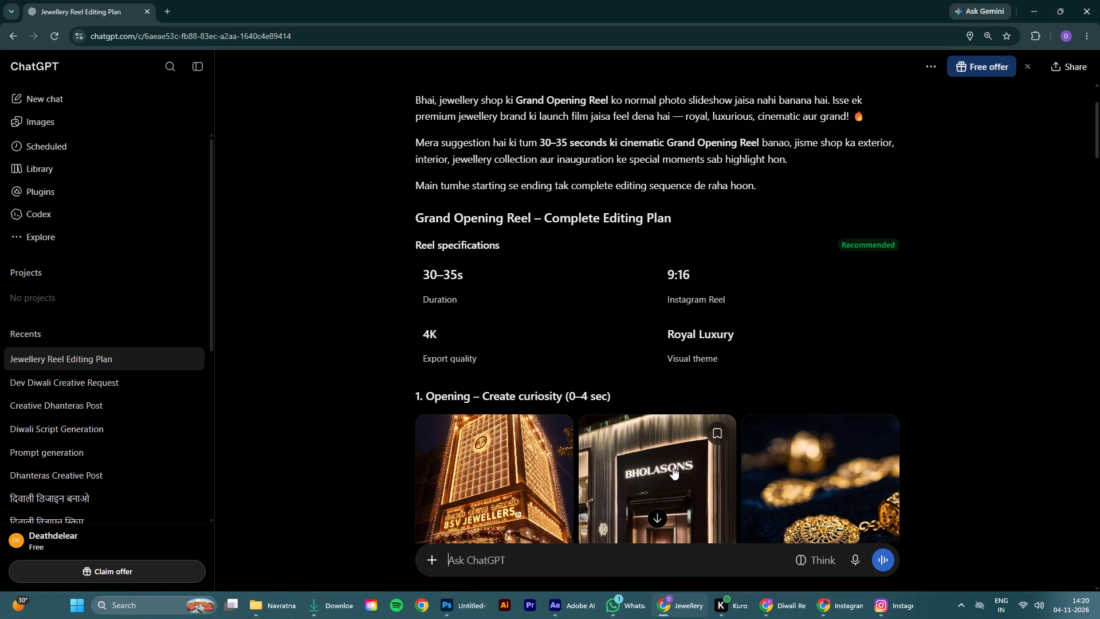
scroll(673, 467, down, 4)
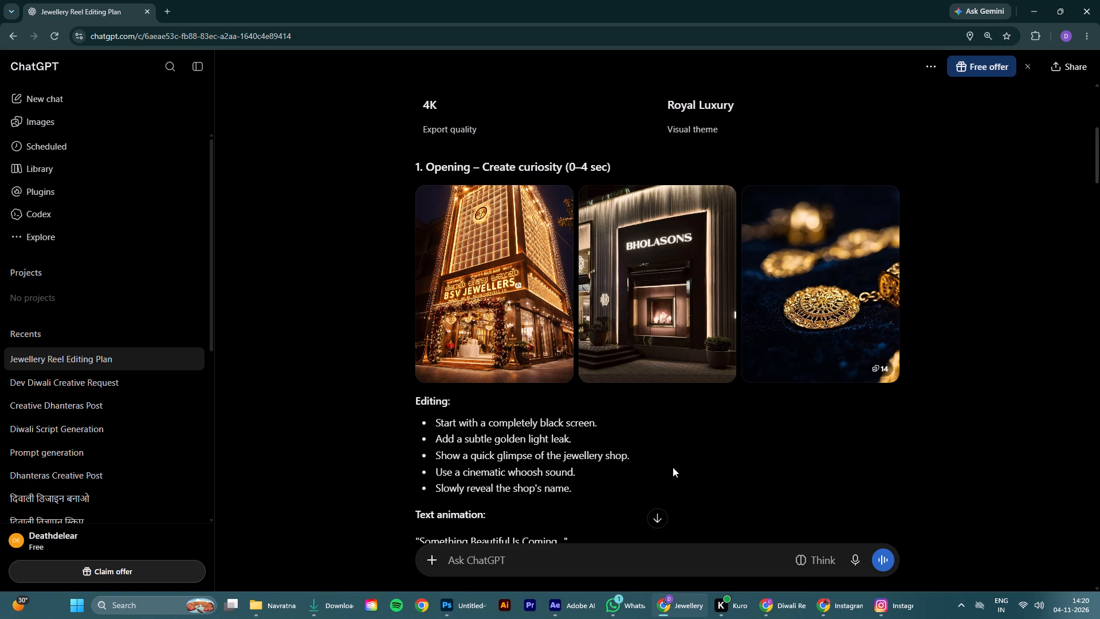
scroll(673, 467, down, 2)
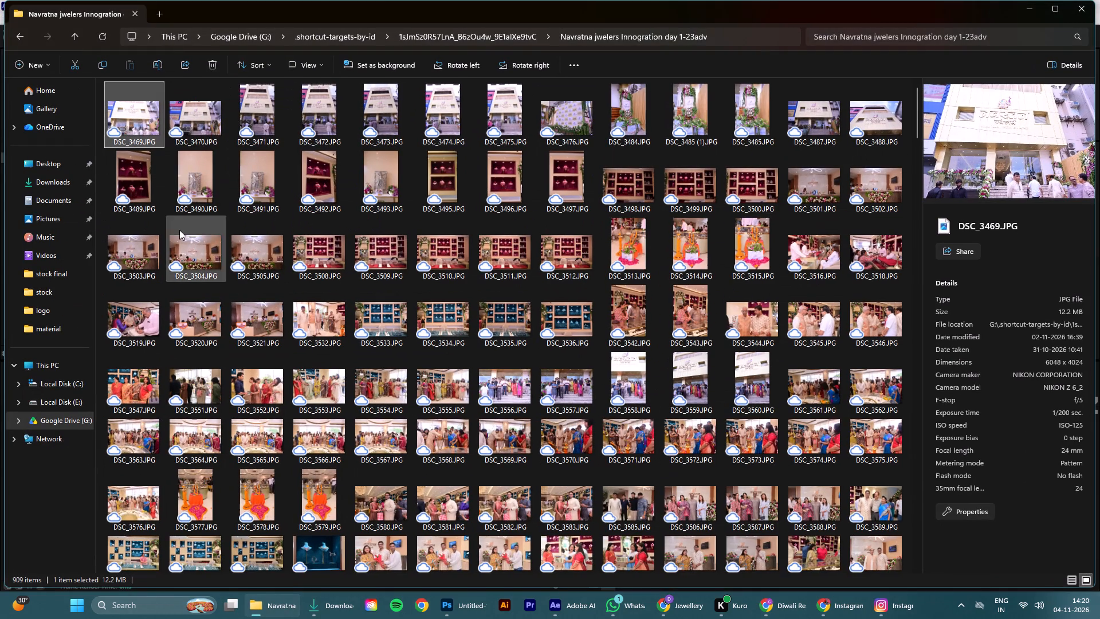
double_click(143, 112)
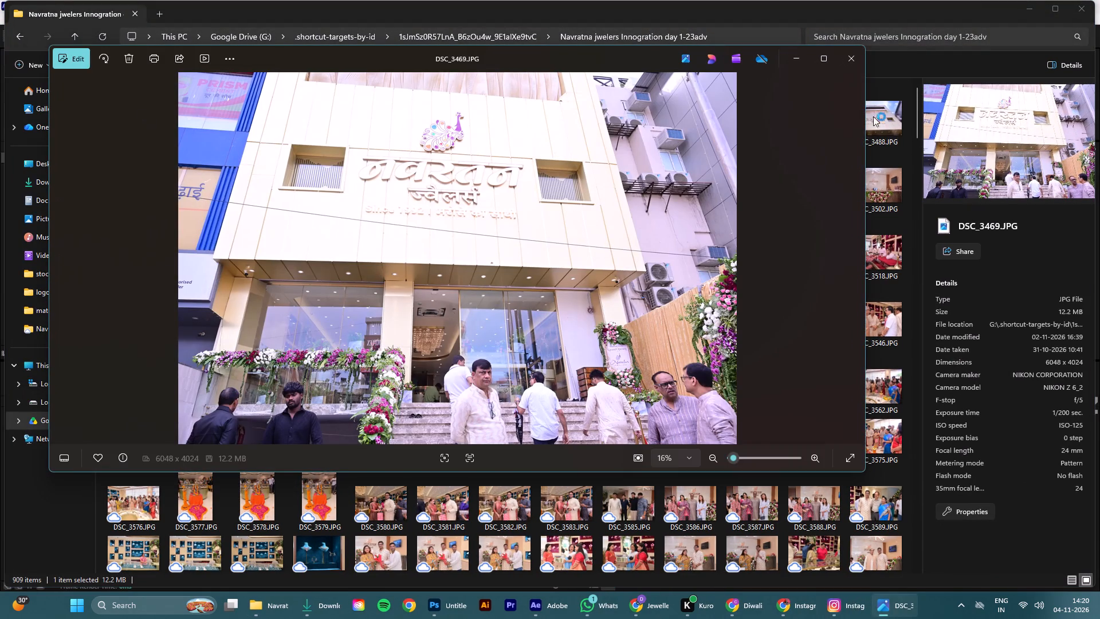
click(842, 48)
double_click(178, 116)
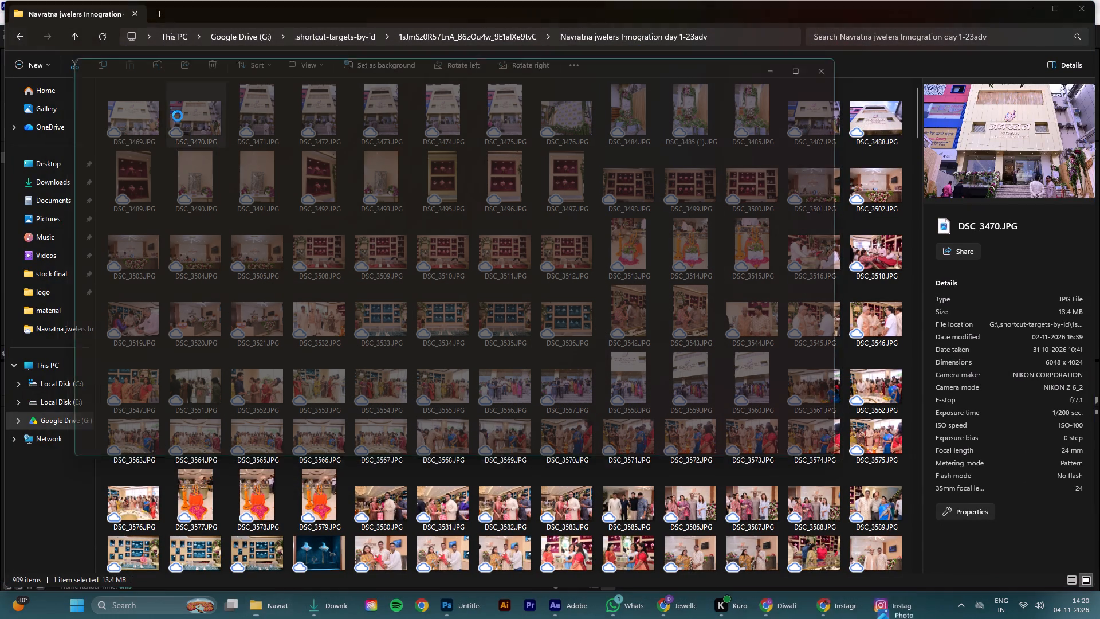
scroll(522, 303, up, 7)
scroll(522, 303, down, 14)
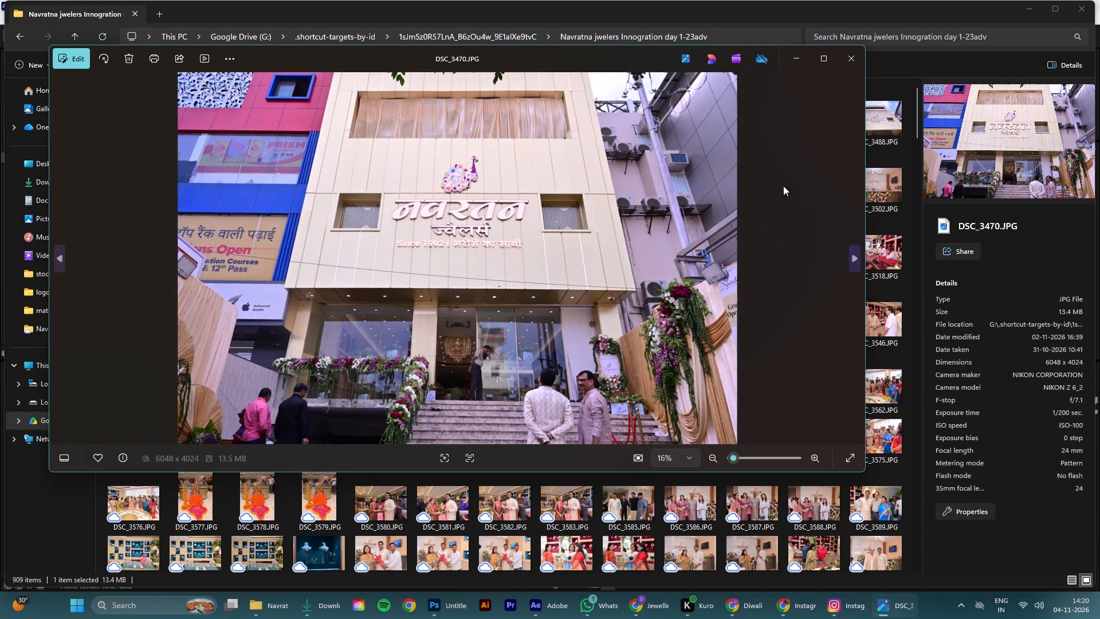
click(850, 64)
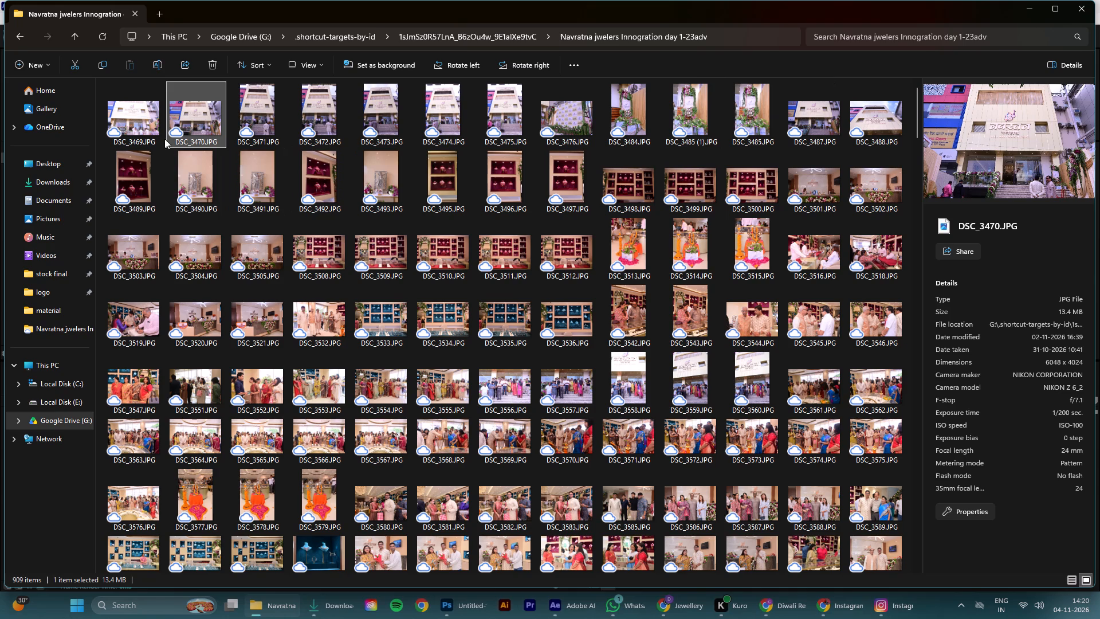
Bring DSC_3470.JPG from the photo folder into the After Effects composition navratan grand launching as a layer.
drag(190, 107, 566, 608)
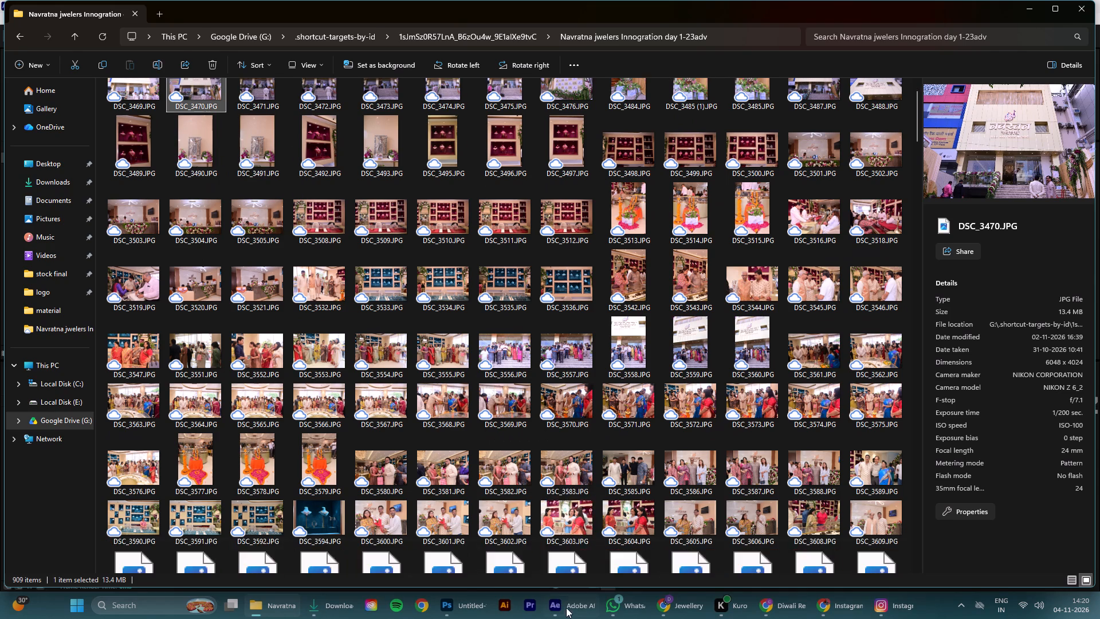
drag(566, 608, 239, 460)
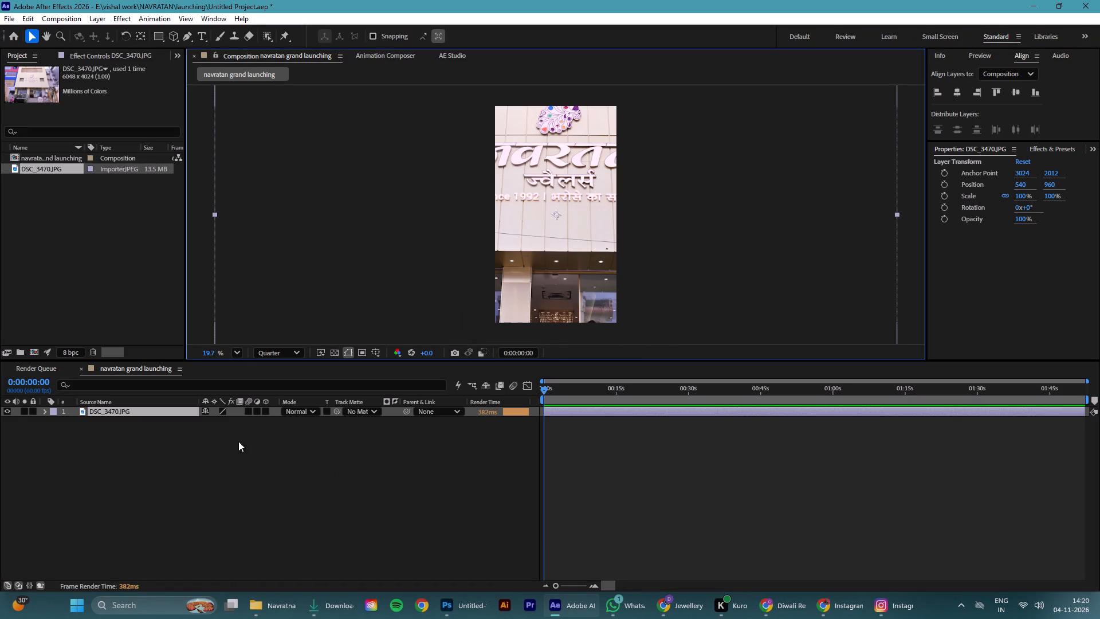
click(241, 485)
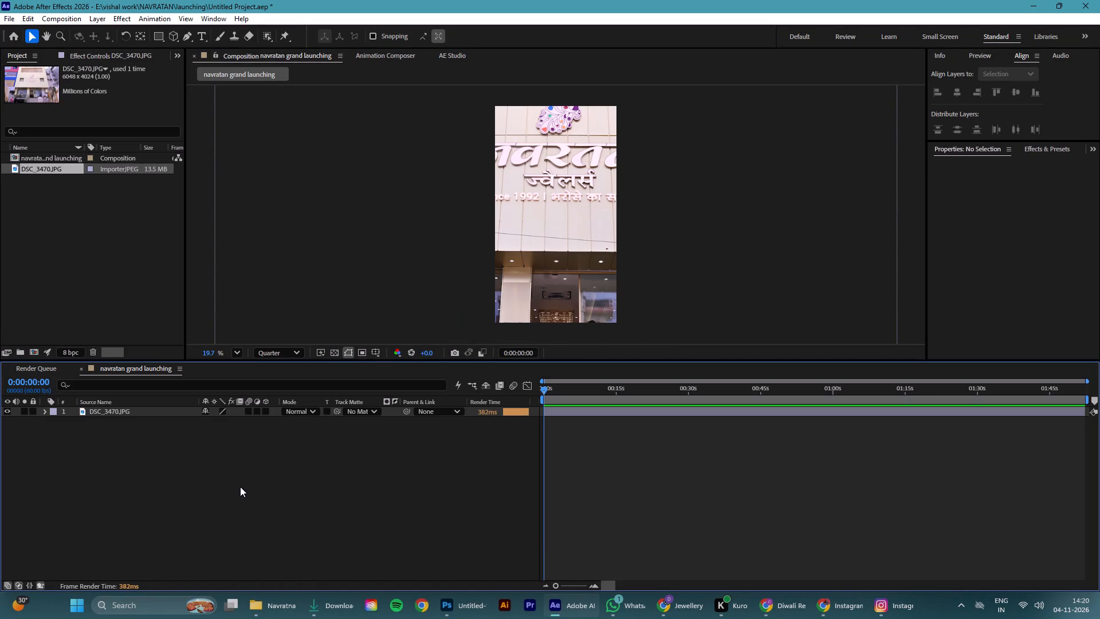
Move the DSC_3470.JPG layer down in the frame to a vertical position of 1360.
click(123, 407)
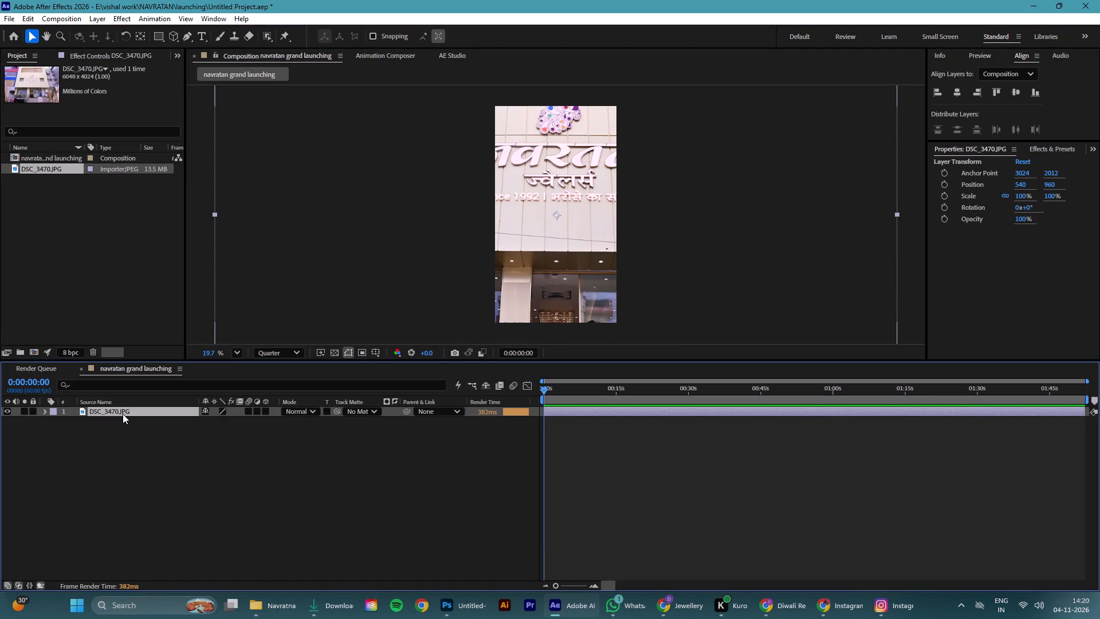
key(shift+Down)
key(shift+Down)
key(shift+Down)
key(shift+Down)
key(shift+Down)
key(shift+Down)
key(shift+Down)
key(shift+Down)
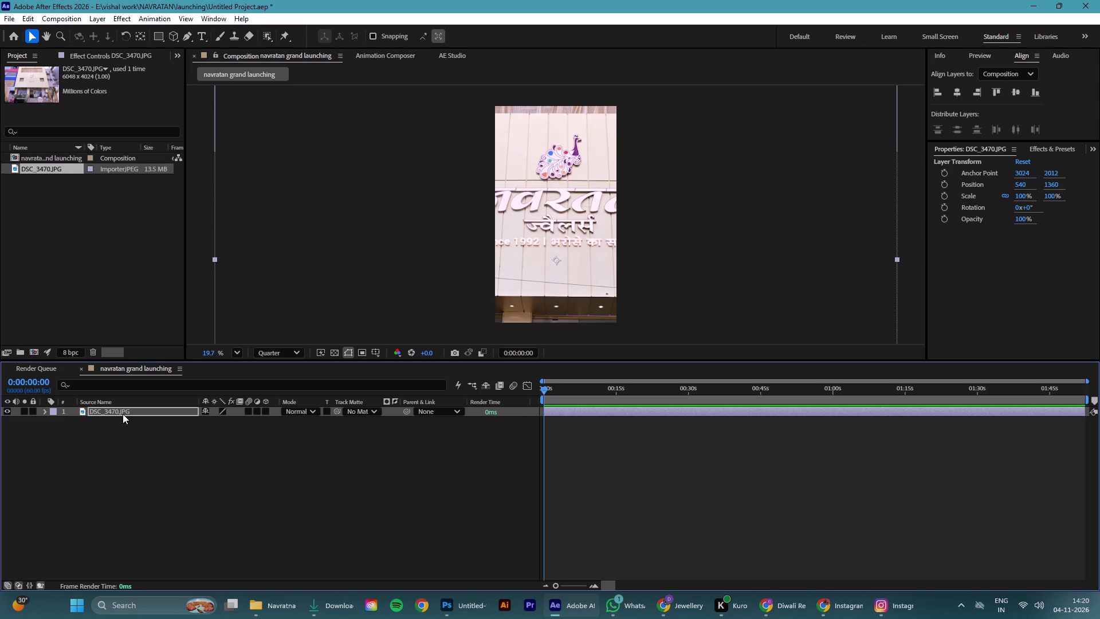
Reveal the DSC_3470.JPG layer's anchor point and lower its vertical value to 1962.
key(a)
drag(232, 422, 218, 423)
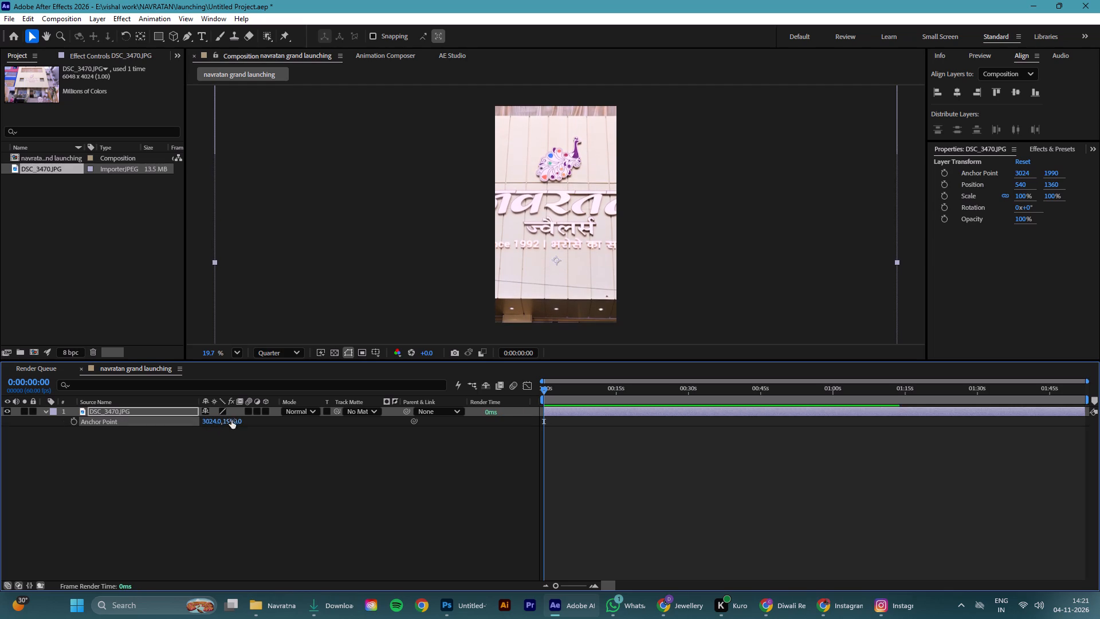
drag(231, 420, 215, 420)
click(224, 452)
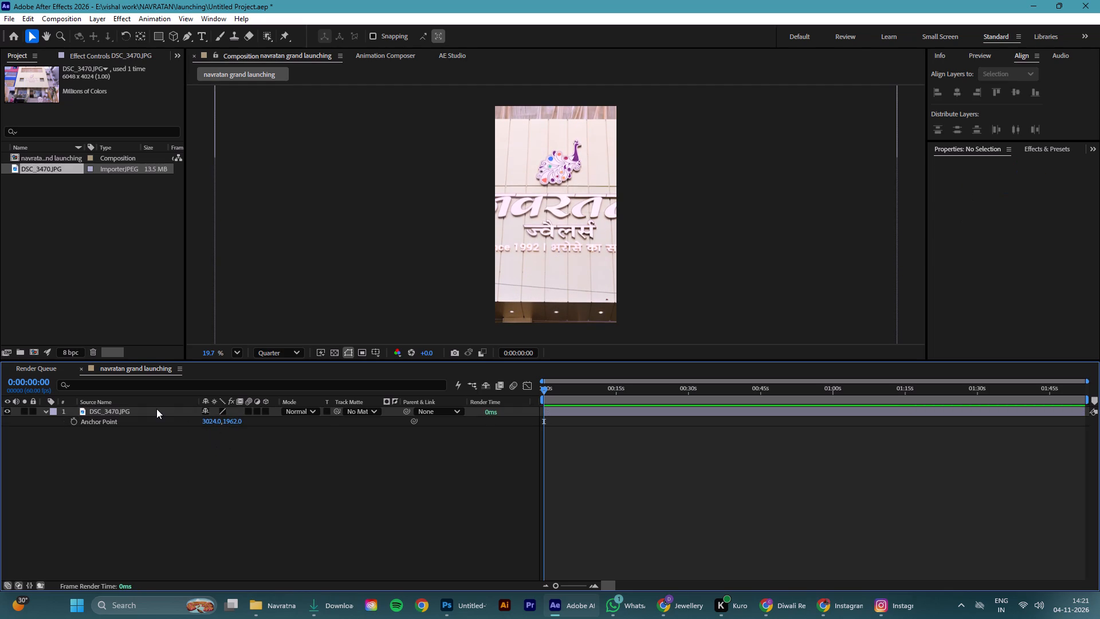
click(156, 409)
key(a)
key(a)
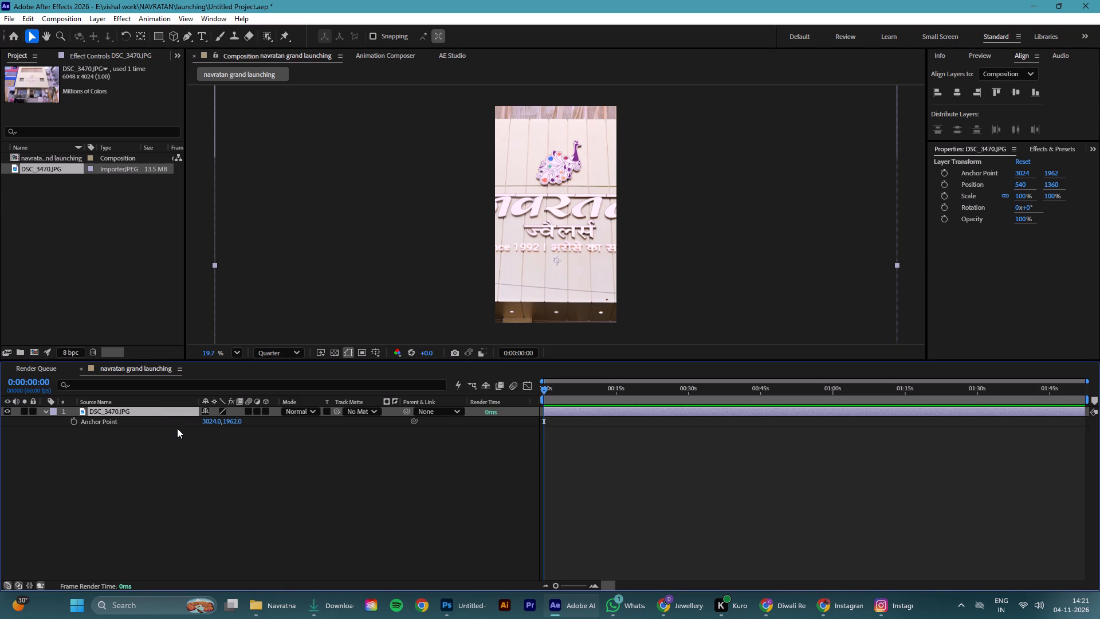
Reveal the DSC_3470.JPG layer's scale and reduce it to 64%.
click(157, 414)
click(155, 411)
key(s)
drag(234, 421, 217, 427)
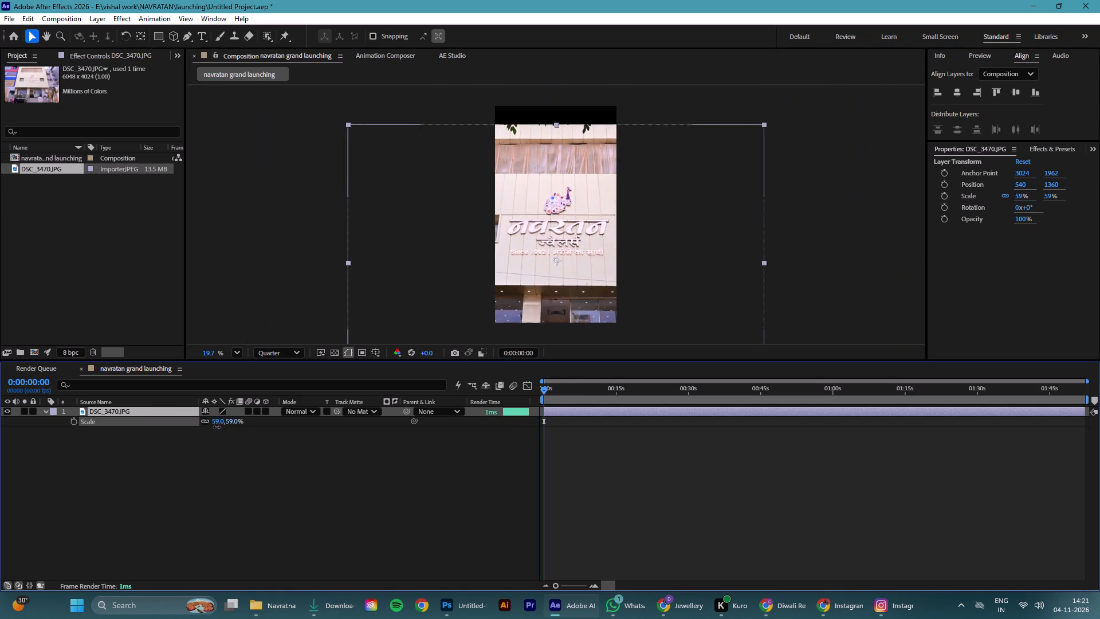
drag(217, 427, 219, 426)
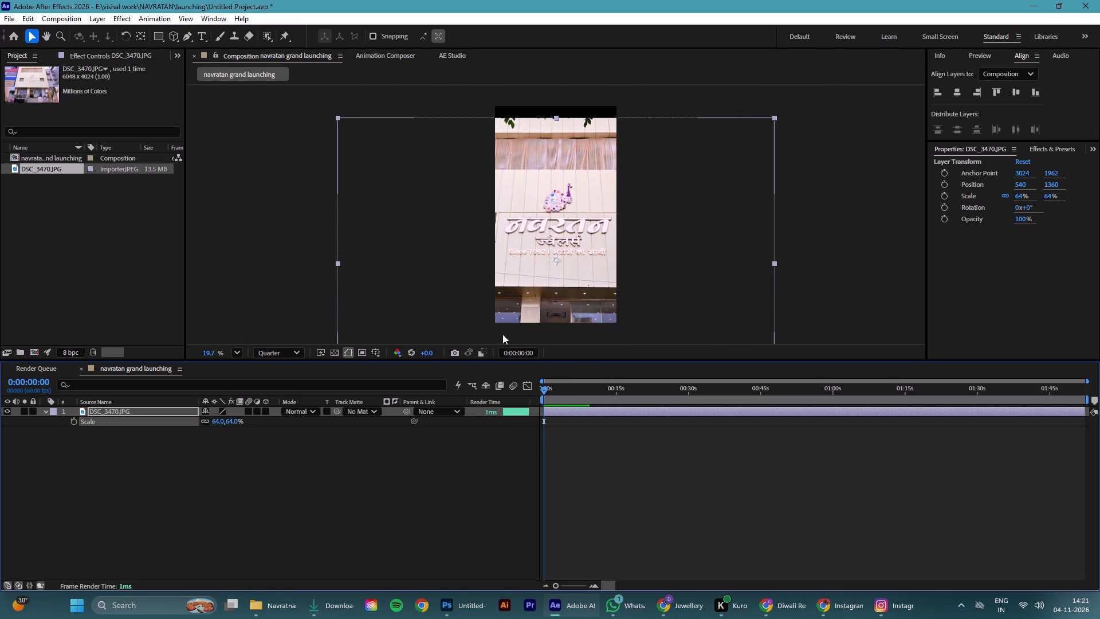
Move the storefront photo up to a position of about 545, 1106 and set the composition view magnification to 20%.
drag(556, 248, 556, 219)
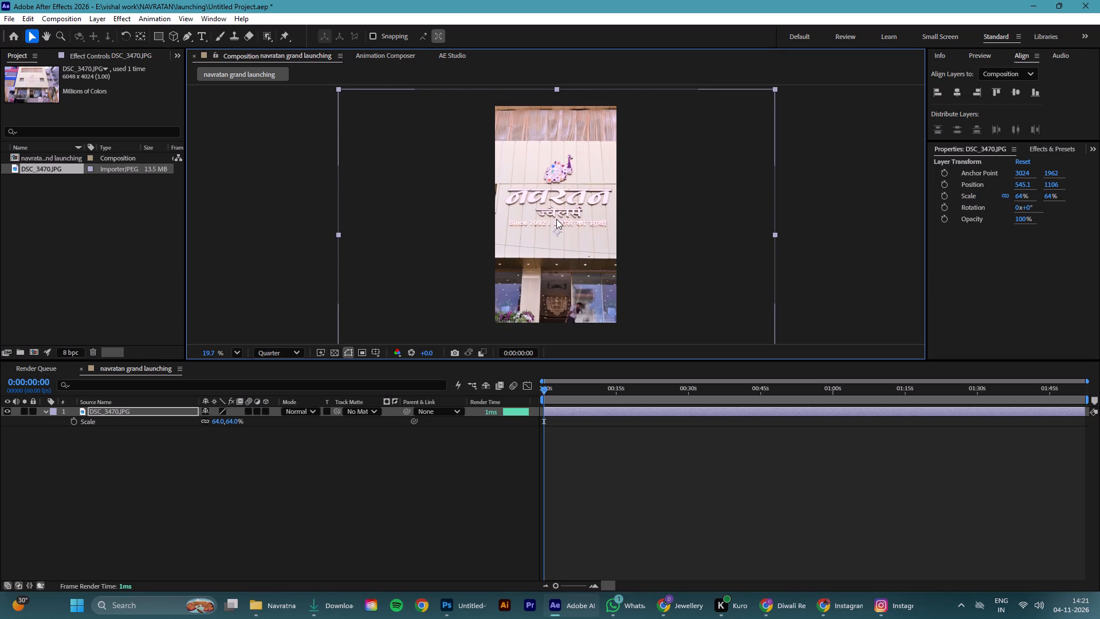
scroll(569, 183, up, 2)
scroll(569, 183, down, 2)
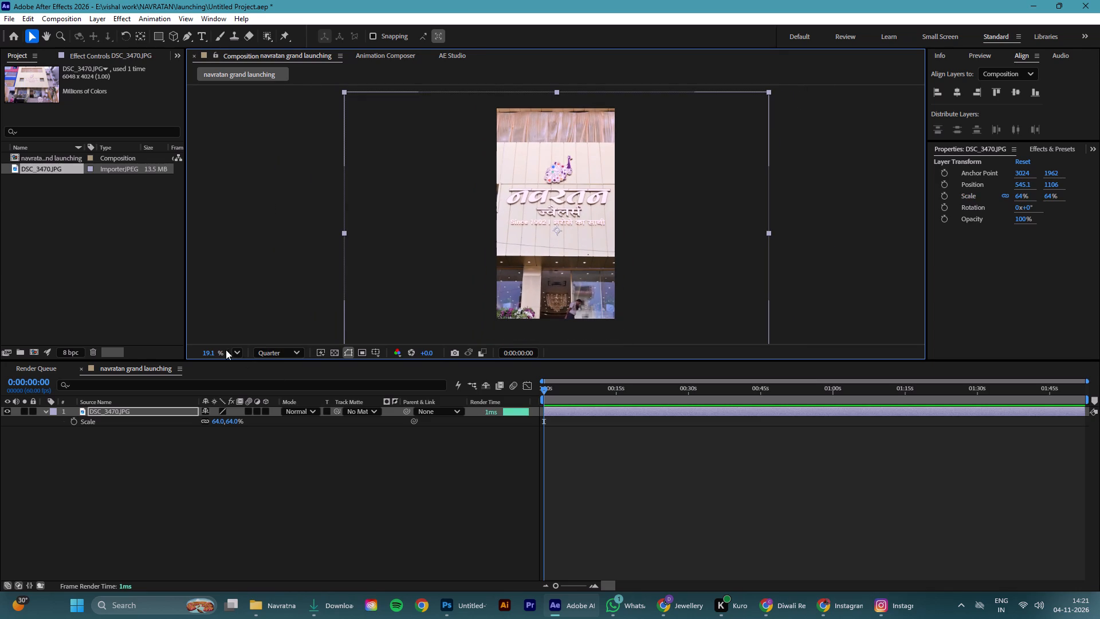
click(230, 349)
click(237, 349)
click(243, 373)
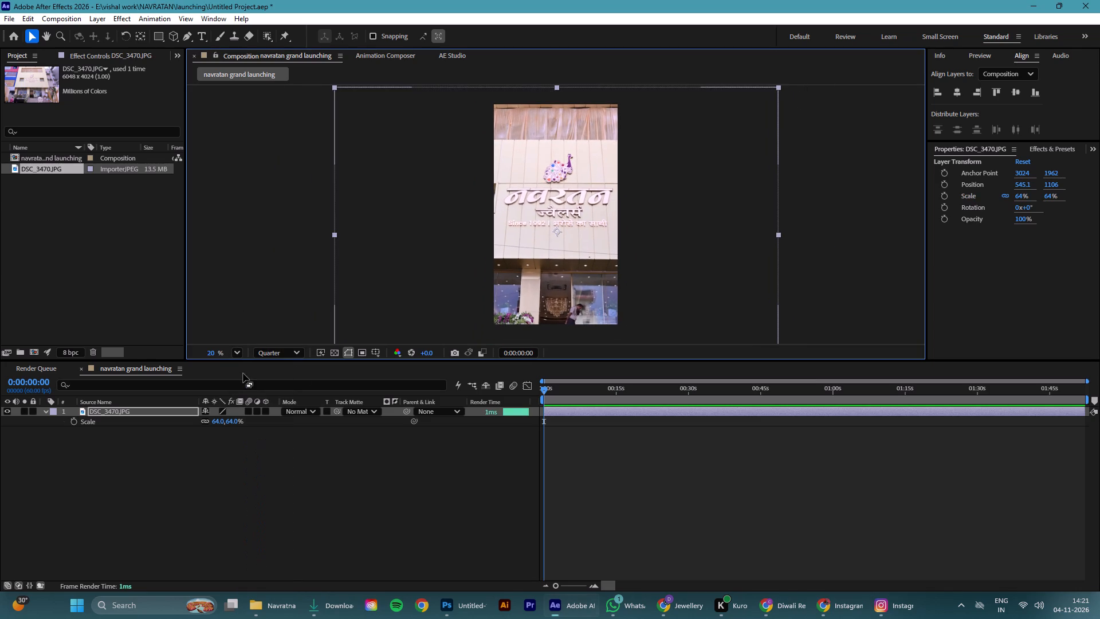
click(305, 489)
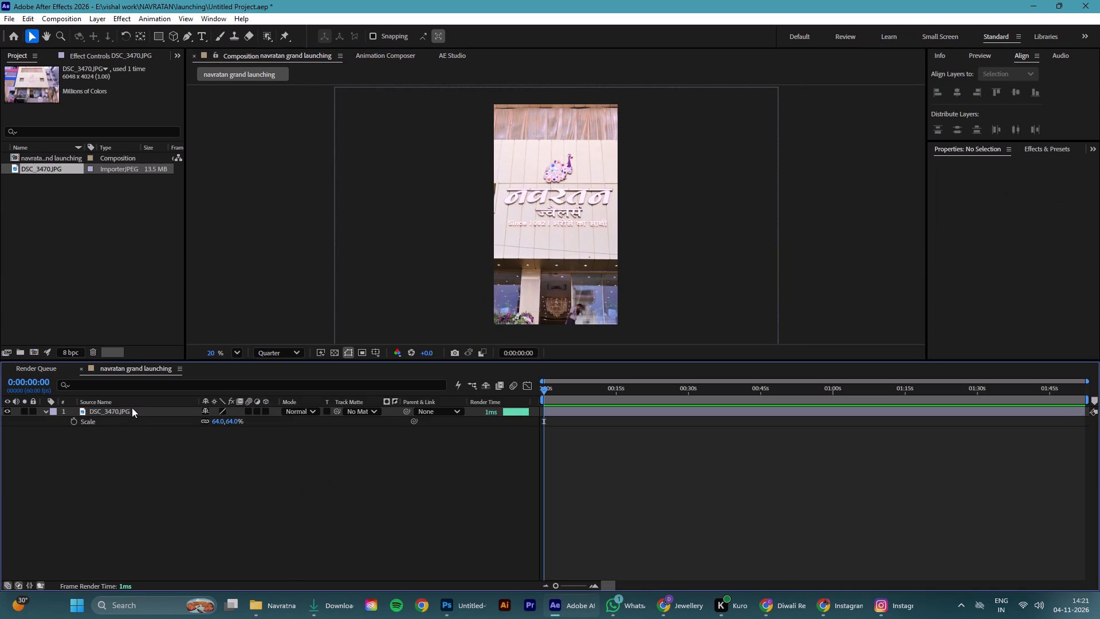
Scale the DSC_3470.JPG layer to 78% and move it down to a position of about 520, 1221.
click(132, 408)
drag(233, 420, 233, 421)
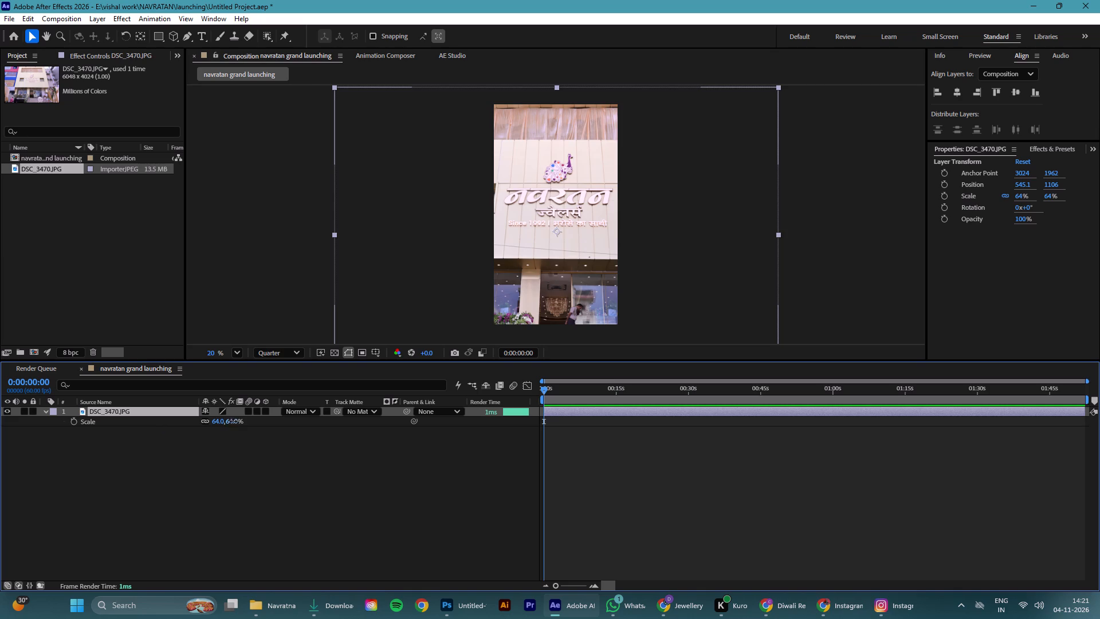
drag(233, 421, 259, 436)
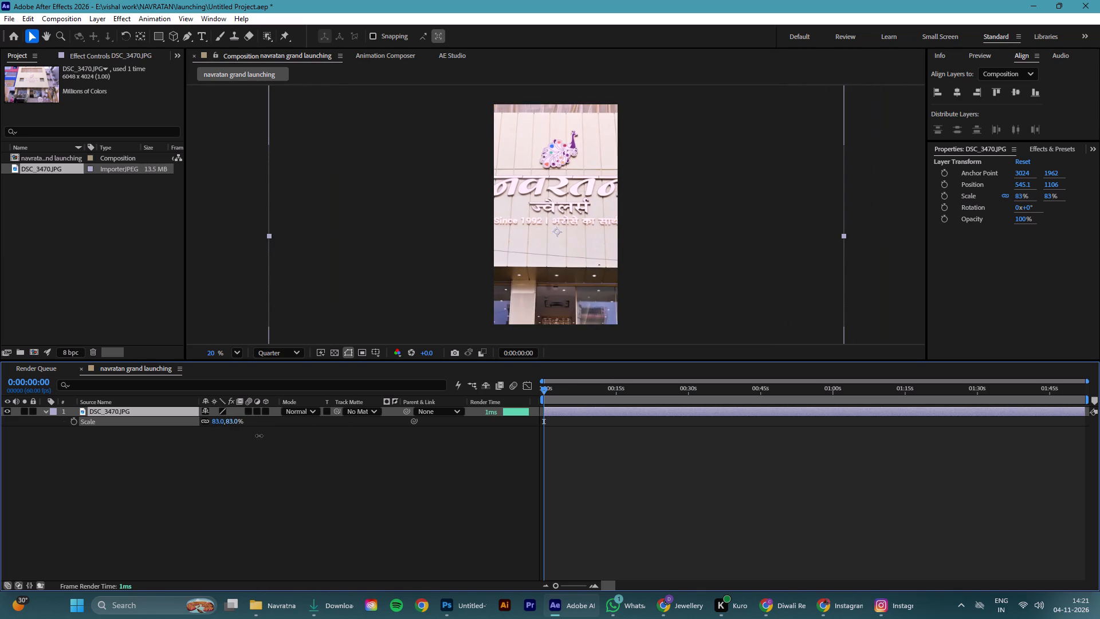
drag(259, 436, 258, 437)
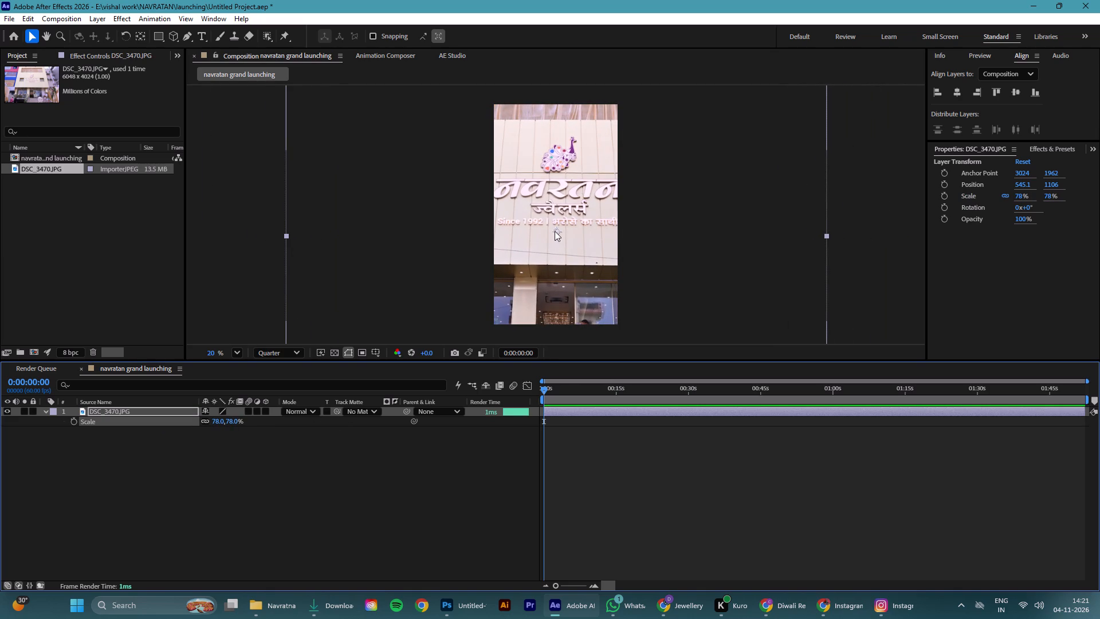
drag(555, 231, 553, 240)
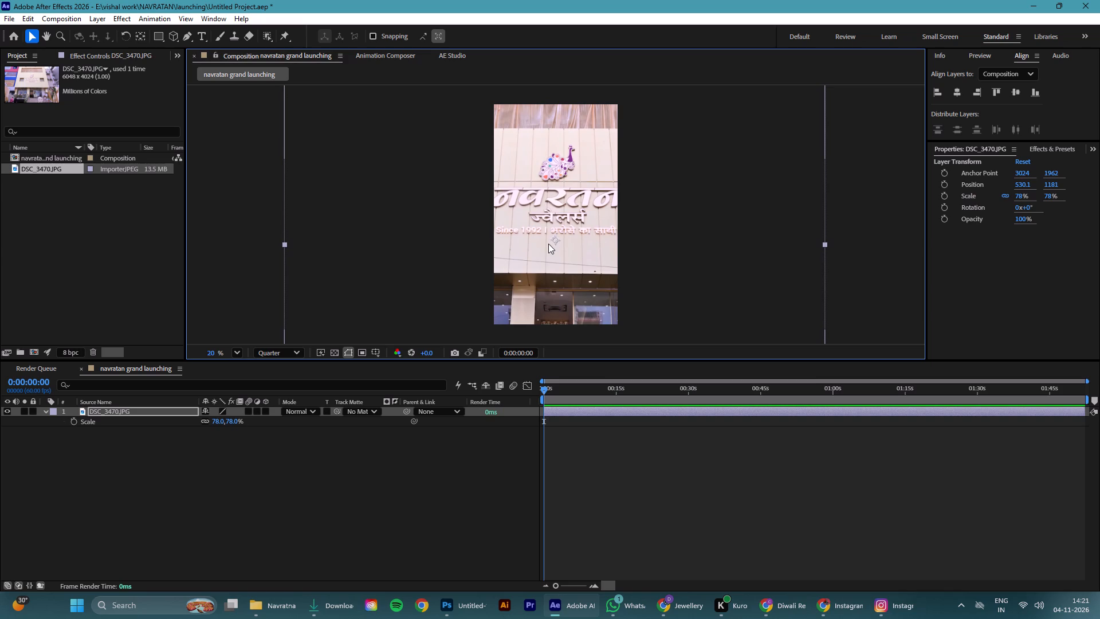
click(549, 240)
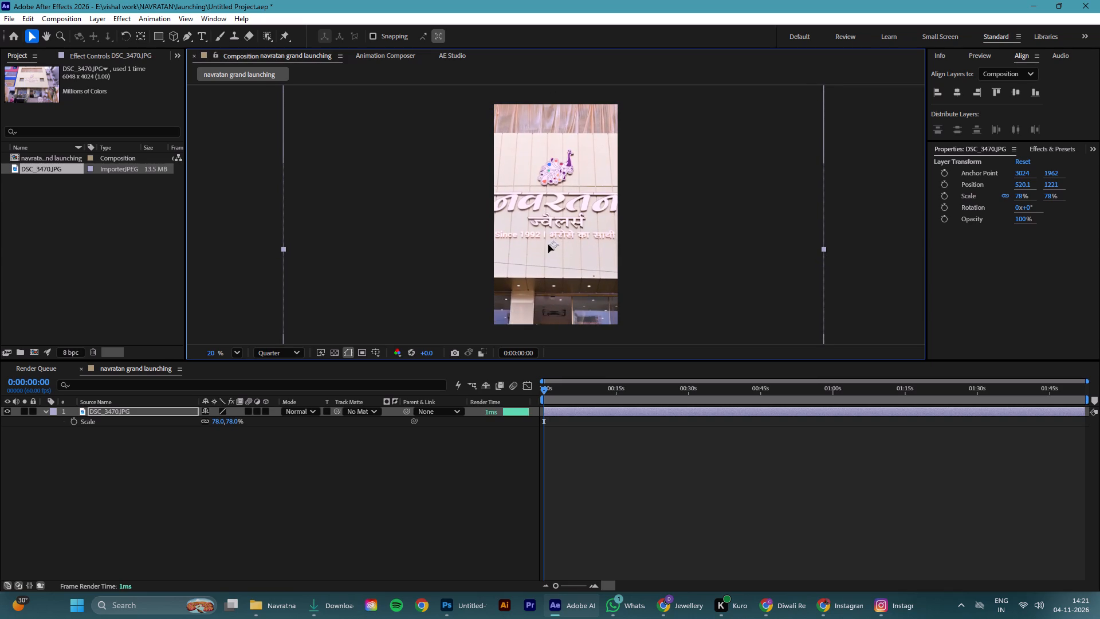
Set the DSC_3470.JPG layer's scale to 70%.
drag(230, 421, 233, 420)
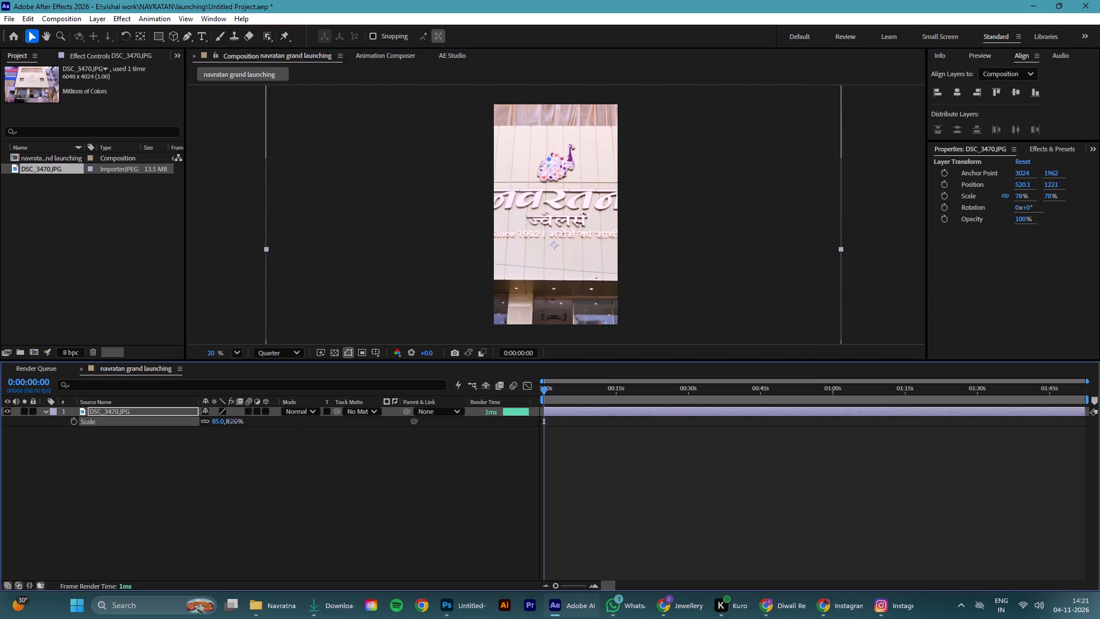
drag(233, 420, 227, 421)
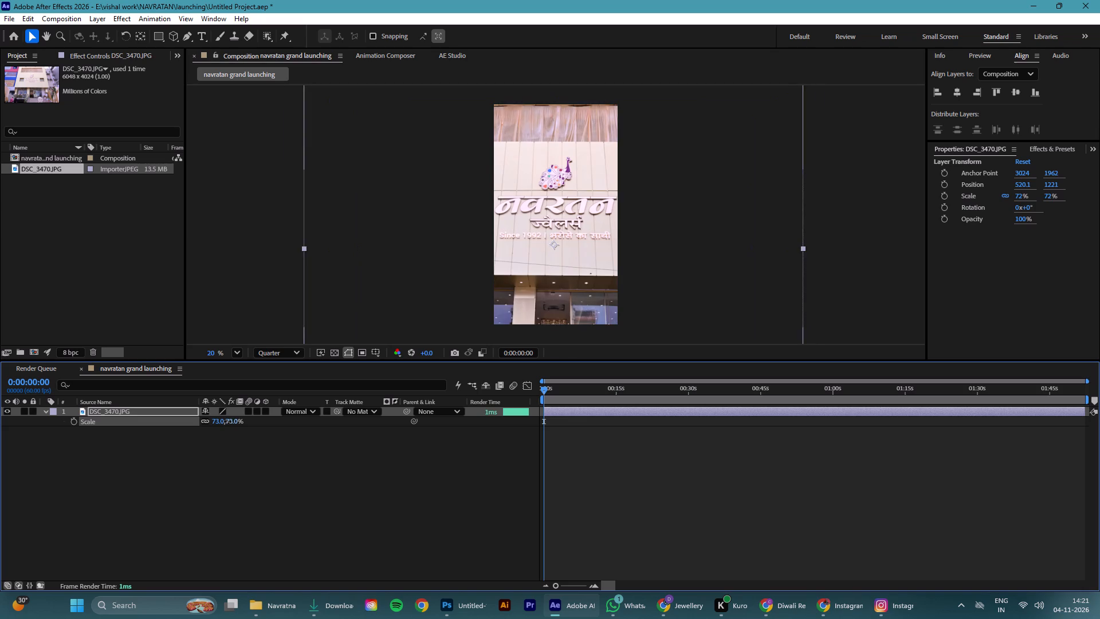
drag(227, 421, 225, 421)
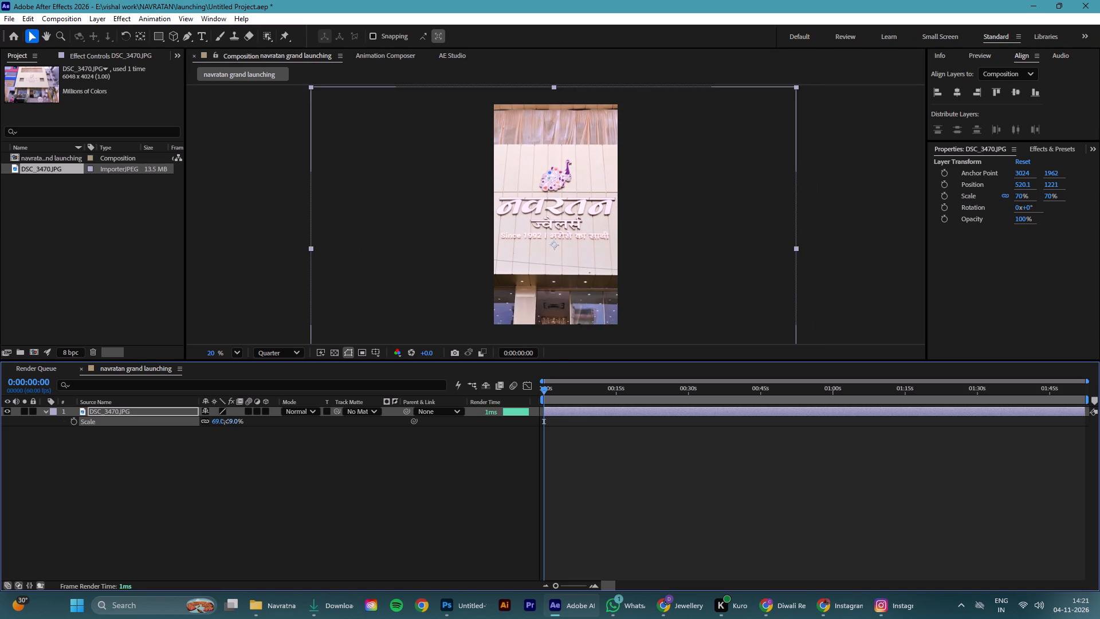
drag(225, 421, 250, 439)
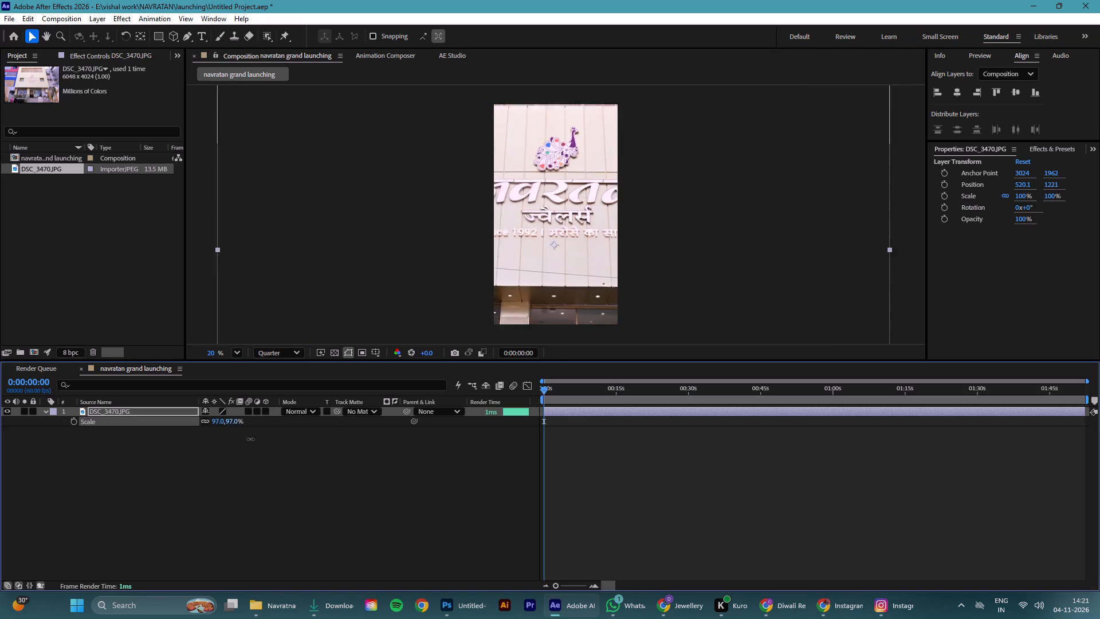
drag(250, 439, 242, 438)
Move the storefront photo up to a vertical position of about 1156 and centre it horizontally in the composition.
drag(551, 252, 555, 238)
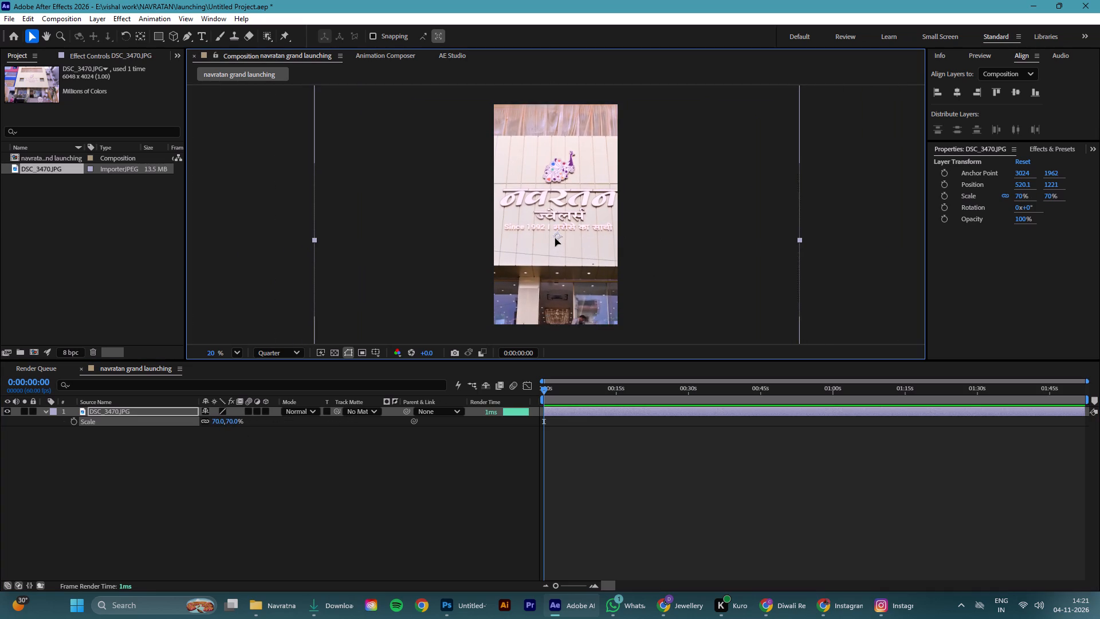
drag(555, 238, 551, 242)
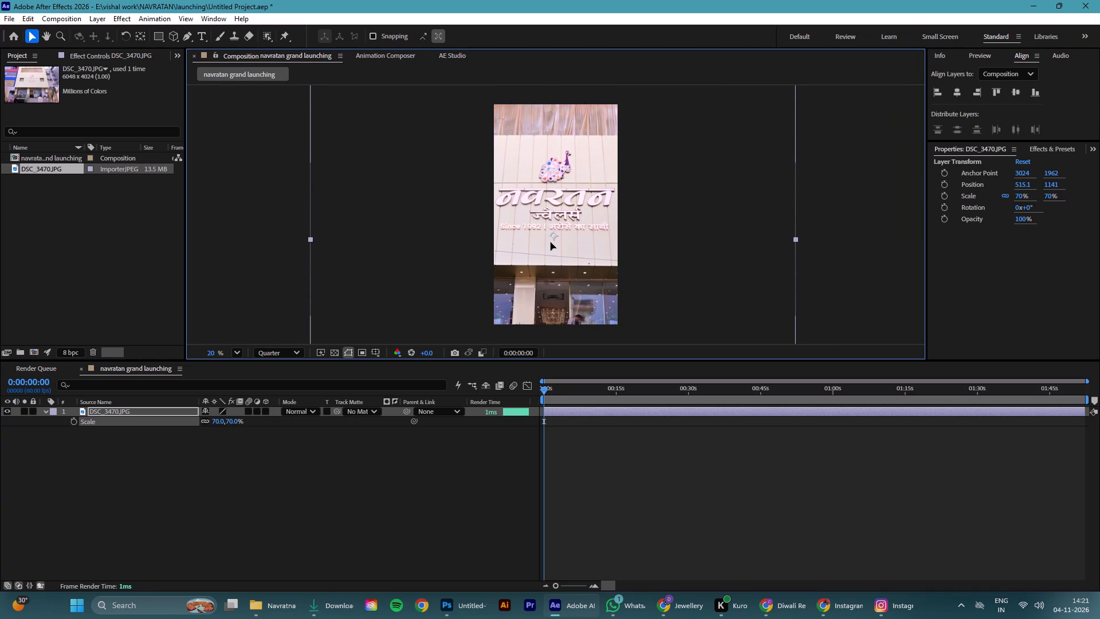
drag(551, 242, 551, 244)
click(957, 93)
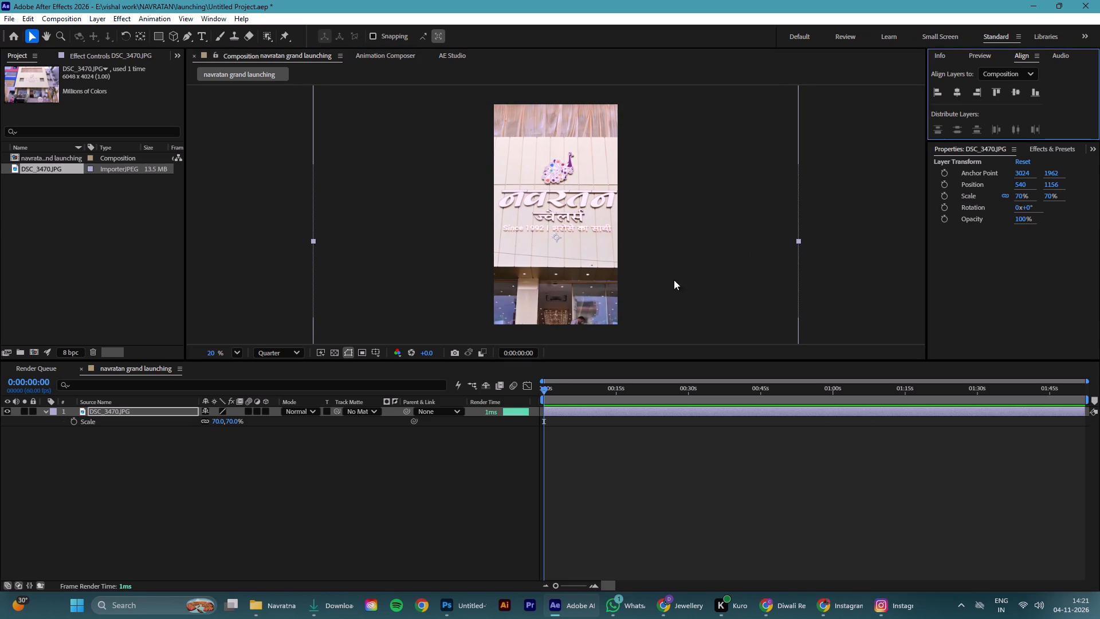
Collapse the DSC_3470.JPG layer's properties and enable motion blur for the layer.
click(419, 483)
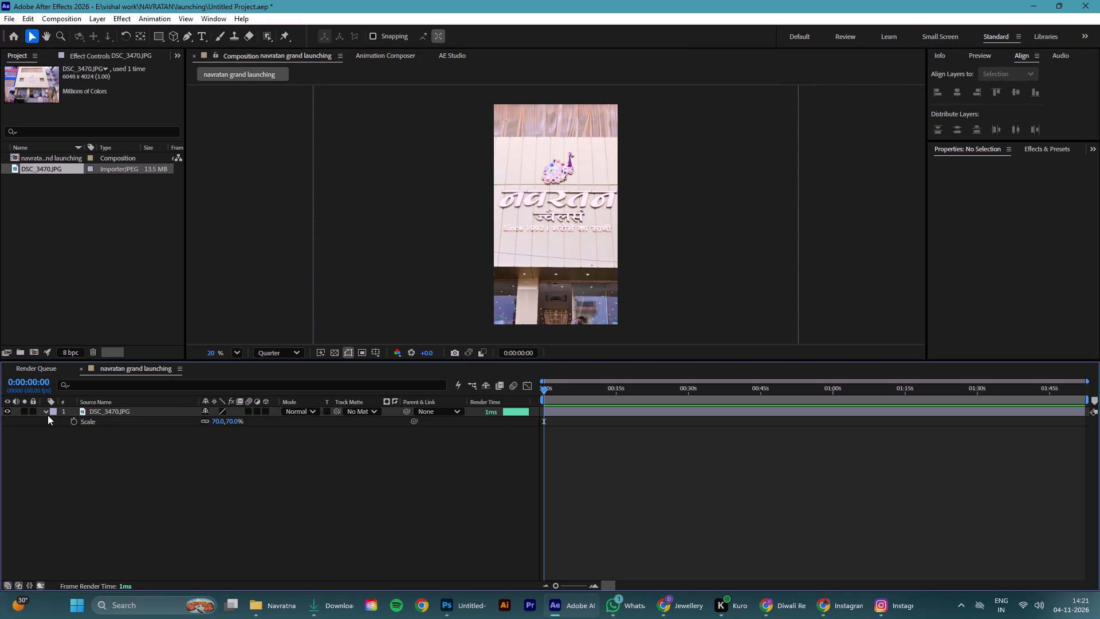
click(44, 408)
click(188, 449)
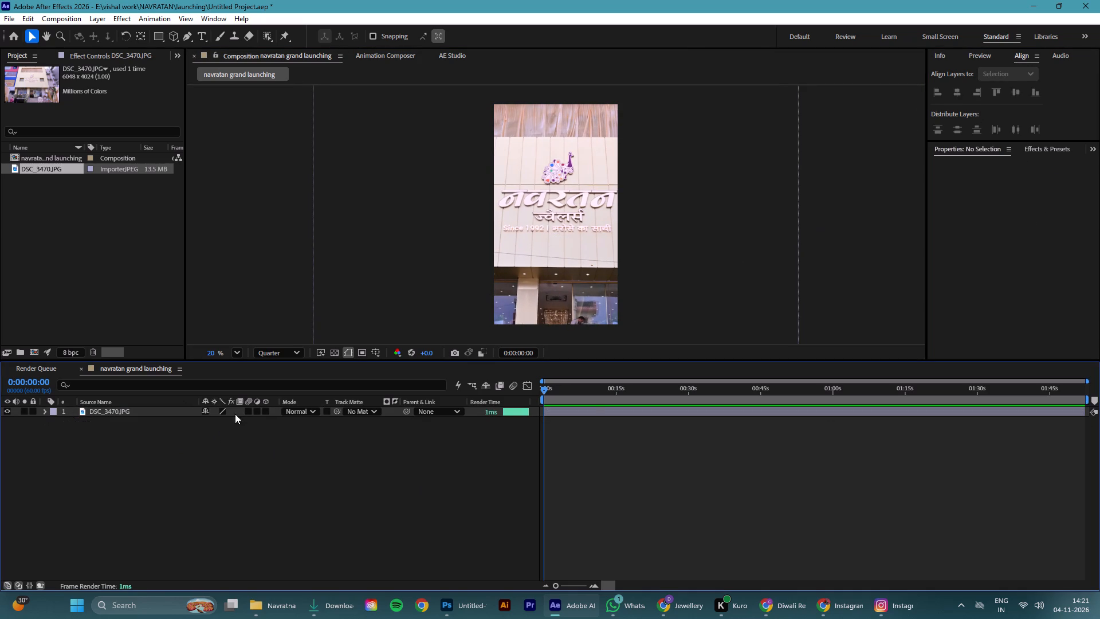
click(249, 412)
click(253, 469)
Nudge the storefront photo left and down to a position of 520, 1231 so the signboard sits centred in the frame.
click(560, 220)
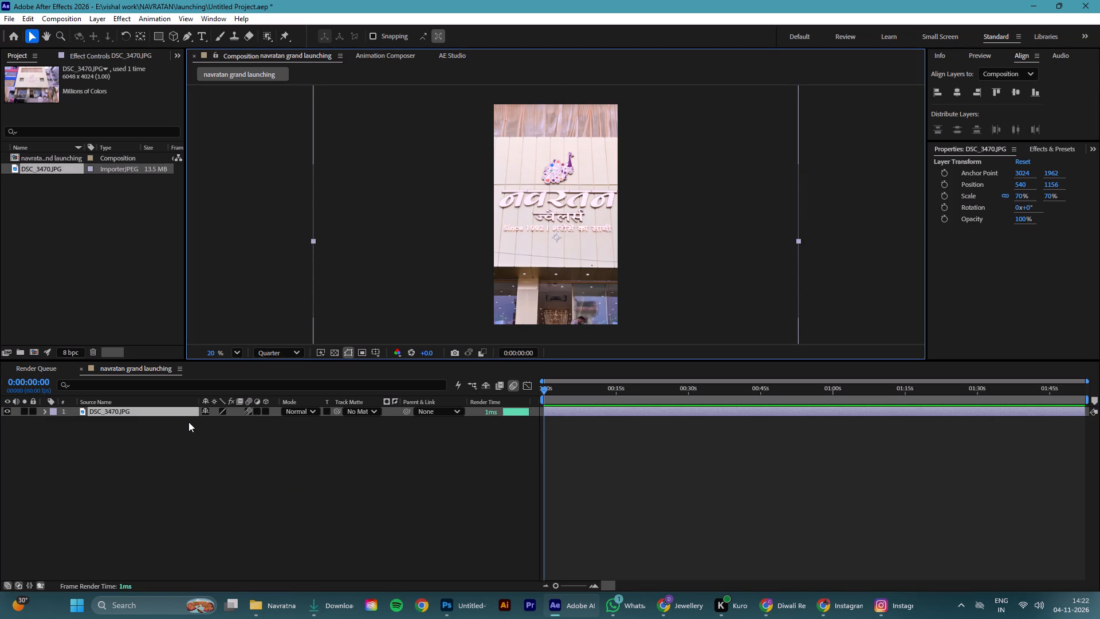
key(shift+Down)
key(Left)
key(Left)
key(Left)
key(Left)
key(Down)
key(Down)
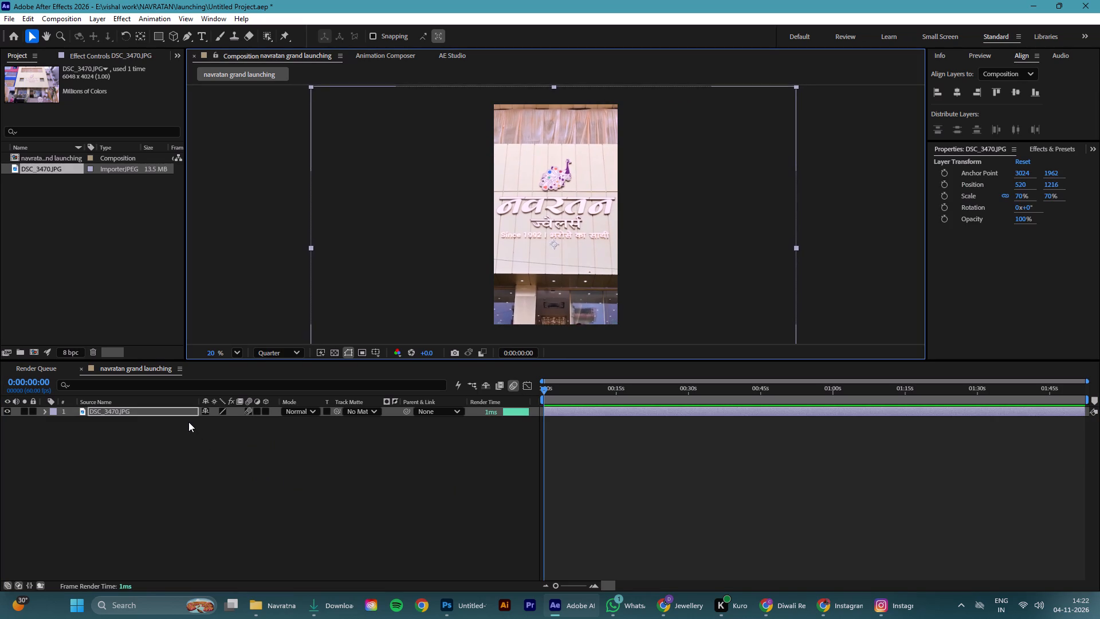
key(Down)
key(Down)
key(Down)
key(Up)
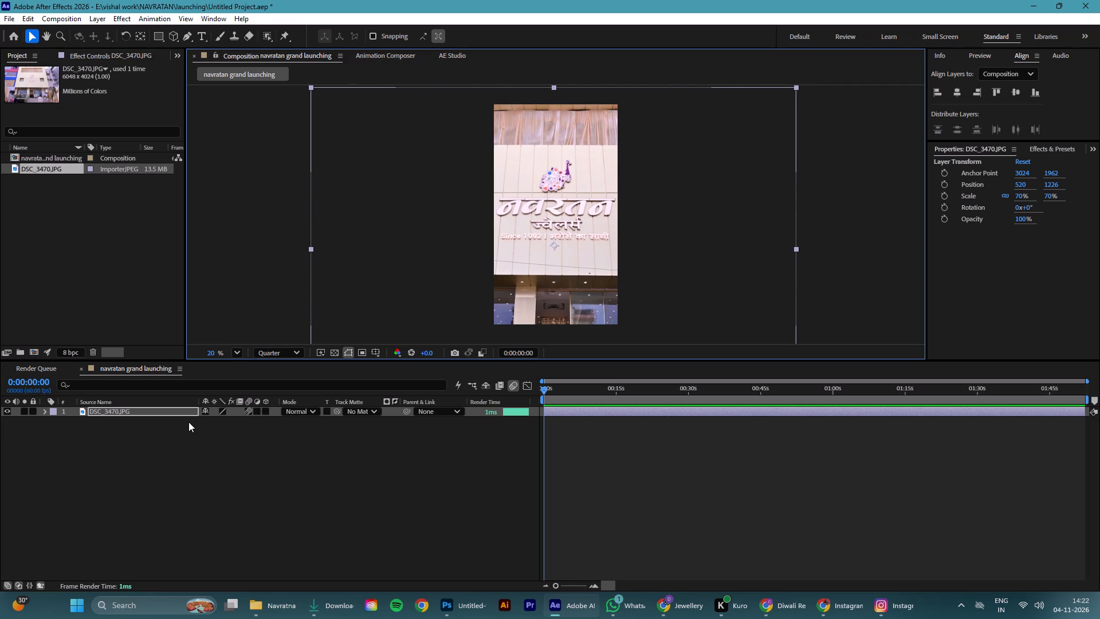
key(Down)
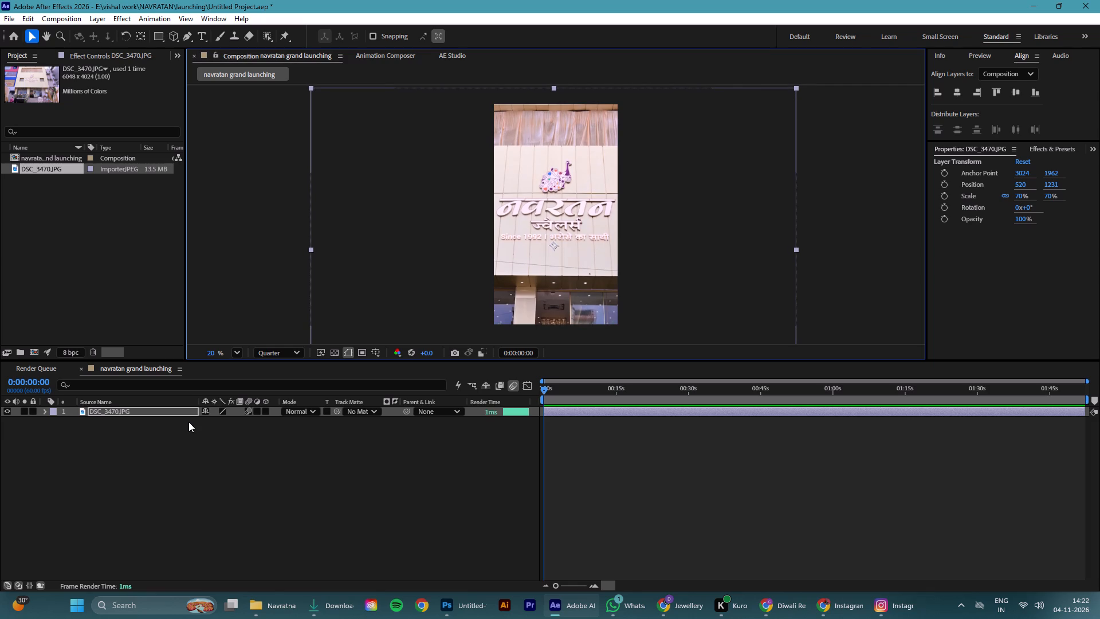
click(314, 492)
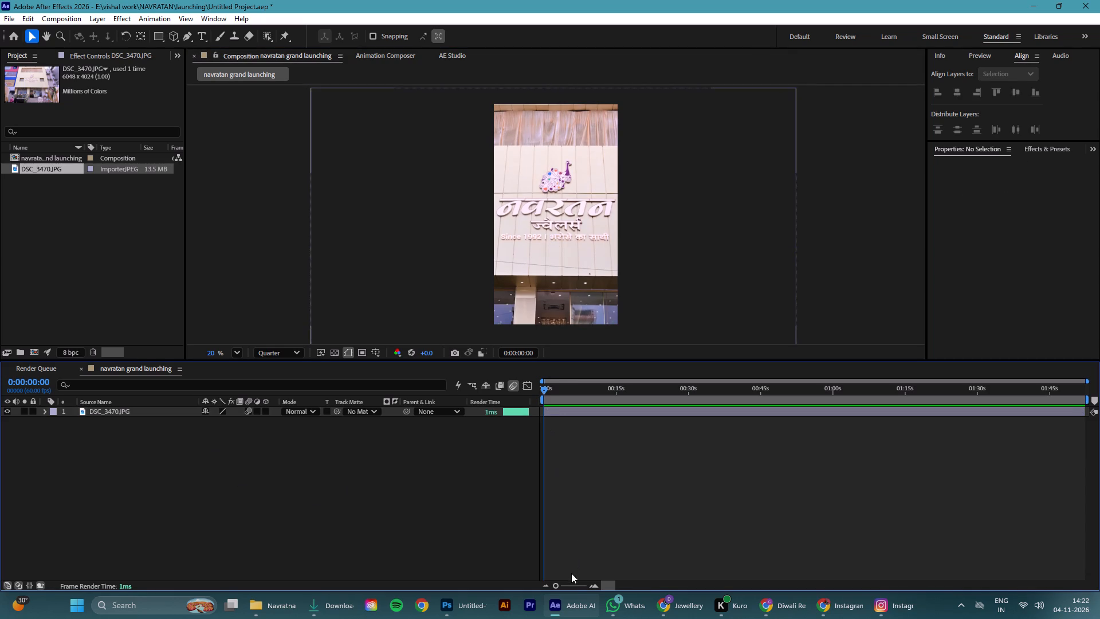
Bring Video-4170.mp4 from the Downloads folder into the composition as a layer beneath DSC_3470.JPG.
drag(571, 583, 498, 593)
click(451, 558)
click(327, 607)
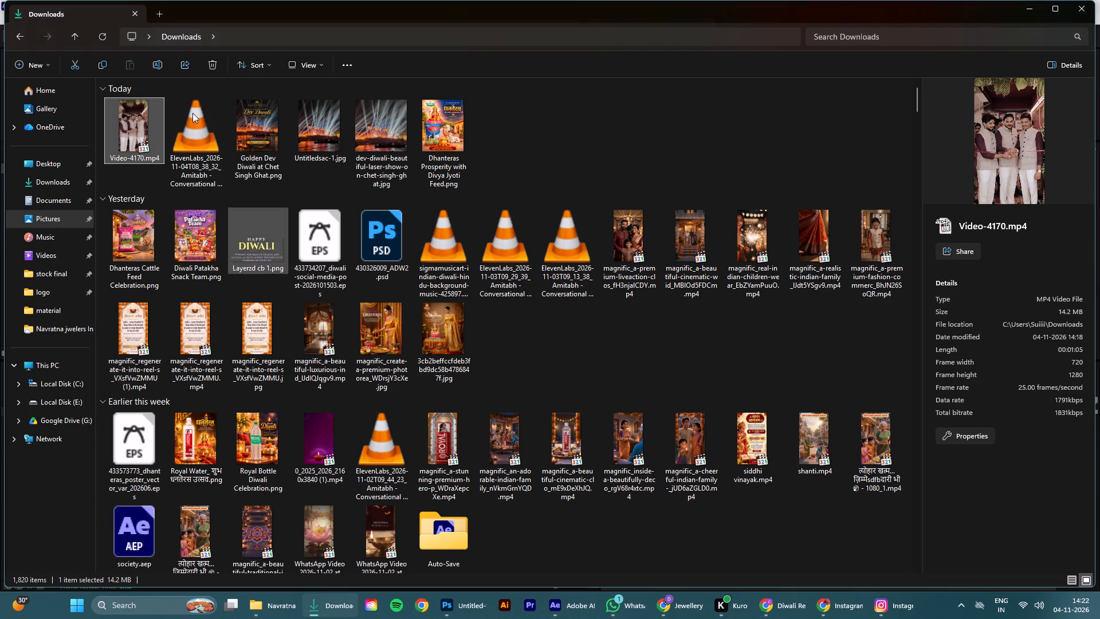
click(97, 40)
click(131, 130)
drag(144, 116, 232, 319)
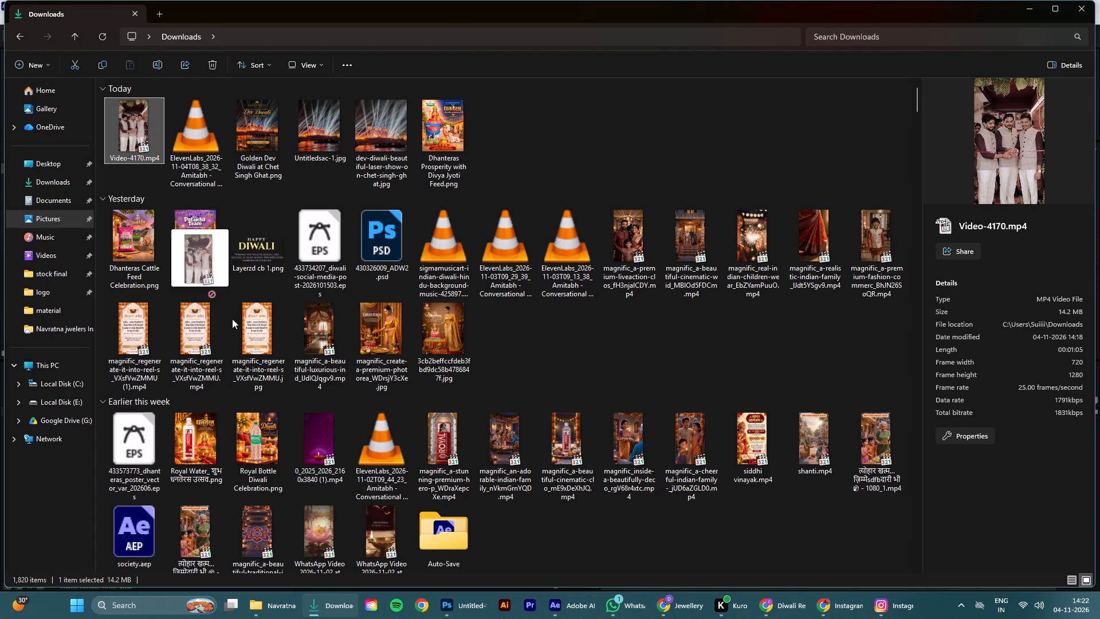
drag(232, 319, 294, 496)
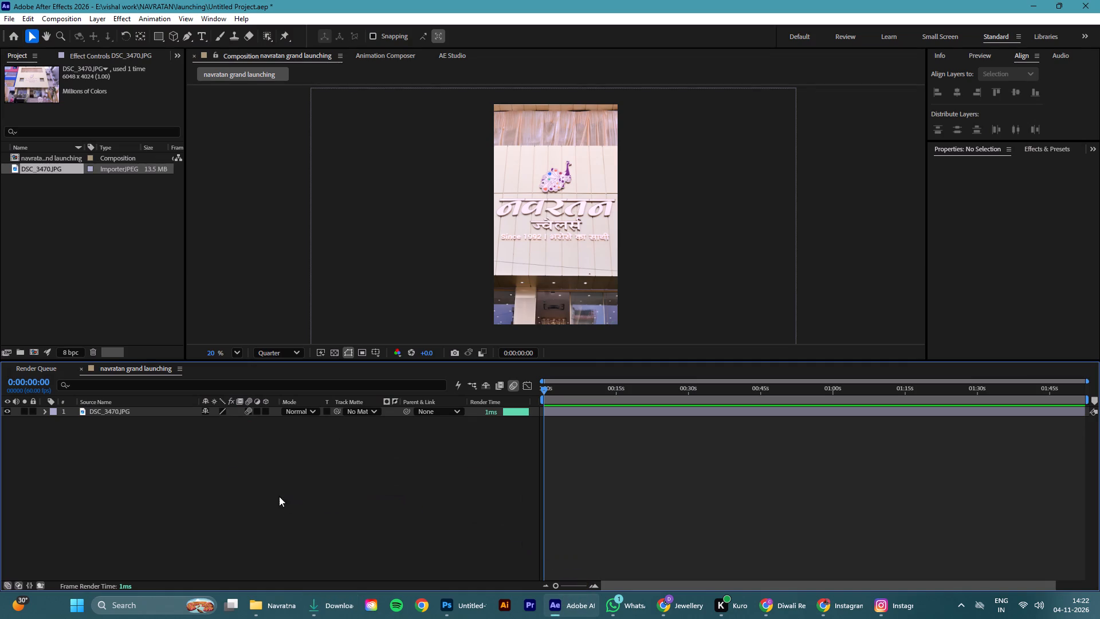
drag(143, 414, 143, 438)
click(272, 492)
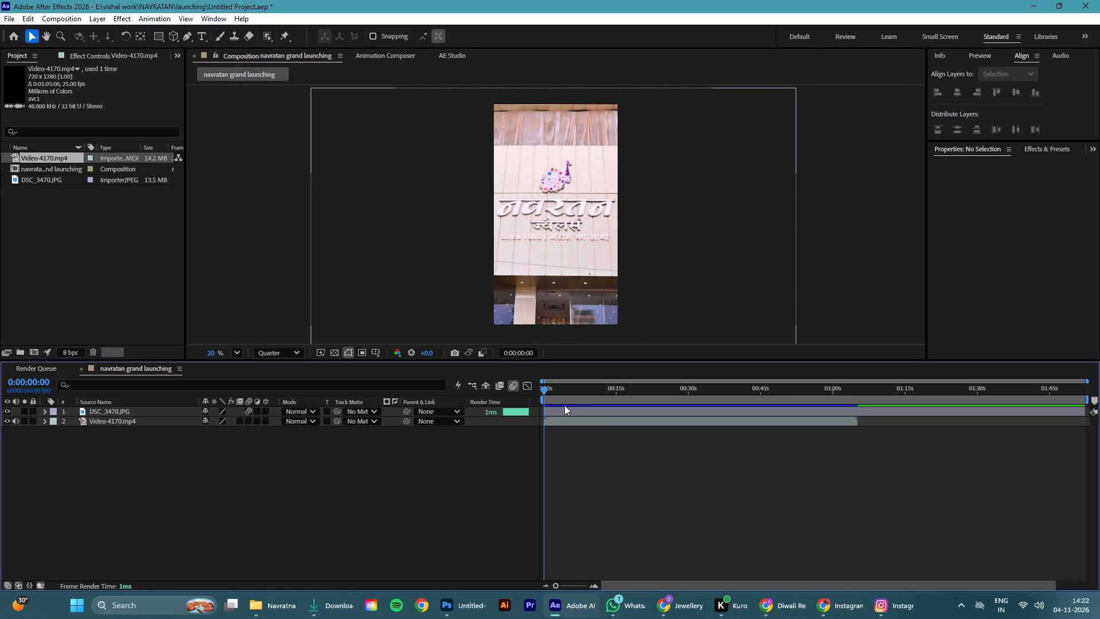
Play the composition from the start several times to find where the opening storefront shot should end.
click(567, 389)
drag(567, 389, 274, 409)
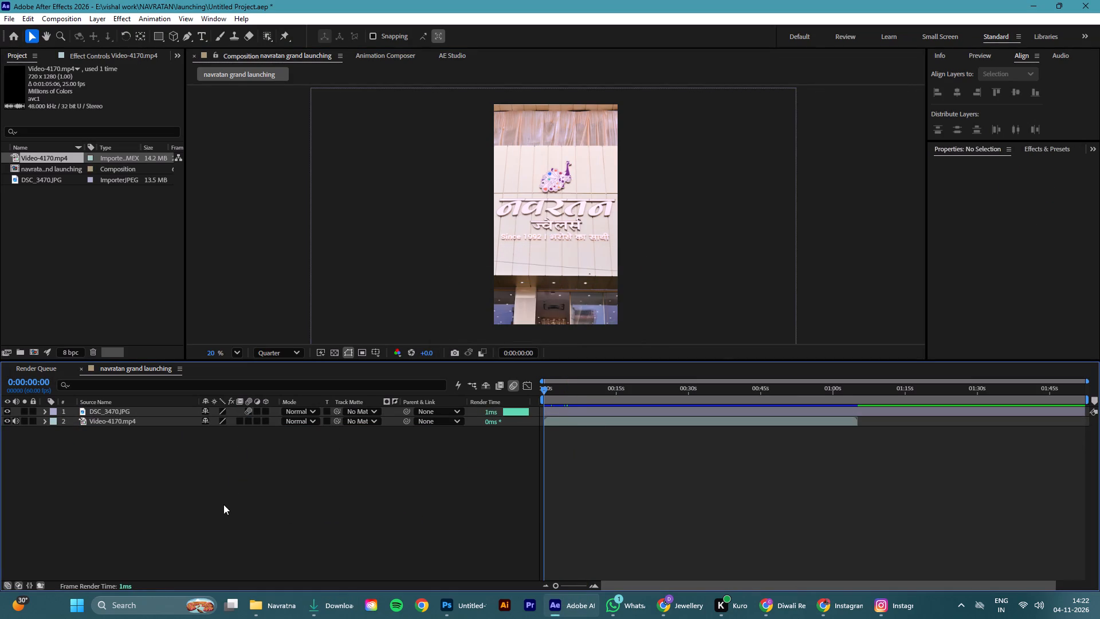
click(223, 504)
key(space)
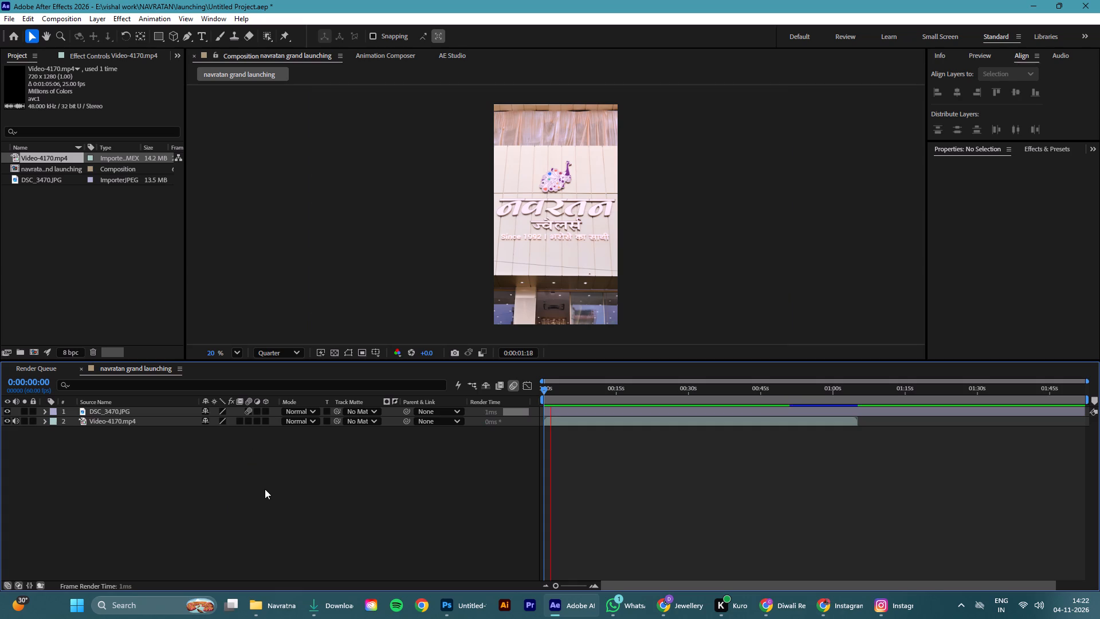
key(space)
drag(559, 387, 437, 406)
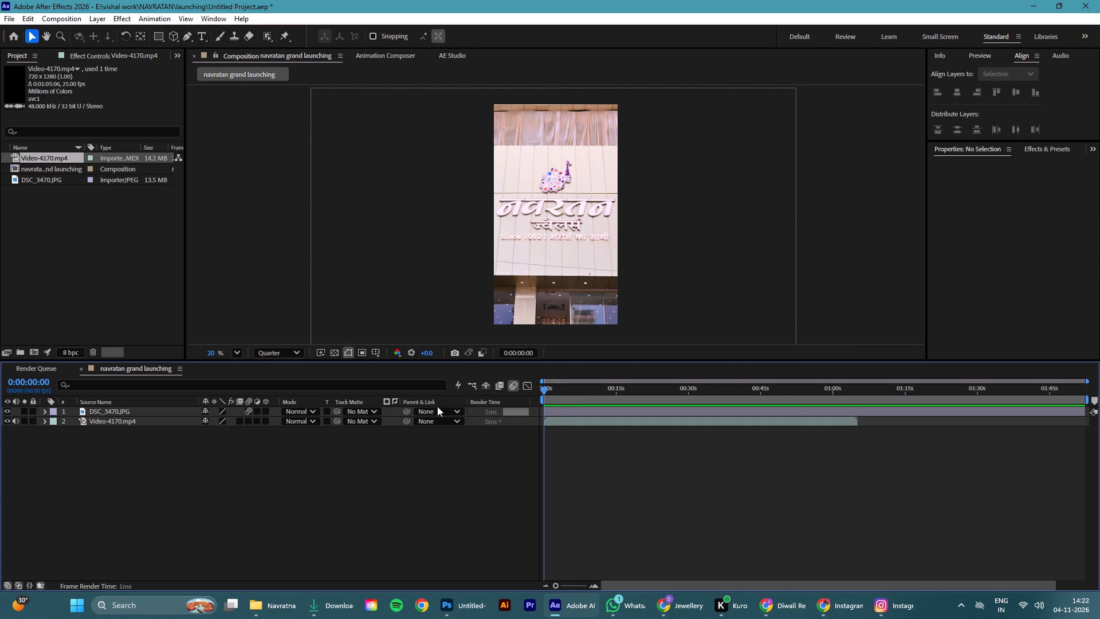
drag(437, 406, 300, 426)
click(252, 507)
key(space)
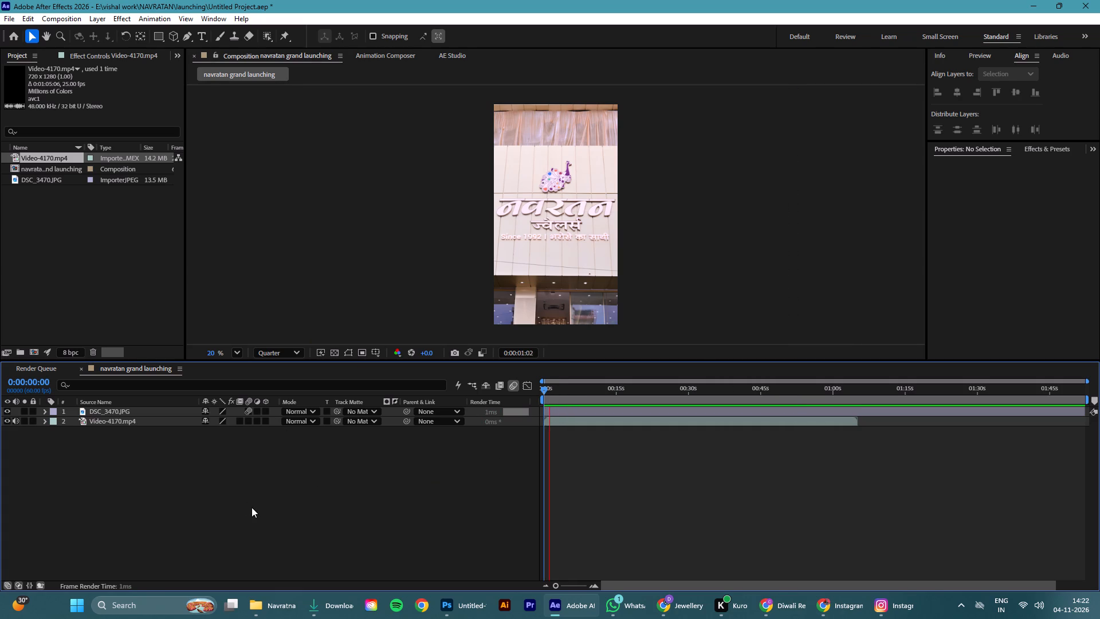
key(space)
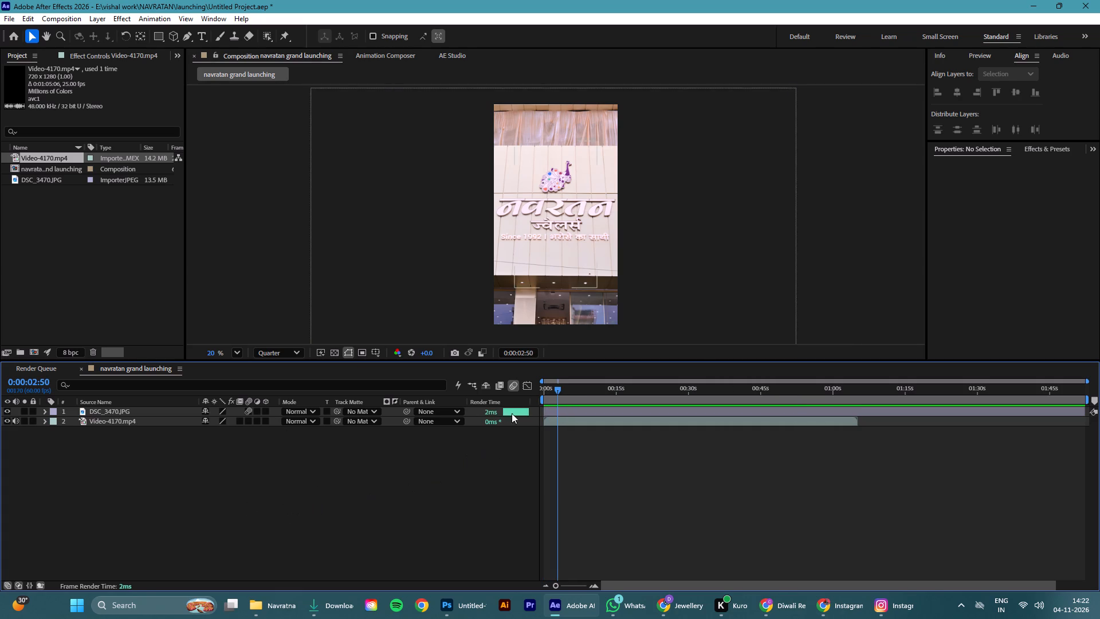
drag(557, 389, 386, 417)
click(281, 497)
key(space)
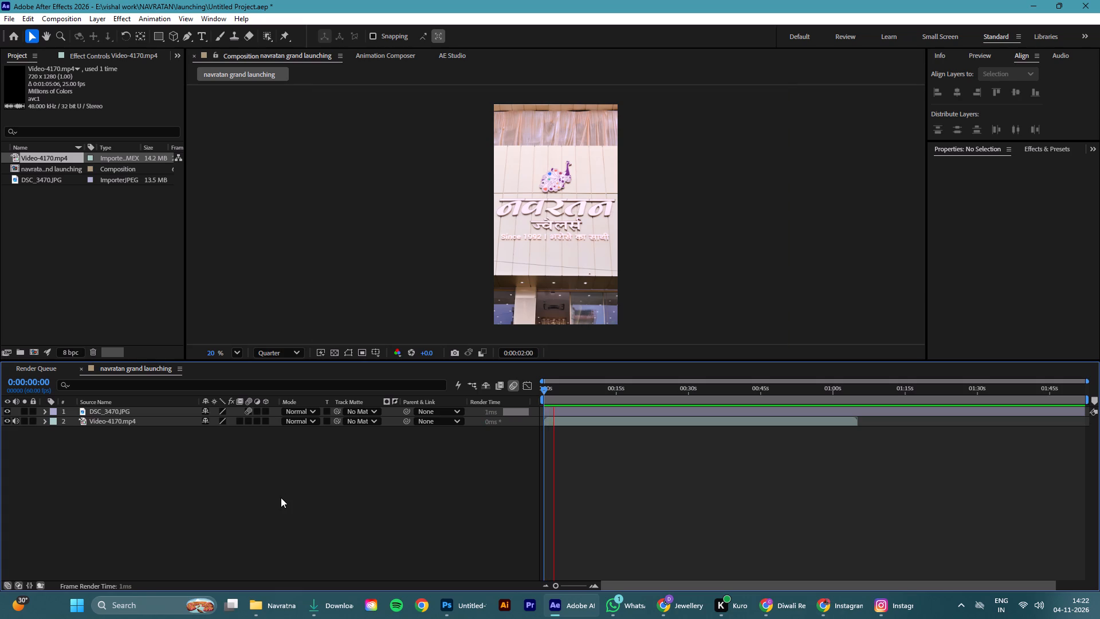
key(space)
key(space)
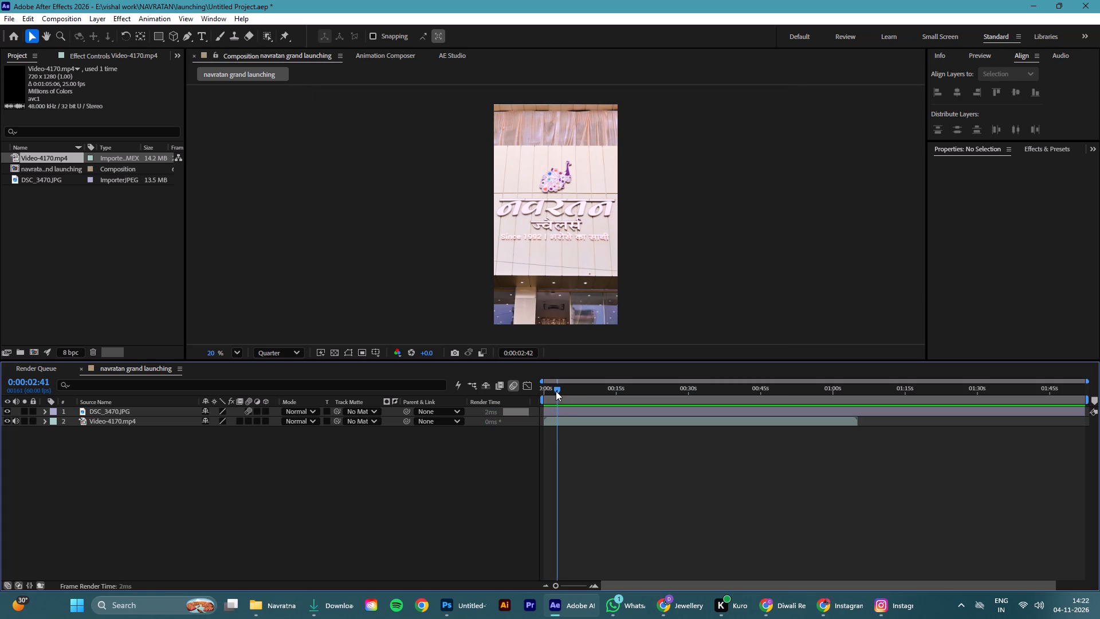
key(space)
key(space)
key(space)
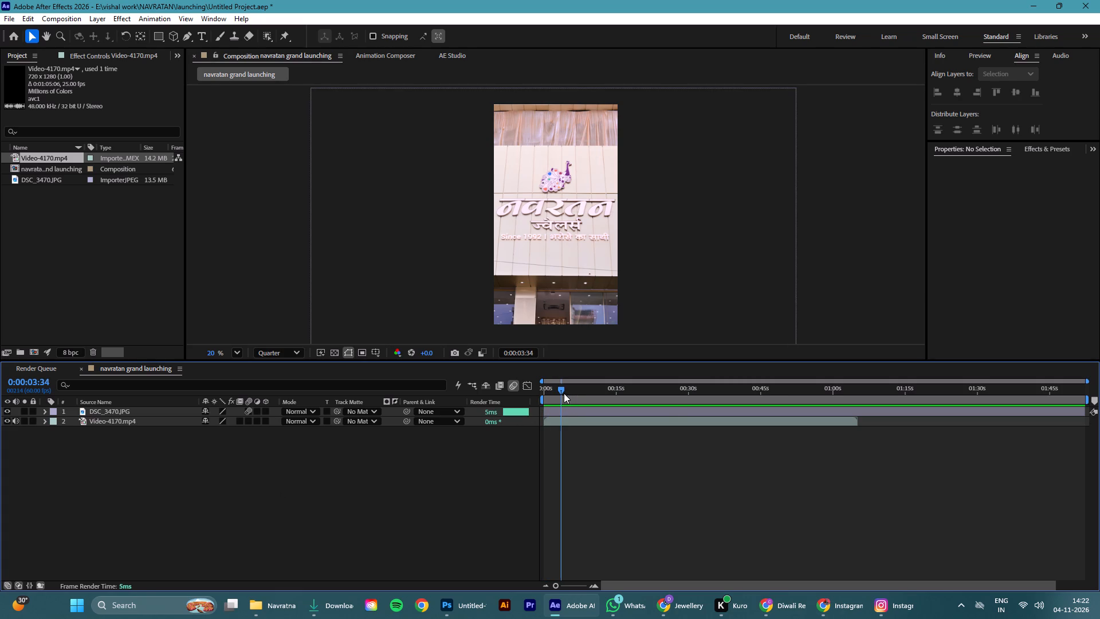
Trim the end of the DSC_3470.JPG layer at 0:00:02:51.
click(559, 390)
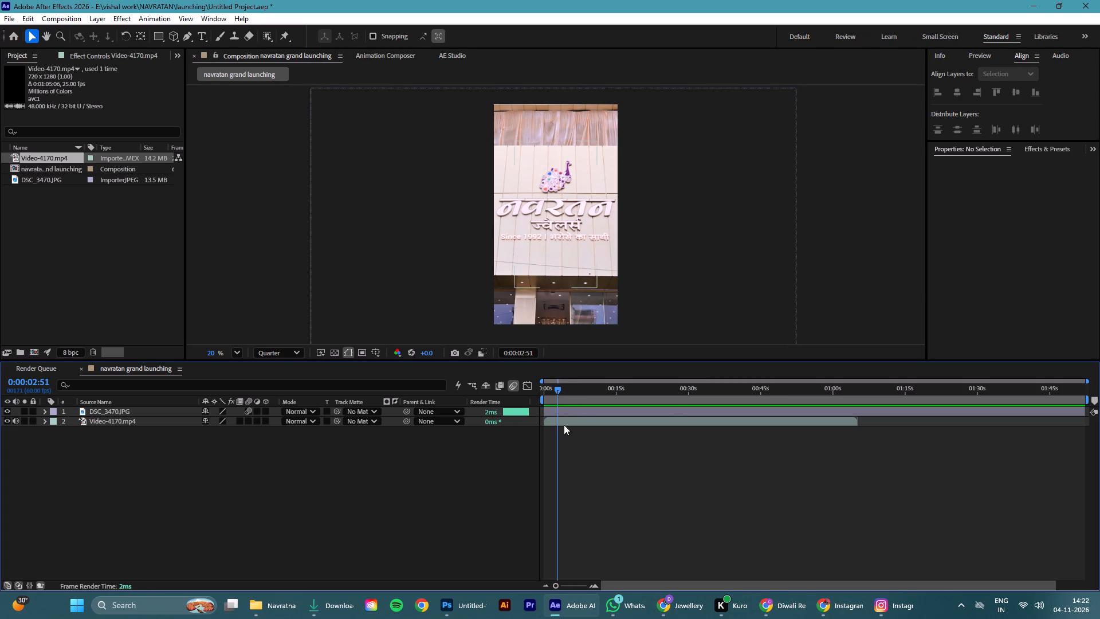
click(565, 410)
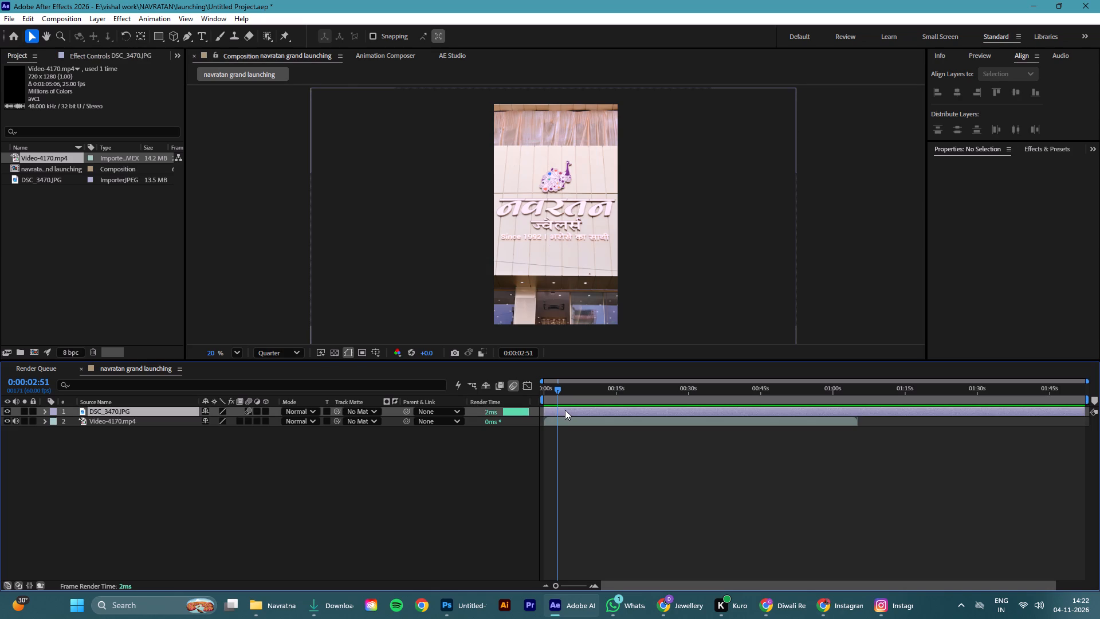
key(alt+bracketright)
Add a Scale keyframe of 70% to the DSC_3470.JPG layer at 0:00:02:51, near its trimmed end.
drag(557, 584, 607, 582)
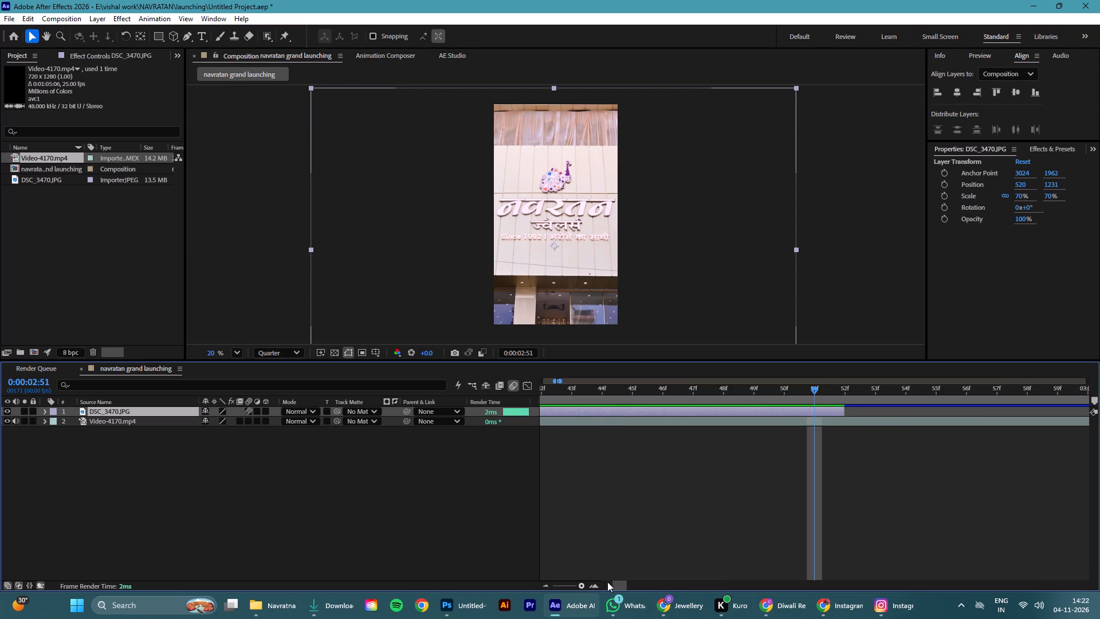
drag(607, 582, 618, 582)
drag(816, 390, 826, 397)
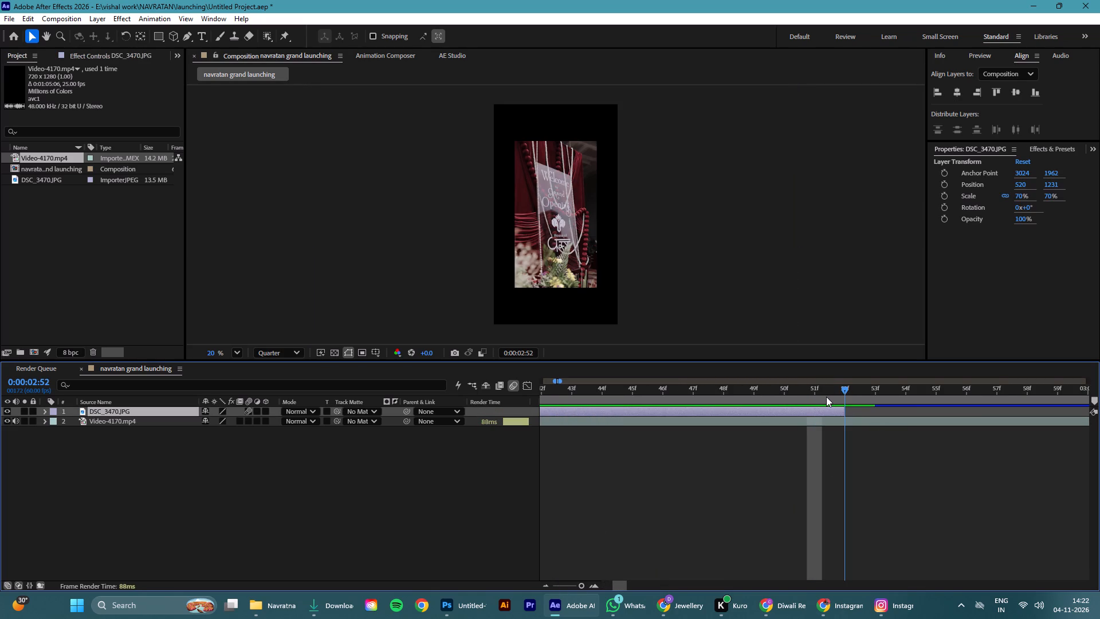
drag(826, 397, 828, 402)
click(830, 409)
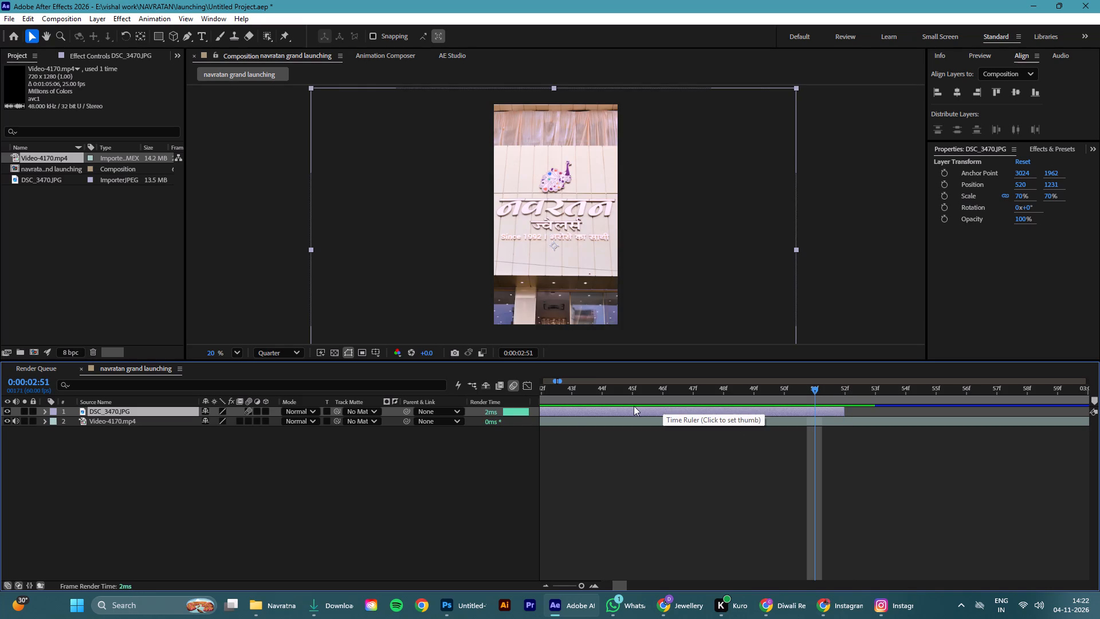
key(s)
click(69, 422)
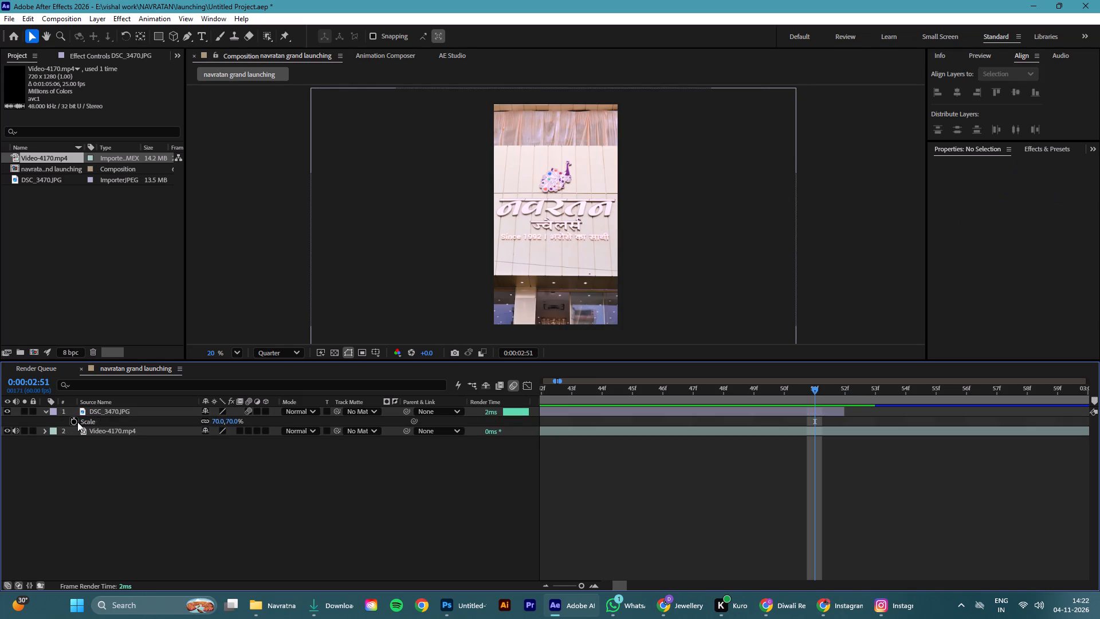
click(74, 421)
Set the DSC_3470.JPG layer's Scale to 140% at 0:00:00:00 so the shot starts zoomed in.
drag(579, 585, 517, 584)
drag(555, 393, 511, 398)
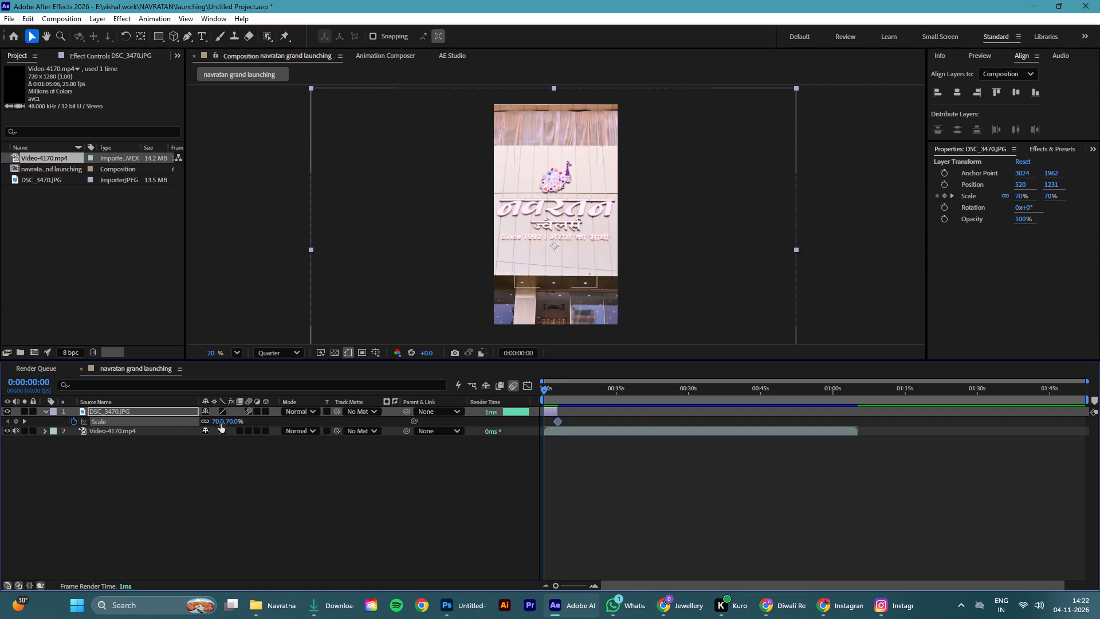
drag(229, 421, 304, 430)
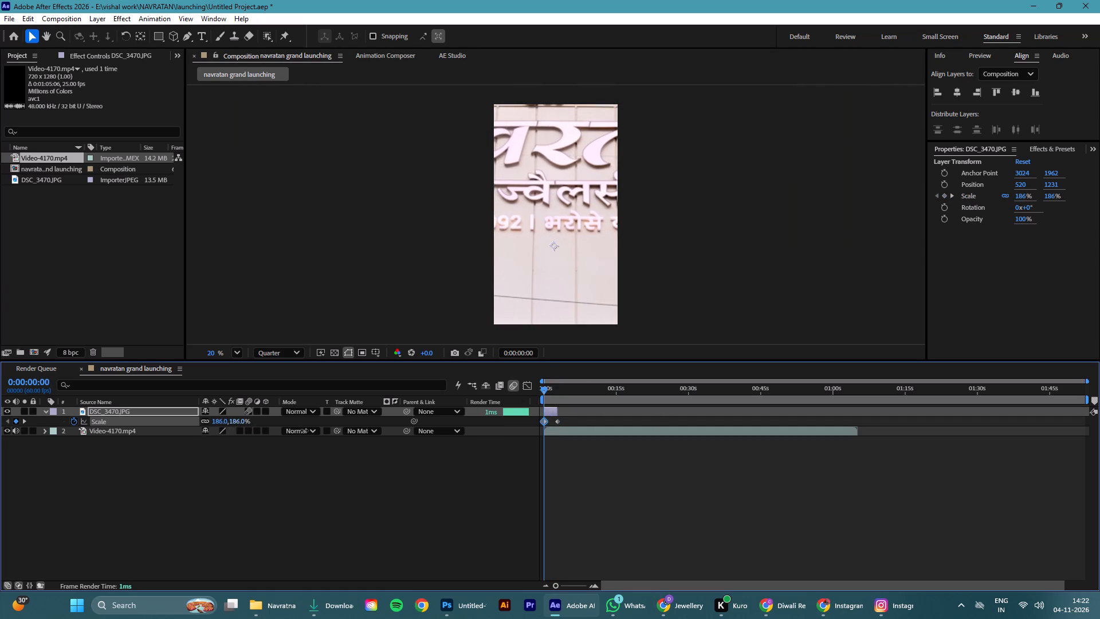
drag(304, 430, 286, 438)
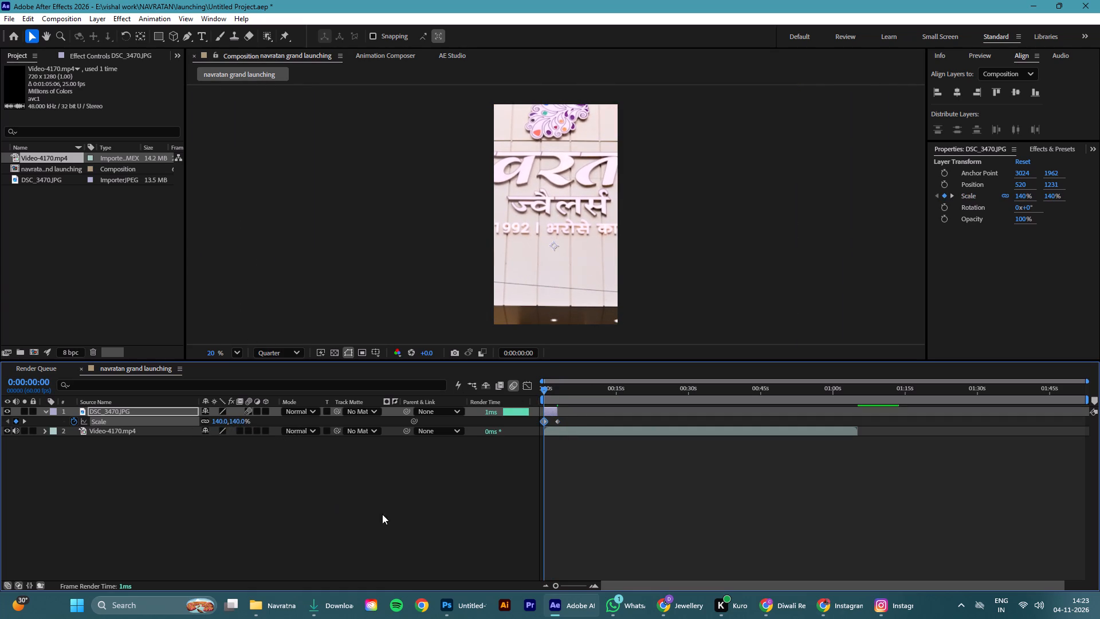
Apply Easy Ease to both Scale keyframes of DSC_3470.JPG and preview the zoom-out from the start.
click(382, 514)
drag(567, 419, 536, 425)
key(F9)
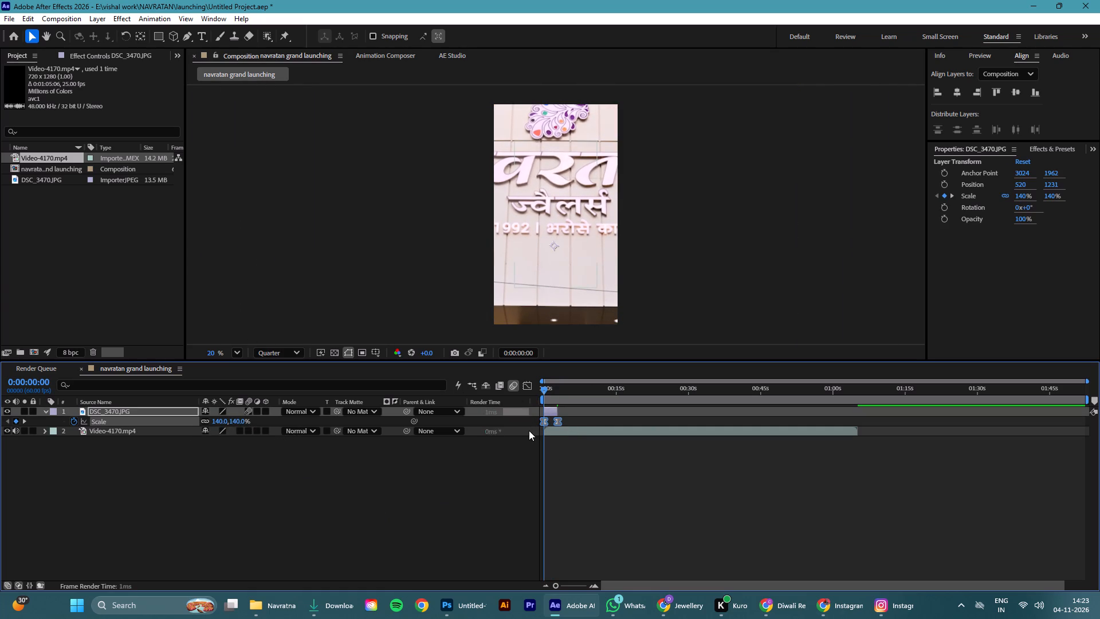
click(492, 475)
key(space)
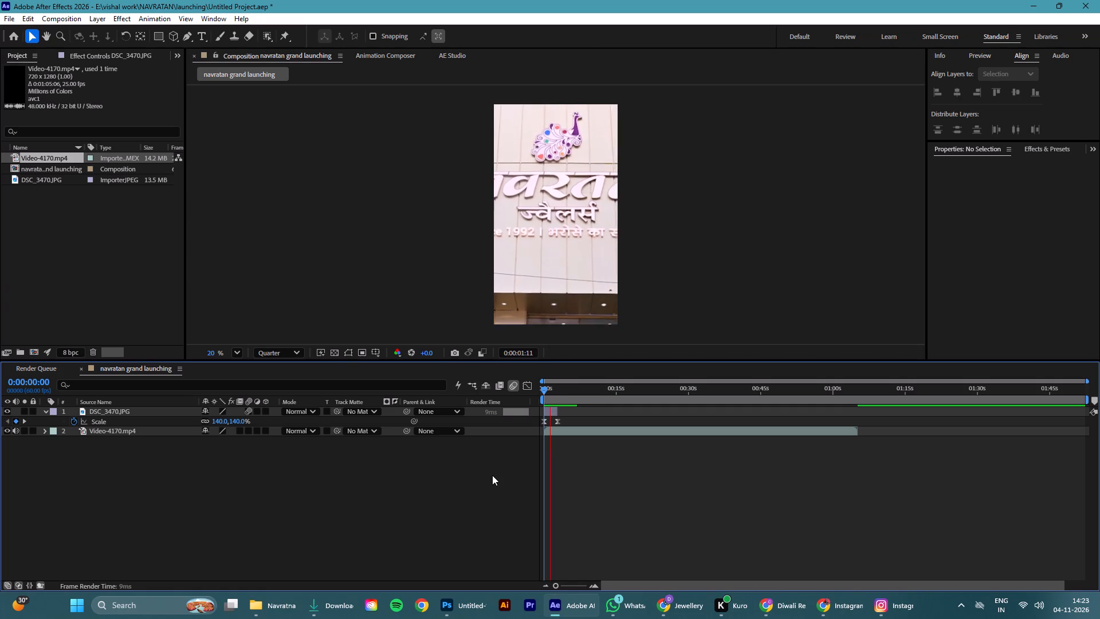
key(space)
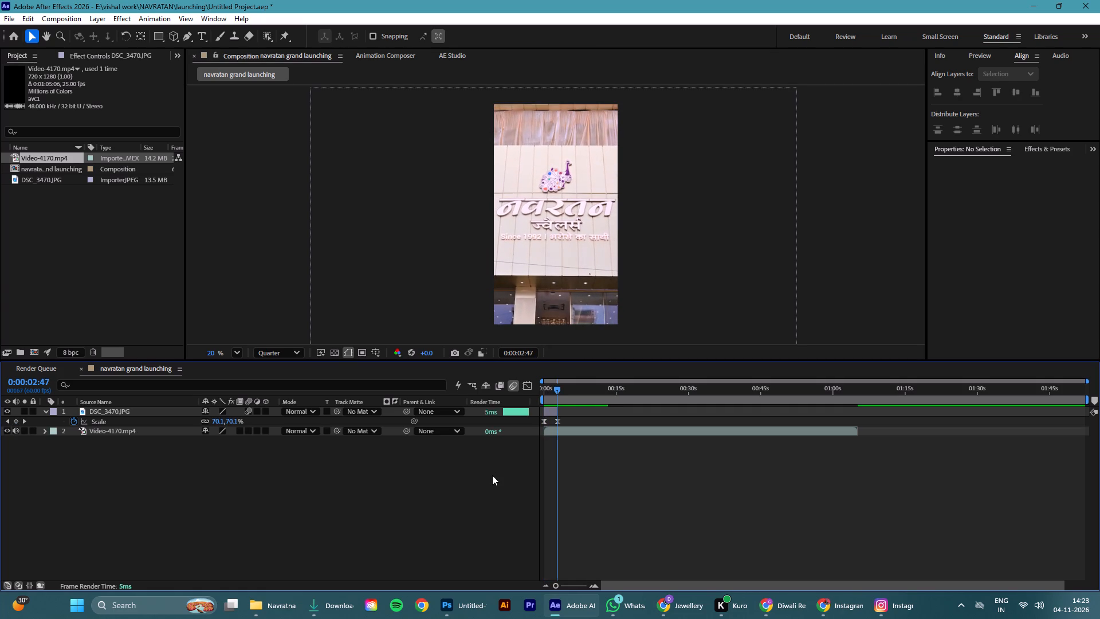
key(space)
key(space)
Move the ending Scale keyframe of DSC_3470.JPG to 0:00:02:52, exactly at the layer's end.
click(556, 390)
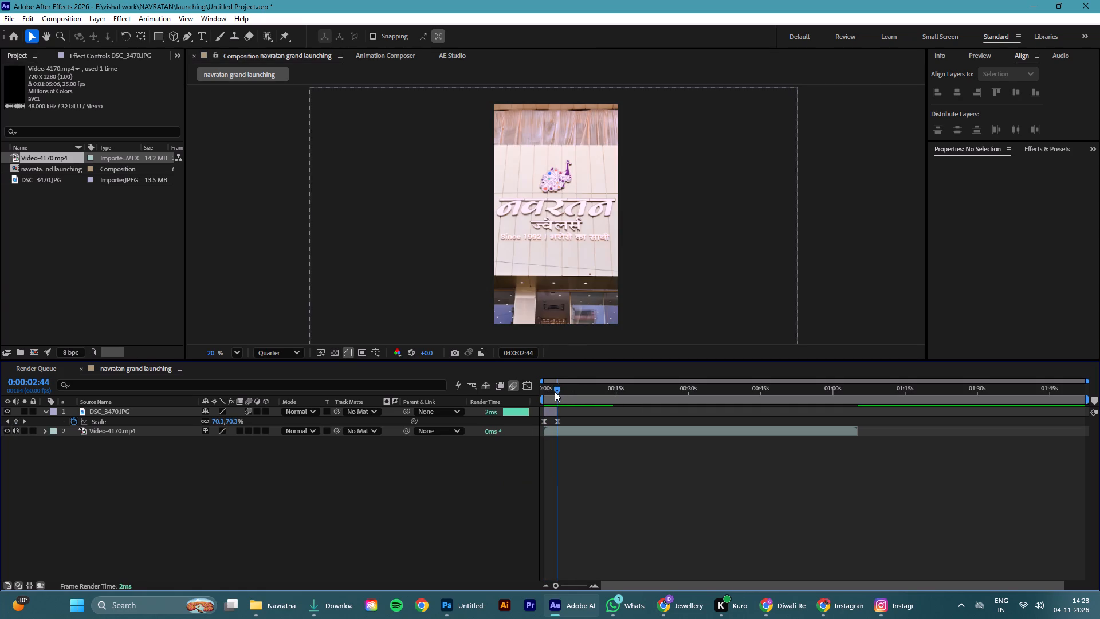
drag(557, 586, 591, 590)
drag(814, 388, 1046, 422)
drag(1016, 421, 1028, 422)
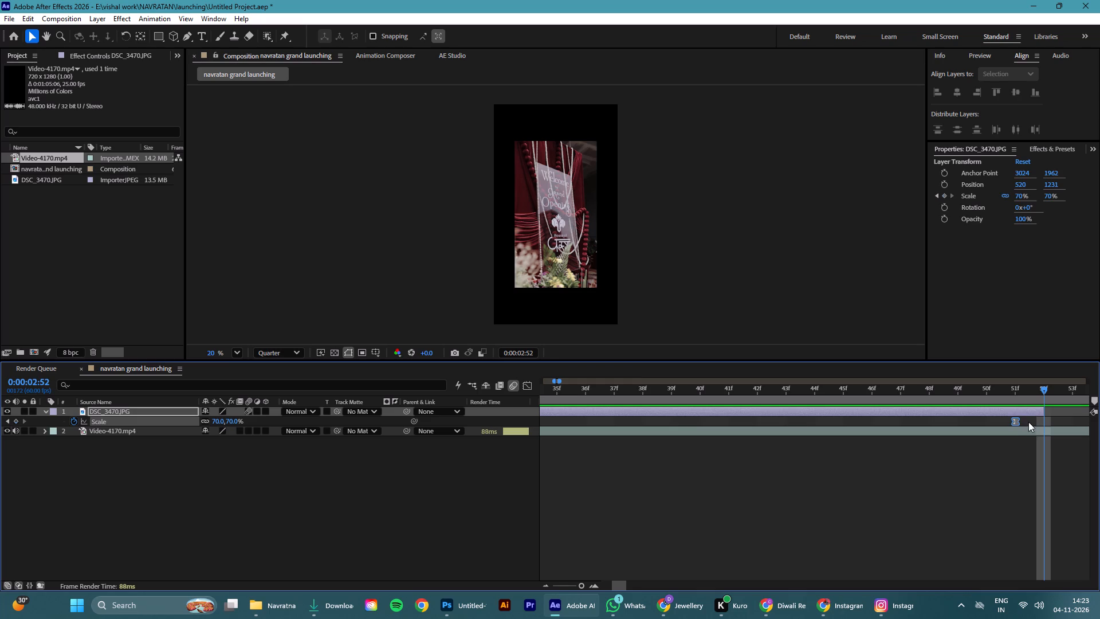
drag(1028, 422, 1036, 422)
Add the Generated Light Leak 1 transition from Animation Composer at 0:00:02:52, where the storefront shot ends.
click(1038, 411)
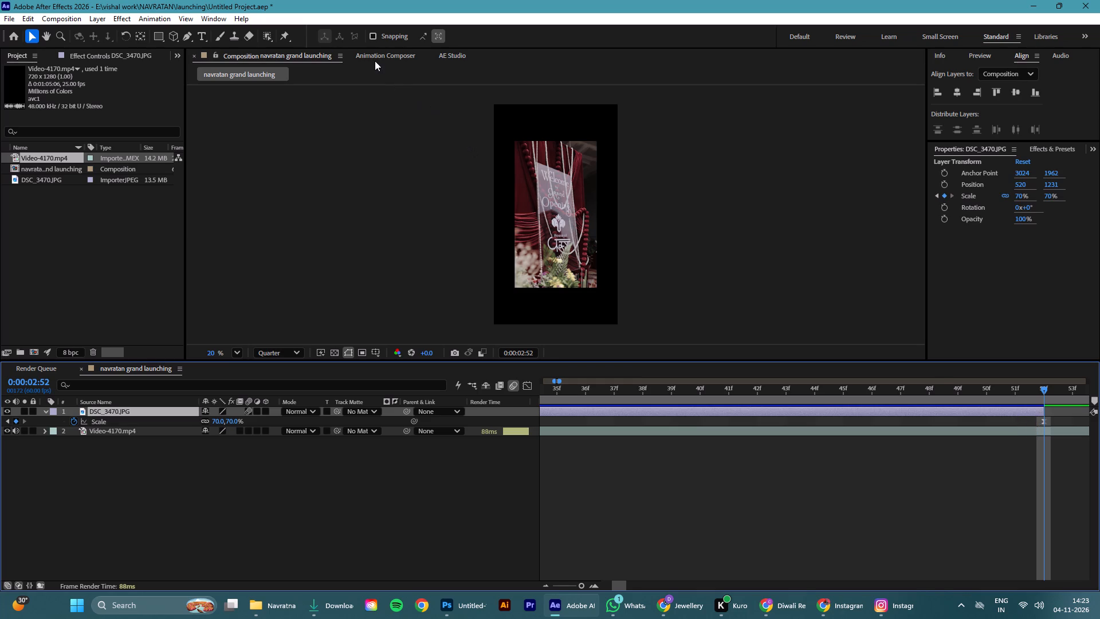
click(372, 55)
click(233, 280)
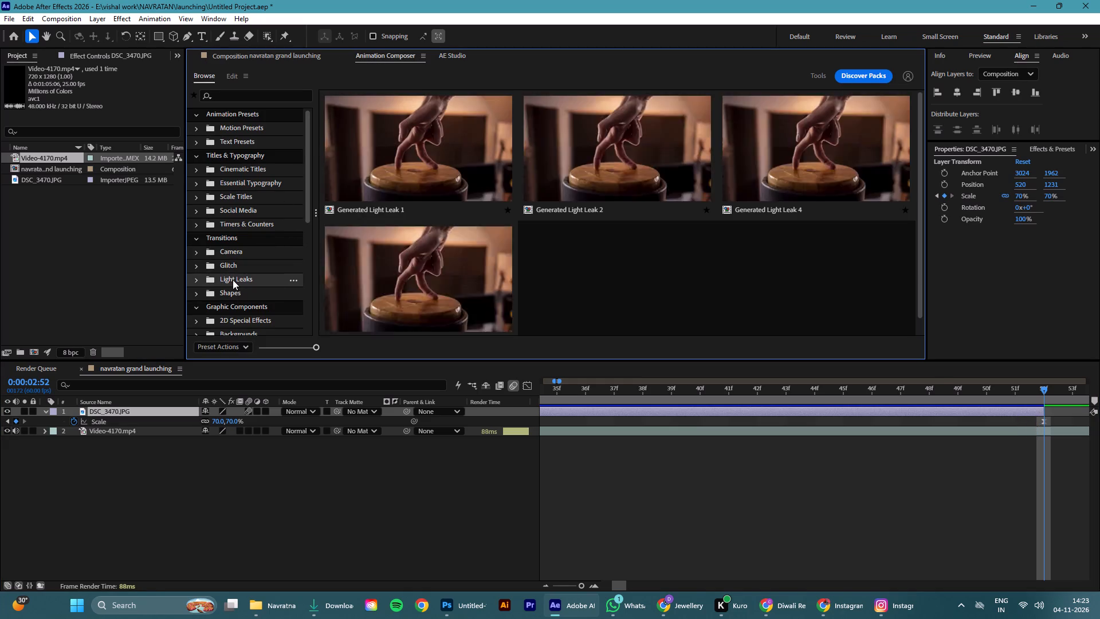
click(433, 156)
click(897, 344)
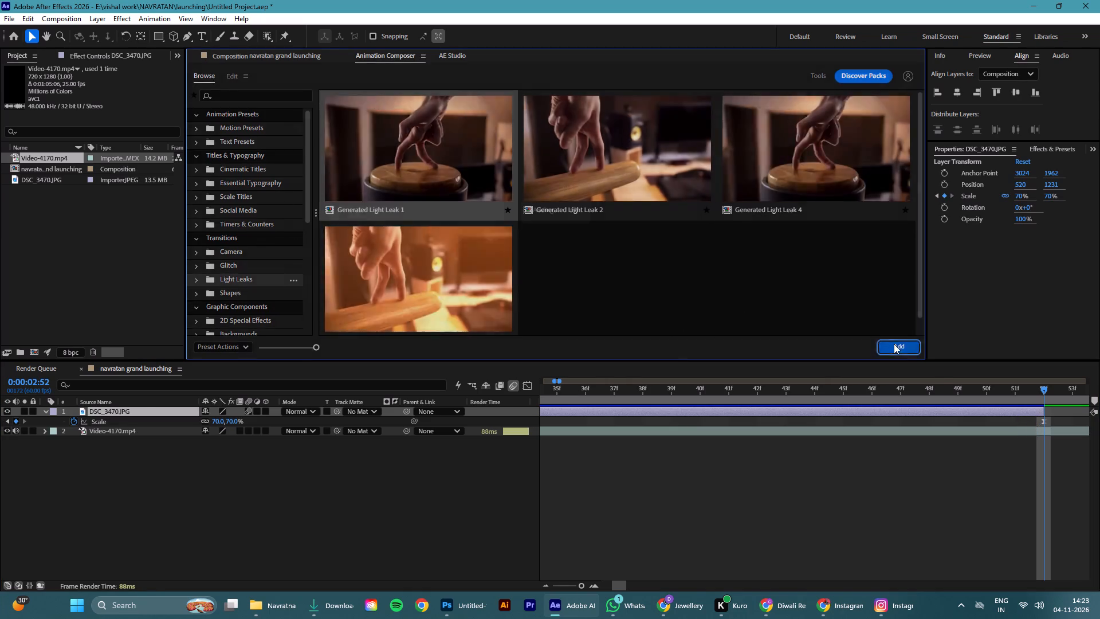
drag(583, 586, 553, 587)
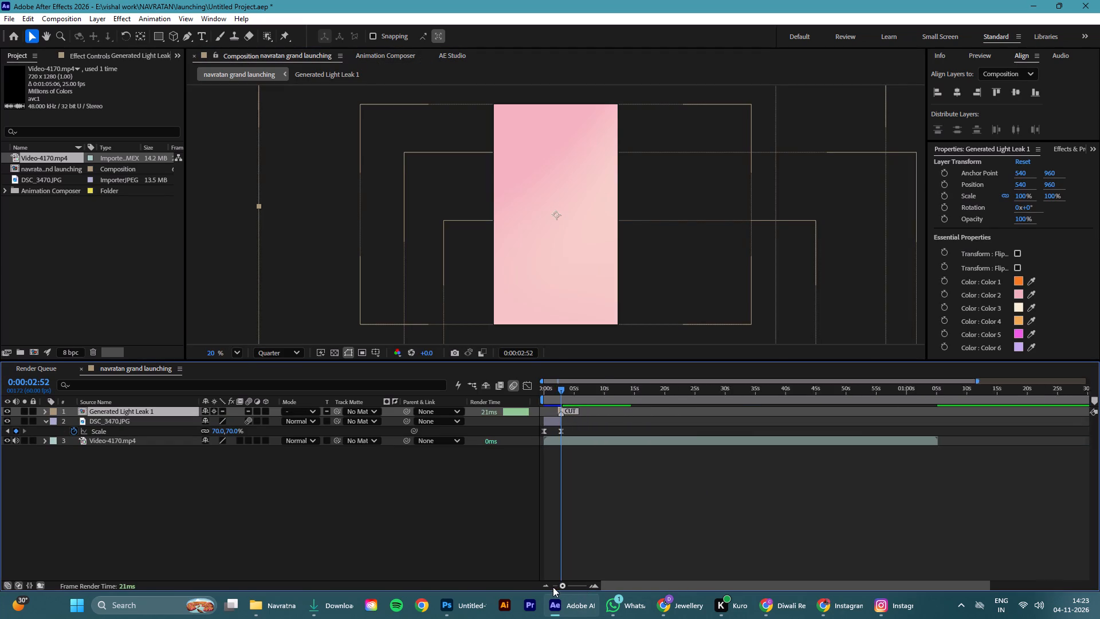
drag(553, 587, 540, 587)
click(478, 535)
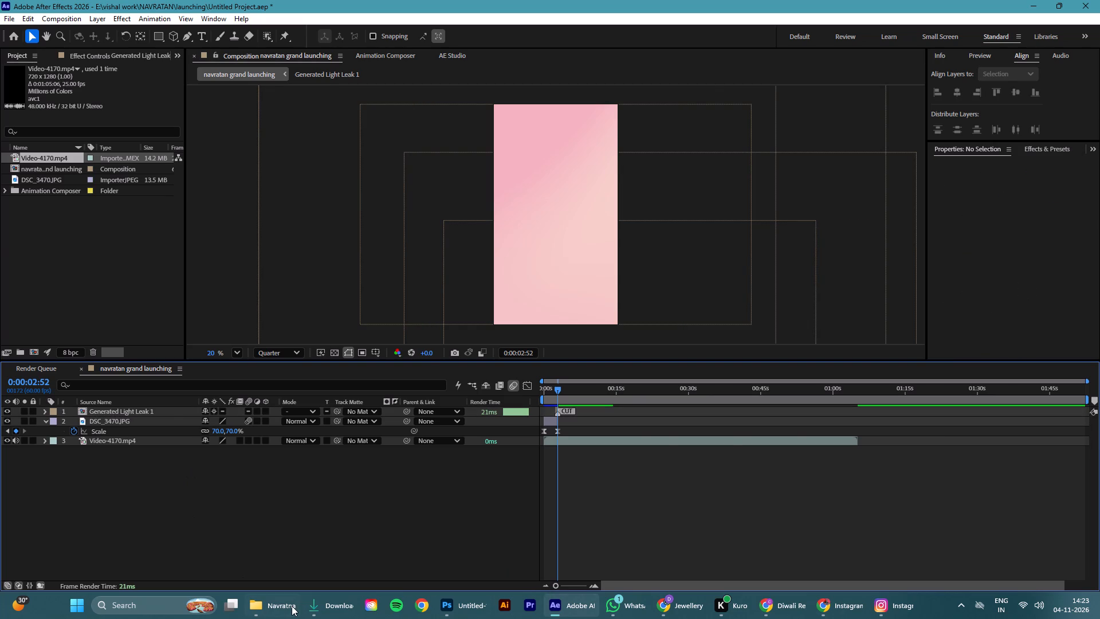
Switch to the inauguration photo folder and inspect the storefront photos DSC_3471.JPG and DSC_3472.JPG, examining the sign close up.
click(293, 605)
scroll(227, 316, up, 6)
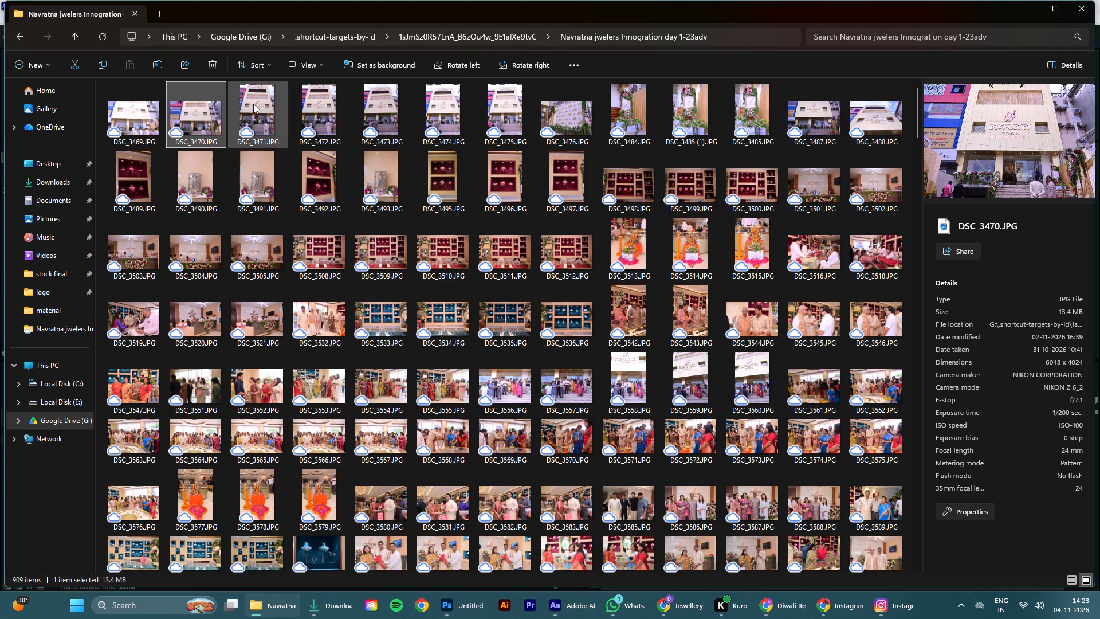
double_click(253, 104)
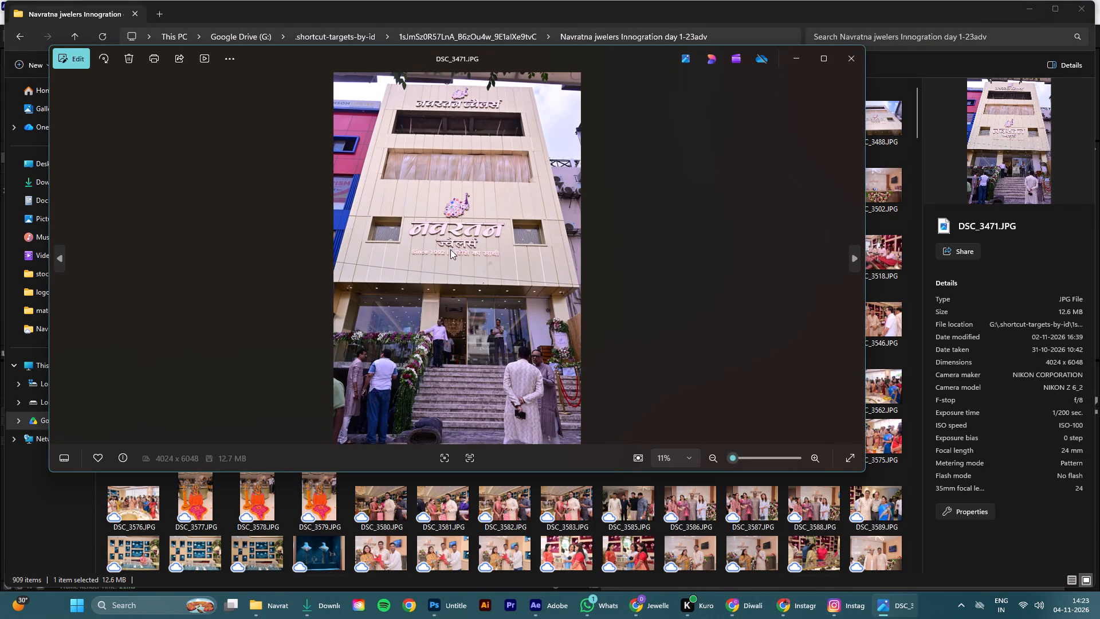
scroll(458, 253, up, 6)
scroll(458, 254, down, 7)
click(850, 61)
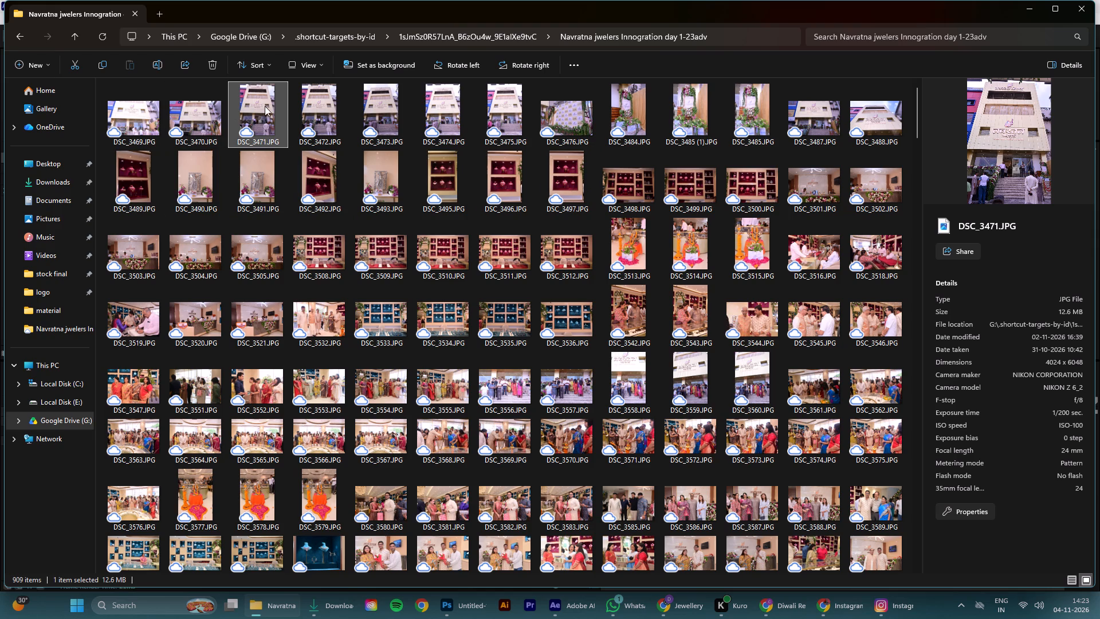
double_click(311, 108)
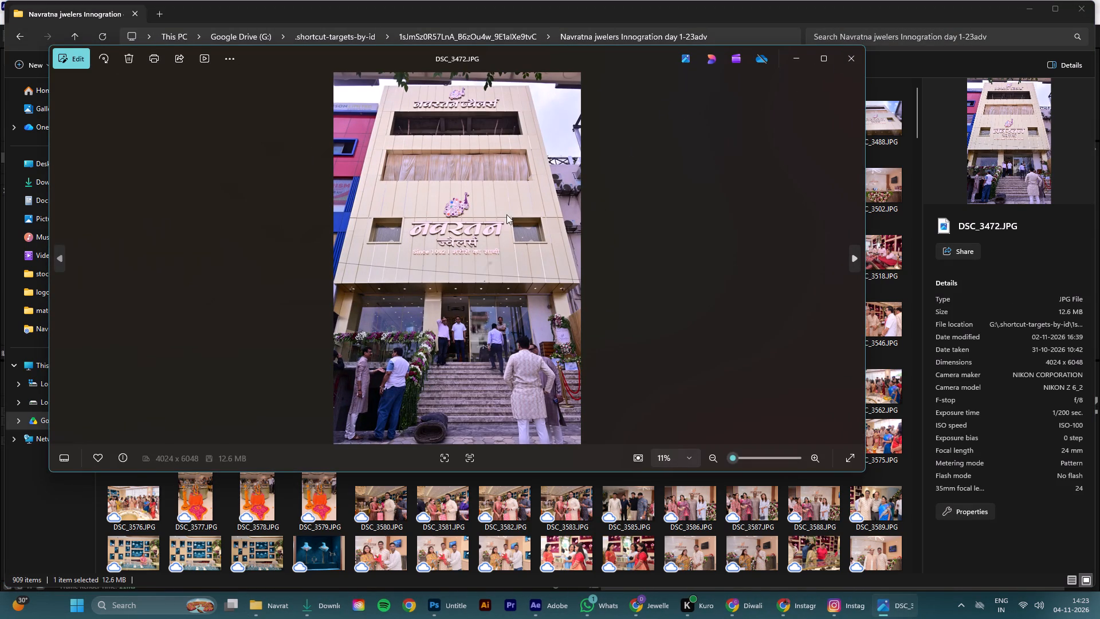
scroll(491, 220, up, 12)
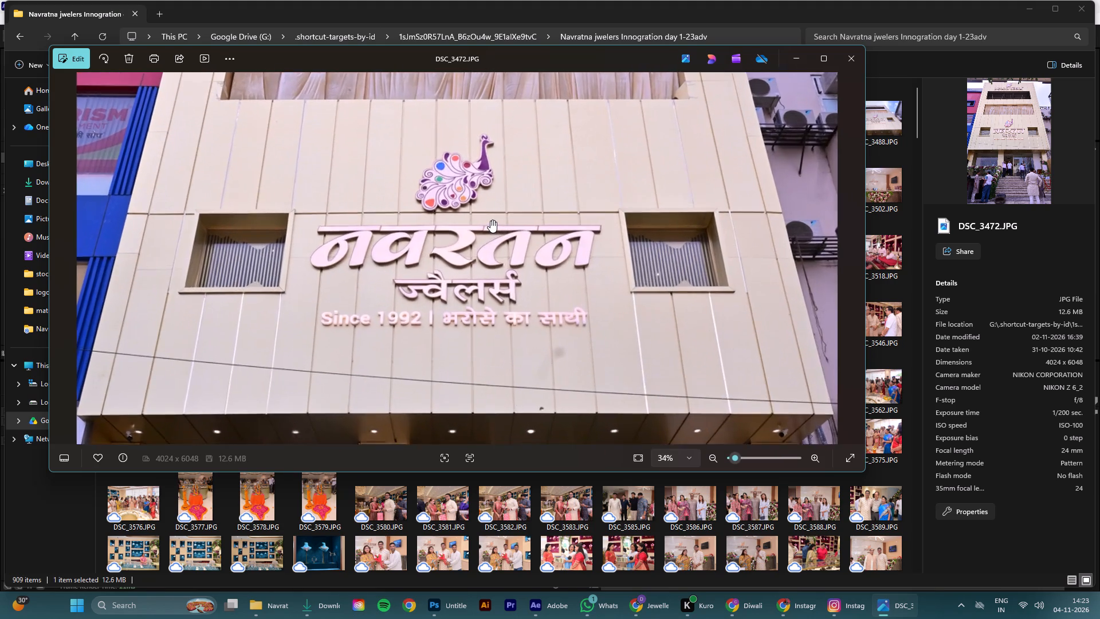
scroll(490, 220, down, 12)
scroll(488, 225, up, 3)
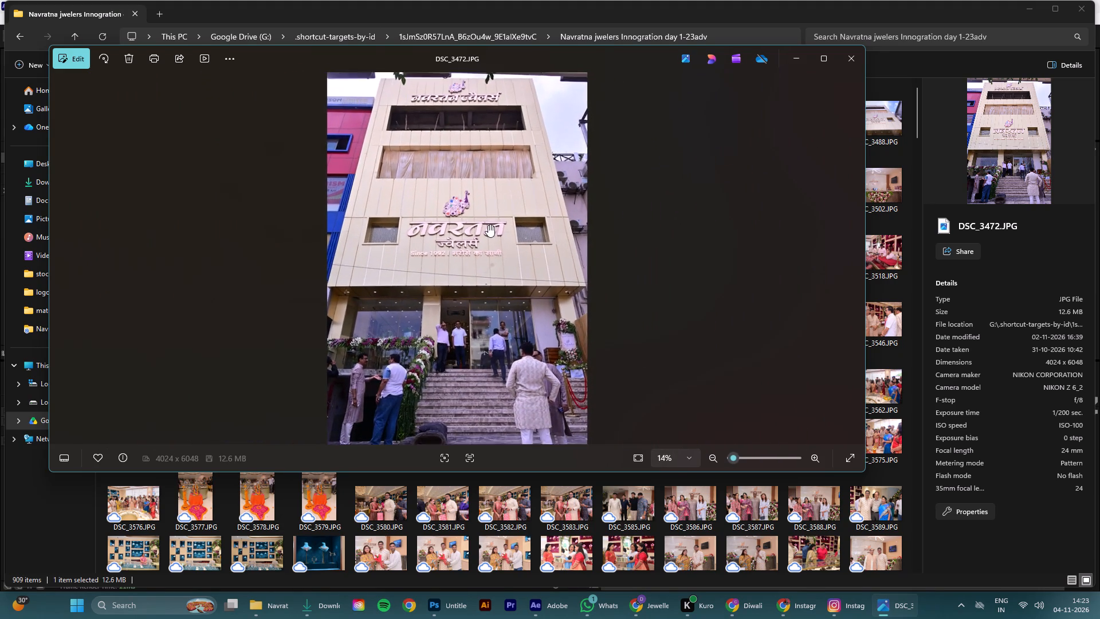
scroll(488, 225, up, 15)
scroll(490, 224, down, 1)
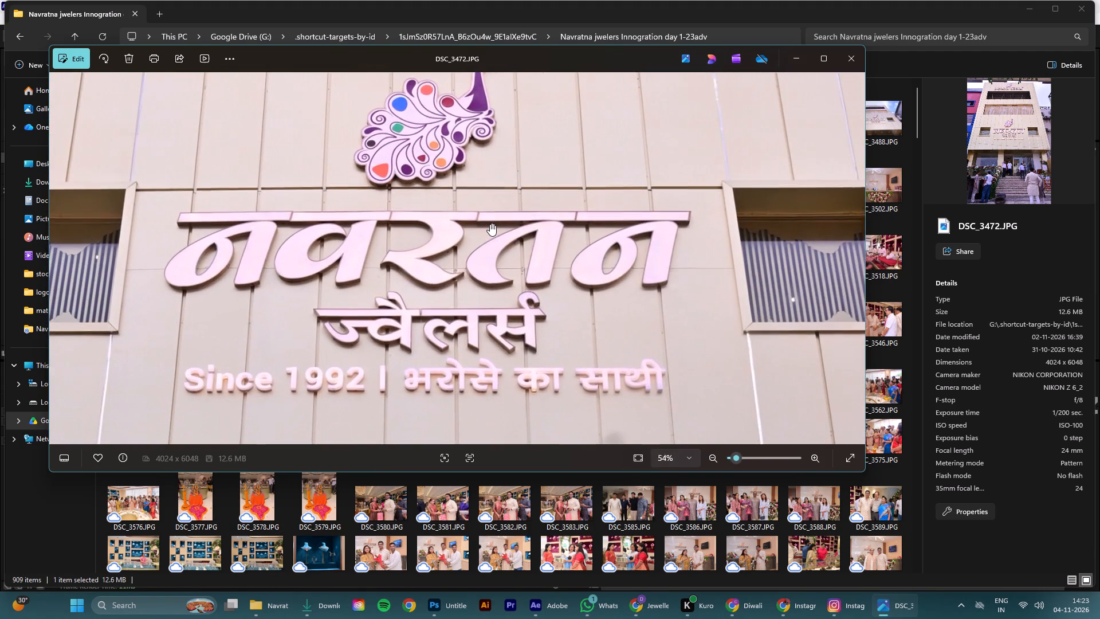
scroll(490, 224, down, 1)
click(849, 58)
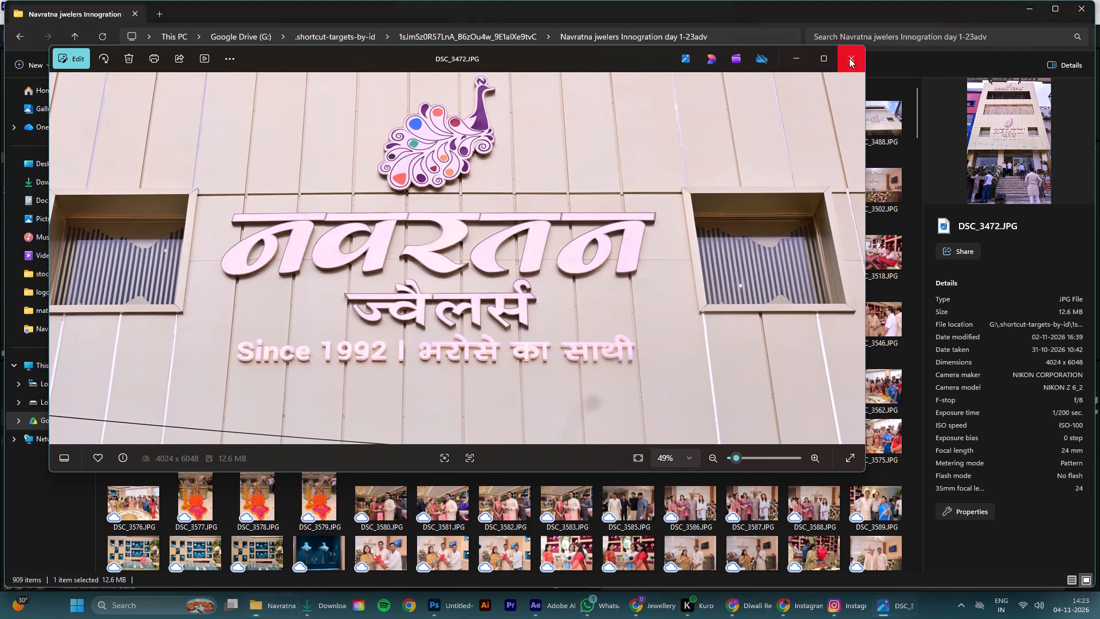
Add DSC_3472.JPG to the After Effects composition below Generated Light Leak 1 and trim its start to 0:00:02:52.
drag(324, 95, 442, 539)
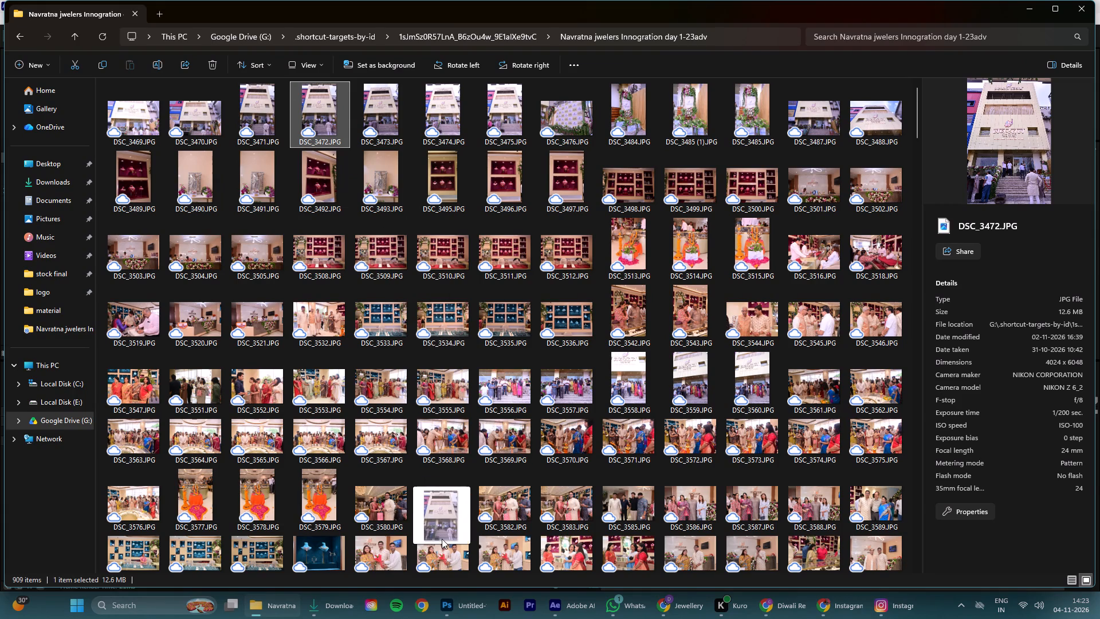
drag(442, 539, 264, 534)
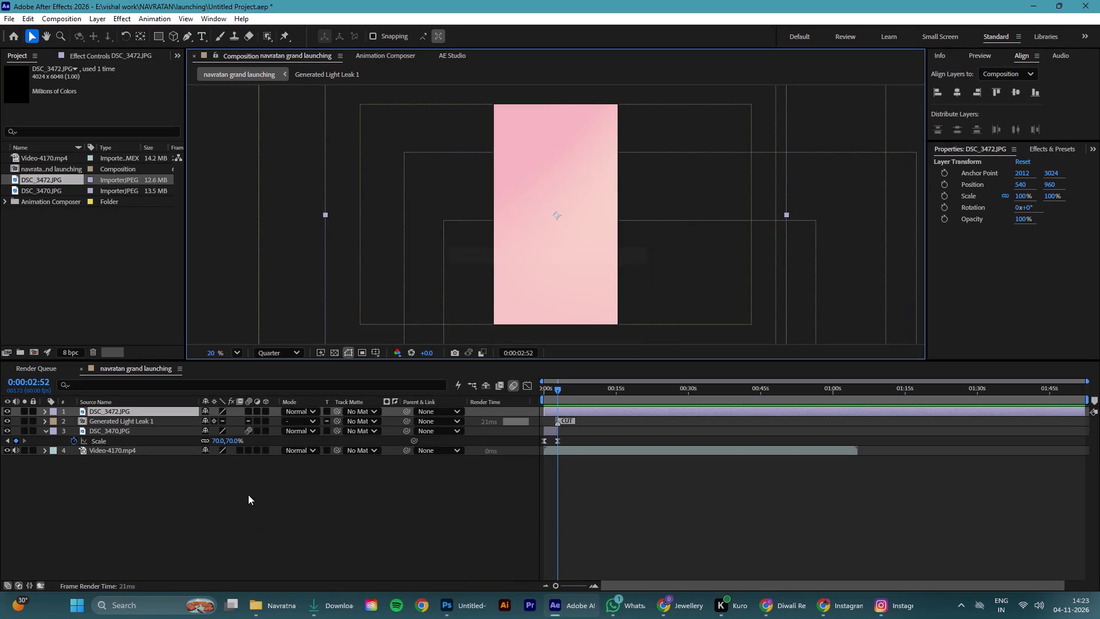
drag(115, 411, 127, 423)
click(579, 420)
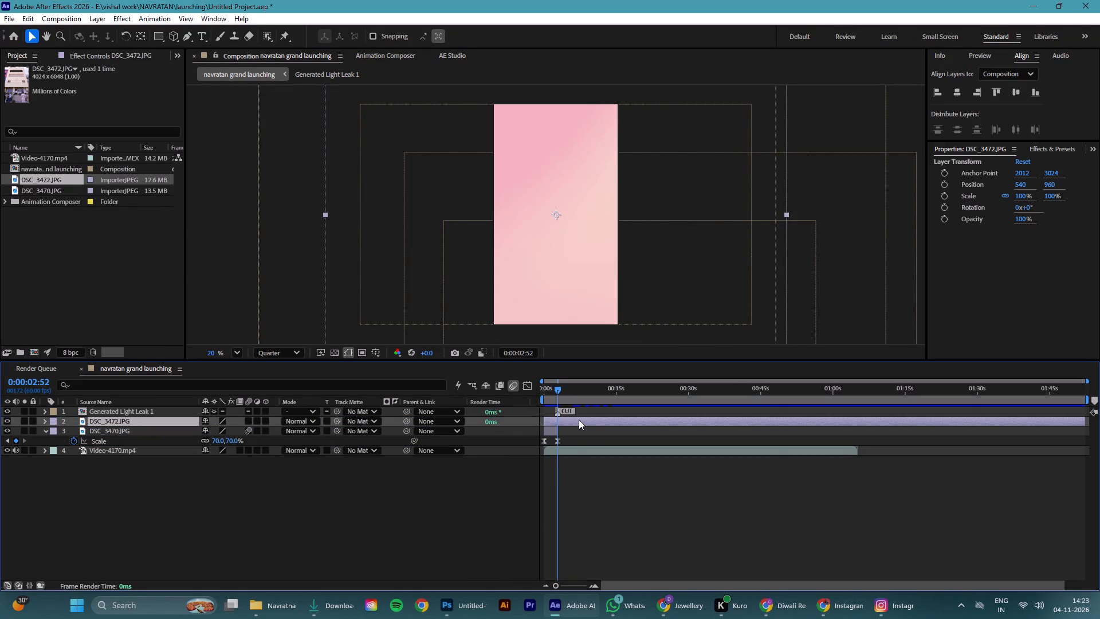
key(alt+bracketleft)
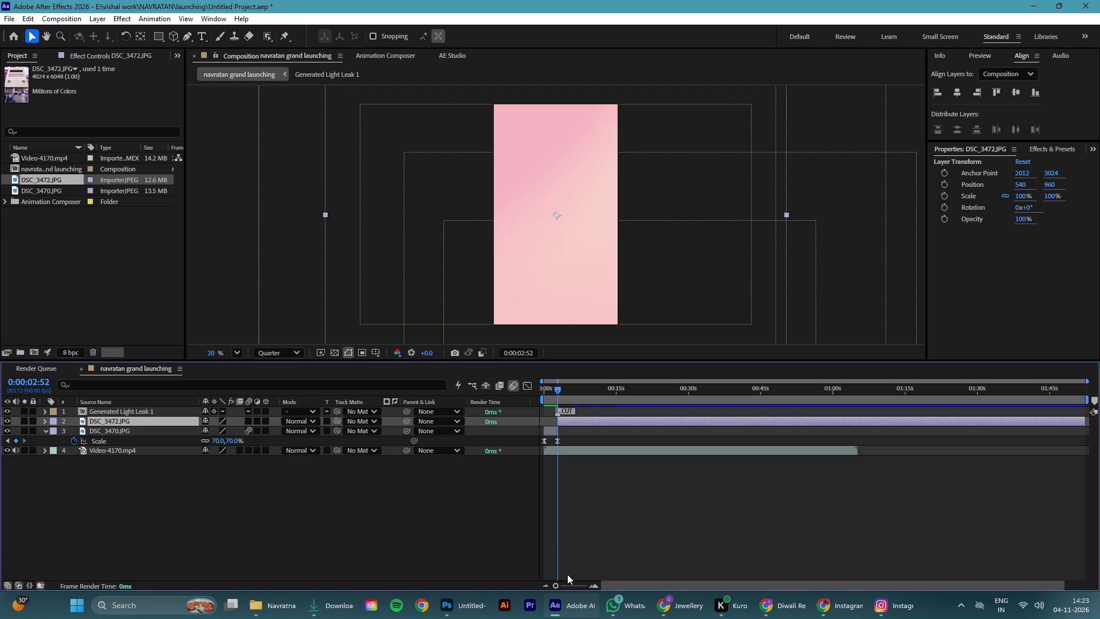
Shift the DSC_3472.JPG layer down to Position 540, 1460, checking the framing at 0:00:04:03 after the light leak.
drag(559, 583, 578, 588)
drag(596, 389, 612, 394)
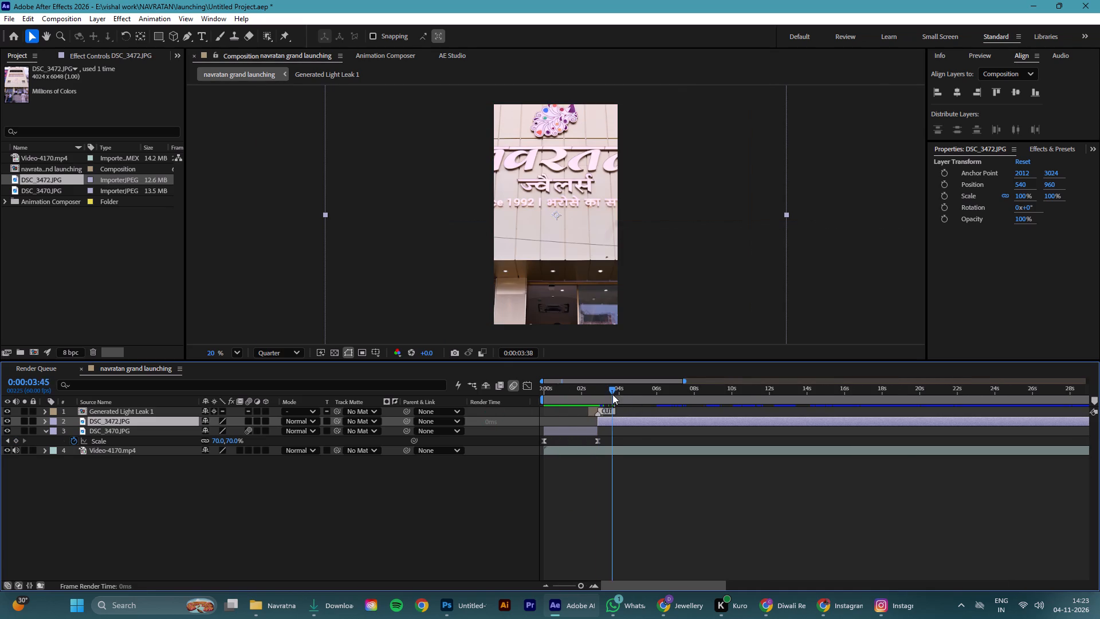
drag(612, 394, 618, 397)
click(631, 422)
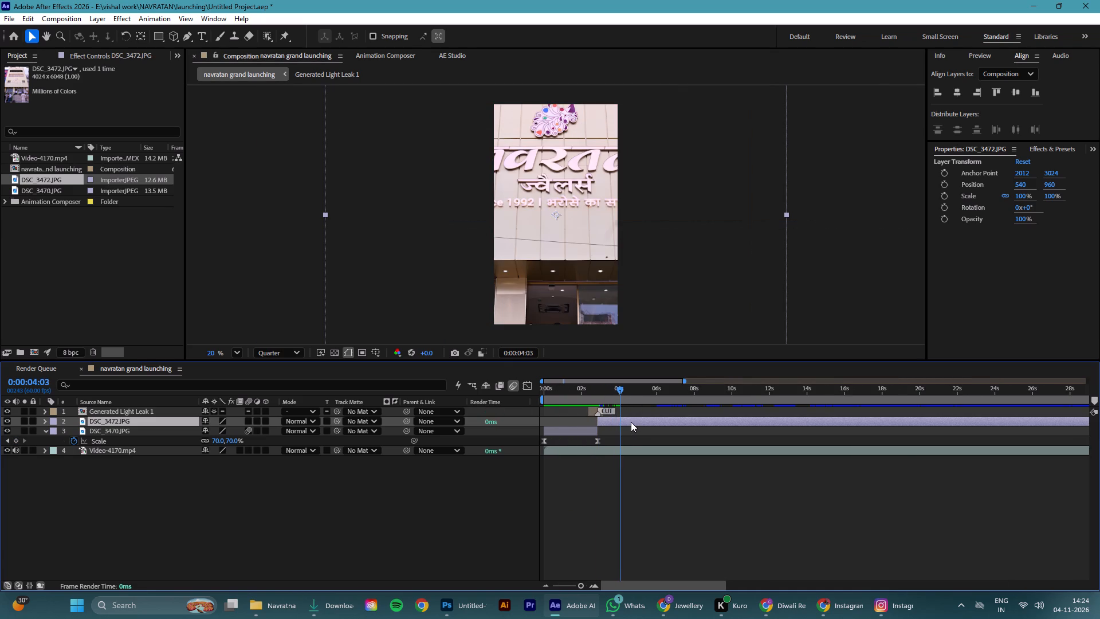
key(shift+Down)
key(shift+Down)
key(shift+Down)
key(shift+Down)
key(shift+Down)
key(shift+Down)
key(shift+Down)
key(shift+Down)
key(shift+Down)
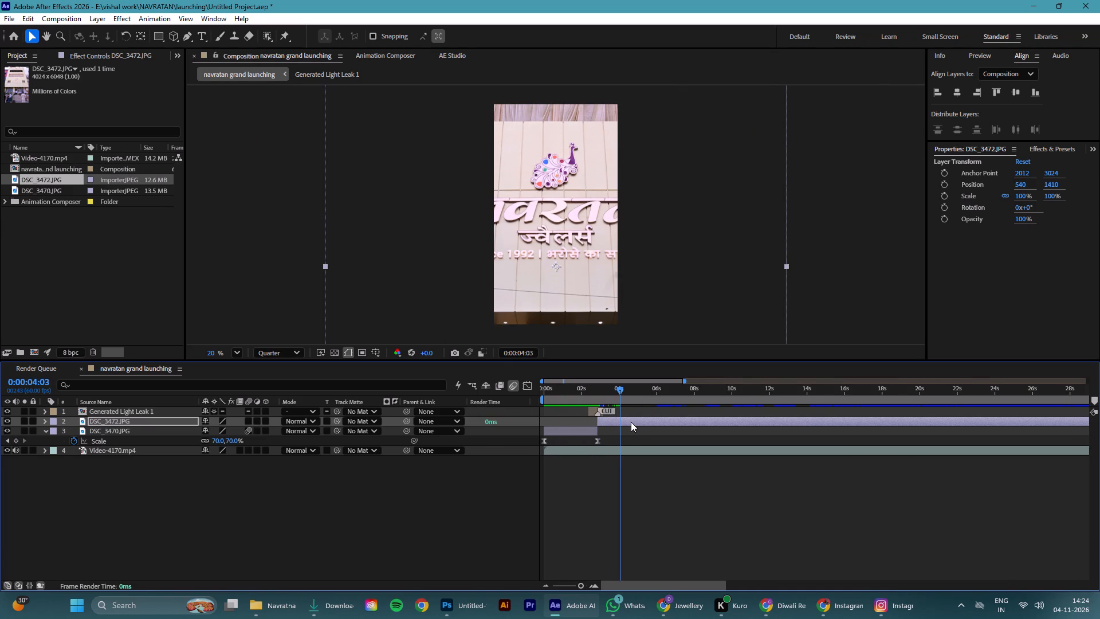
key(shift+Down)
key(shift+Down)
key(shift+Up)
key(shift+Up)
key(shift+Down)
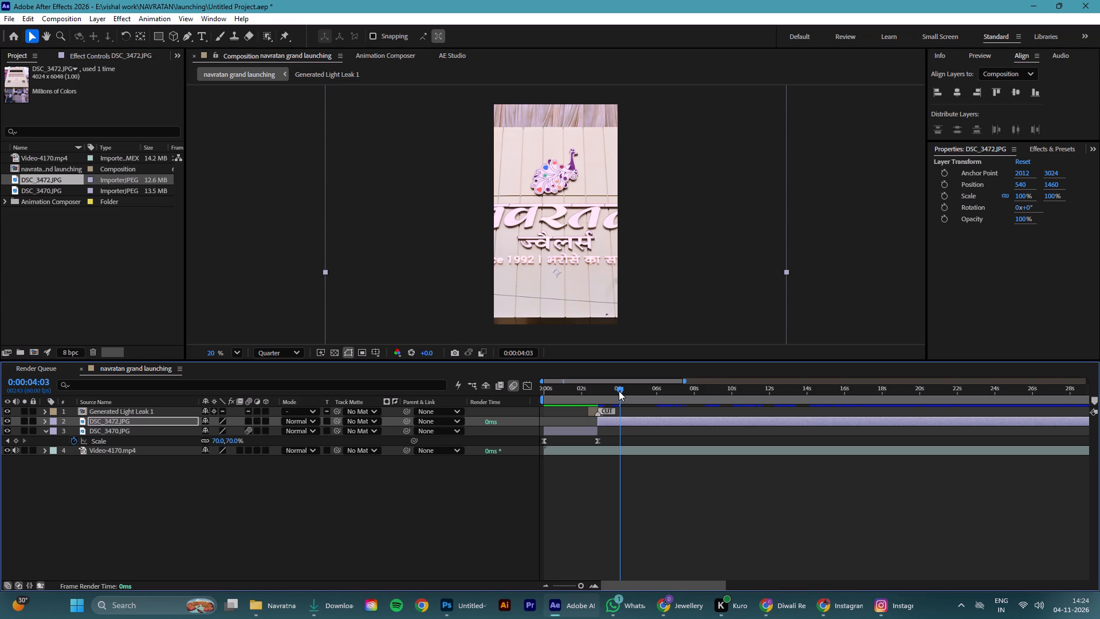
Preview the composition from the start to check the light-leak transition between the two storefront shots.
drag(619, 391, 588, 398)
drag(591, 389, 482, 427)
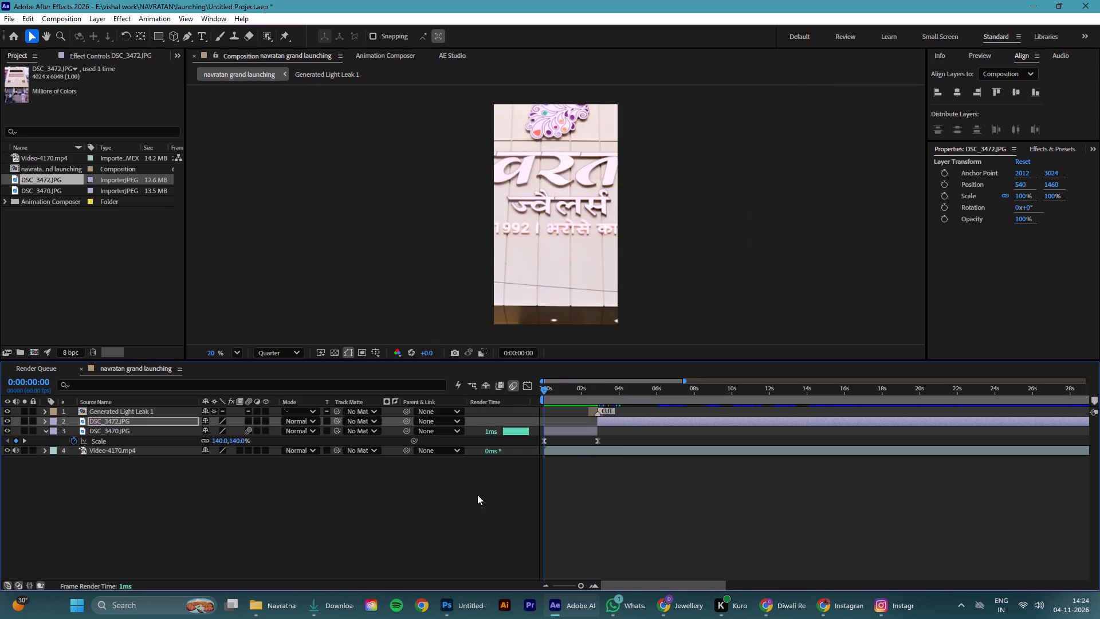
click(496, 506)
key(space)
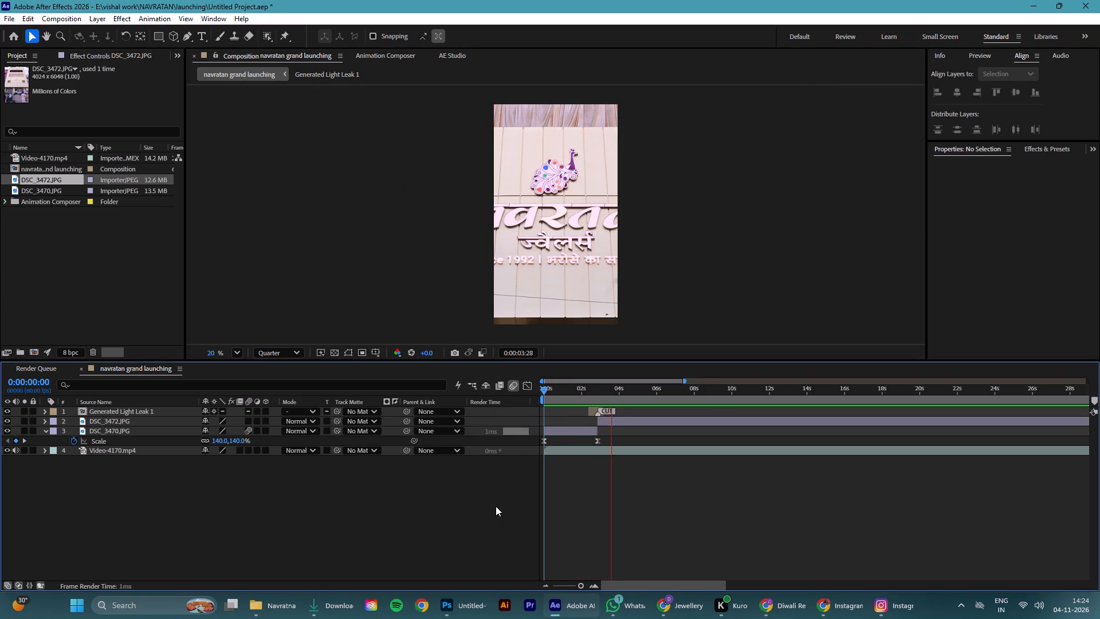
key(space)
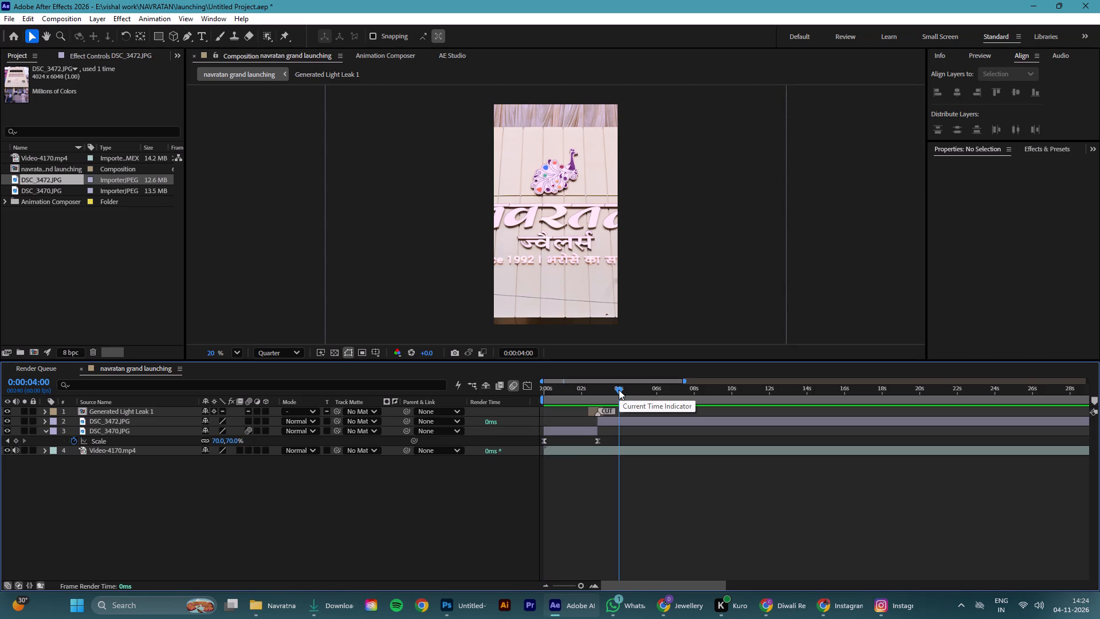
drag(619, 390, 502, 397)
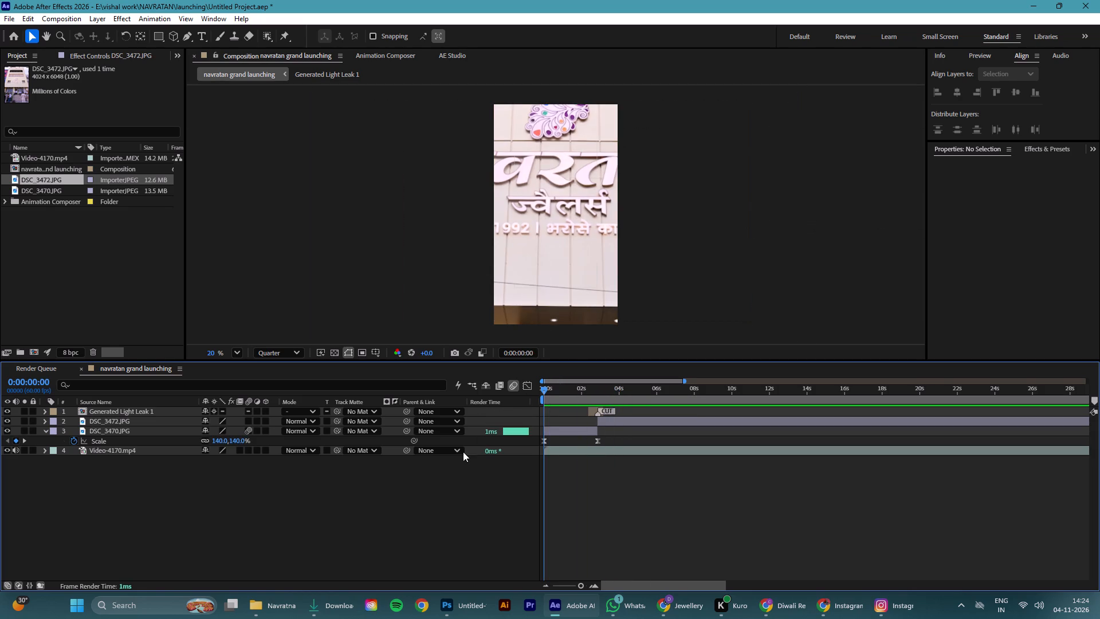
click(463, 481)
key(space)
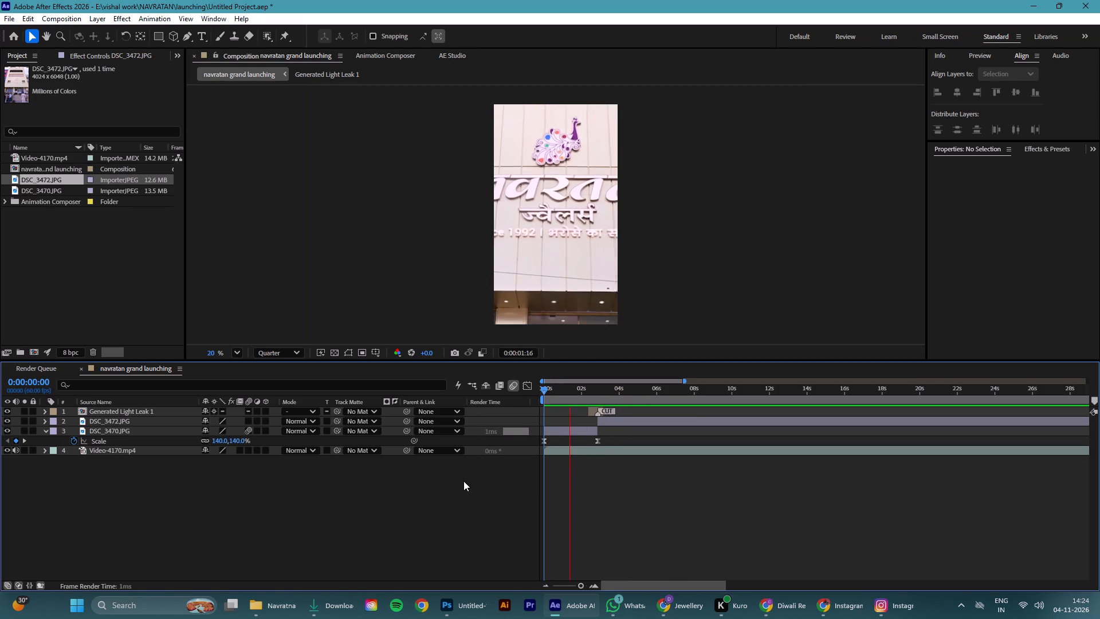
key(space)
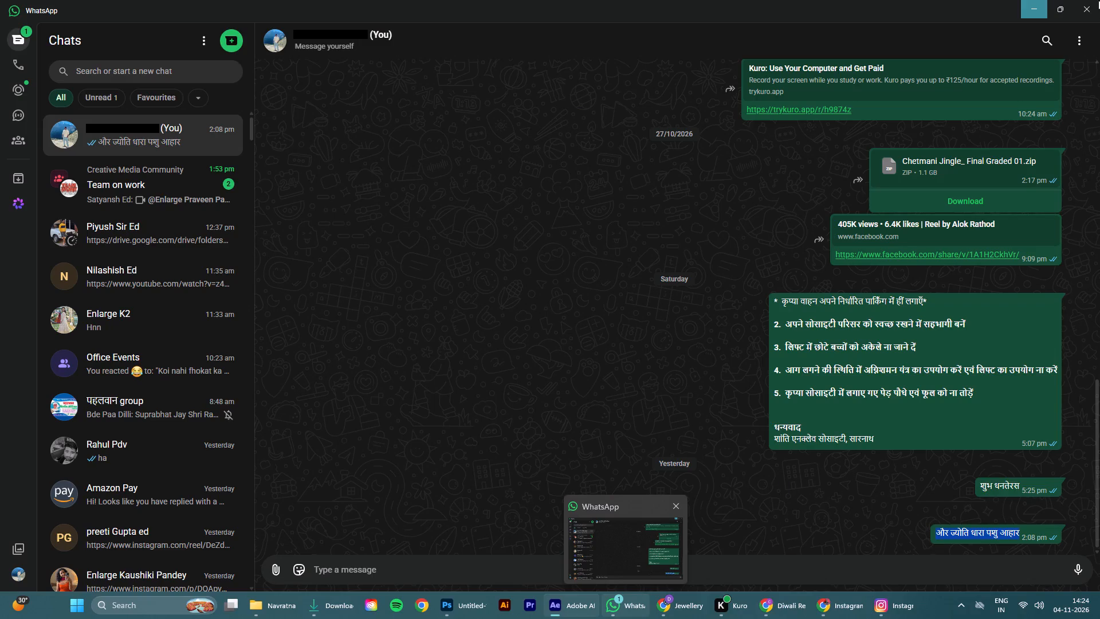
click(1029, 13)
click(438, 291)
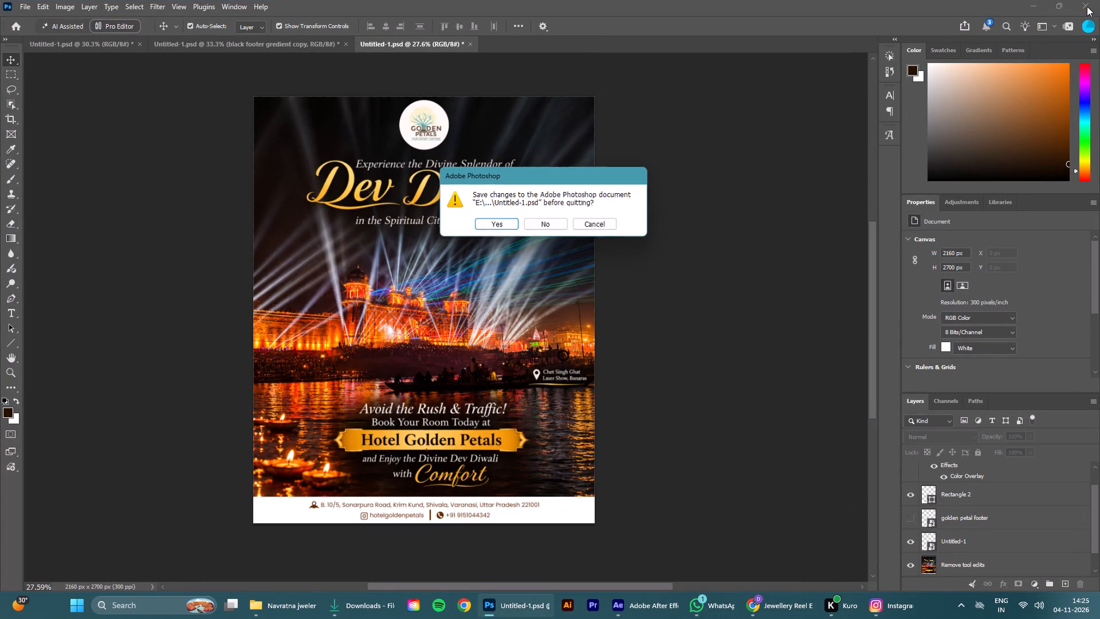
click(488, 226)
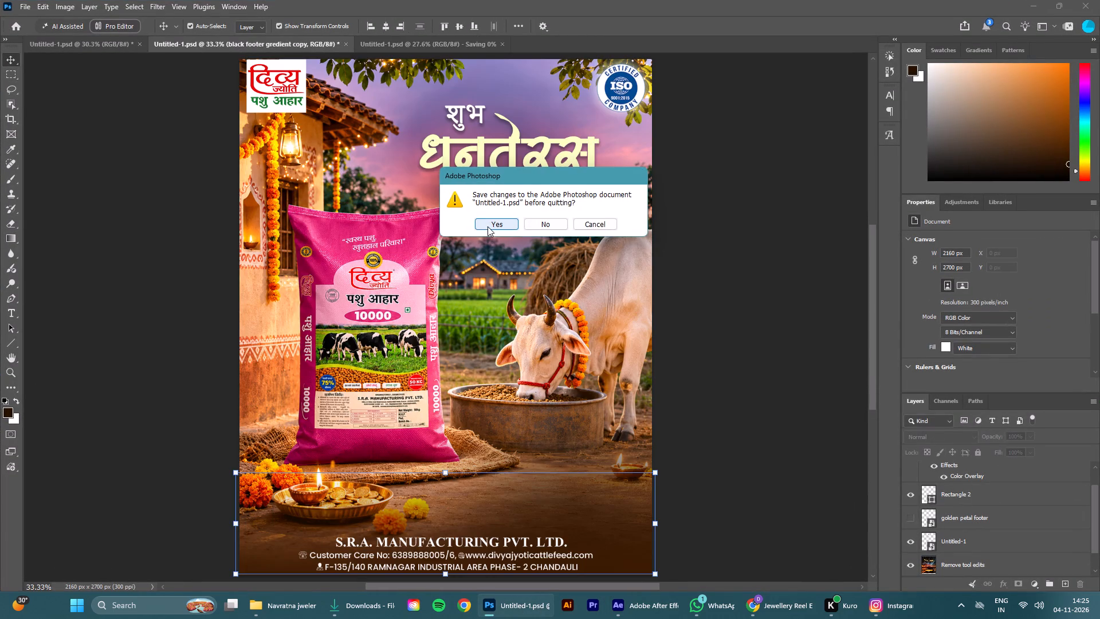
click(488, 226)
click(488, 226)
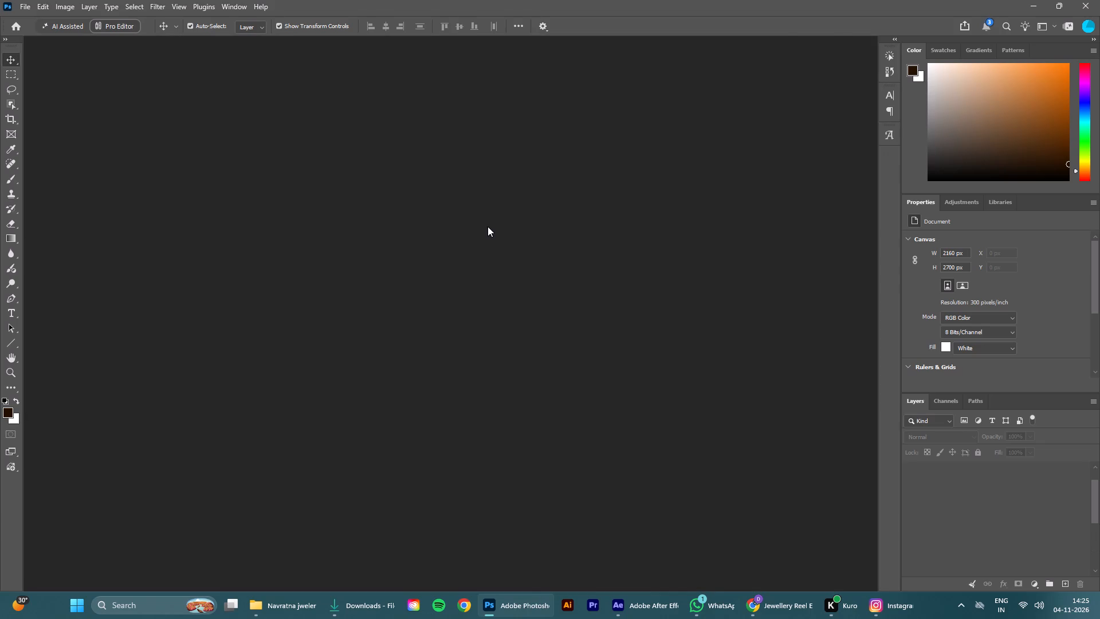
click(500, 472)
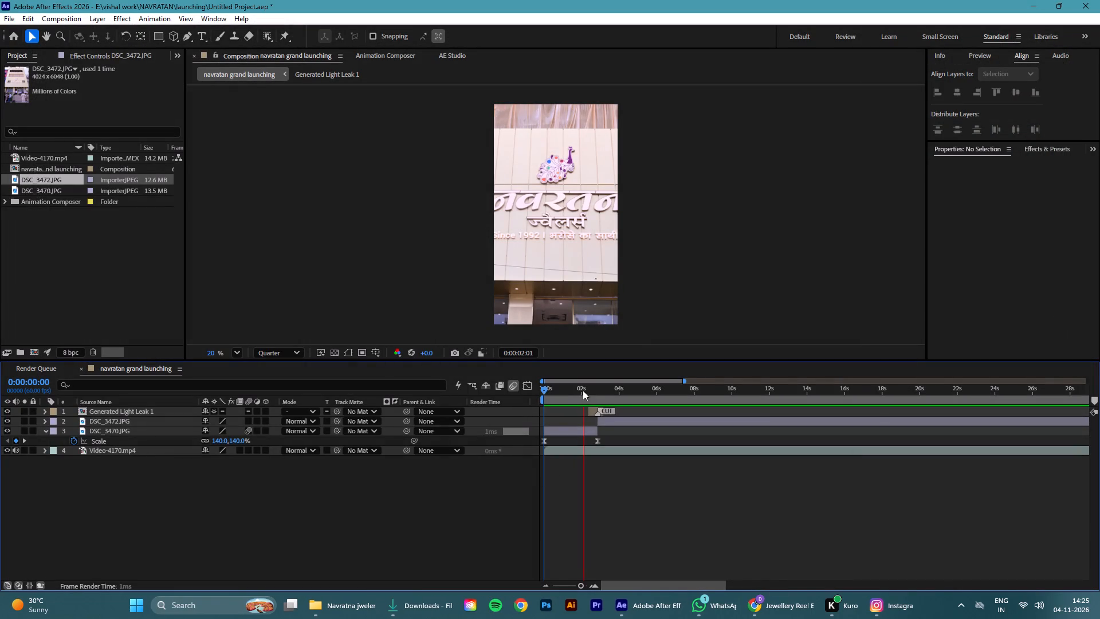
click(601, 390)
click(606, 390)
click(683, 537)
Close the Downloads folder window in File Explorer.
click(427, 600)
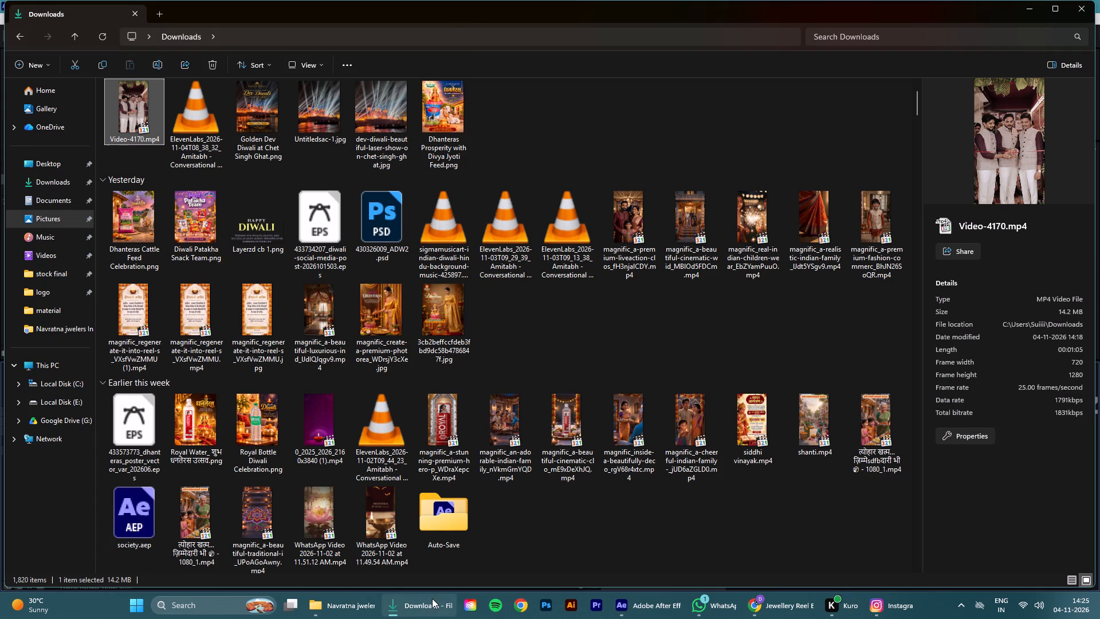
click(1085, 9)
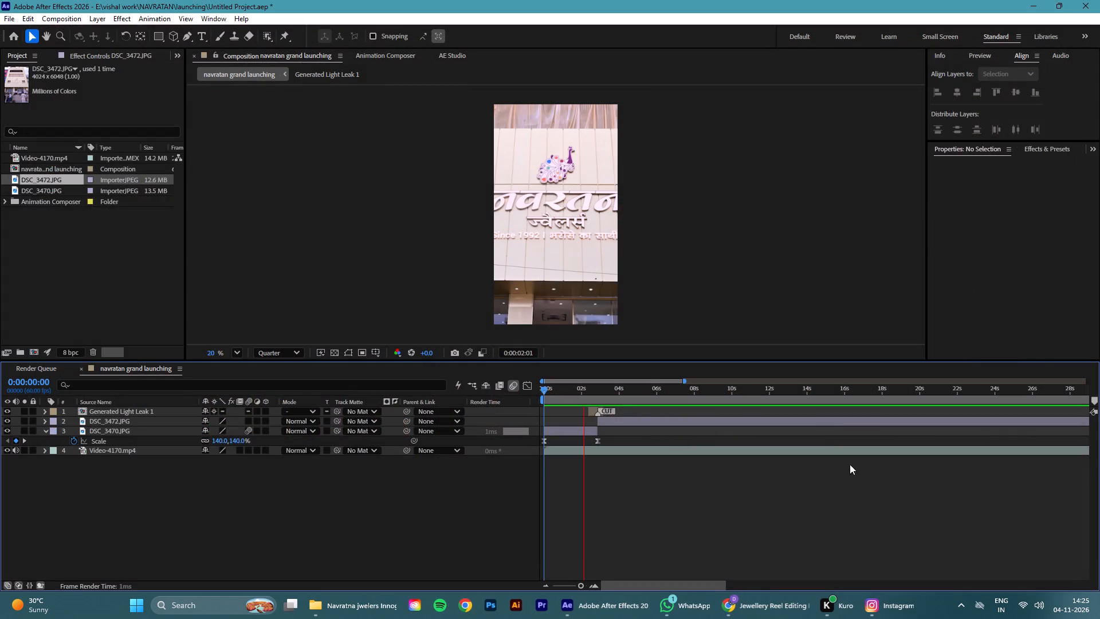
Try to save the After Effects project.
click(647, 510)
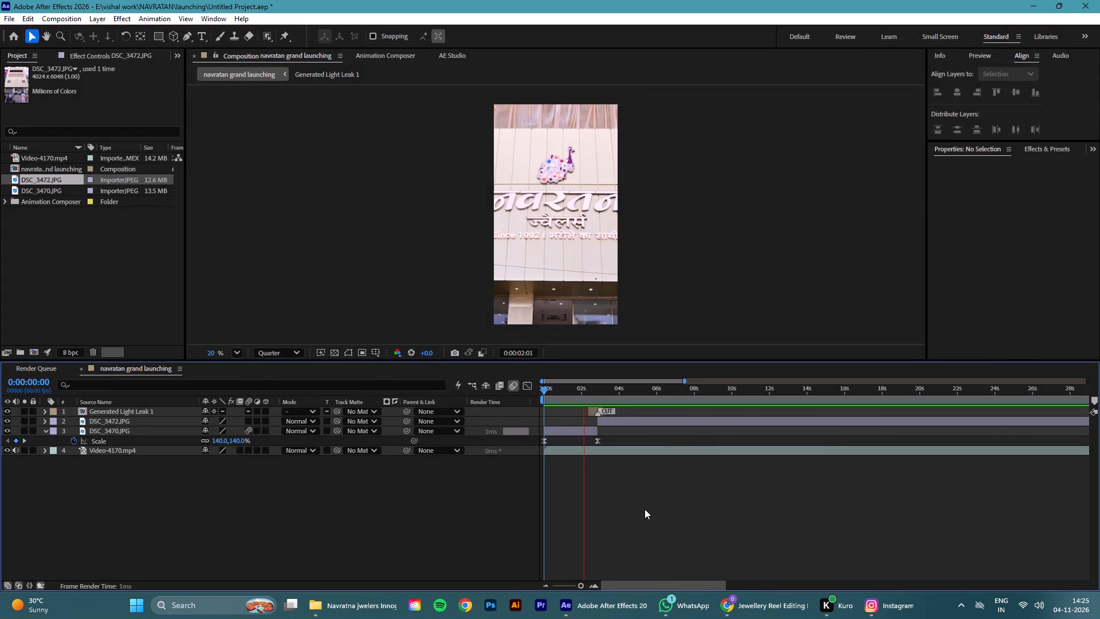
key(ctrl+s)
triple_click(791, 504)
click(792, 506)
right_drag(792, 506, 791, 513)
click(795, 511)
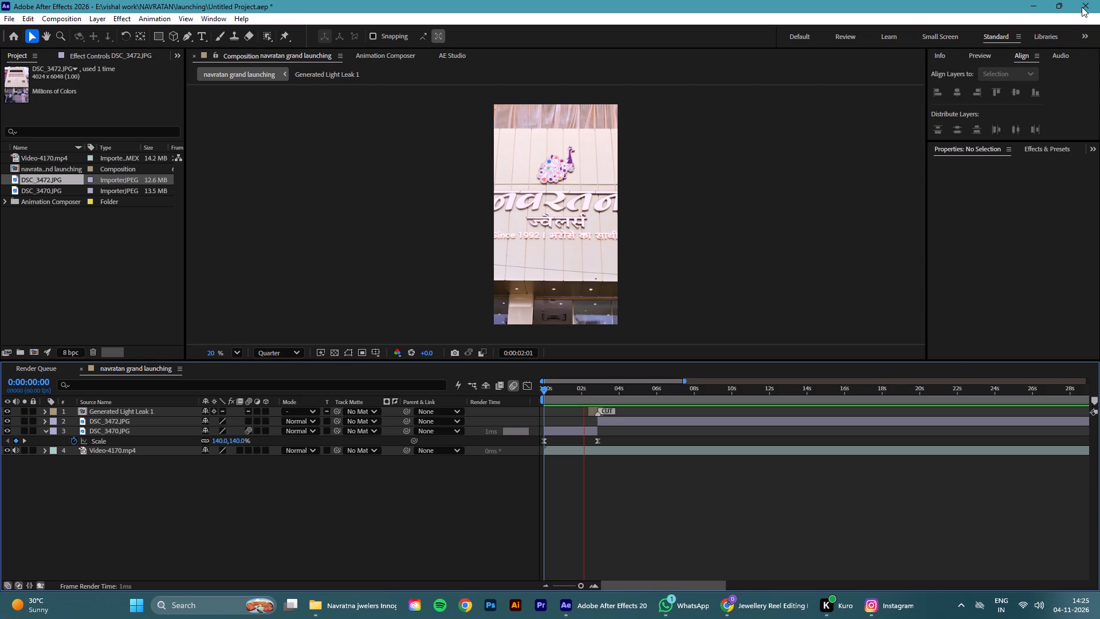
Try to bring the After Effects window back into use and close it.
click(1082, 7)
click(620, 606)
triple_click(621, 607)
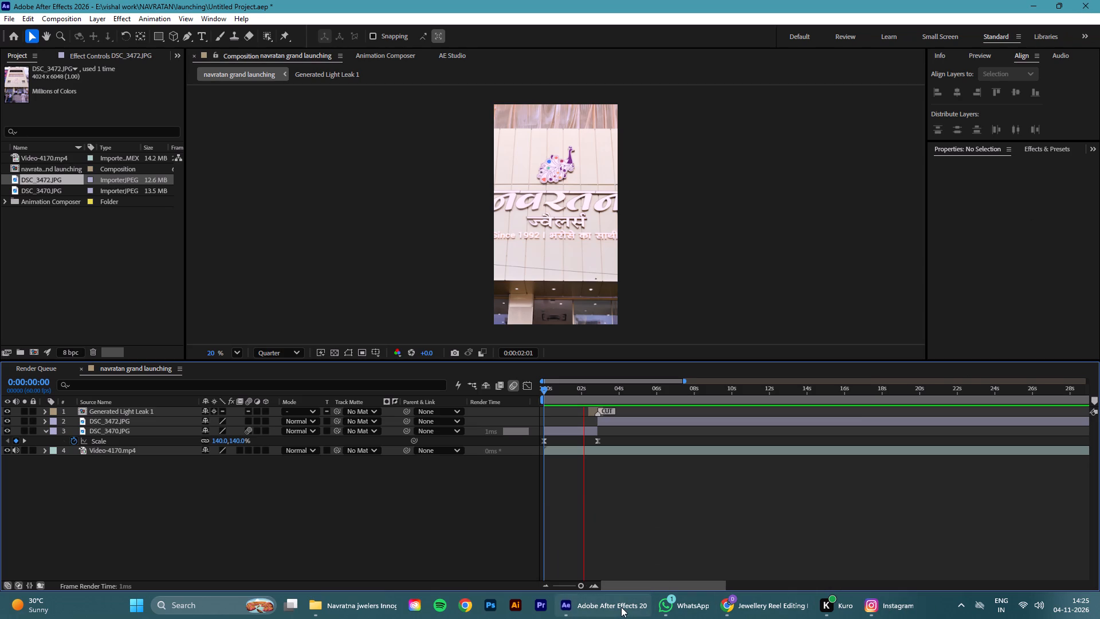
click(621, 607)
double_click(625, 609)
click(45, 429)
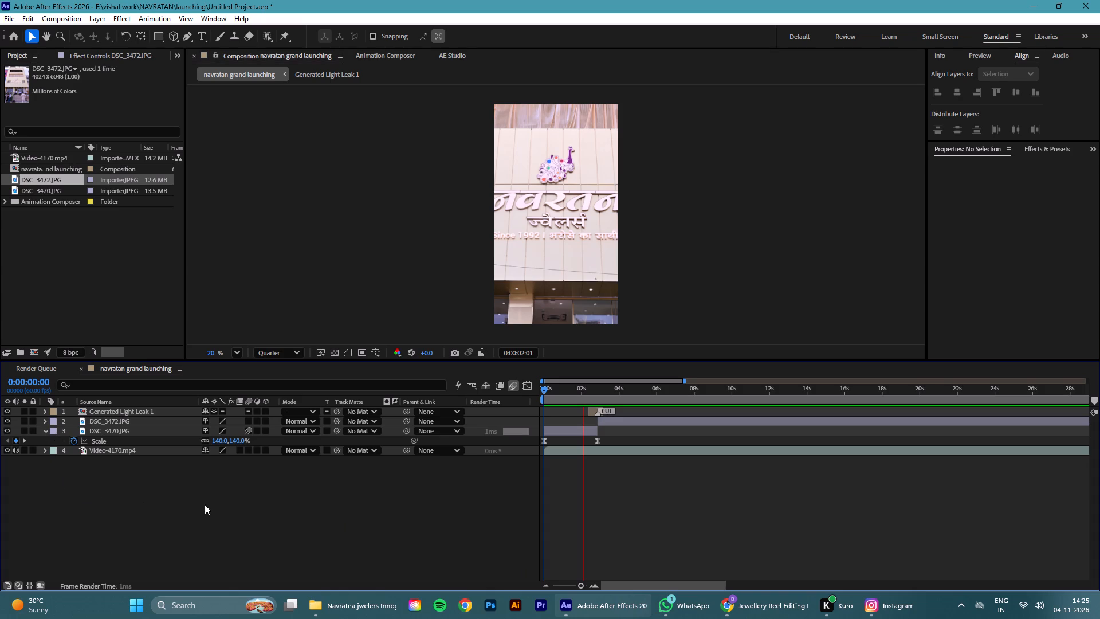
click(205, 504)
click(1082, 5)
Open Task Manager to bring up the list of running apps, including the After Effects process.
click(932, 604)
right_click(932, 604)
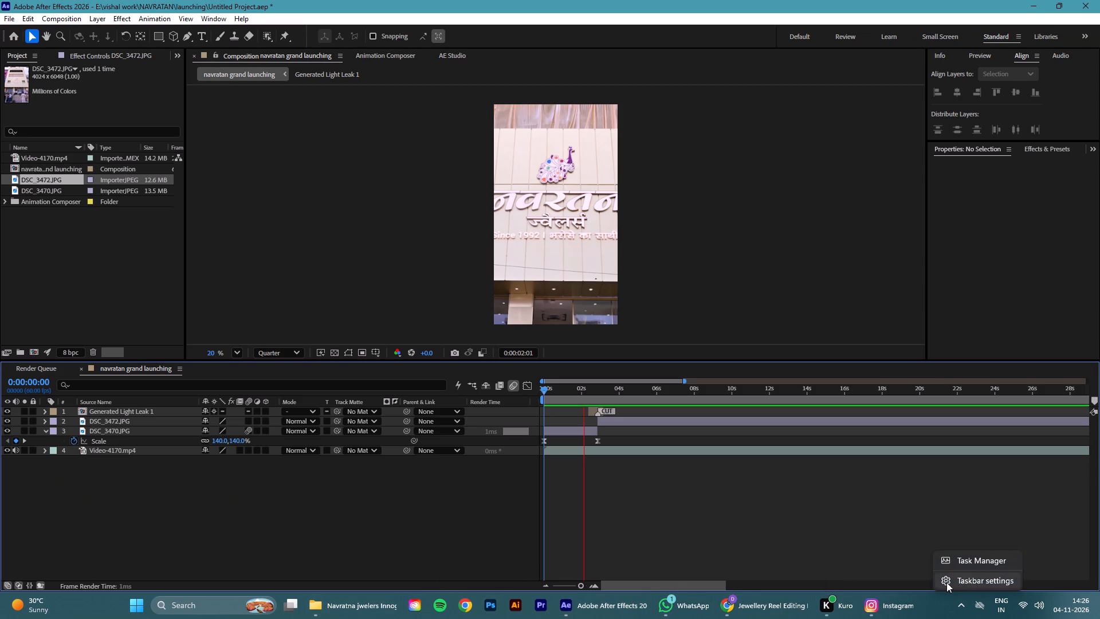
click(964, 561)
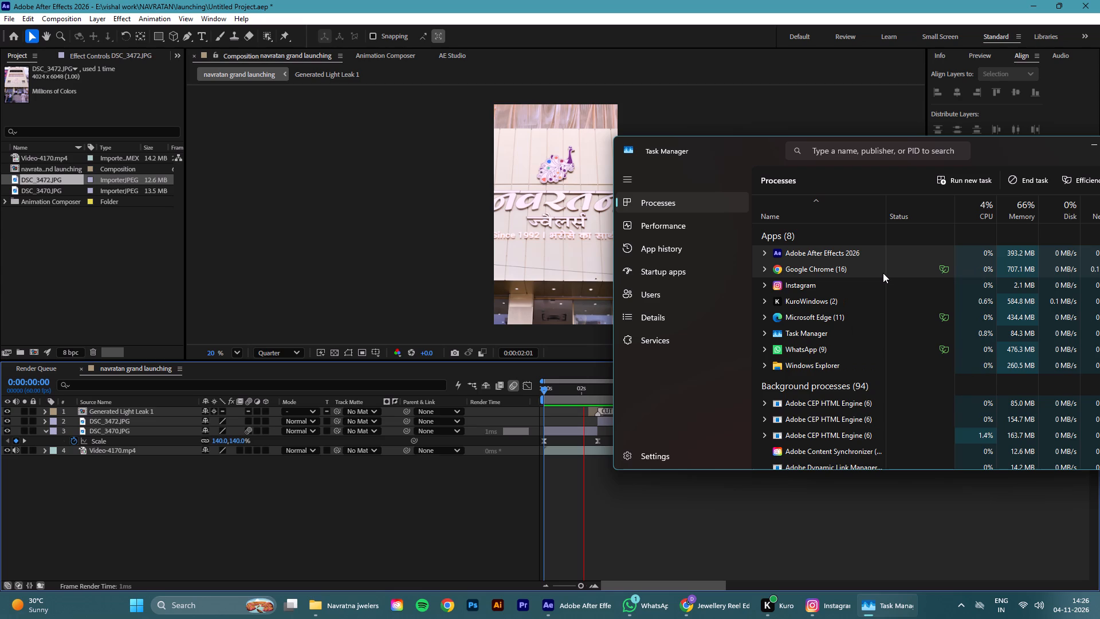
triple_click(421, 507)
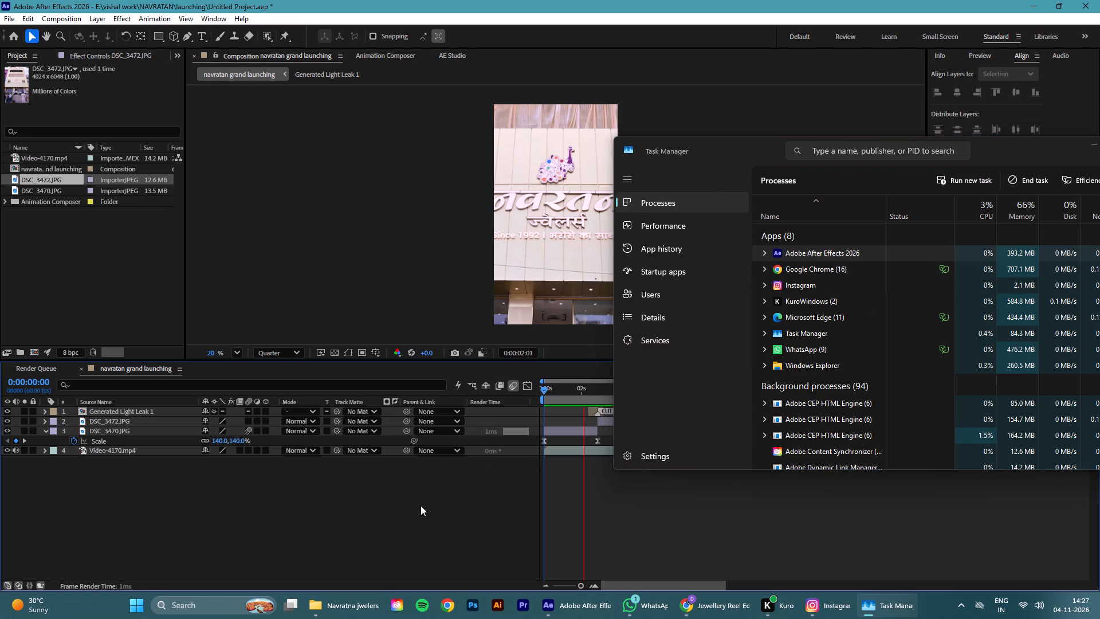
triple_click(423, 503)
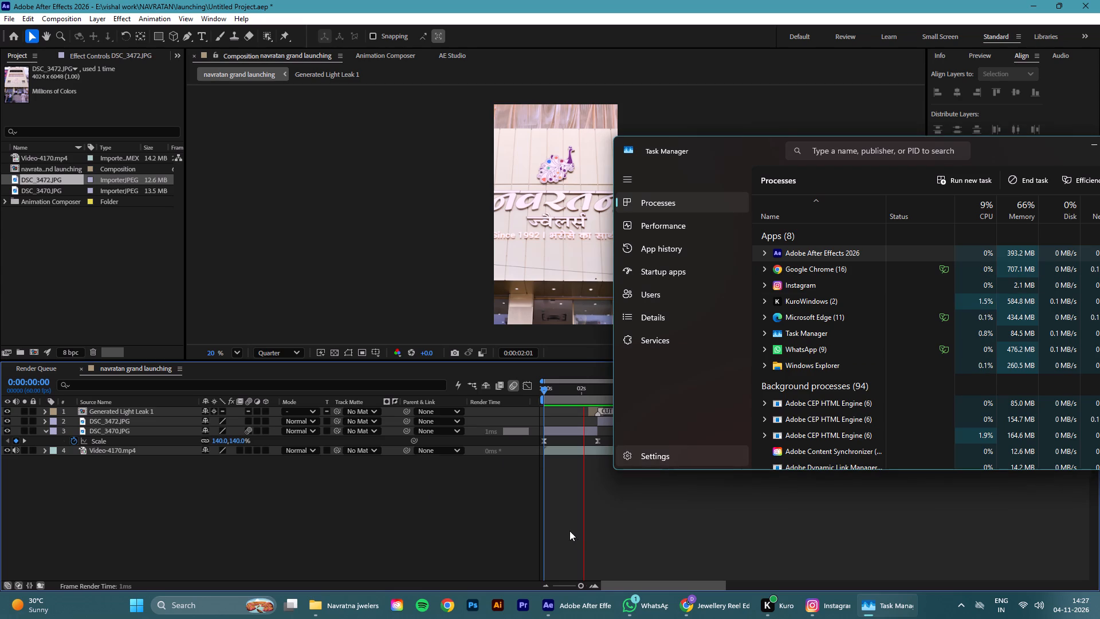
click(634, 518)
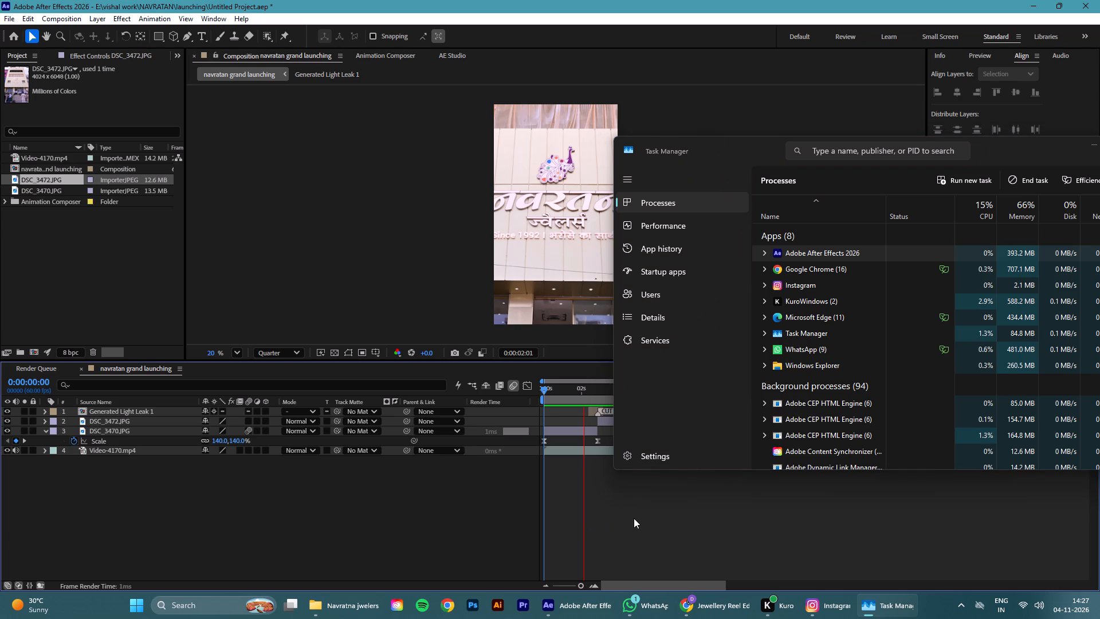
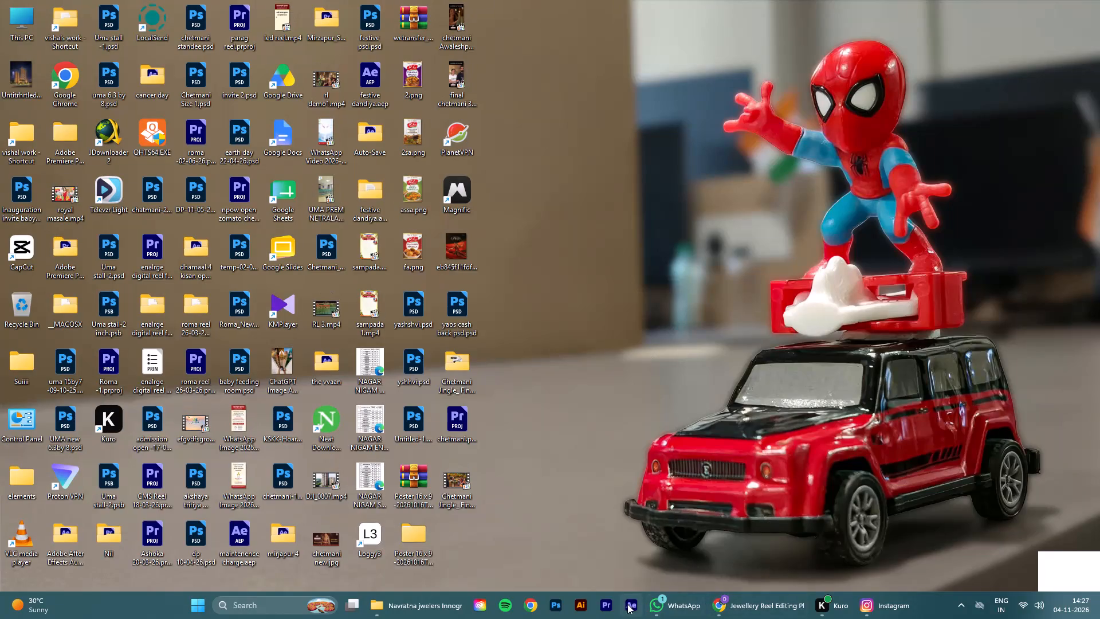
Relaunch After Effects from the desktop.
click(627, 605)
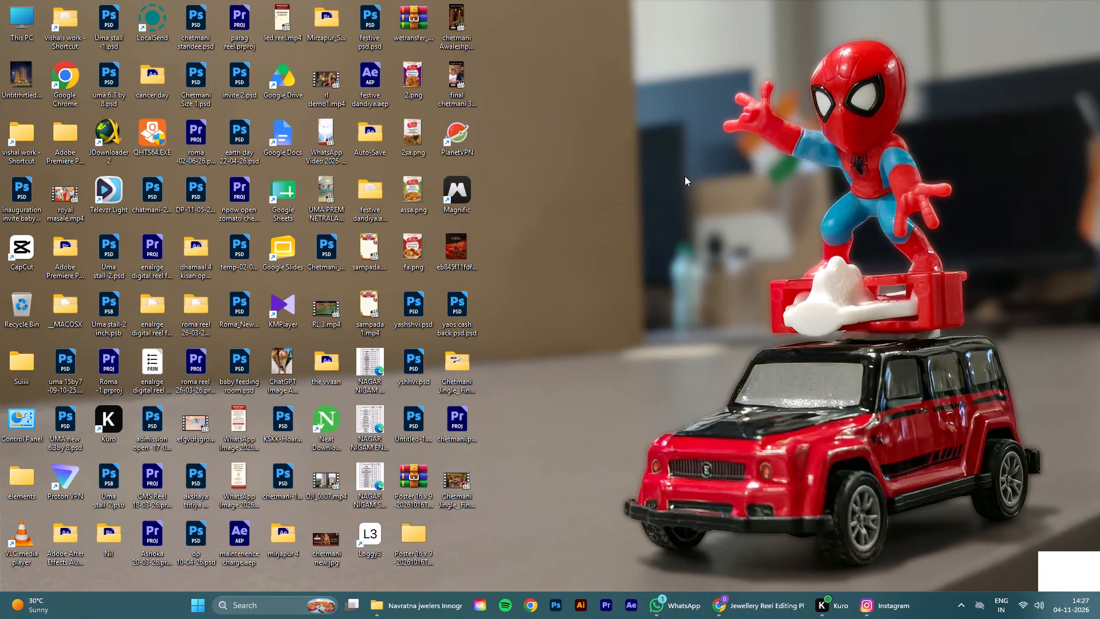
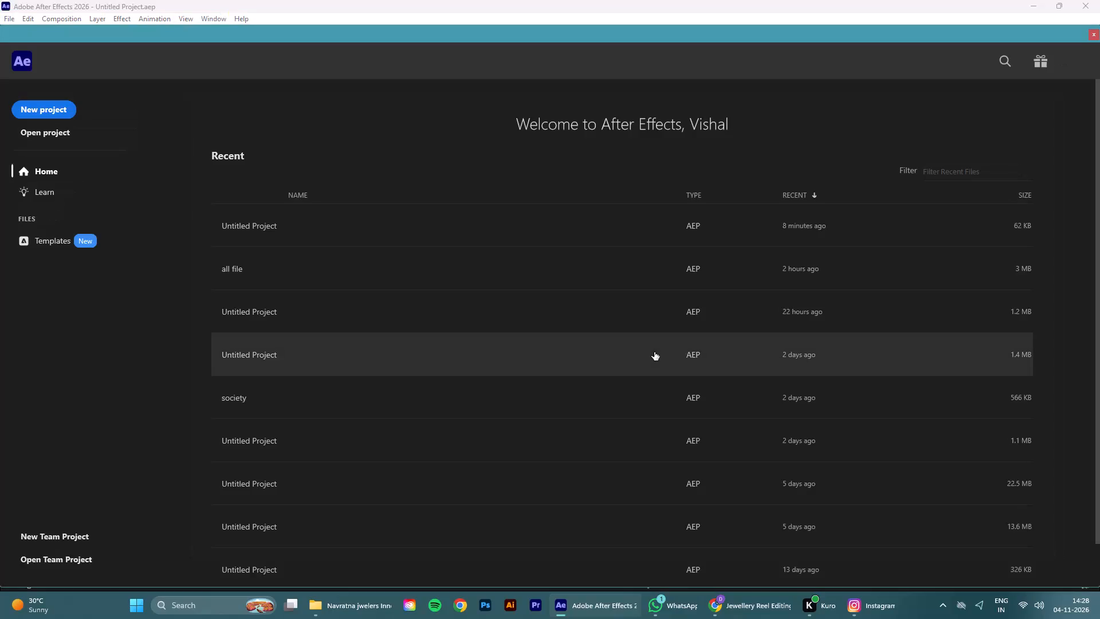
Open the most recent Untitled Project, the 62 KB one, containing the navratan grand launching composition.
click(367, 231)
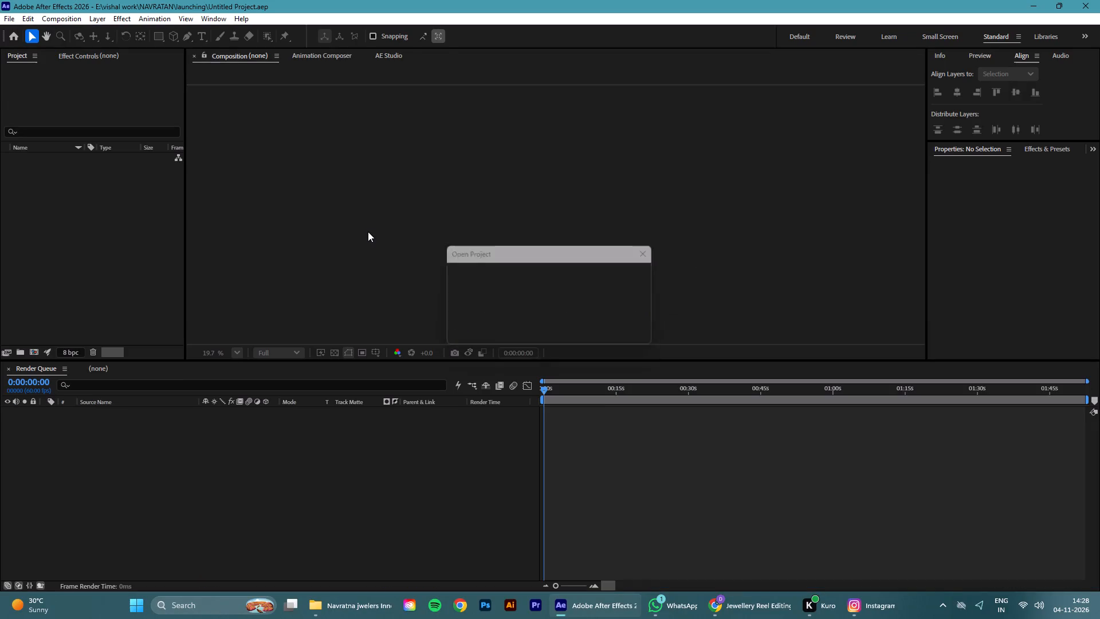
click(578, 389)
drag(583, 390, 447, 413)
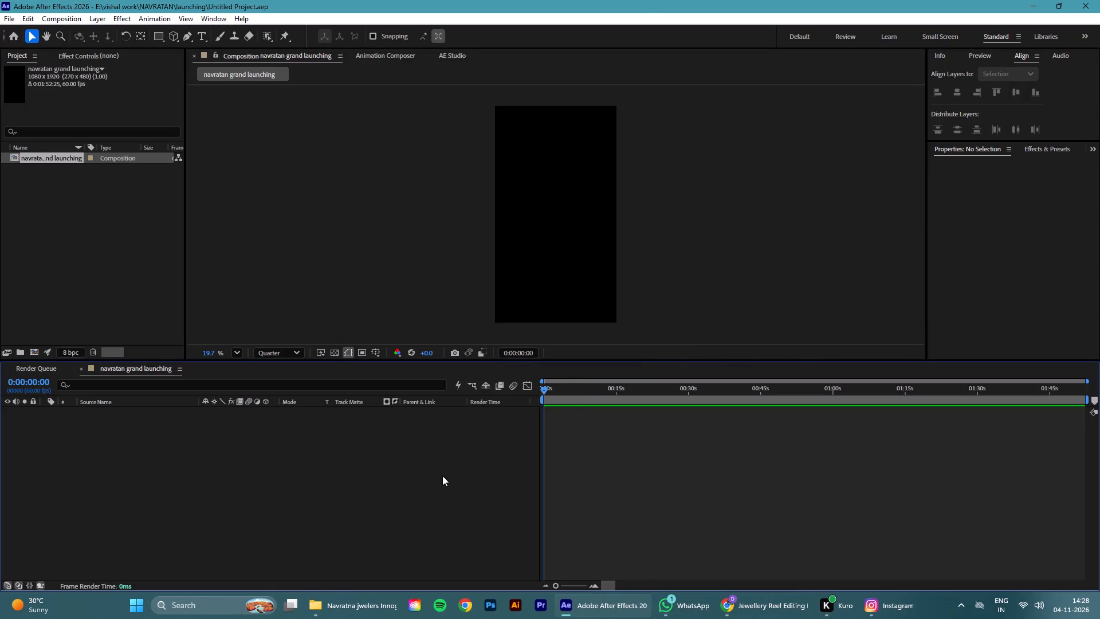
click(442, 476)
Bring the storefront photos DSC_3470.JPG and DSC_3472.JPG from the Navratna inauguration day 1 folder into the navratan grand launching timeline.
click(384, 602)
scroll(327, 473, up, 8)
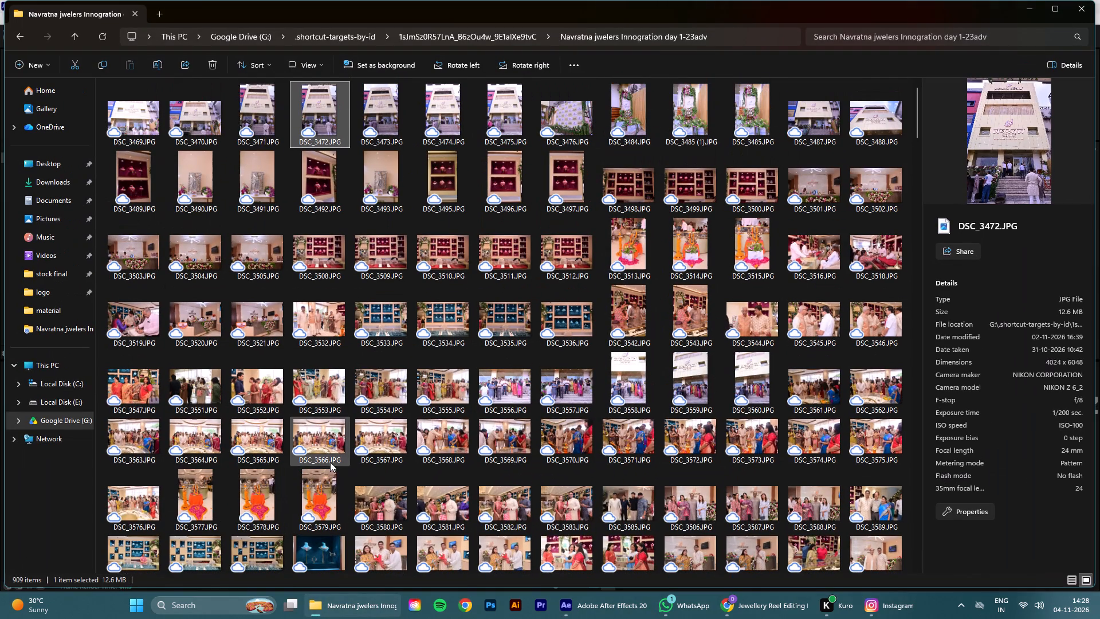
scroll(330, 462, up, 1)
click(199, 119)
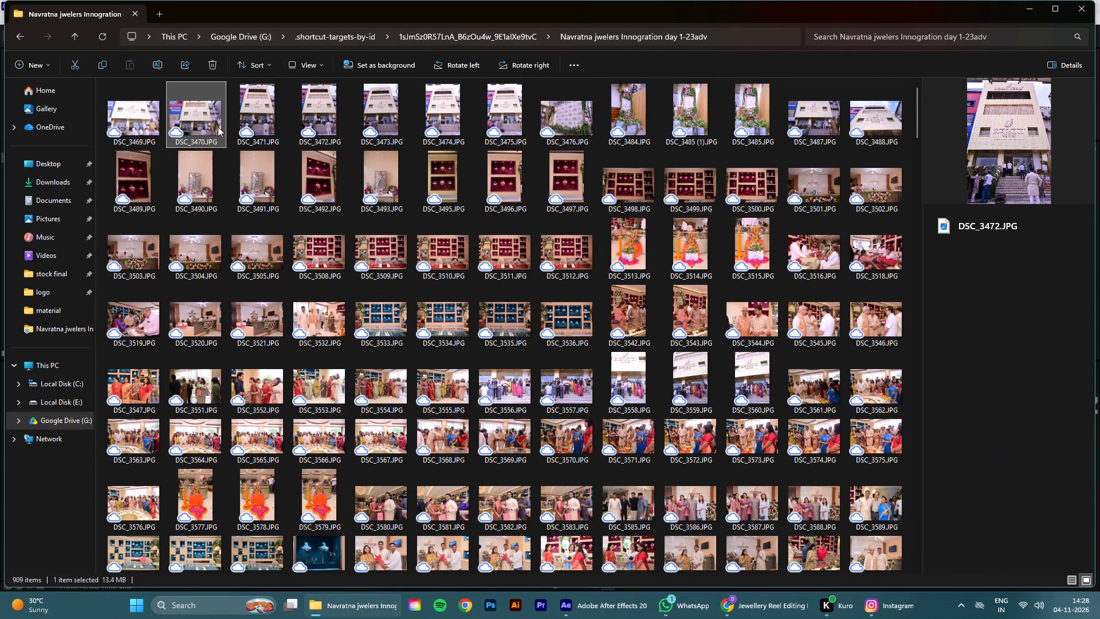
ctrl+click(321, 102)
drag(319, 110, 445, 397)
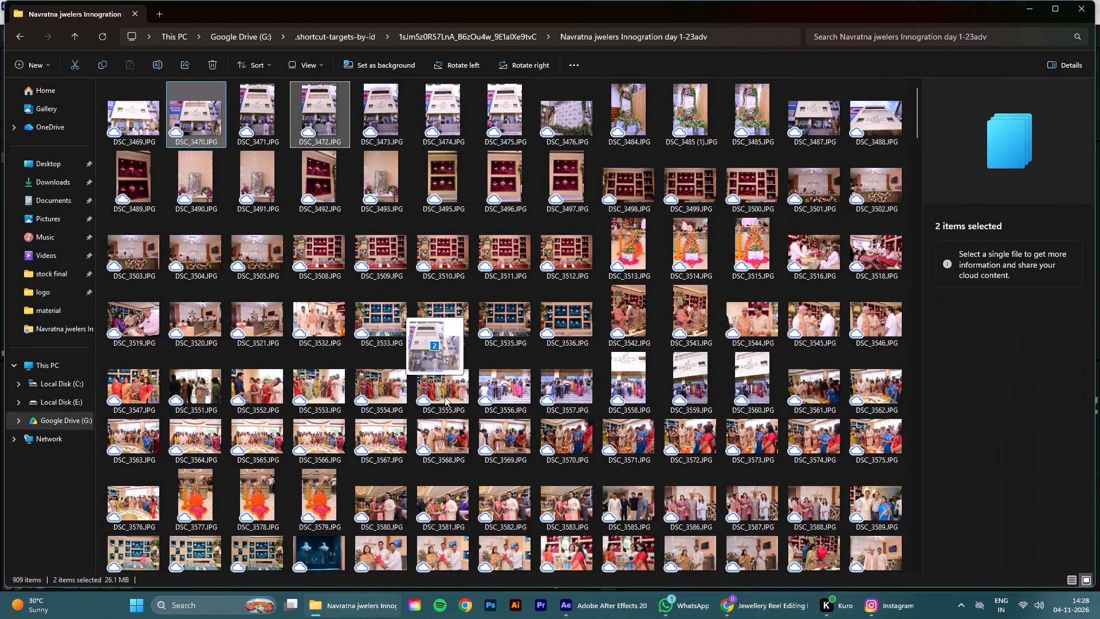
drag(445, 397, 305, 519)
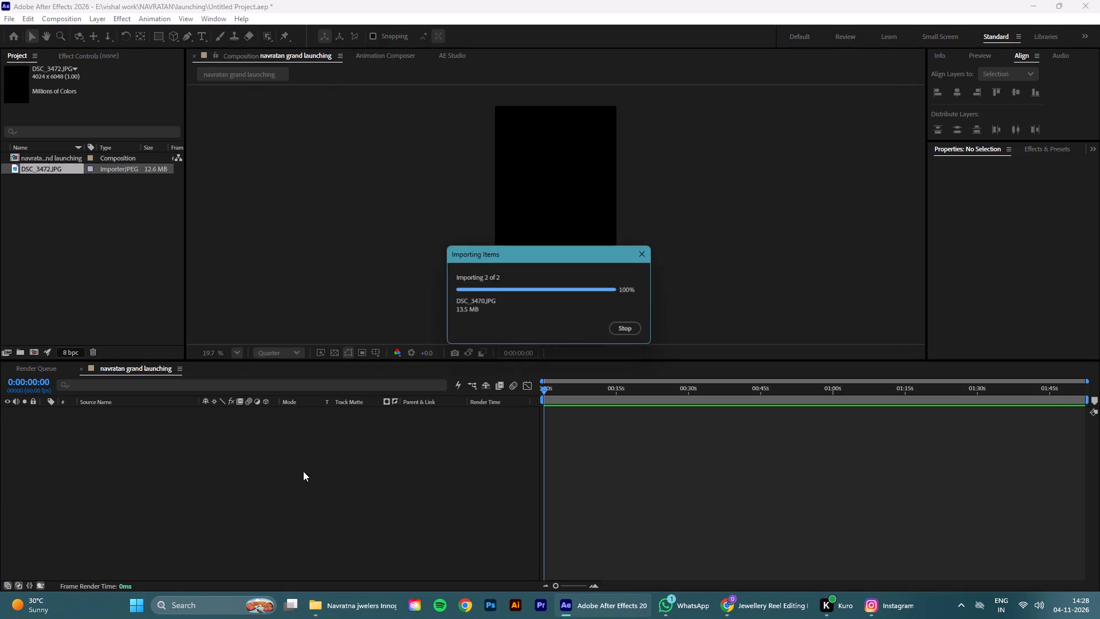
click(321, 487)
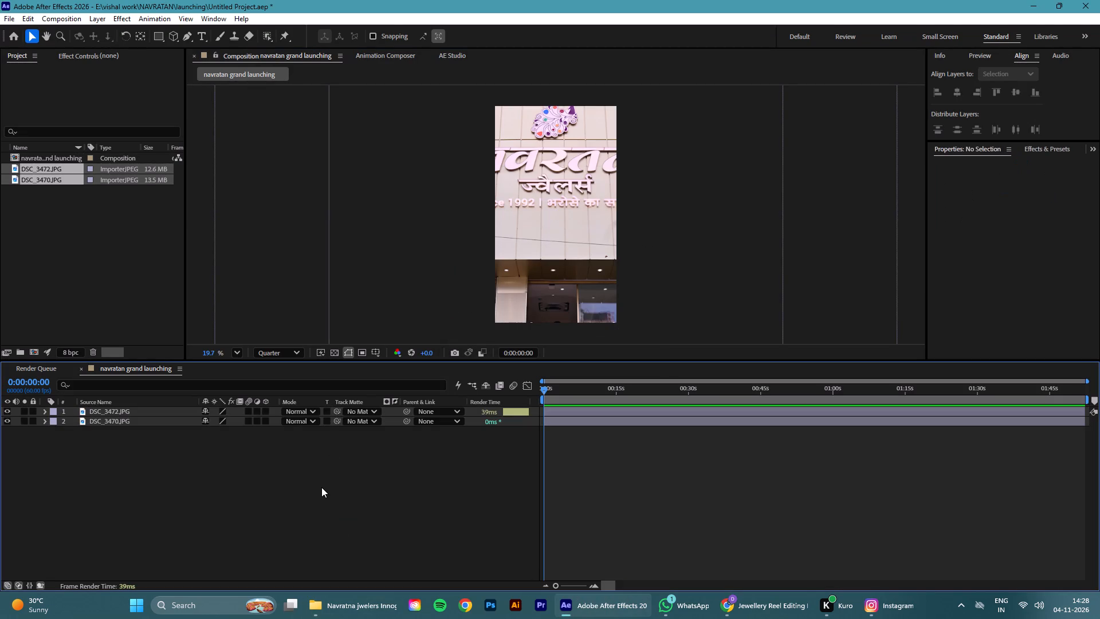
click(317, 500)
Save the project.
key(ctrl+s)
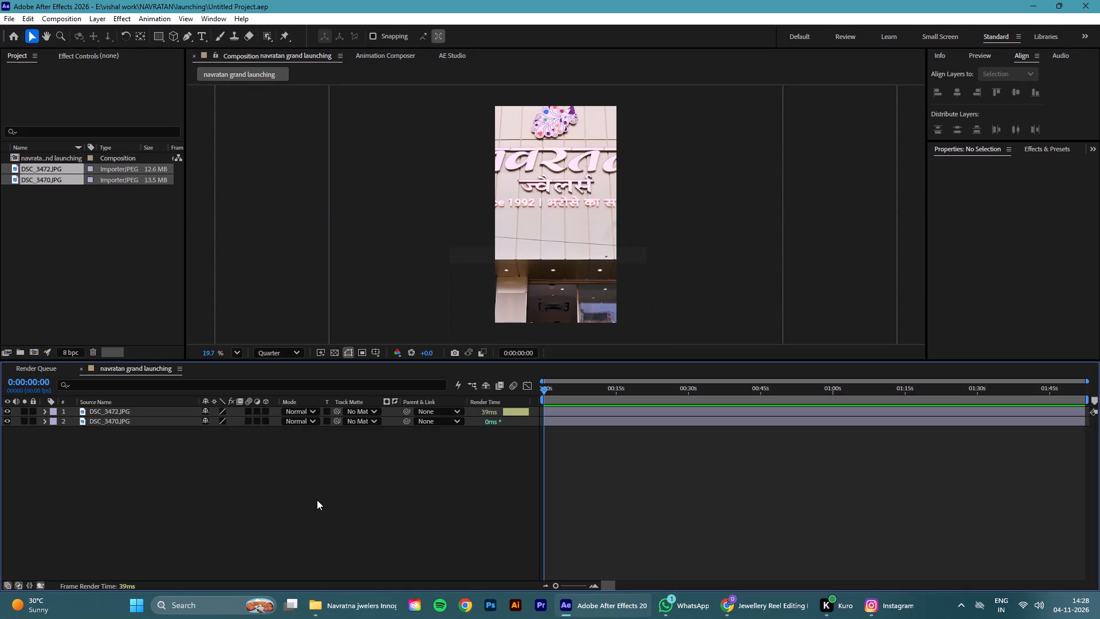
click(320, 509)
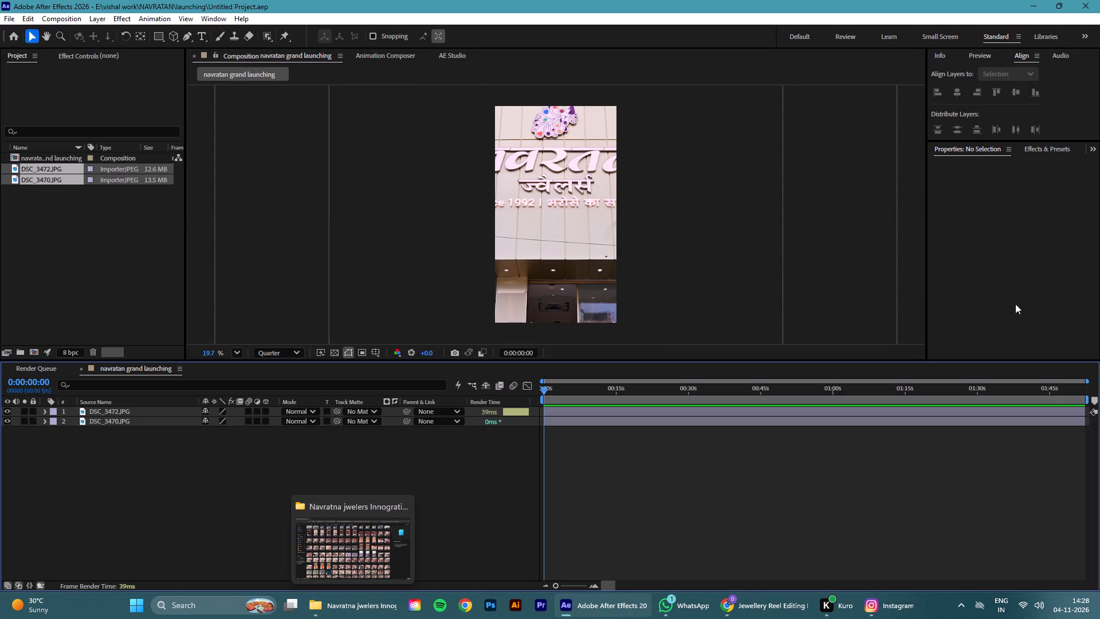
Switch back to the Navratna inauguration photo folder in File Explorer.
click(1027, 6)
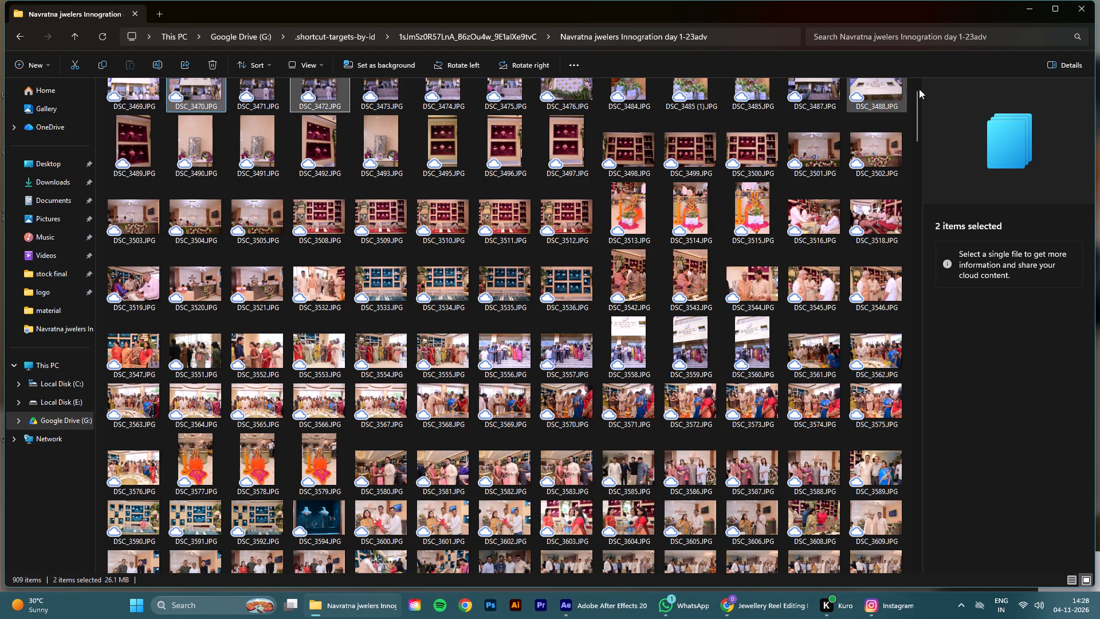
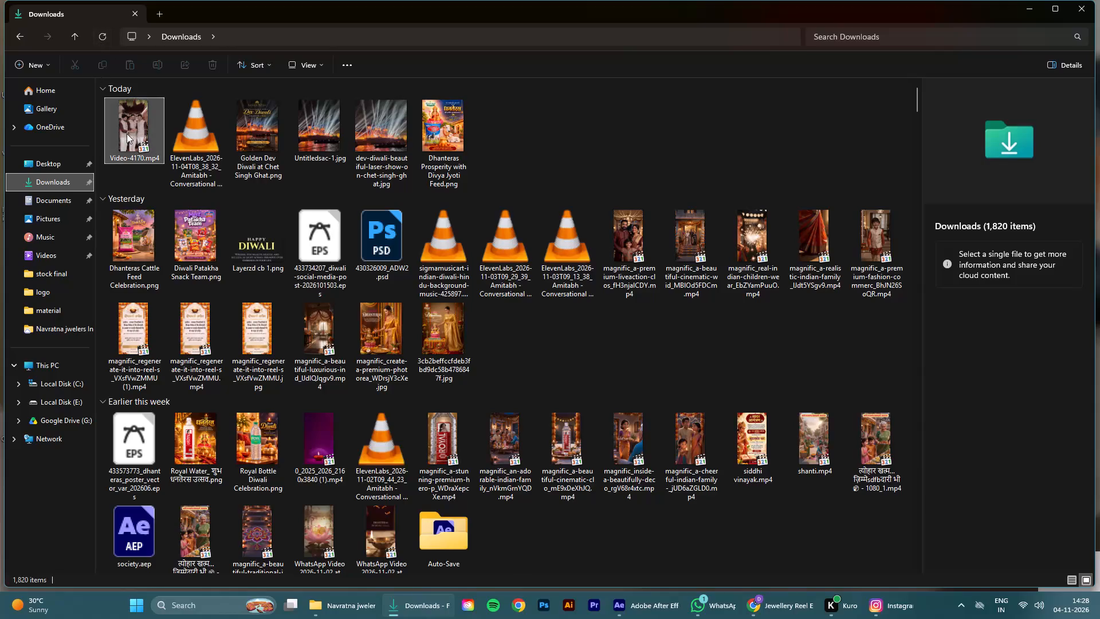
Bring Video-4170.mp4 from the Downloads folder into the navratan grand launching timeline and place it as the bottom layer.
drag(140, 126, 401, 504)
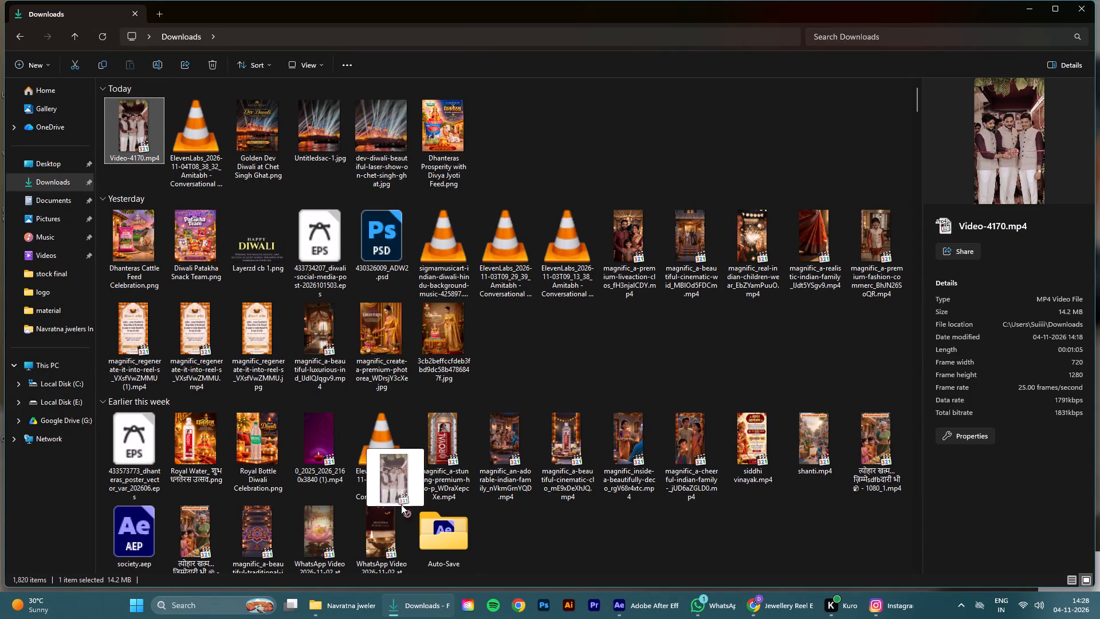
drag(401, 504, 431, 549)
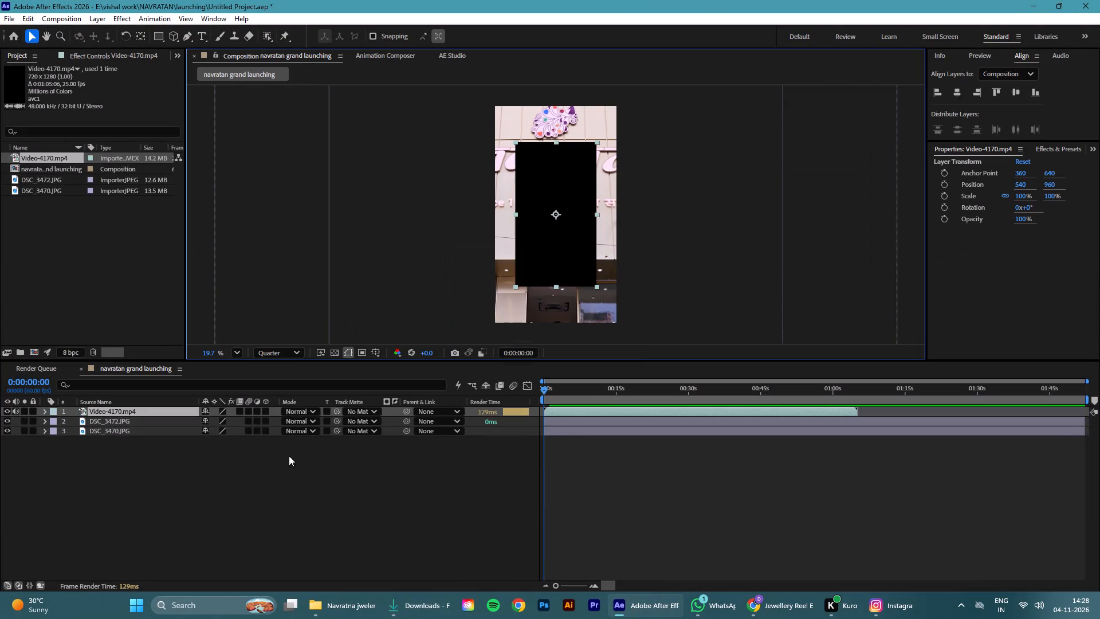
drag(167, 414, 172, 451)
drag(181, 473, 187, 475)
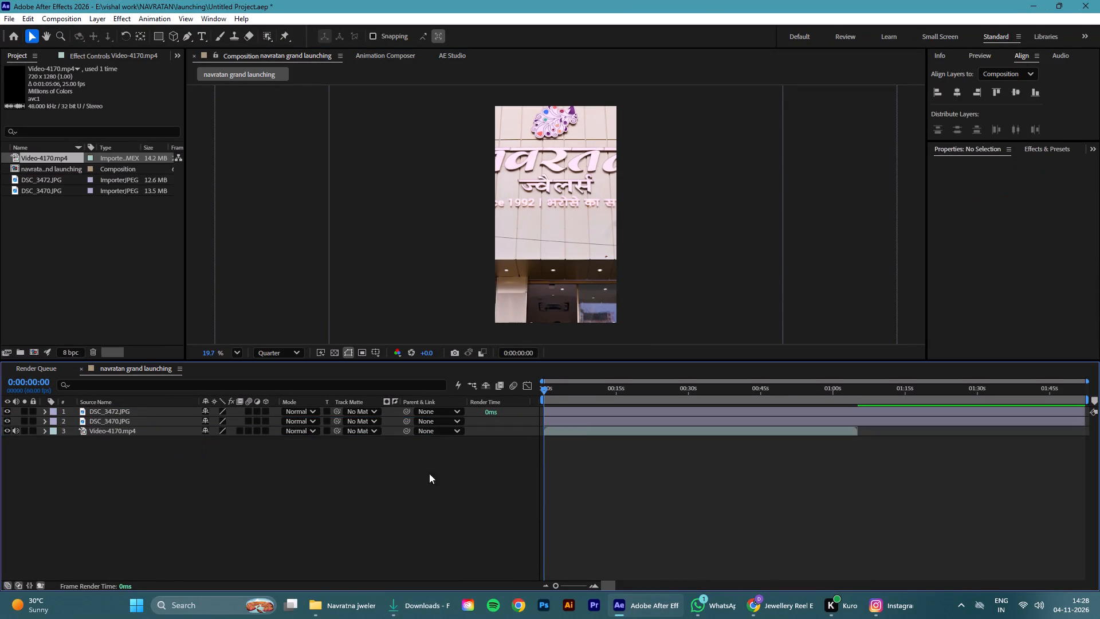
Shift the DSC_3472.JPG layer to start at about 12 seconds, and preview the reel's opening from the beginning.
click(578, 396)
drag(581, 389, 465, 433)
click(403, 533)
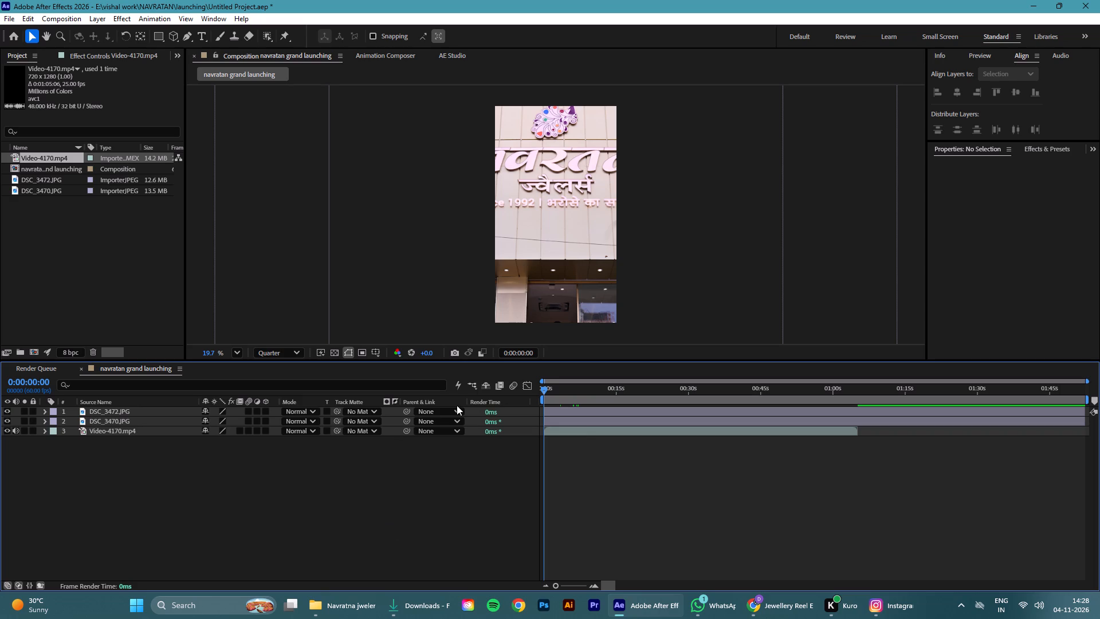
click(572, 409)
drag(570, 411, 630, 418)
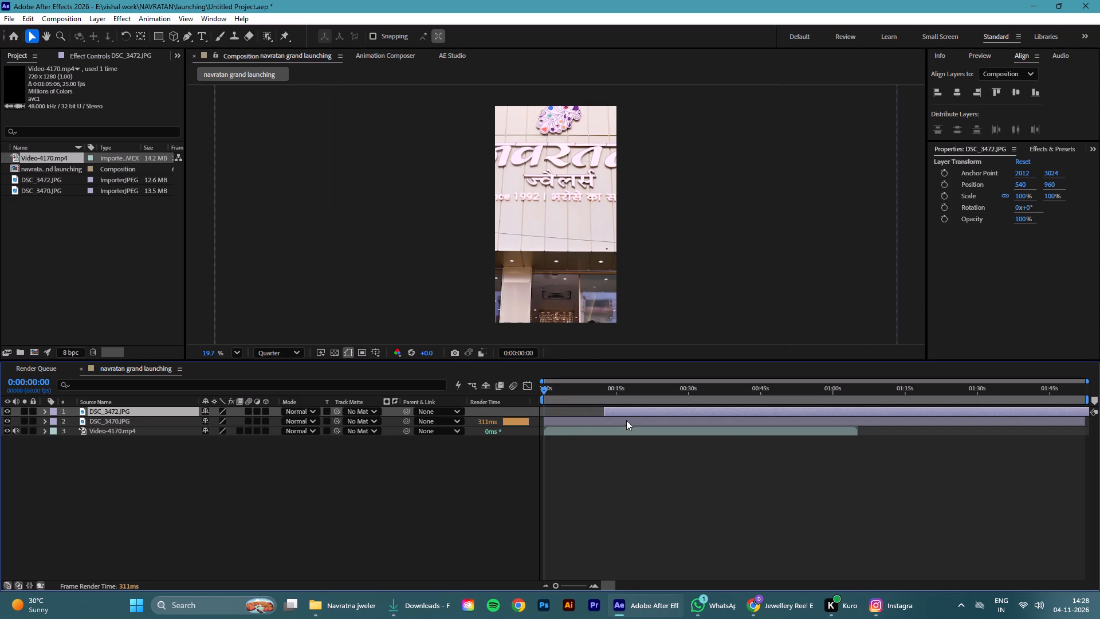
key(space)
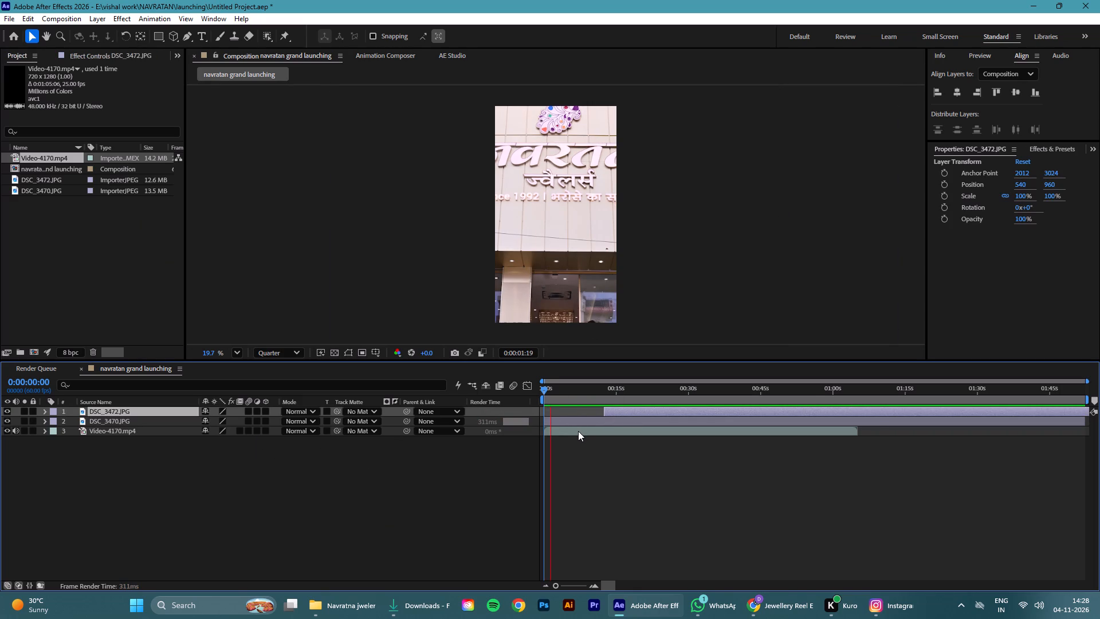
key(space)
drag(557, 393, 521, 391)
key(space)
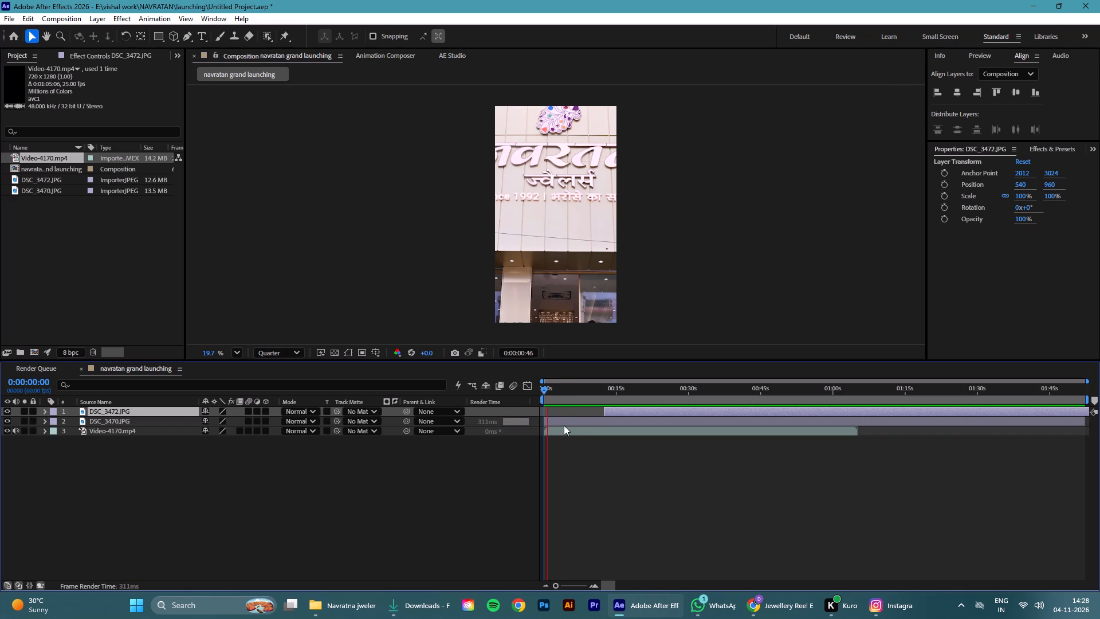
key(space)
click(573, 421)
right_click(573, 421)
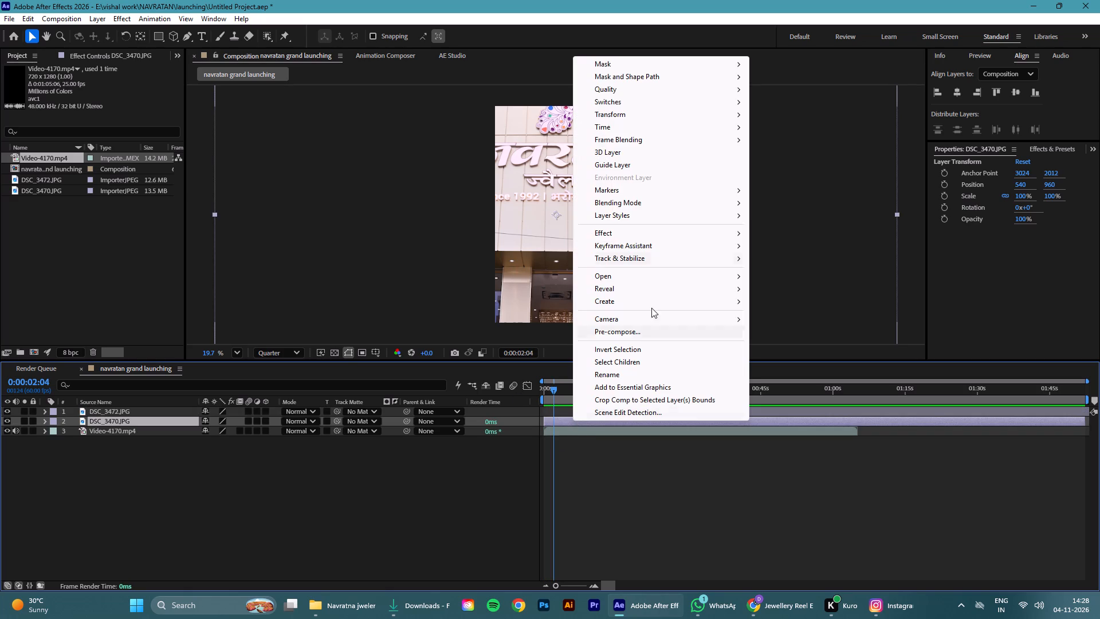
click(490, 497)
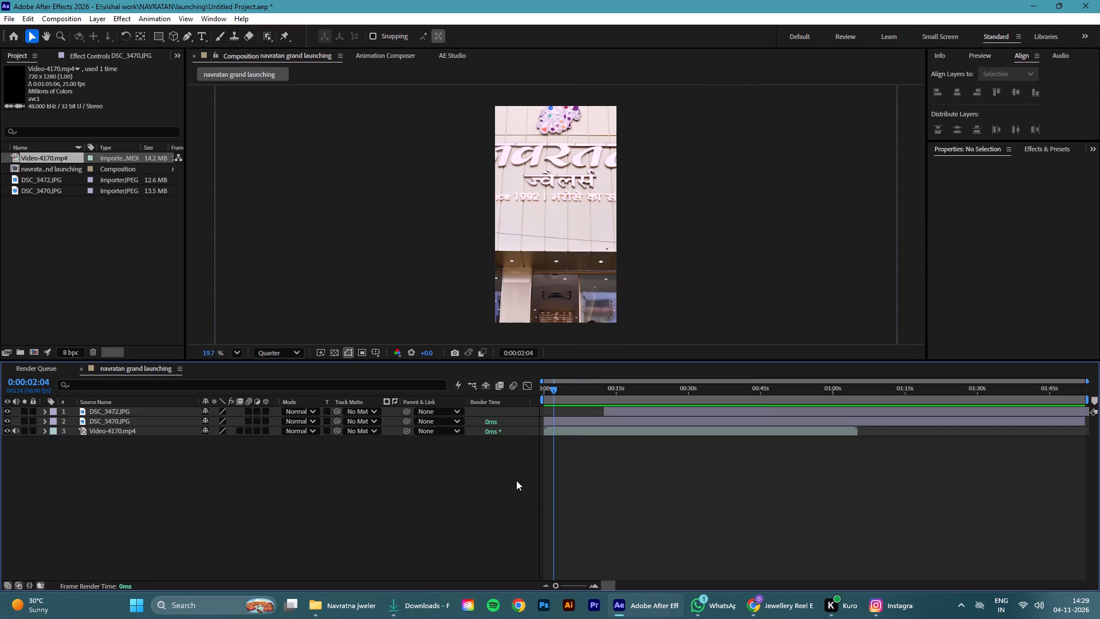
Scale the DSC_3470.JPG layer to 71% so the whole storefront sign fits the vertical frame.
click(564, 422)
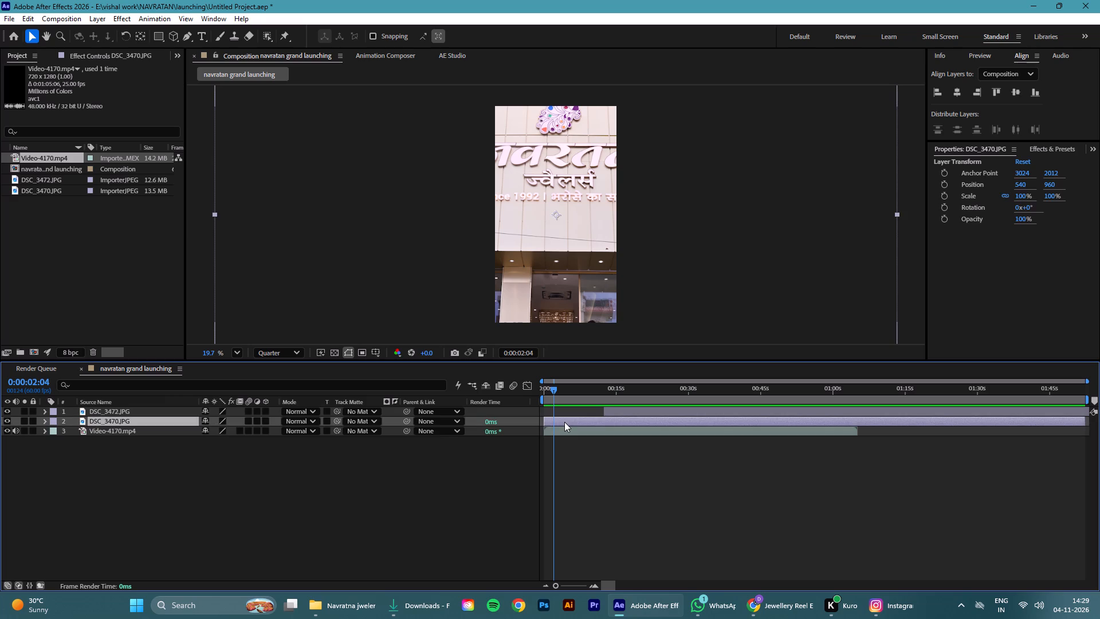
drag(552, 387, 588, 406)
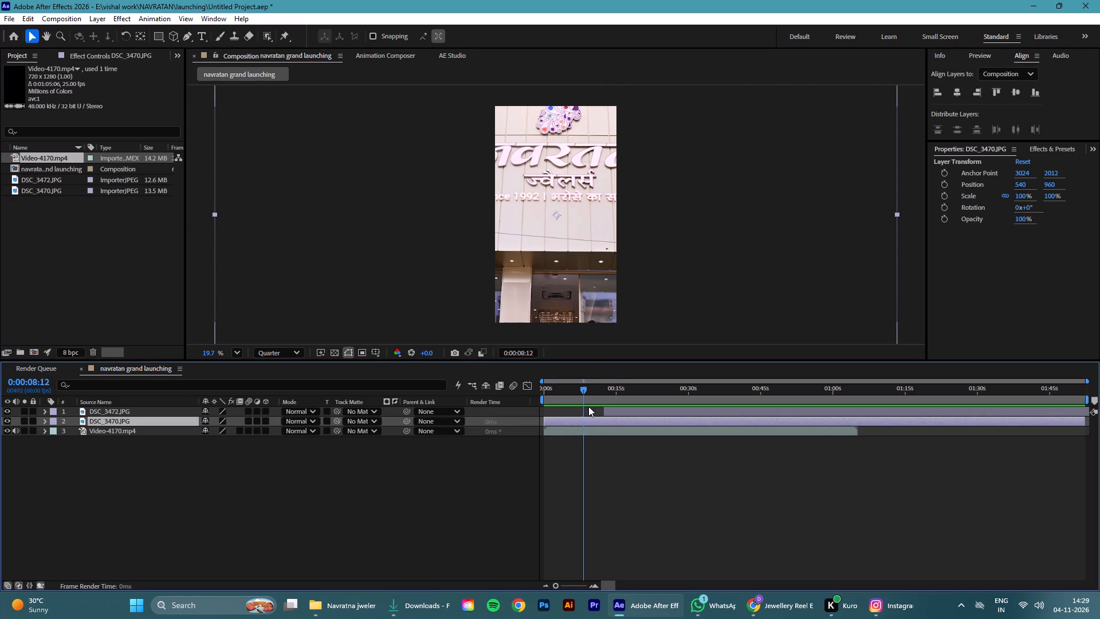
drag(588, 406, 580, 412)
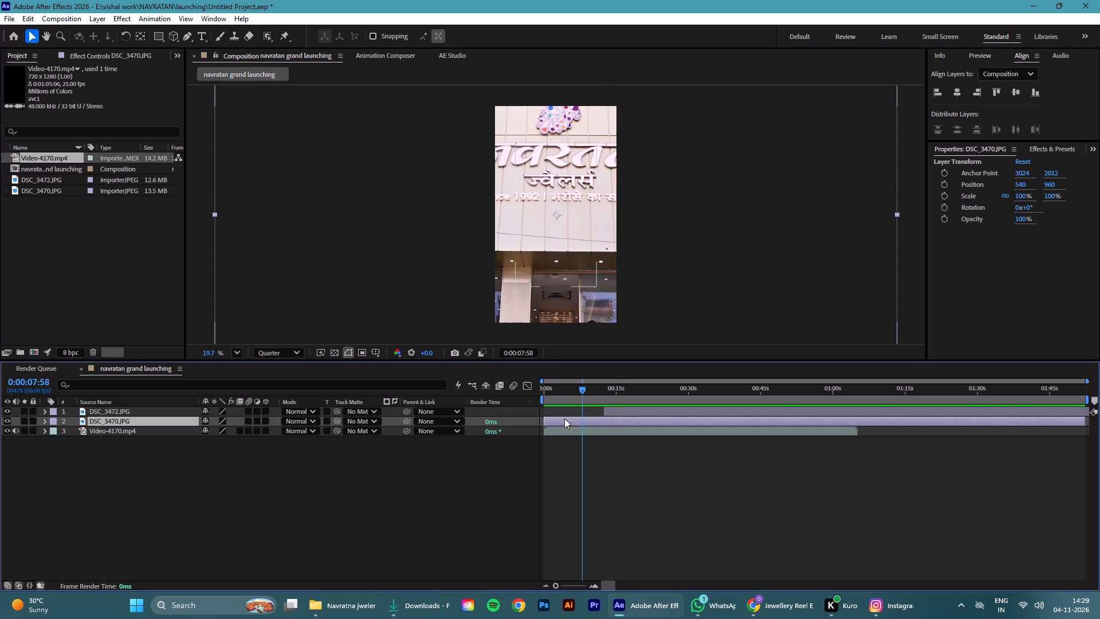
click(564, 418)
key(s)
drag(238, 429, 253, 440)
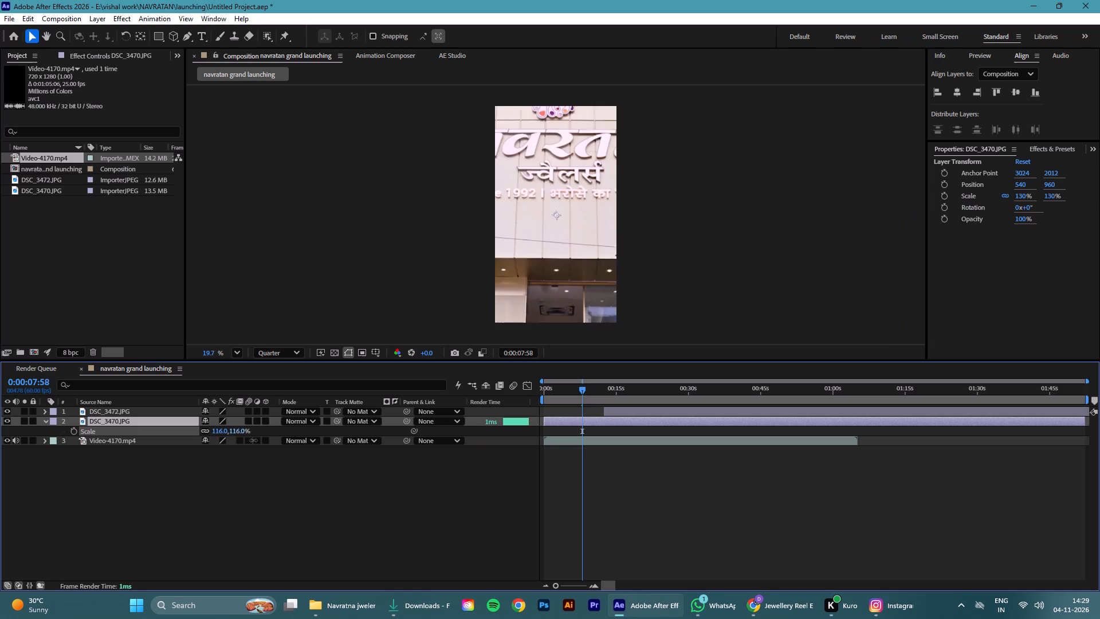
drag(253, 440, 222, 440)
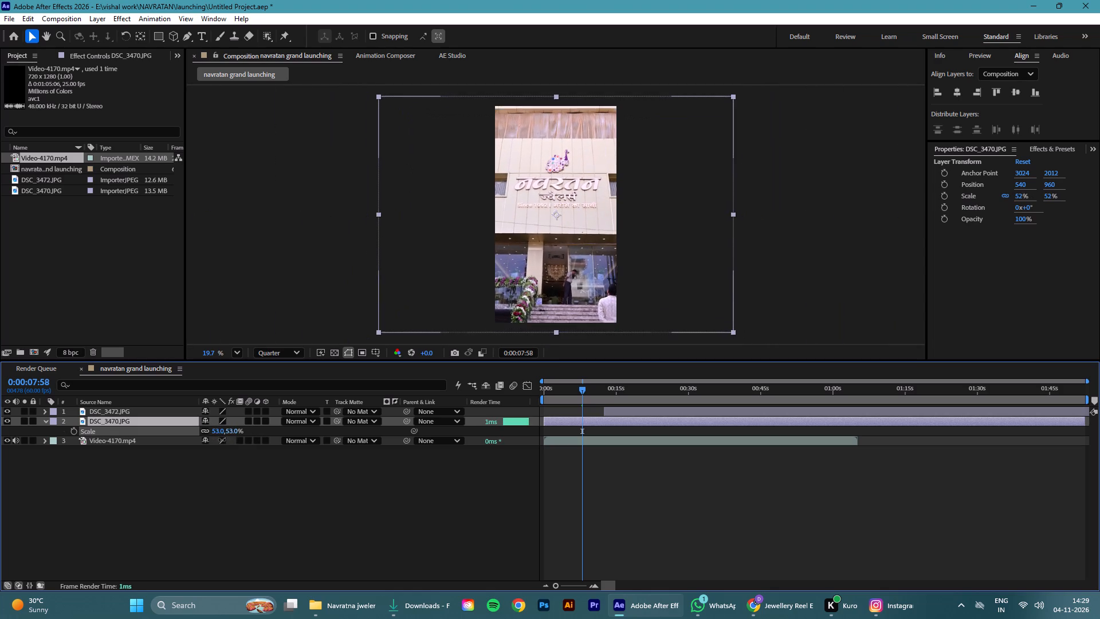
drag(222, 440, 242, 450)
Nudge the DSC_3470.JPG layer to position 515, 1240 to frame the storefront sign.
click(584, 422)
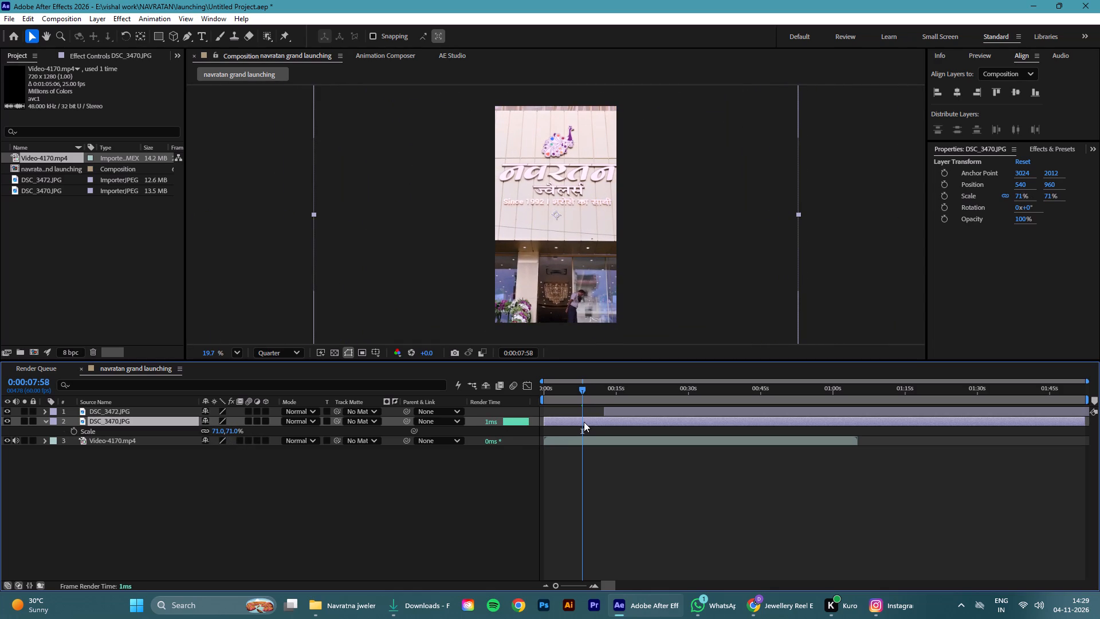
key(Left)
key(Left)
key(Left)
key(Left)
key(Left)
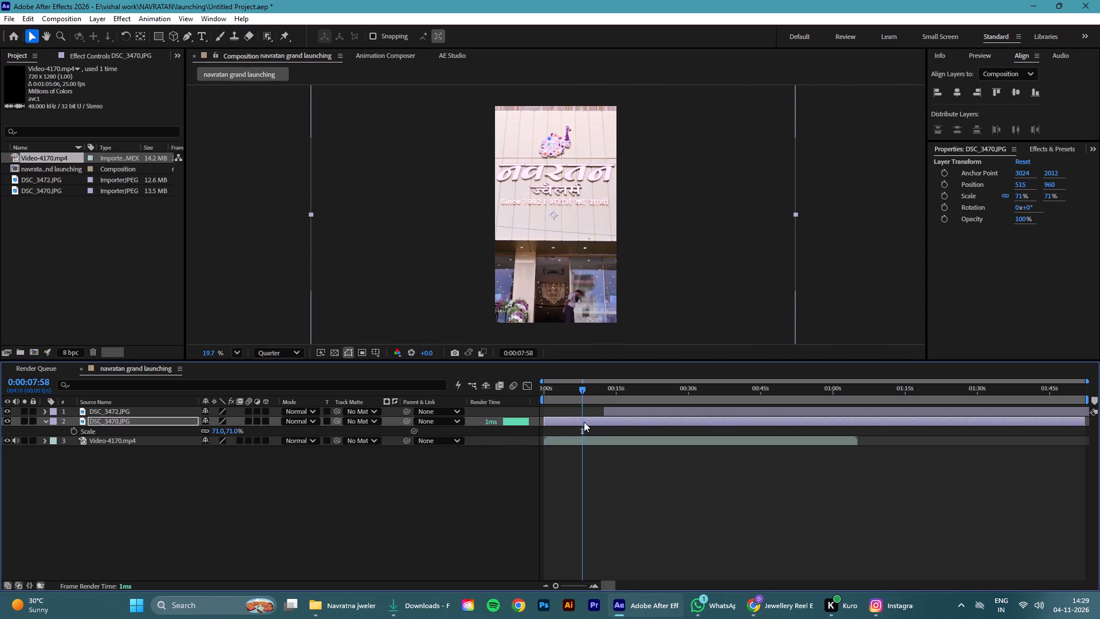
key(shift+Down)
key(shift+Down)
key(shift+Down)
key(shift+Down)
key(shift+Down)
key(shift+Down)
key(shift+Up)
key(shift+Down)
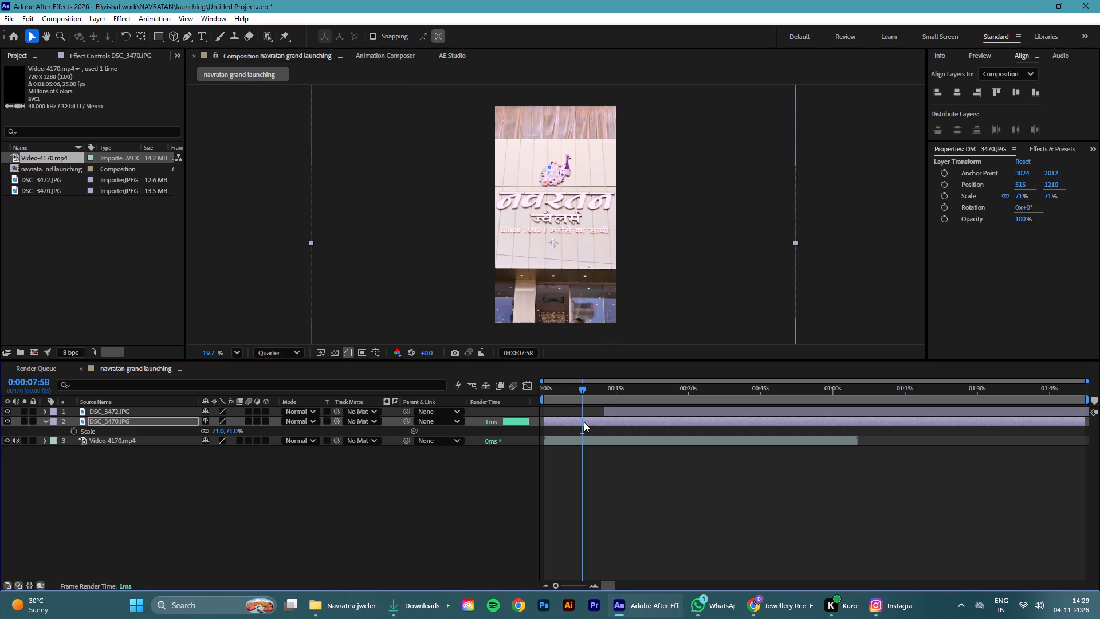
key(Left)
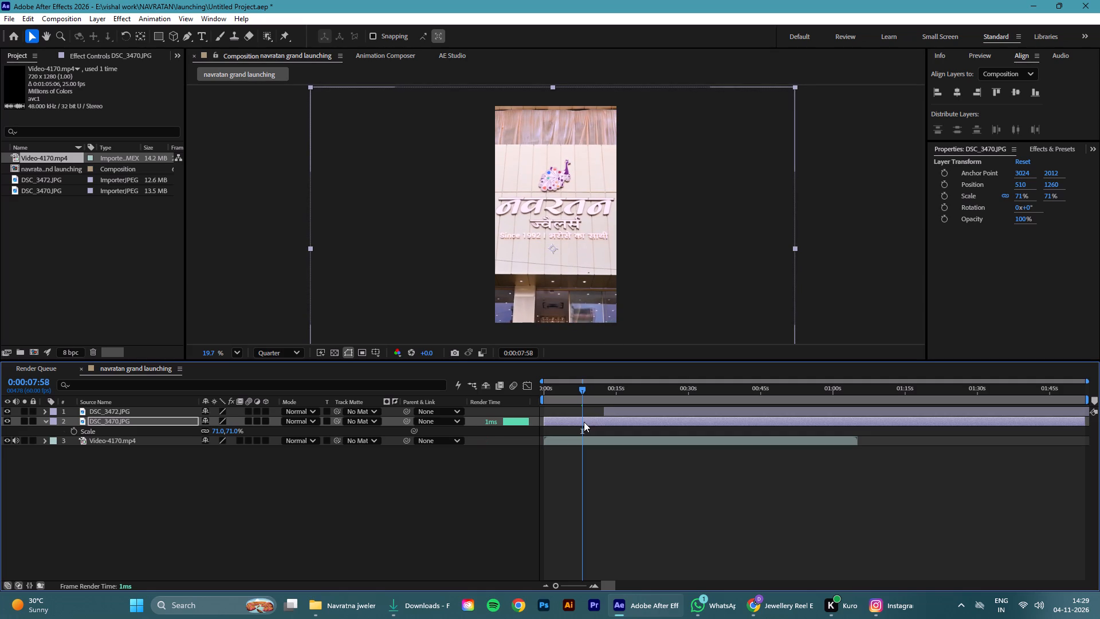
key(Right)
key(Up)
key(Up)
key(Up)
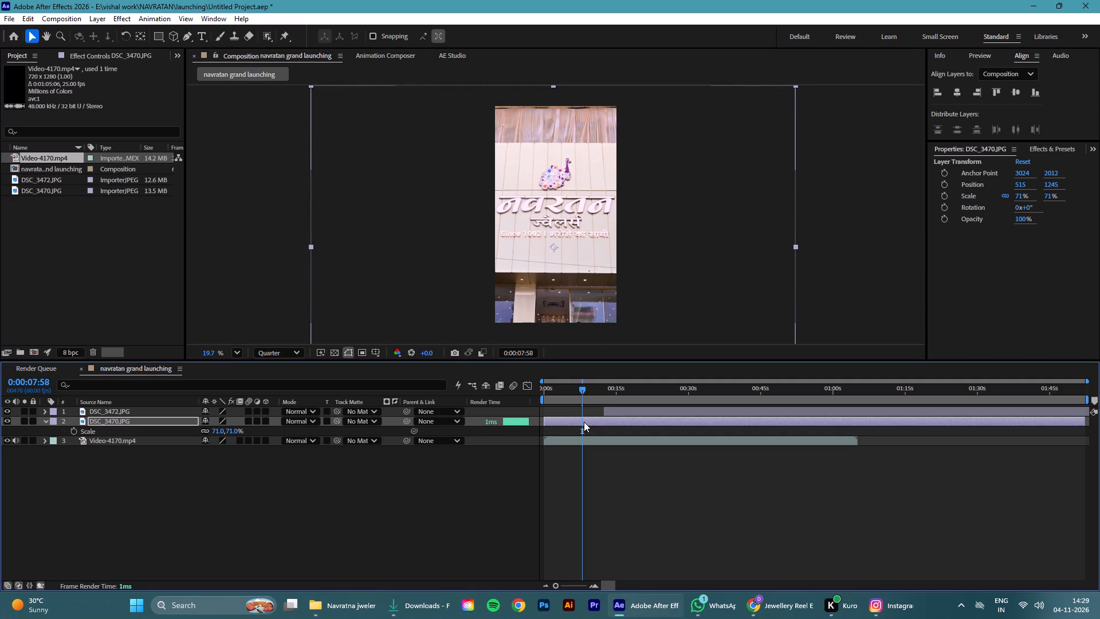
key(Up)
key(Right)
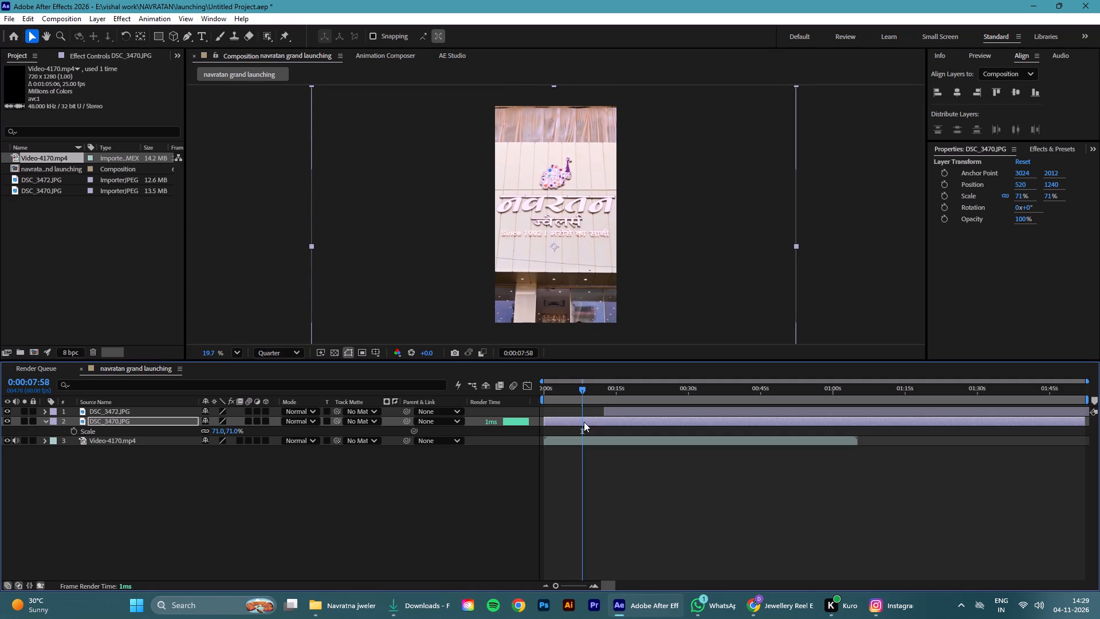
key(Left)
click(620, 499)
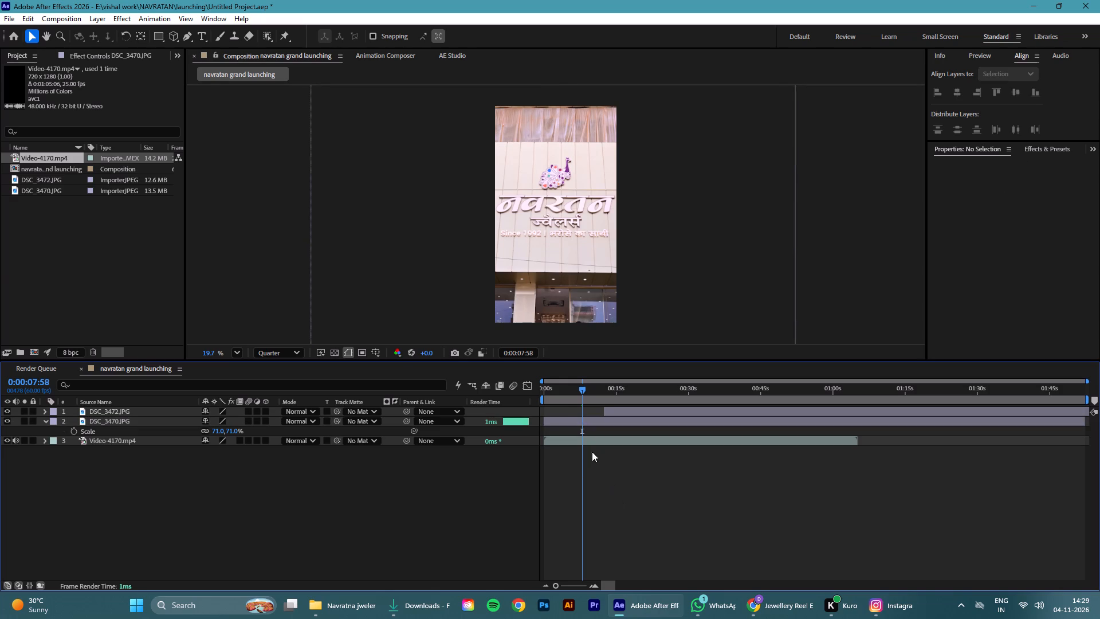
Play the opening to find the cut point and trim the end of the DSC_3470.JPG layer at 0:00:03:11.
drag(579, 392, 442, 411)
click(455, 506)
key(space)
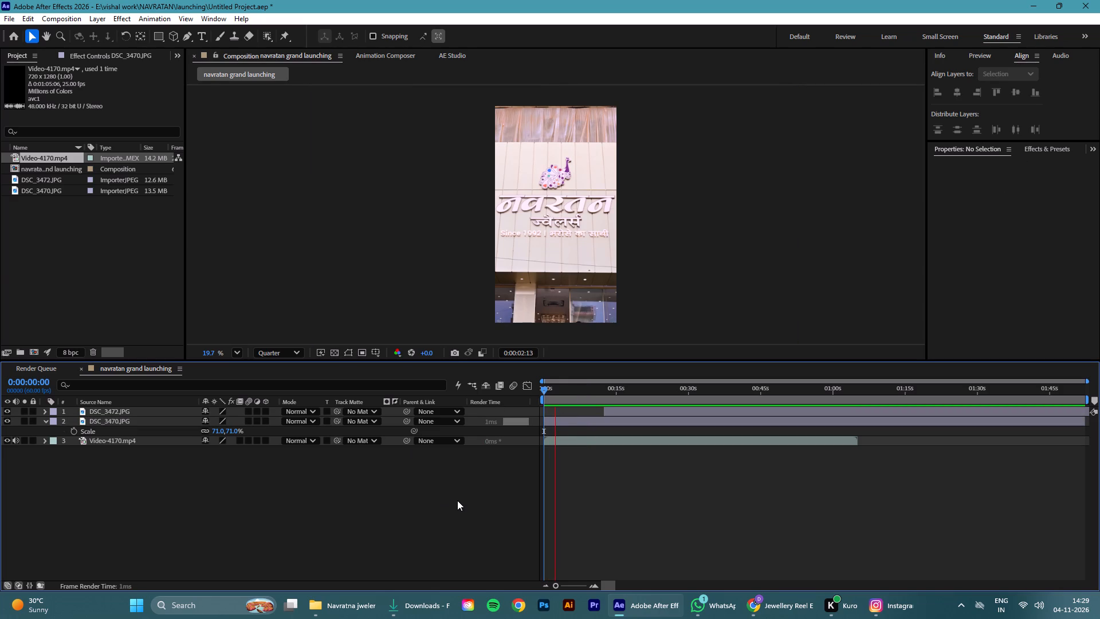
key(space)
click(576, 387)
drag(581, 387, 345, 430)
click(391, 515)
key(space)
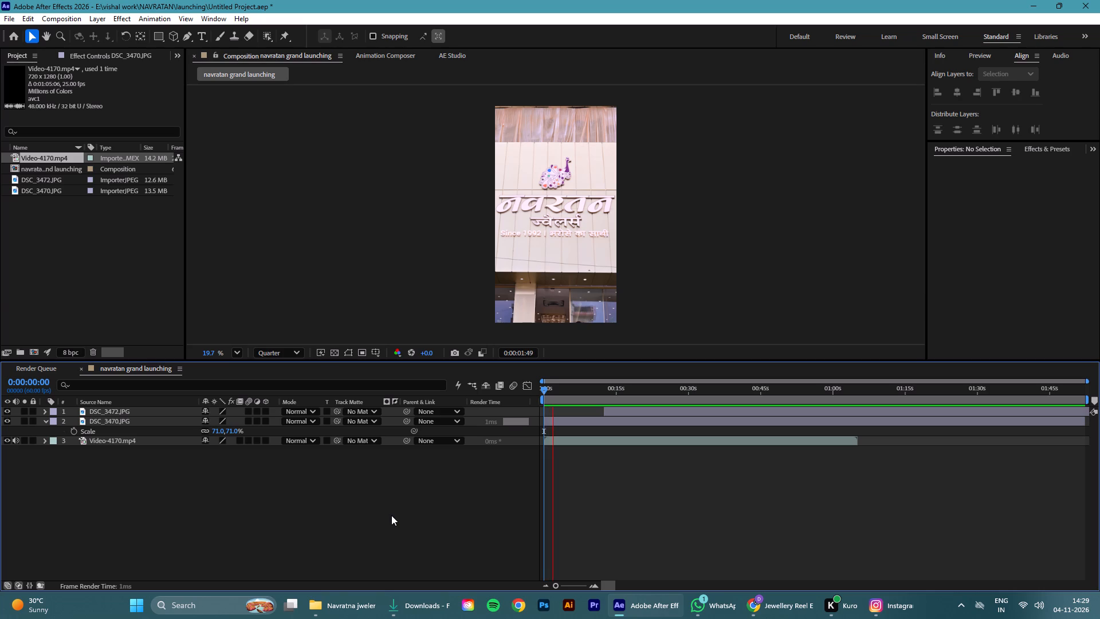
key(space)
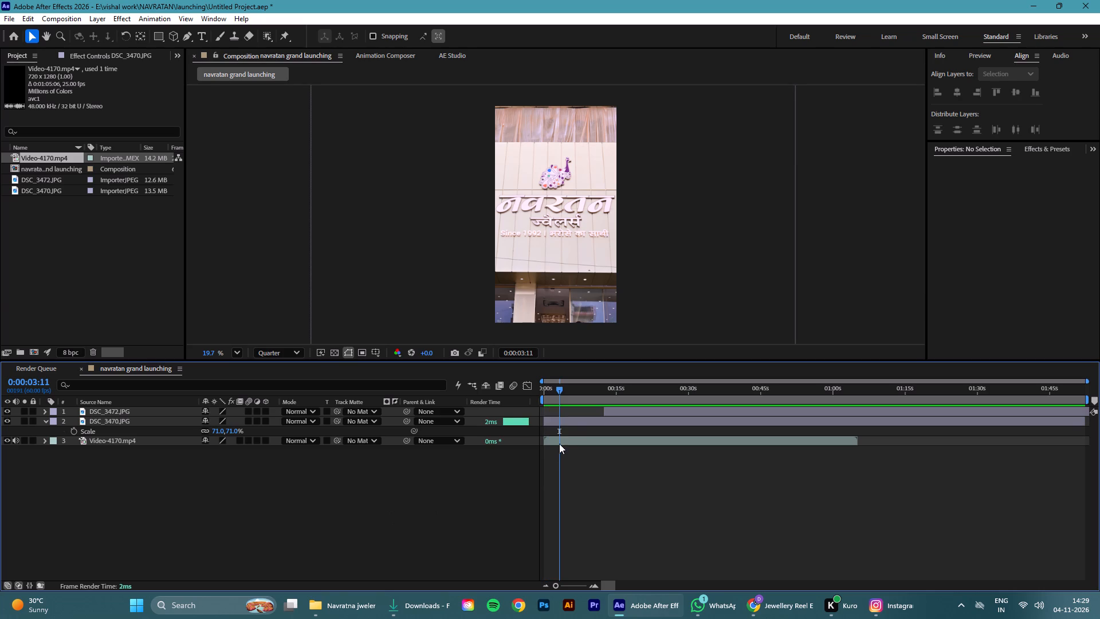
click(575, 421)
key(alt+bracketright)
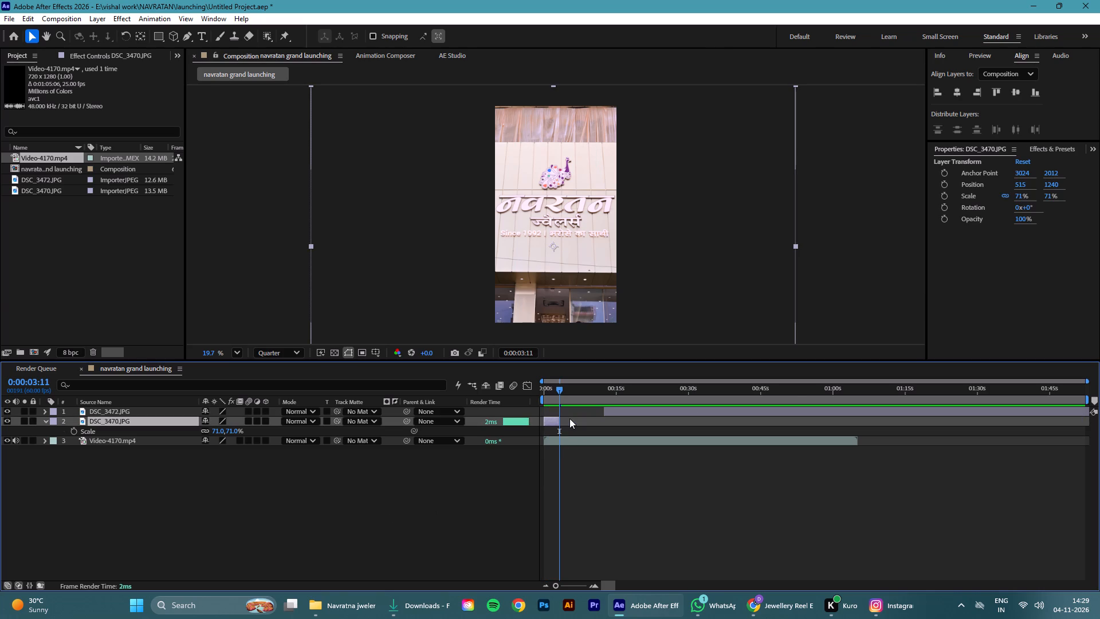
Keyframe the DSC_3470.JPG layer's Scale at 71% at 0:00:03:11 and 106% at 0:00:00:00 for a zoom-out.
click(69, 433)
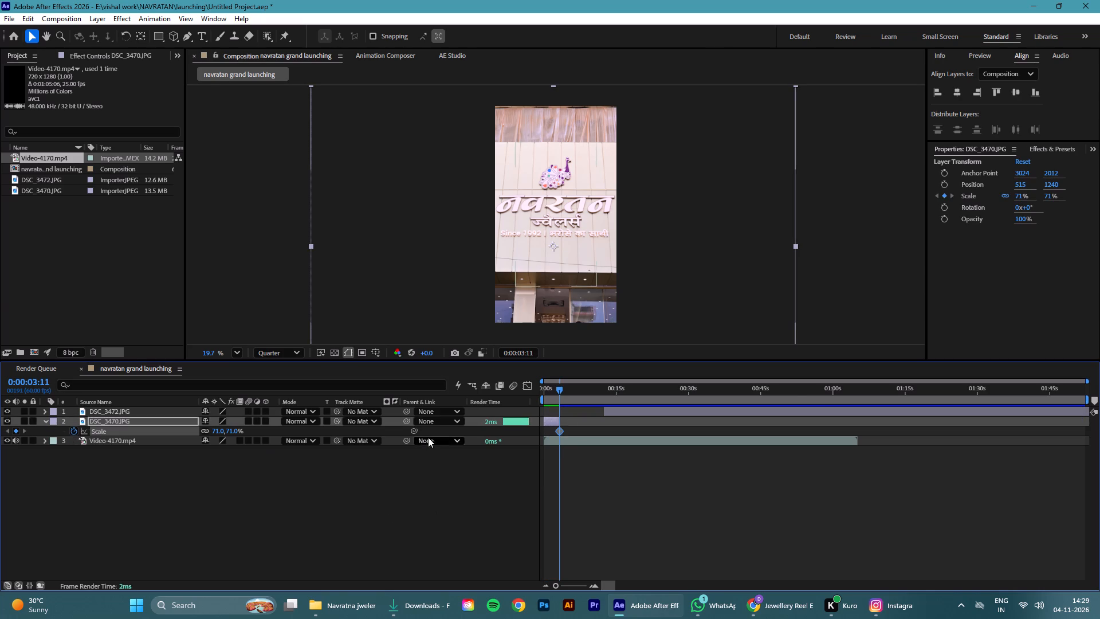
drag(561, 388, 482, 389)
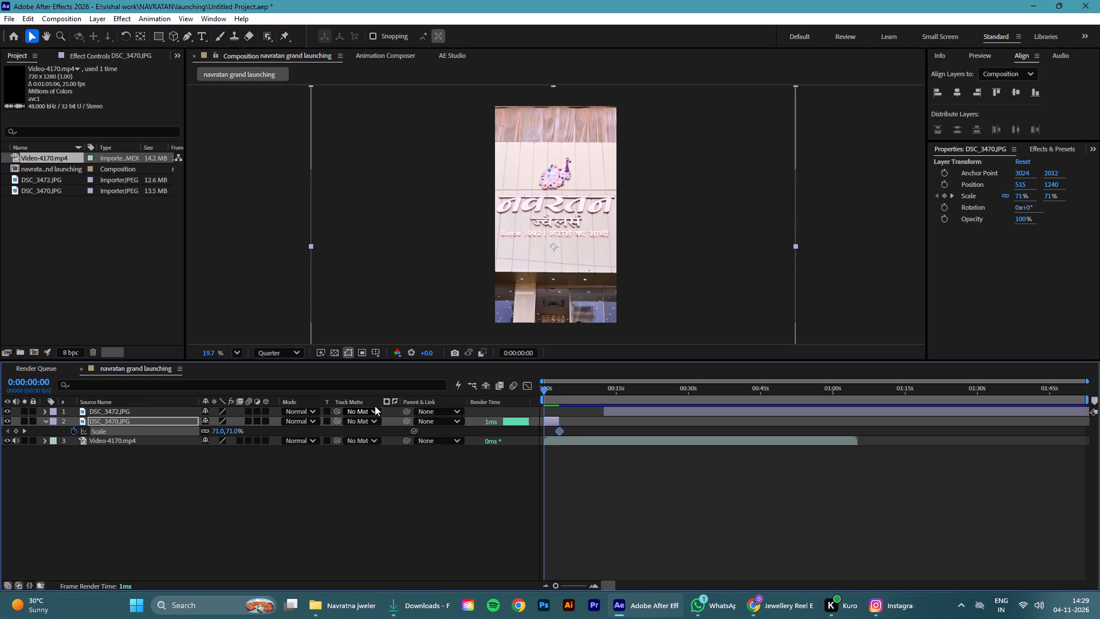
drag(231, 433, 251, 433)
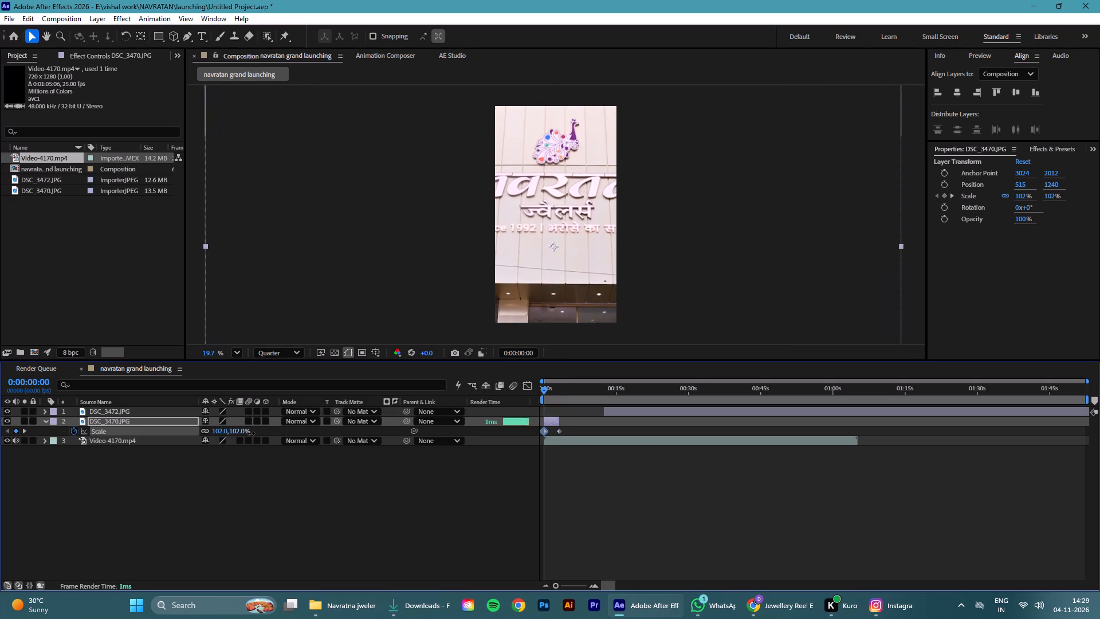
drag(251, 433, 253, 434)
click(383, 496)
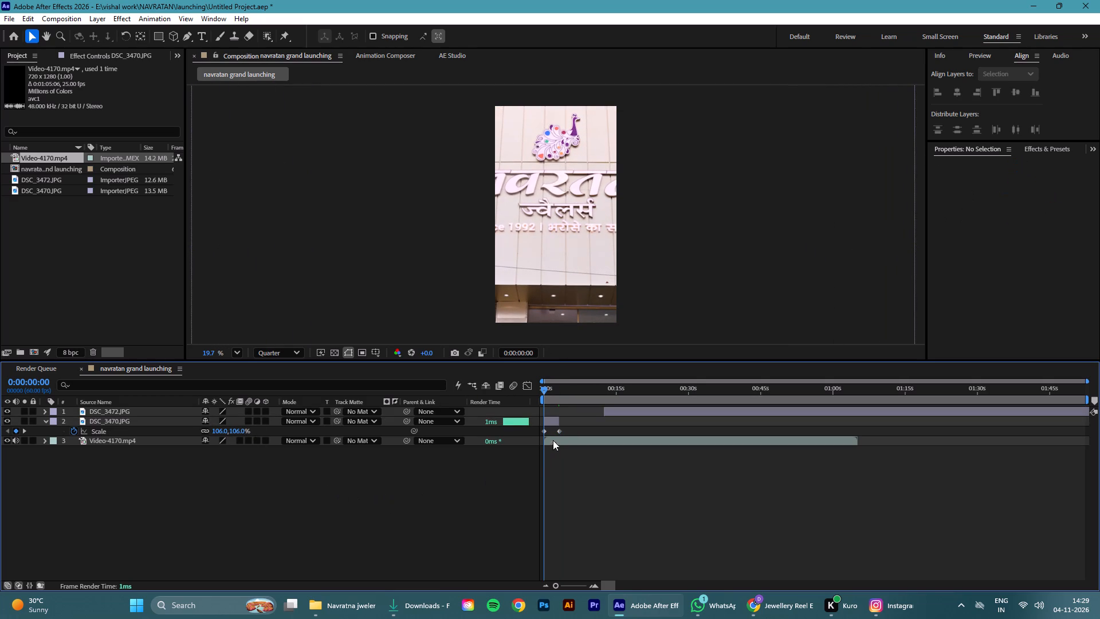
Apply Easy Ease to both Scale keyframes of the DSC_3470.JPG layer and preview the zoom.
drag(562, 429, 536, 433)
key(F9)
click(499, 495)
key(space)
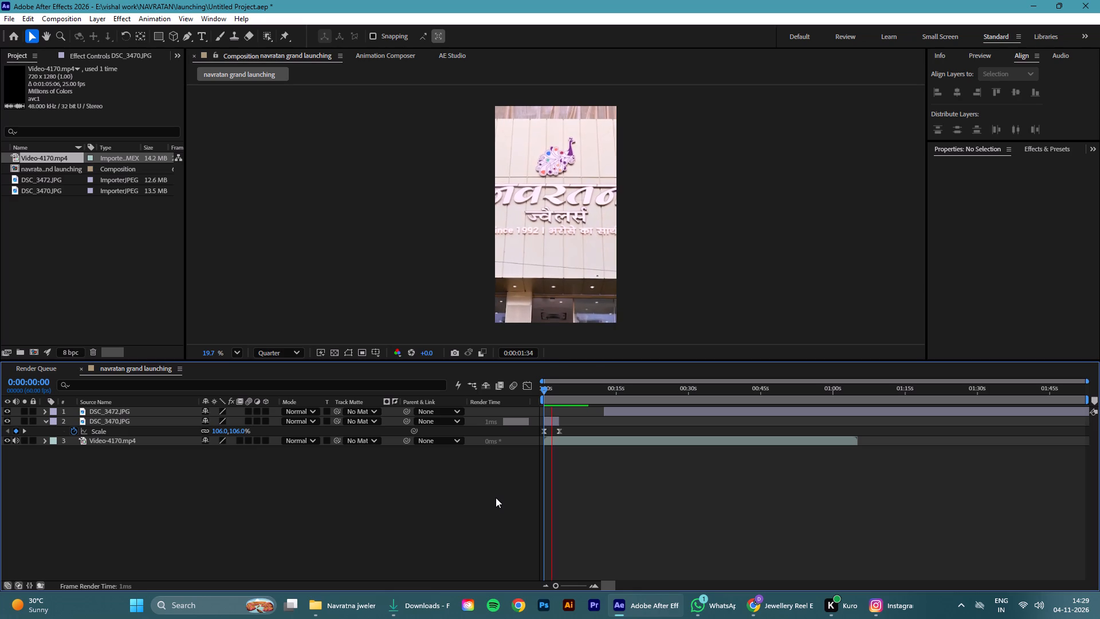
key(space)
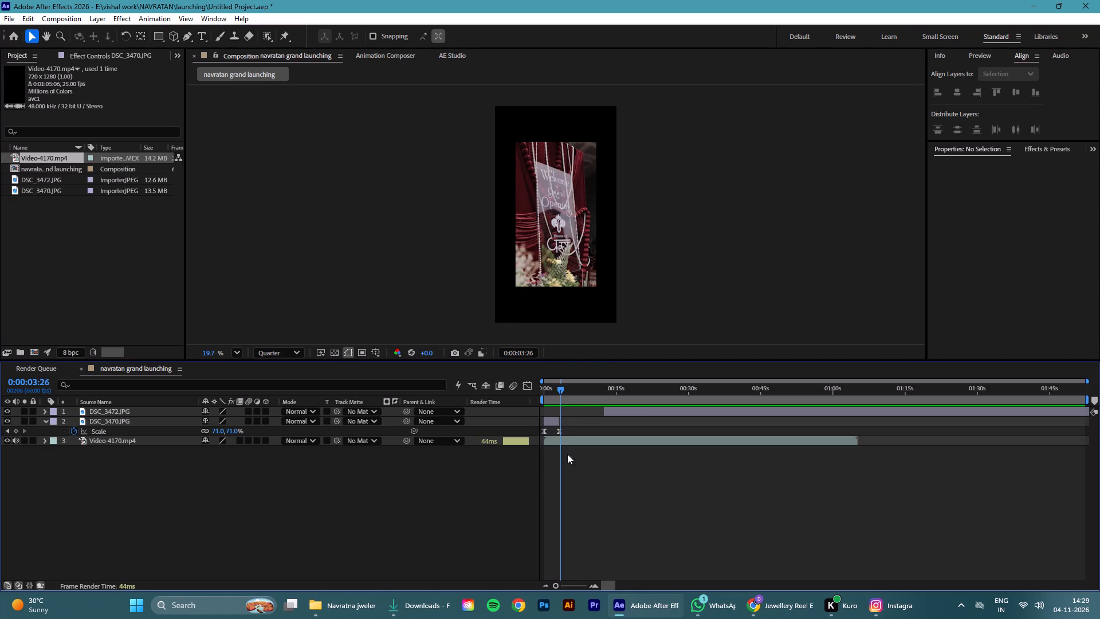
Move the DSC_3472.JPG layer to start at about 0:00:03:06, where the DSC_3470.JPG clip ends.
drag(562, 387, 558, 393)
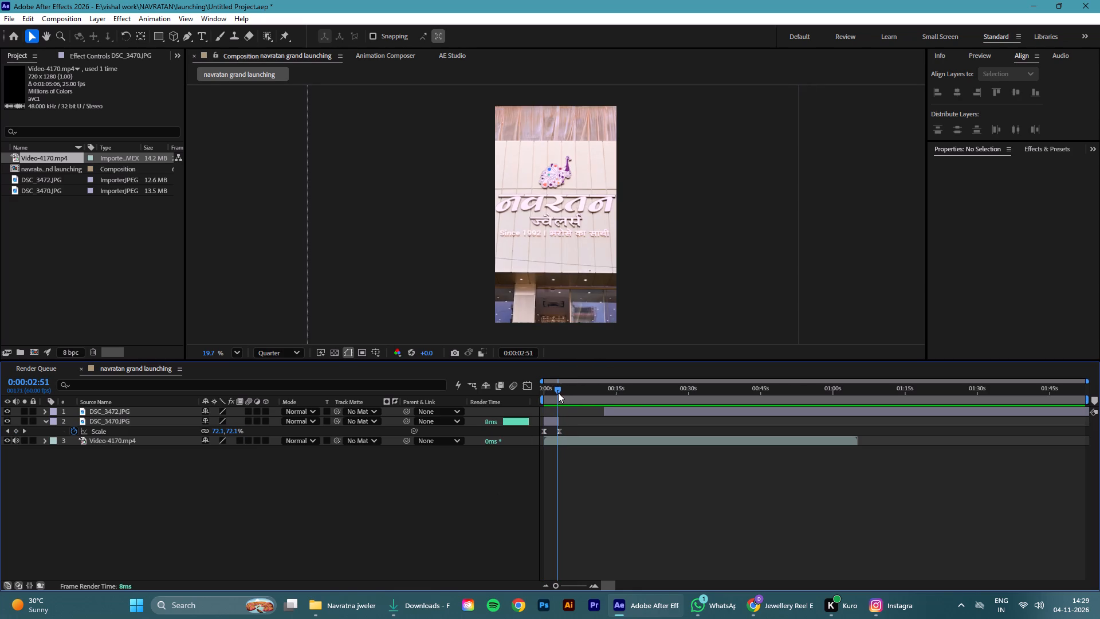
drag(558, 393, 560, 393)
click(612, 413)
drag(614, 412, 567, 410)
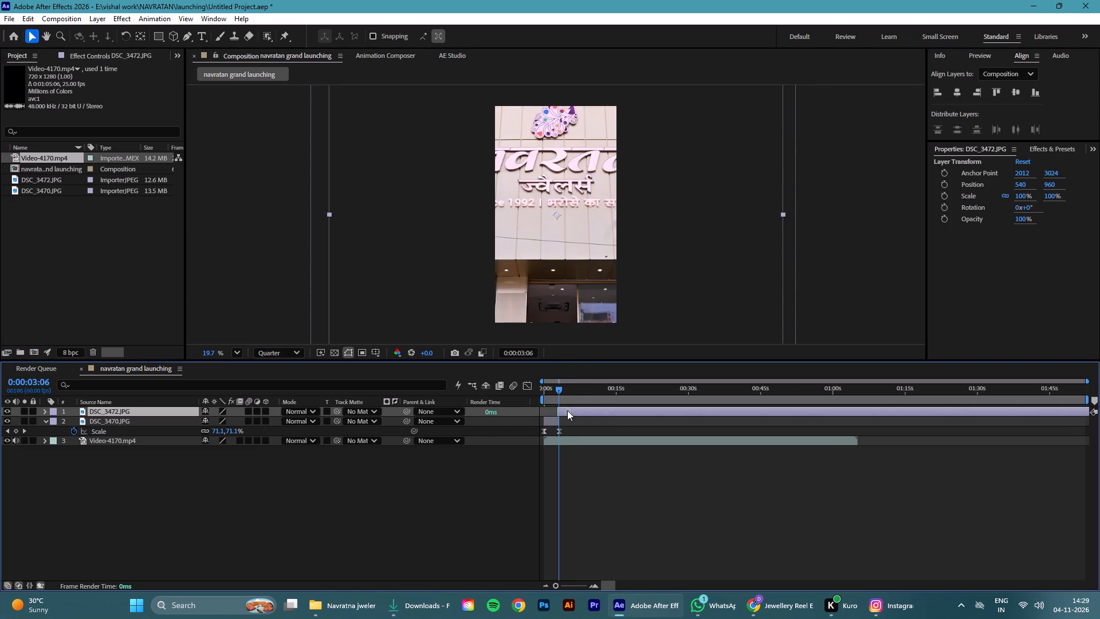
Nudge the DSC_3472.JPG layer to start at 0:00:03:12, exactly where the DSC_3470.JPG clip ends, and check the cut.
drag(567, 410, 569, 413)
drag(553, 584, 595, 583)
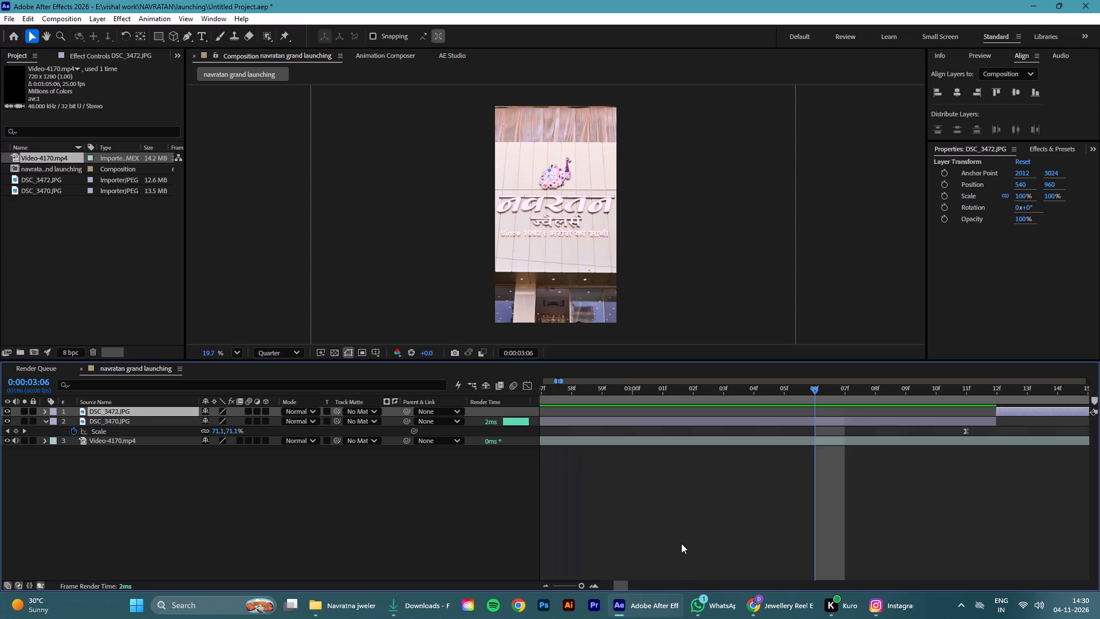
drag(813, 388, 984, 408)
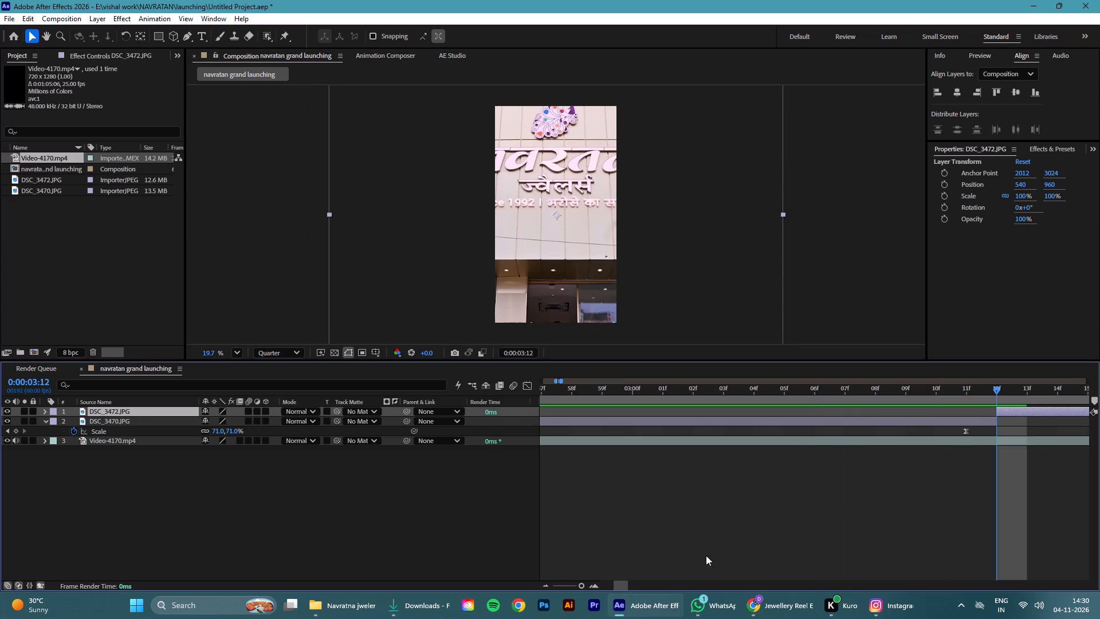
drag(577, 589, 532, 587)
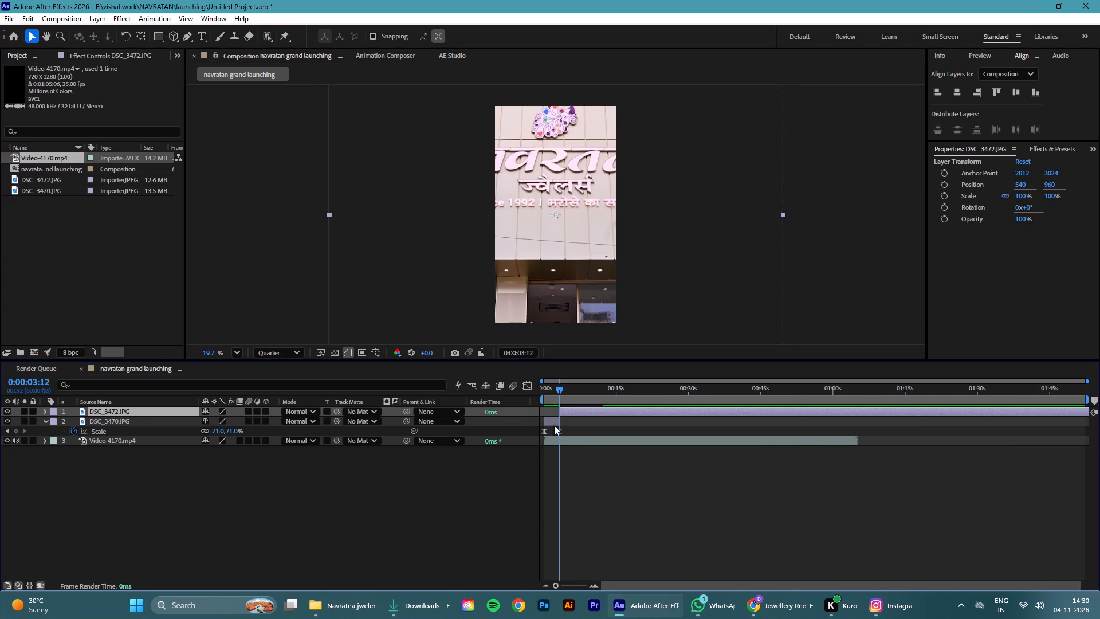
Show the DSC_3472.JPG layer's Scale and move the photo straight down to Position Y 1410.
click(571, 410)
click(560, 388)
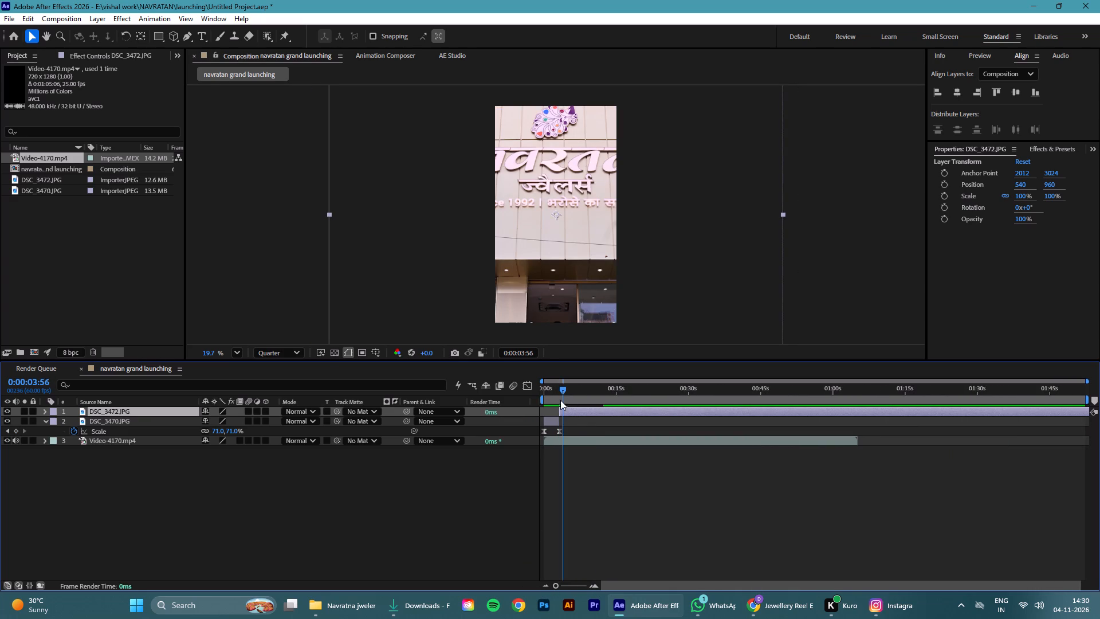
key(s)
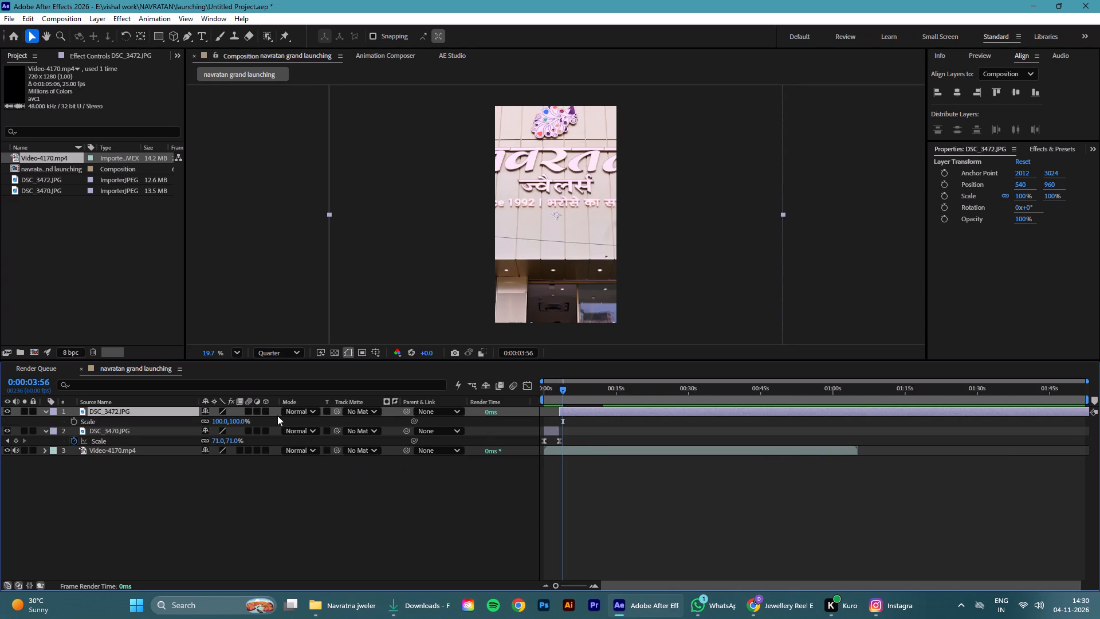
key(shift+Down)
key(shift+Down)
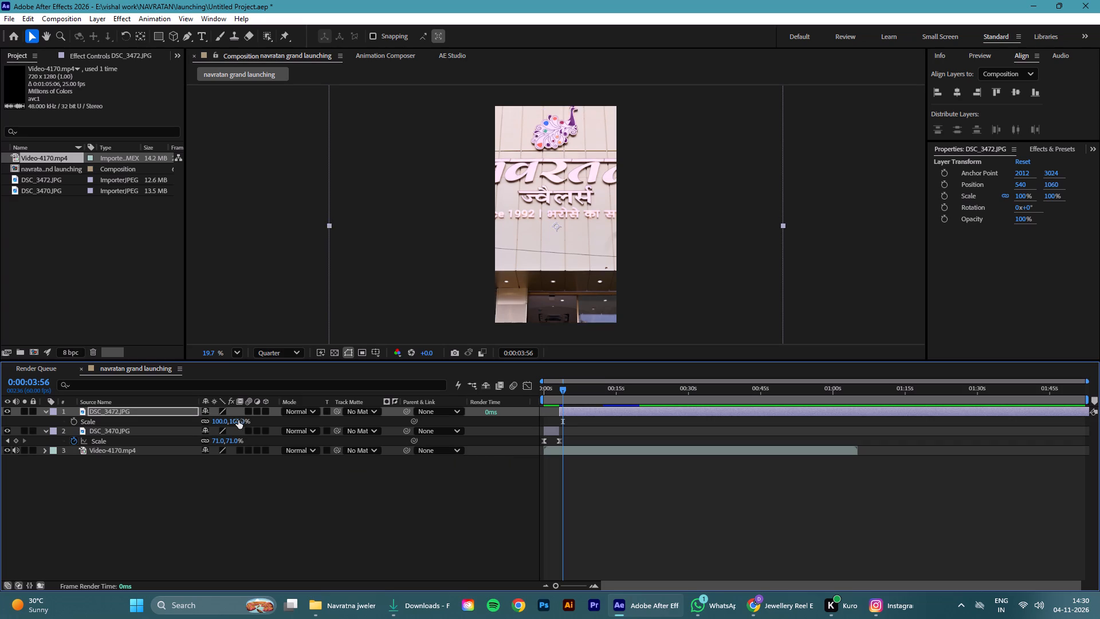
key(shift+Down)
key(shift+Down)
key(shift+Down)
key(shift+Down)
key(shift+Down)
key(shift+Down)
key(shift+Down)
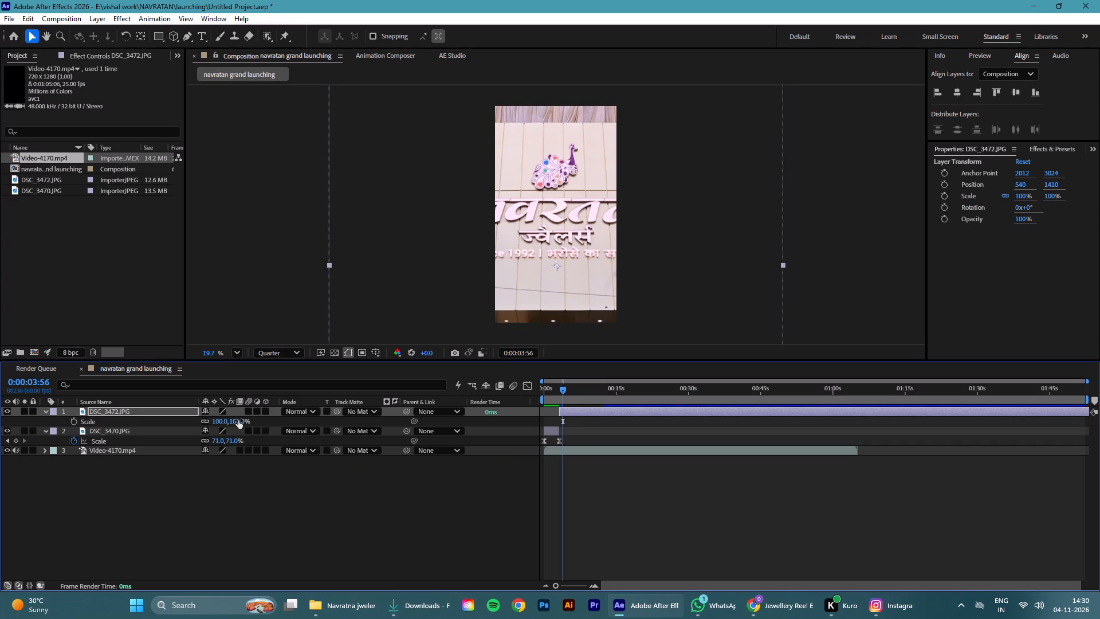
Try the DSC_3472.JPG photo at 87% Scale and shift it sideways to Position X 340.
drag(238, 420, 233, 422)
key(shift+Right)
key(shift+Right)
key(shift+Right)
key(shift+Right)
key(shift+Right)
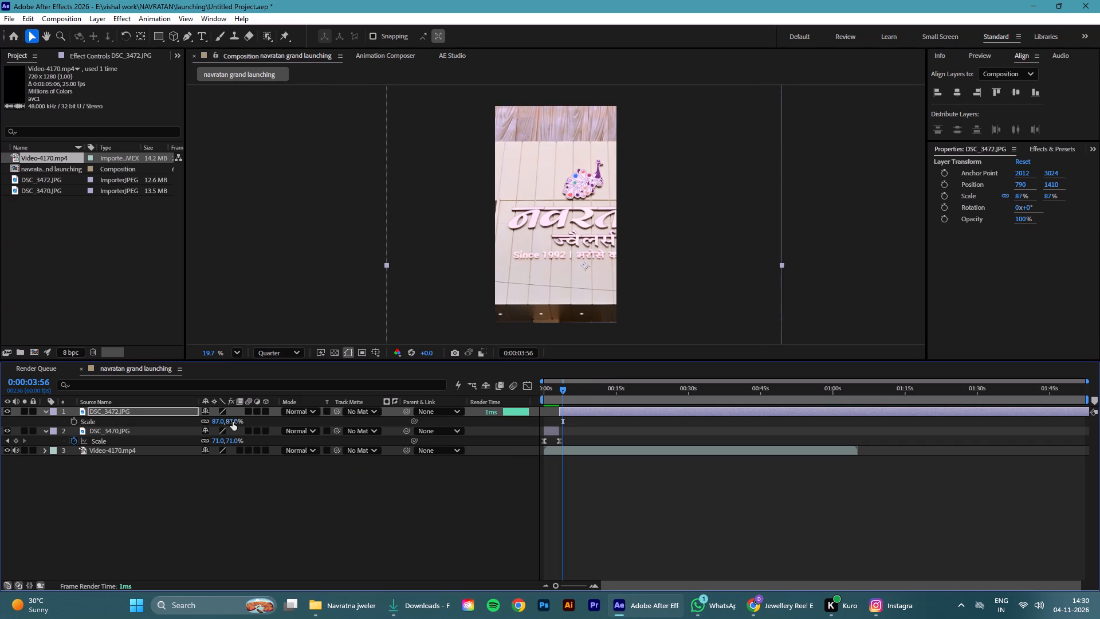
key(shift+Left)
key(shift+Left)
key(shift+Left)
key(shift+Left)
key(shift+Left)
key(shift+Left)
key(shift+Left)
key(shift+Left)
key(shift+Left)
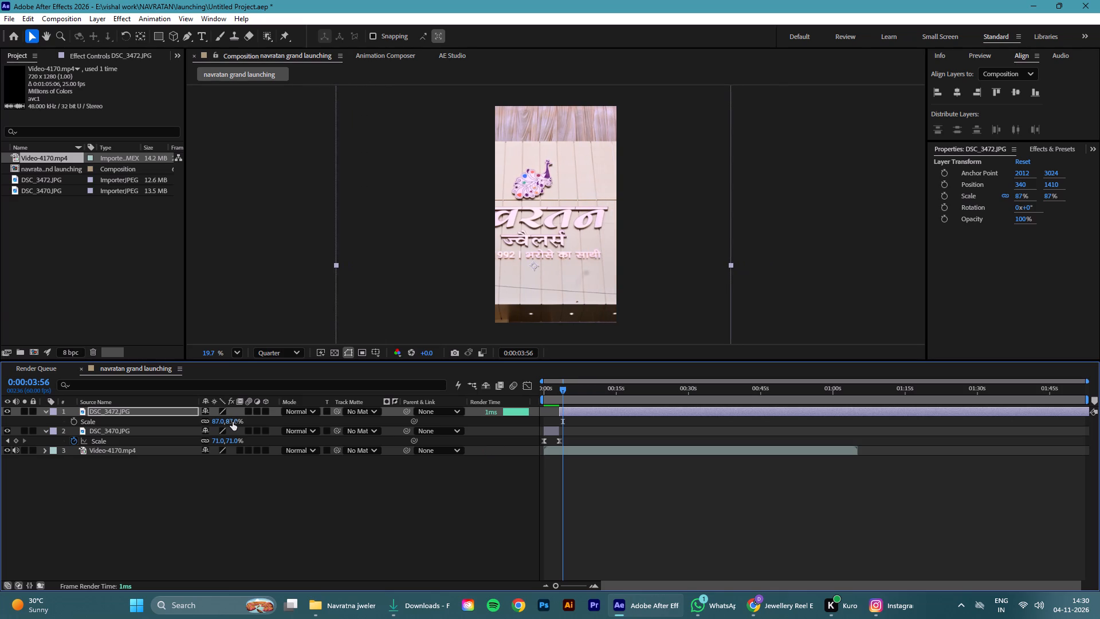
Set the DSC_3472.JPG photo's Scale to 121% and lower it to Position Y 1510.
drag(233, 422, 272, 442)
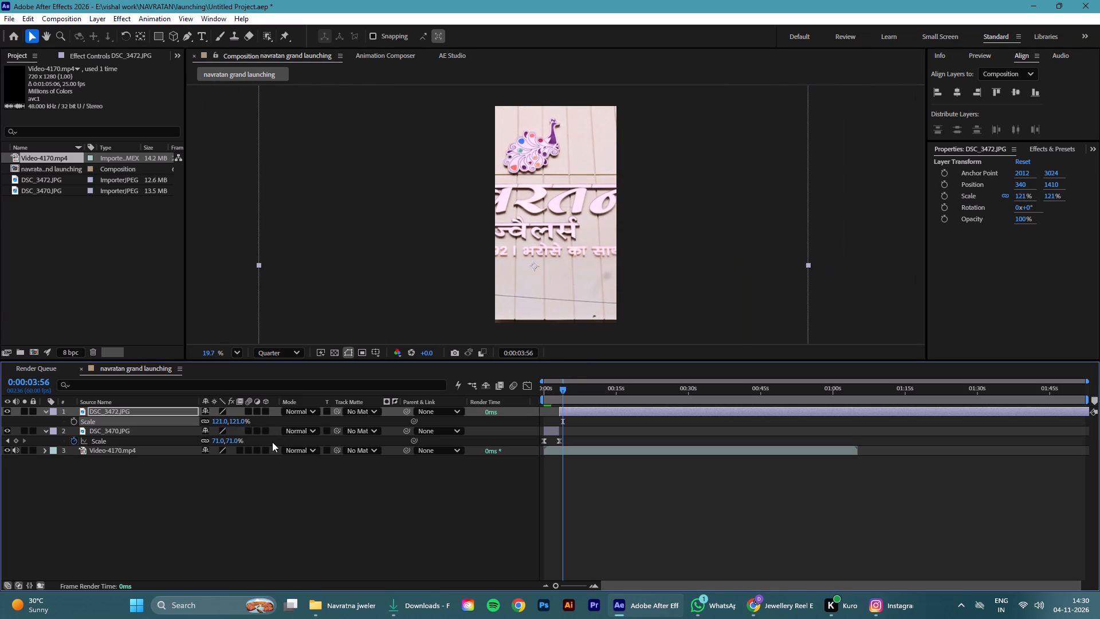
key(shift+Down)
key(shift+Down)
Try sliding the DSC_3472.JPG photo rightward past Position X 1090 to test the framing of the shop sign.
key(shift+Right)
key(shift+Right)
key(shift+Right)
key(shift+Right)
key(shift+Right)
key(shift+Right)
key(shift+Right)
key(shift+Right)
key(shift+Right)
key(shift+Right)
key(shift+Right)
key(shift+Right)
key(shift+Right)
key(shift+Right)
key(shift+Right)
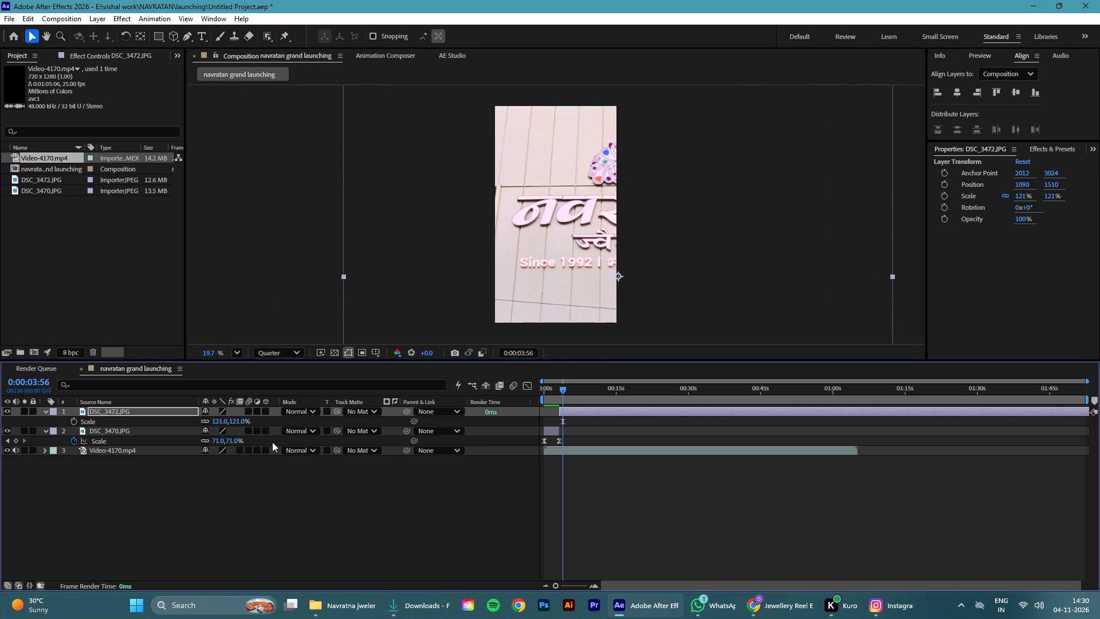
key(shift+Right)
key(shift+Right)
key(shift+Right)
Slide the DSC_3472.JPG photo leftward to Position -810, 1510, framing the window beyond the end of the sign.
key(shift+Left)
key(shift+Left)
key(shift+Left)
key(shift+Left)
key(shift+Left)
key(shift+Left)
key(shift+Left)
key(shift+Left)
key(shift+Left)
key(shift+Left)
key(shift+Left)
key(shift+Left)
key(shift+Left)
key(shift+Left)
key(shift+Left)
key(shift+Left)
key(shift+Left)
key(shift+Left)
key(shift+Left)
key(shift+Left)
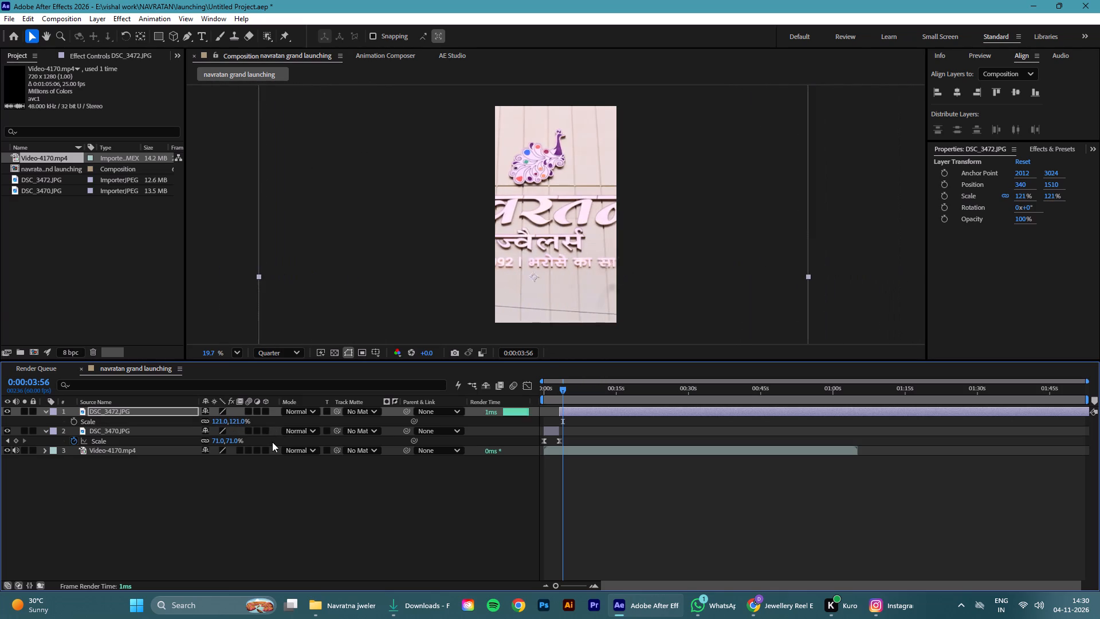
key(shift+Right)
key(shift+Left)
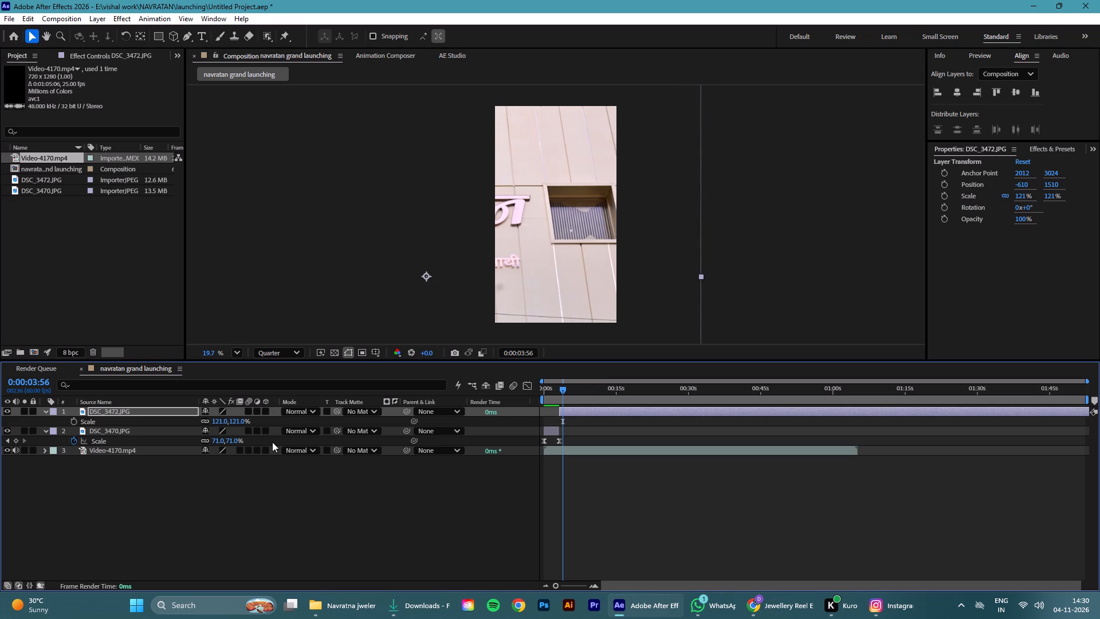
key(shift+Left)
key(shift+Left)
key(shift+Left)
key(shift+Left)
key(shift+Left)
key(shift+Left)
key(shift+Right)
key(shift+Right)
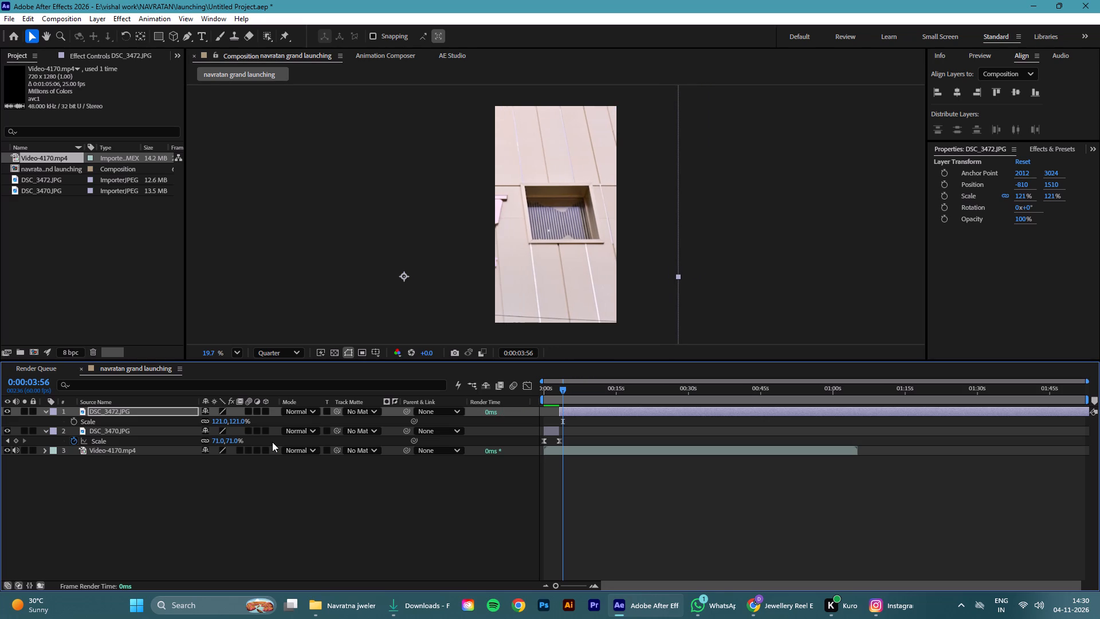
Play from the start to find the pan's end point and keyframe the DSC_3472.JPG layer's Position at -810, 1510 at 0:00:06:36.
drag(561, 396, 479, 417)
click(443, 503)
key(space)
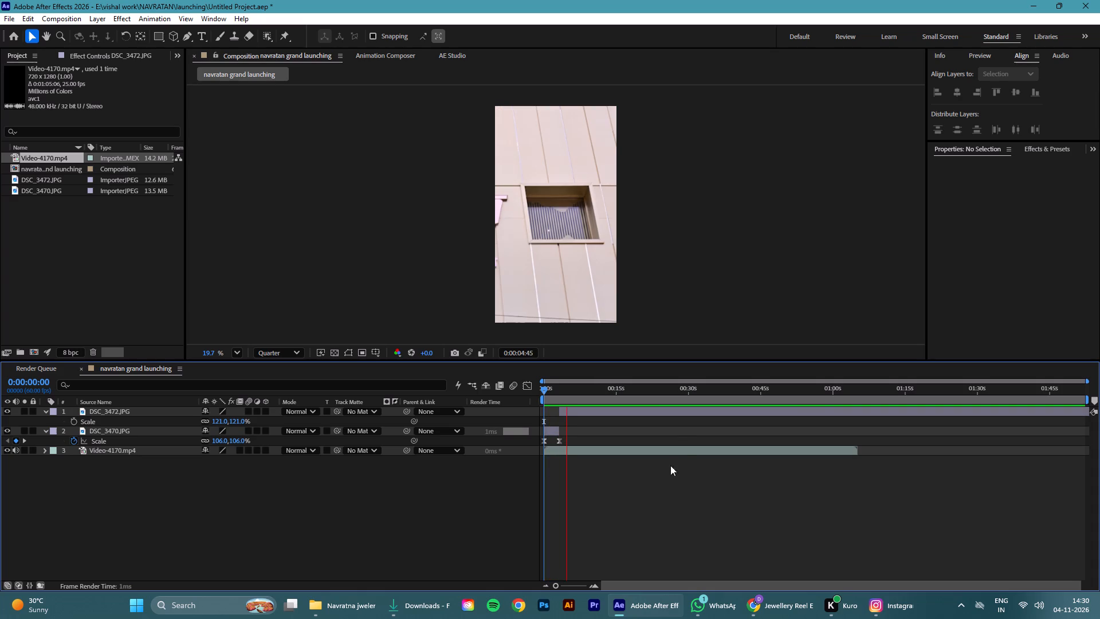
key(space)
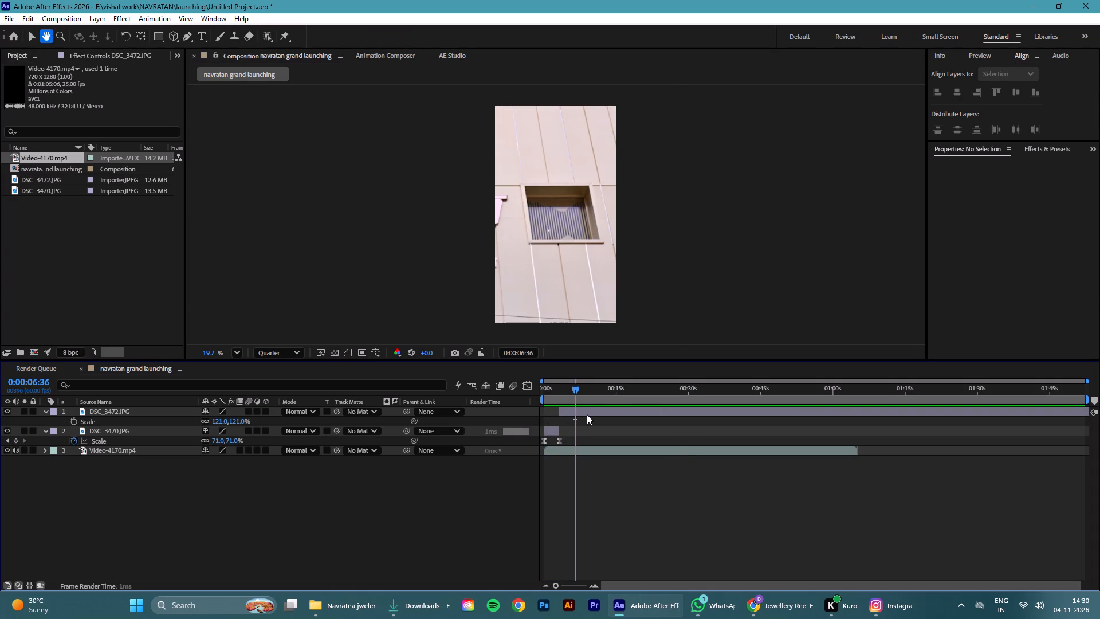
click(583, 413)
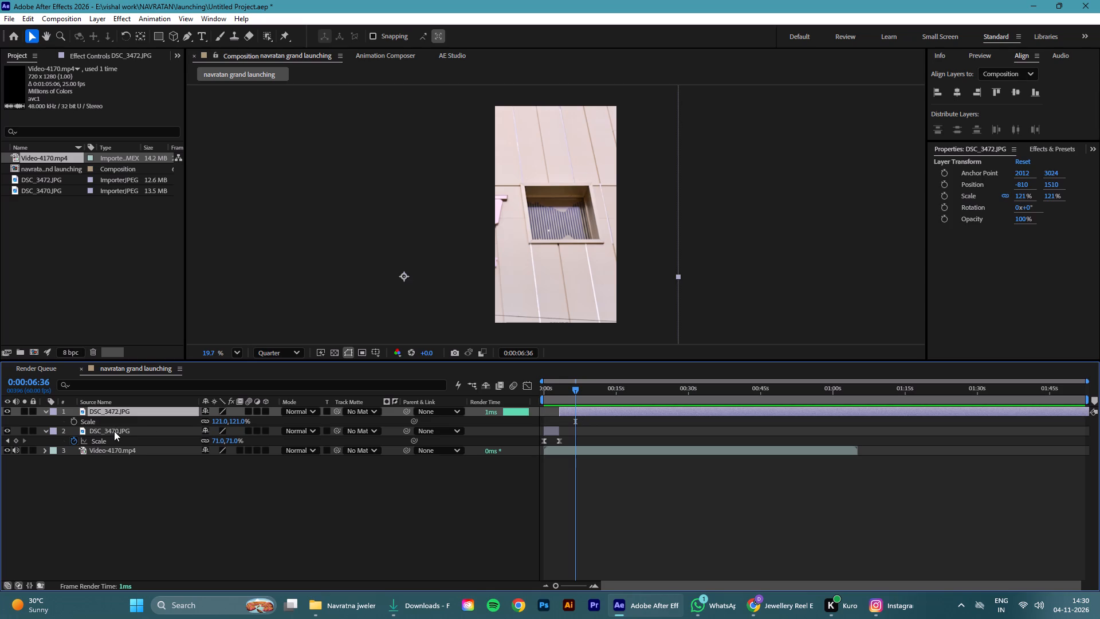
key(p)
click(74, 419)
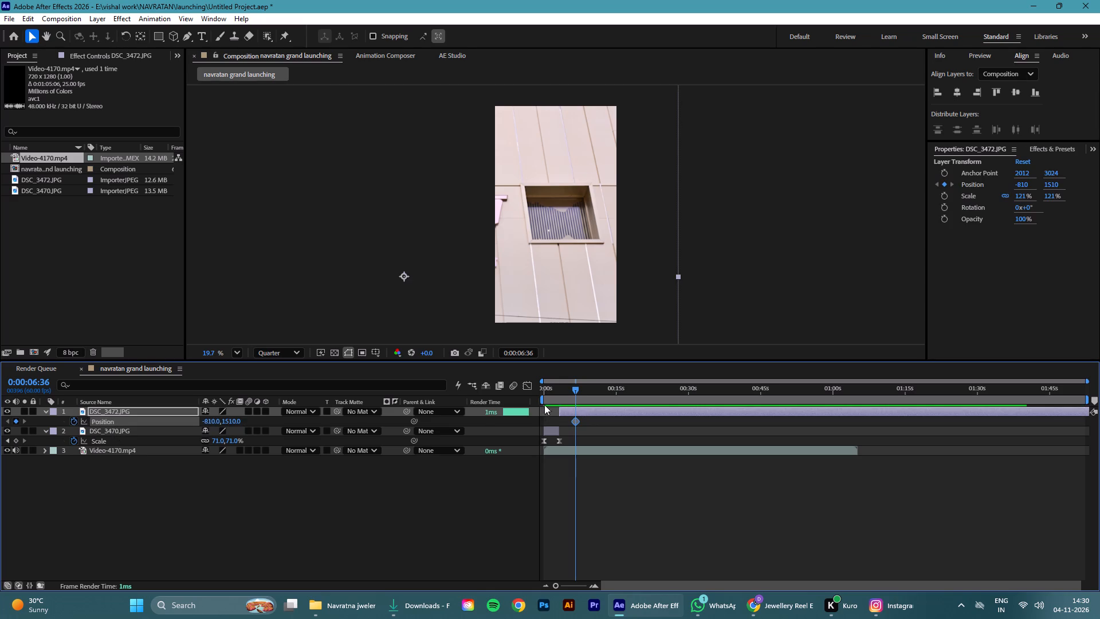
Keyframe the DSC_3472.JPG layer's Position at 2040, 1510 at 0:00:03:12, the layer's start, for a horizontal pan across the sign.
drag(576, 389, 560, 394)
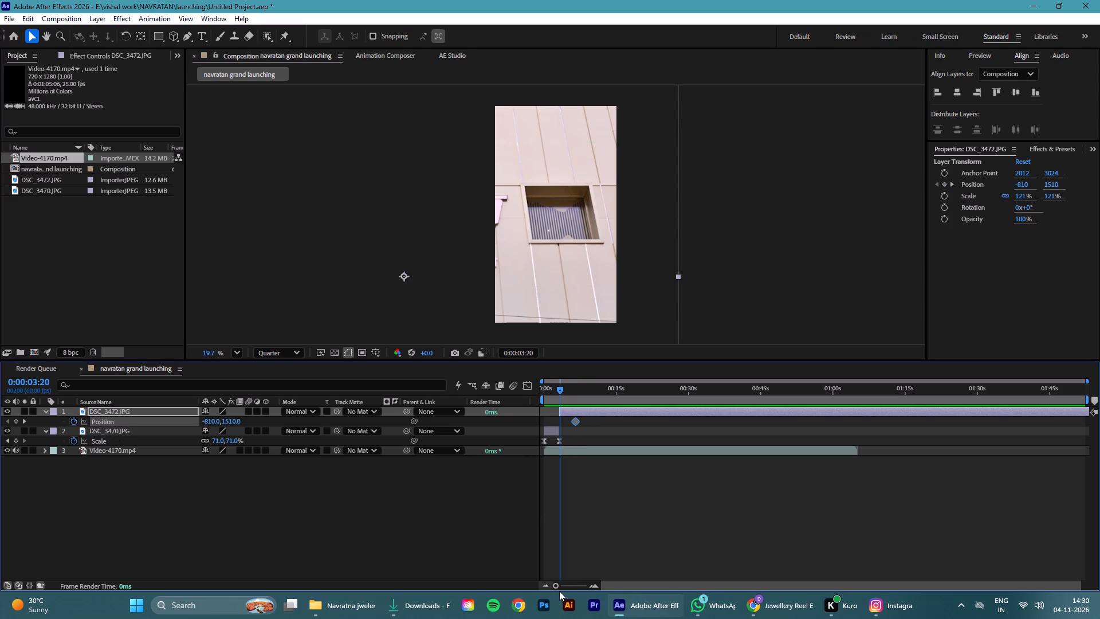
drag(556, 582, 598, 584)
drag(814, 391, 565, 406)
click(587, 411)
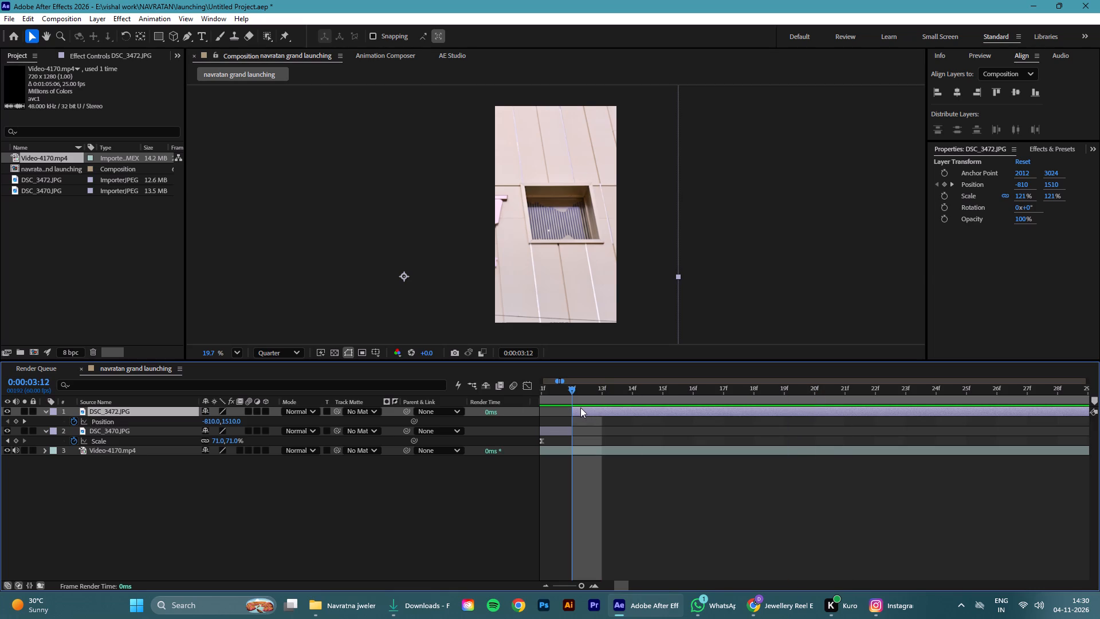
key(shift+Right)
key(shift+Right)
key(shift+Right)
key(shift+Right)
key(shift+Right)
key(shift+Right)
key(shift+Right)
key(shift+Right)
key(shift+Right)
key(shift+Right)
key(shift+Right)
key(shift+Right)
key(shift+Right)
key(shift+Right)
key(shift+Right)
key(shift+Right)
key(shift+Right)
key(shift+Right)
key(shift+Right)
key(shift+Right)
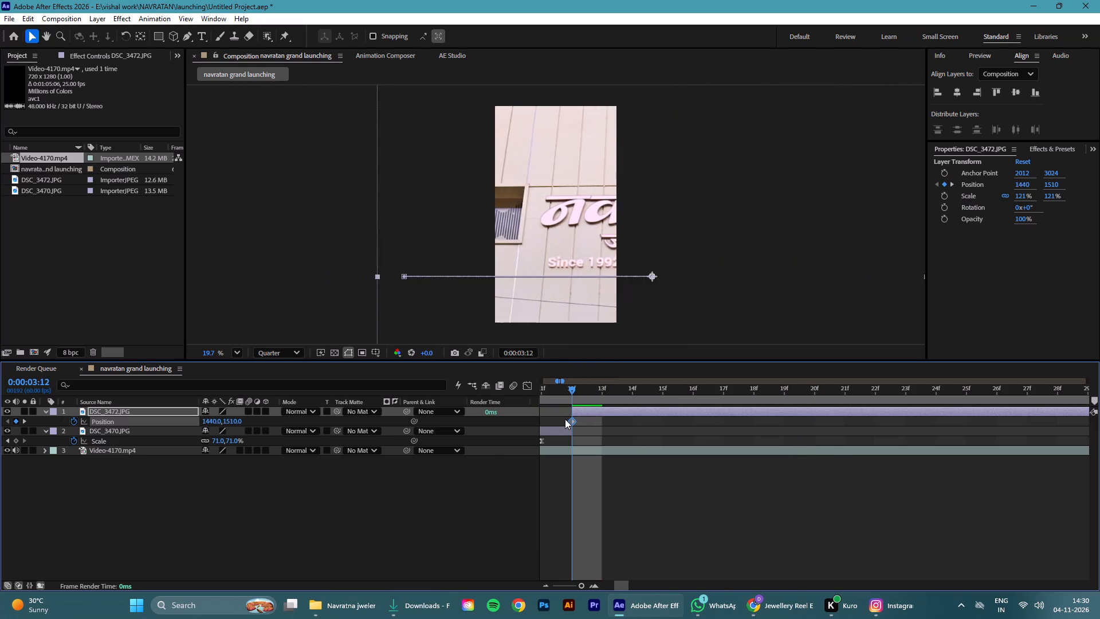
key(shift+Right)
key(shift+Right)
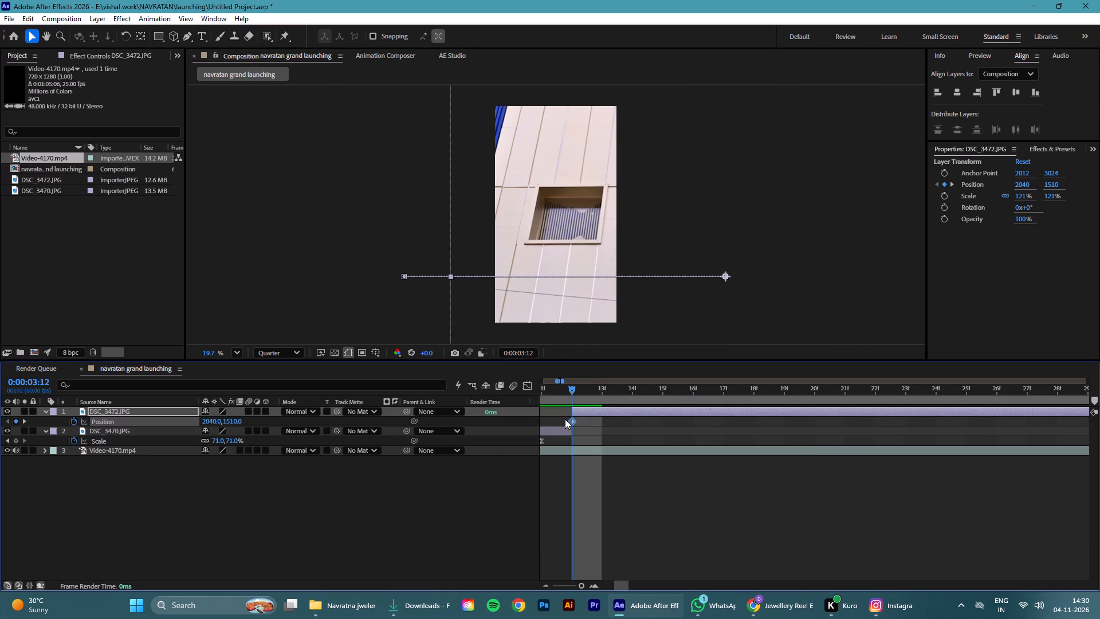
click(547, 498)
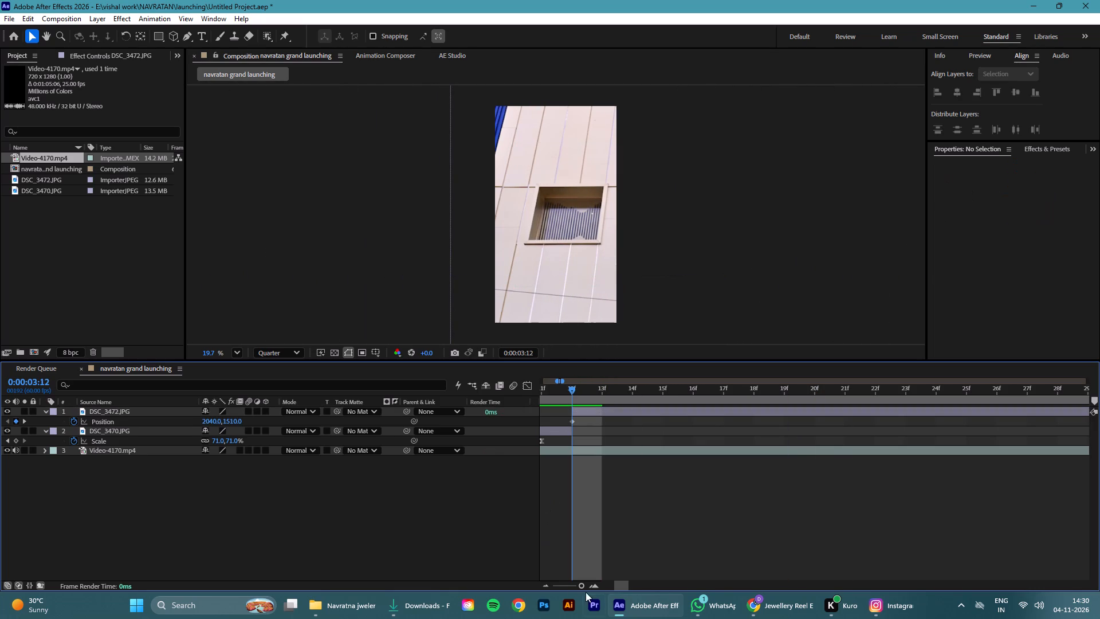
Reveal the DSC_3472.JPG layer's modified properties and apply Easy Ease to both of its Position keyframes.
click(589, 410)
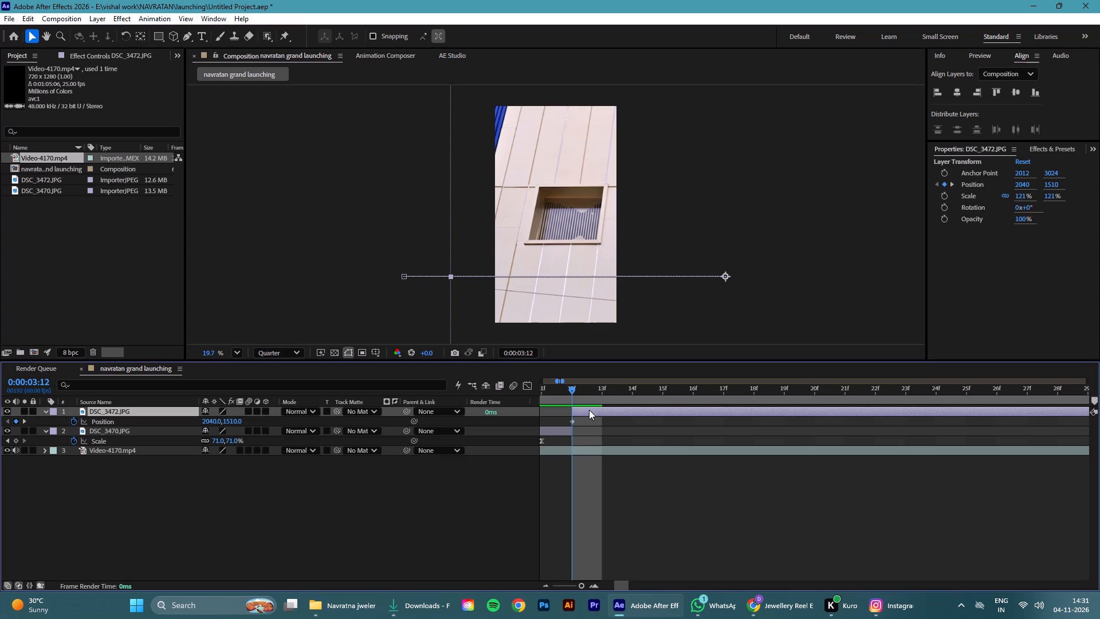
text(uu)
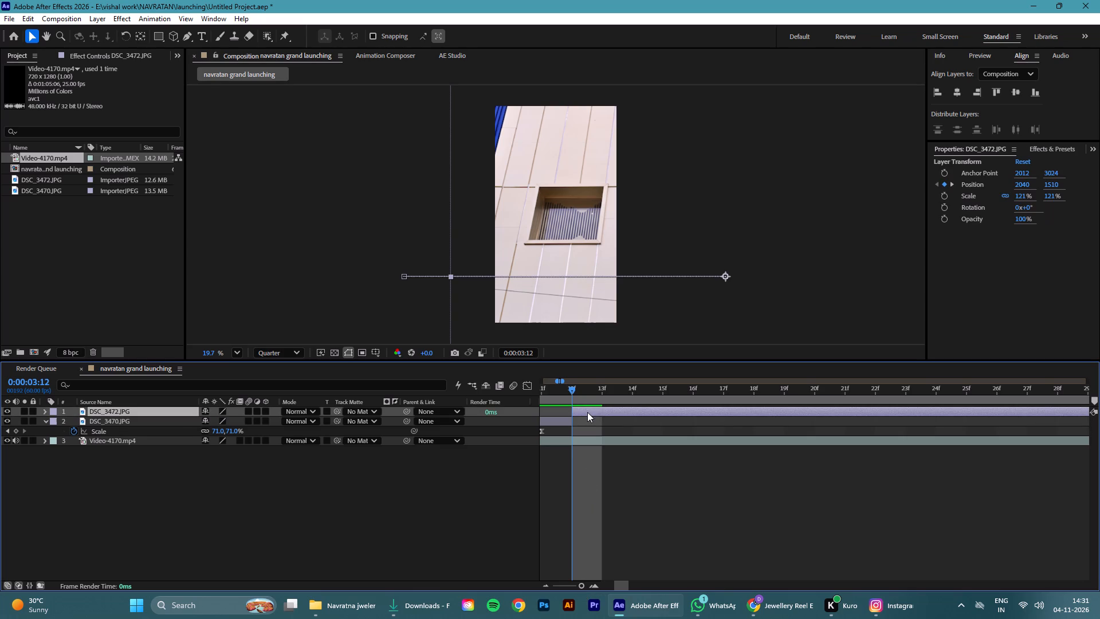
drag(580, 586, 564, 587)
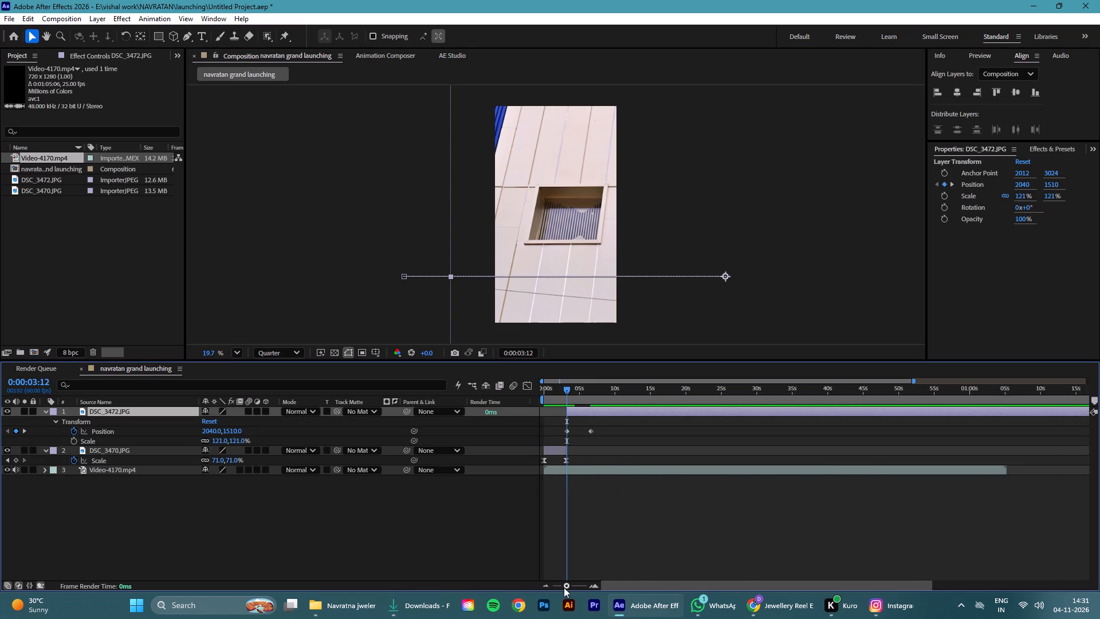
drag(564, 587, 541, 585)
drag(583, 431, 552, 434)
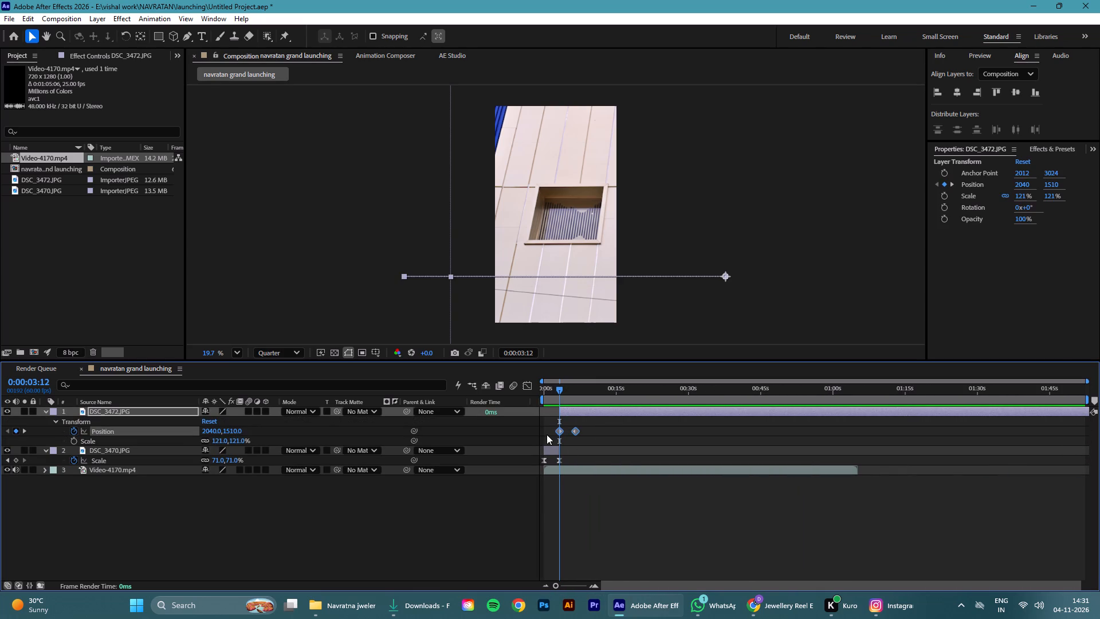
key(F9)
click(512, 518)
Return to 0:00:00:00, collapse the properties of both photo layers and save the project.
drag(561, 390, 383, 433)
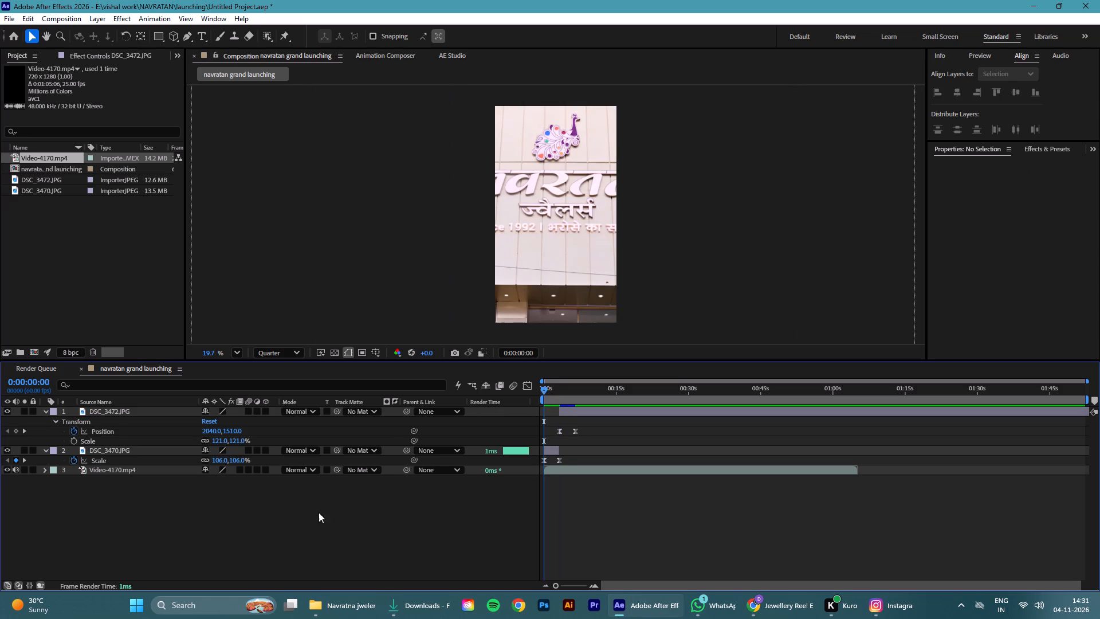
click(335, 546)
click(45, 409)
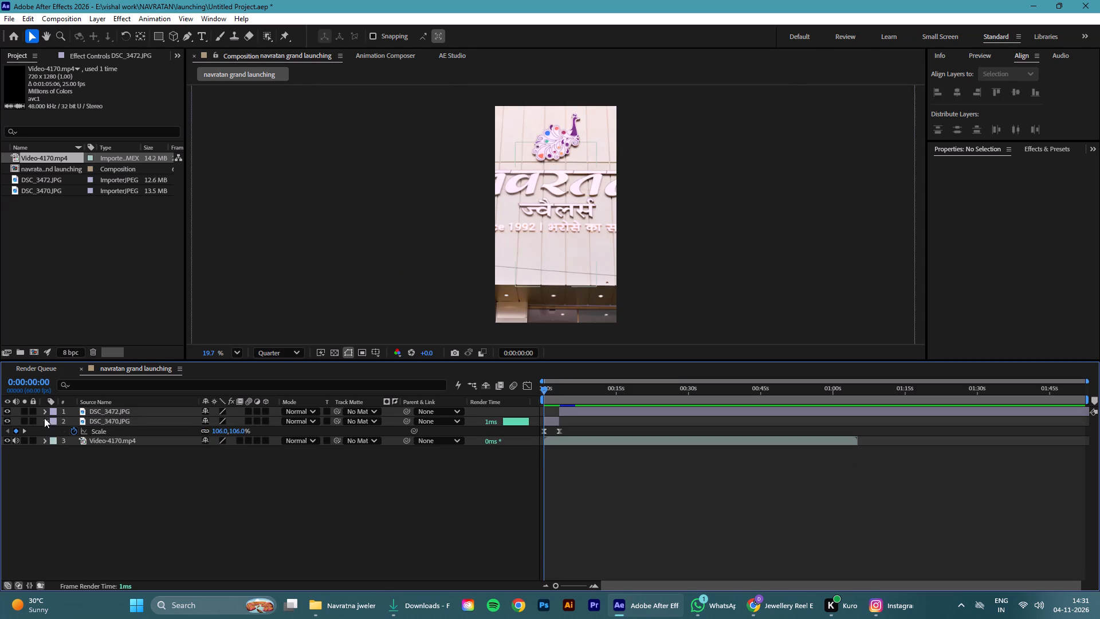
click(44, 418)
click(95, 479)
key(ctrl+s)
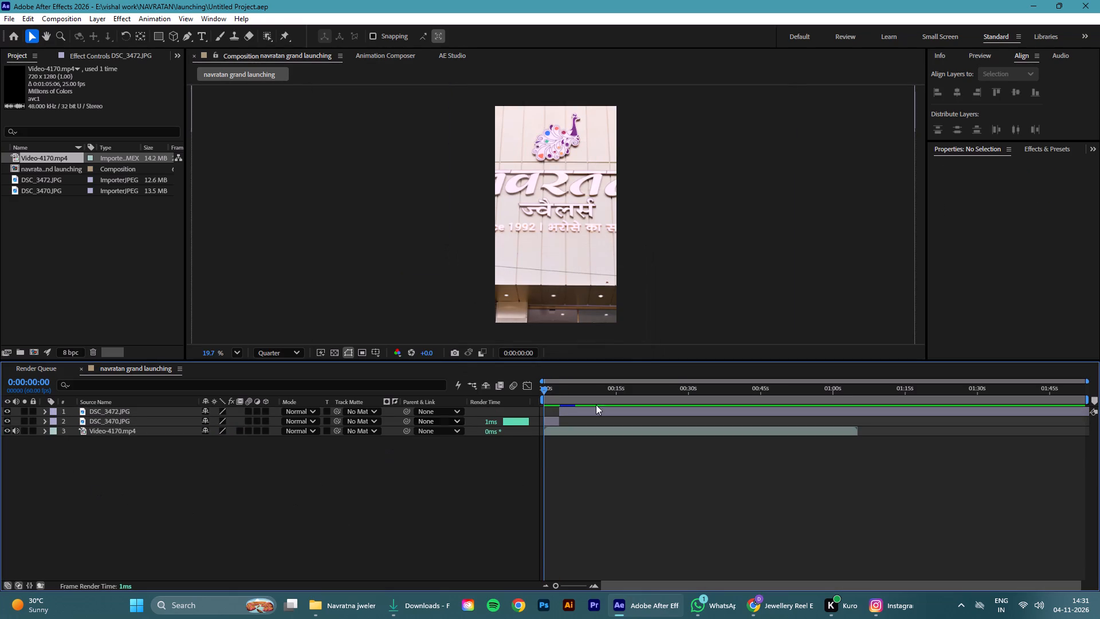
Play the sequence from the start twice to review the zoom-out and the eased pan across the sign.
click(570, 383)
click(572, 391)
drag(575, 390, 279, 479)
click(395, 546)
key(space)
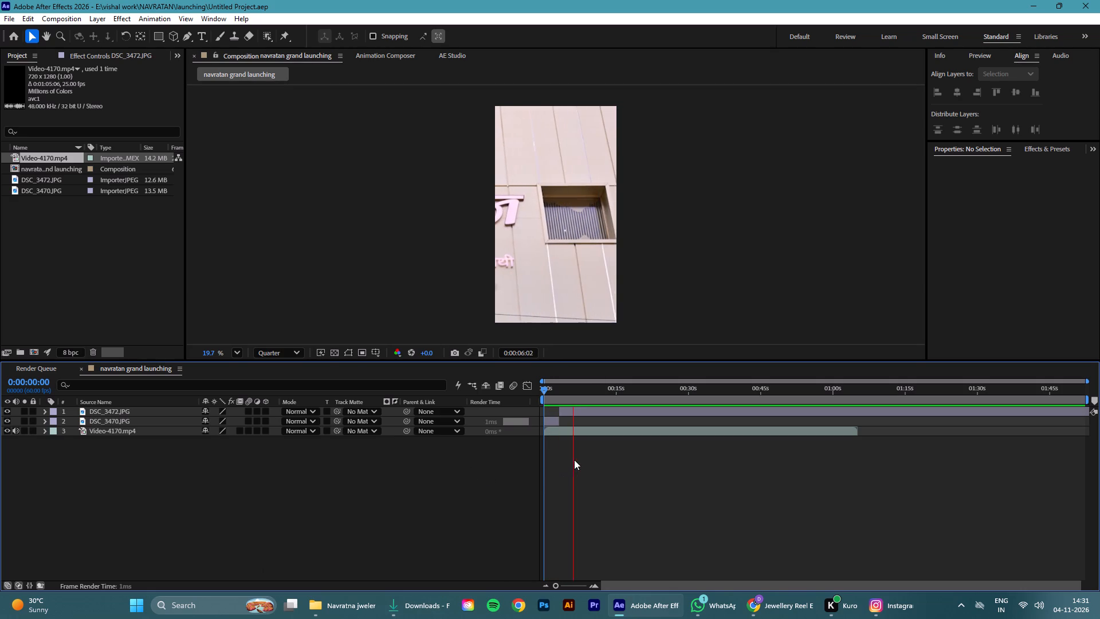
key(space)
drag(580, 391, 460, 430)
click(434, 529)
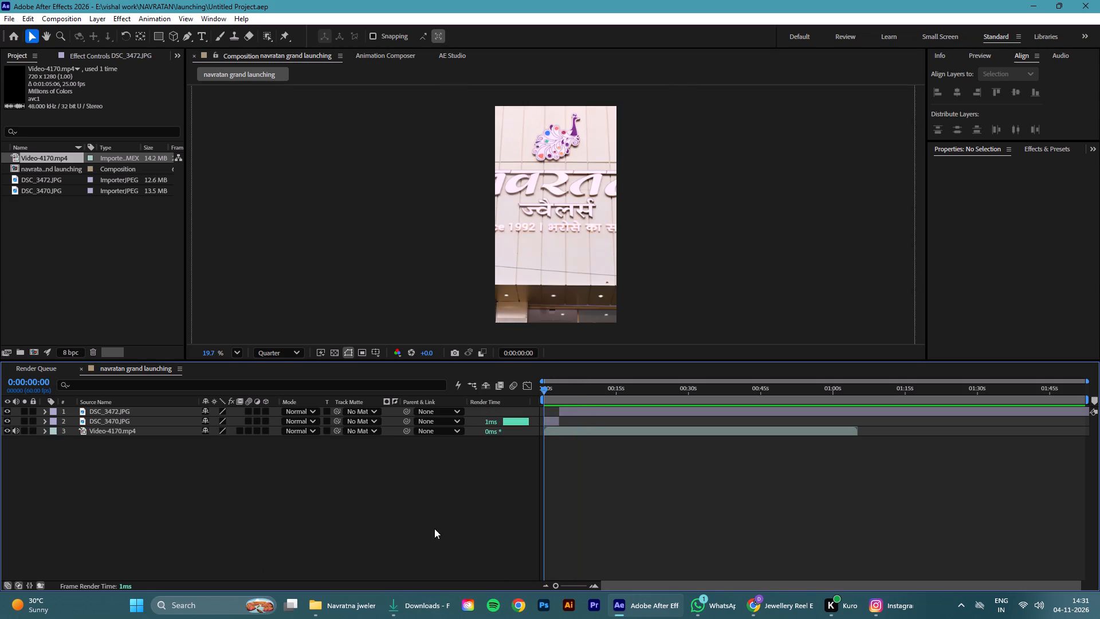
key(space)
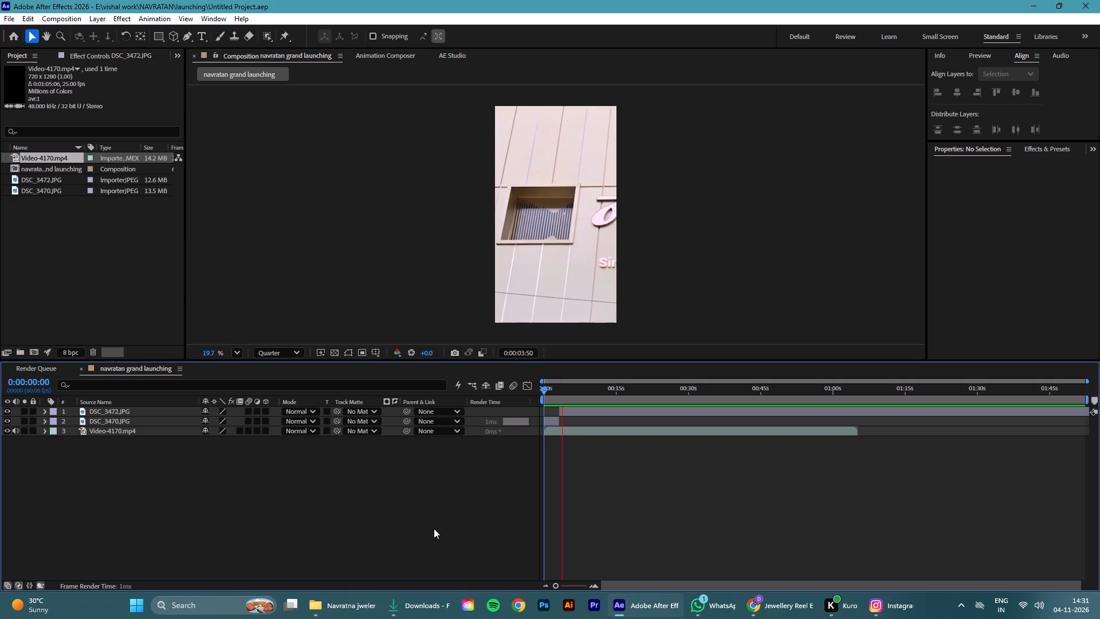
key(space)
Change the DSC_3472.JPG layer's starting Position keyframe at 0:00:03:12 to 1440, 1510.
drag(566, 391, 555, 397)
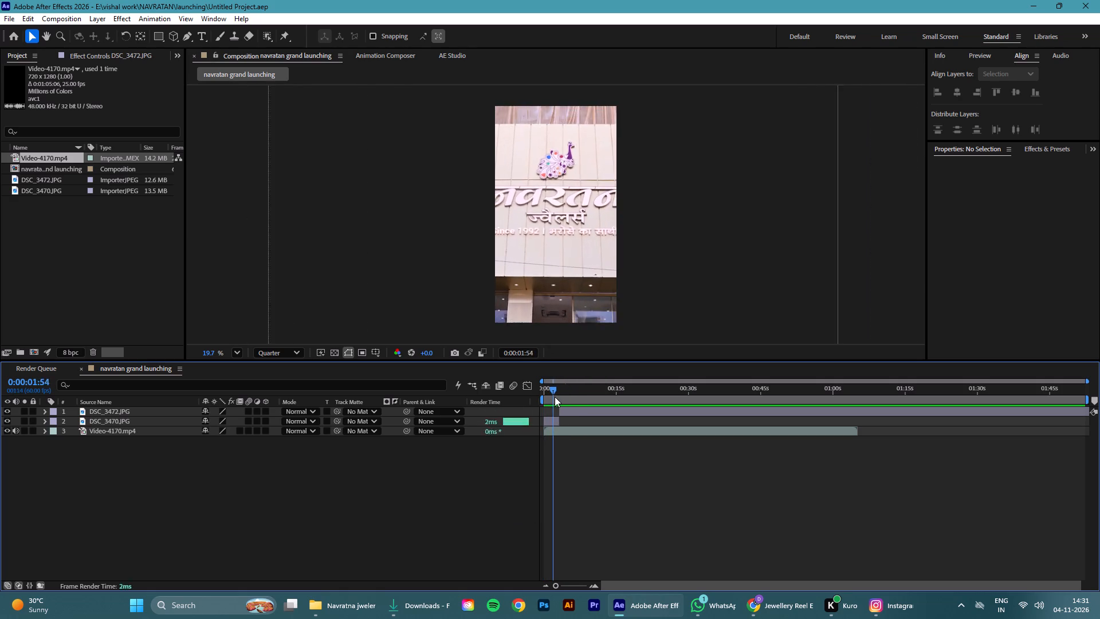
drag(555, 397, 562, 397)
drag(556, 585, 591, 586)
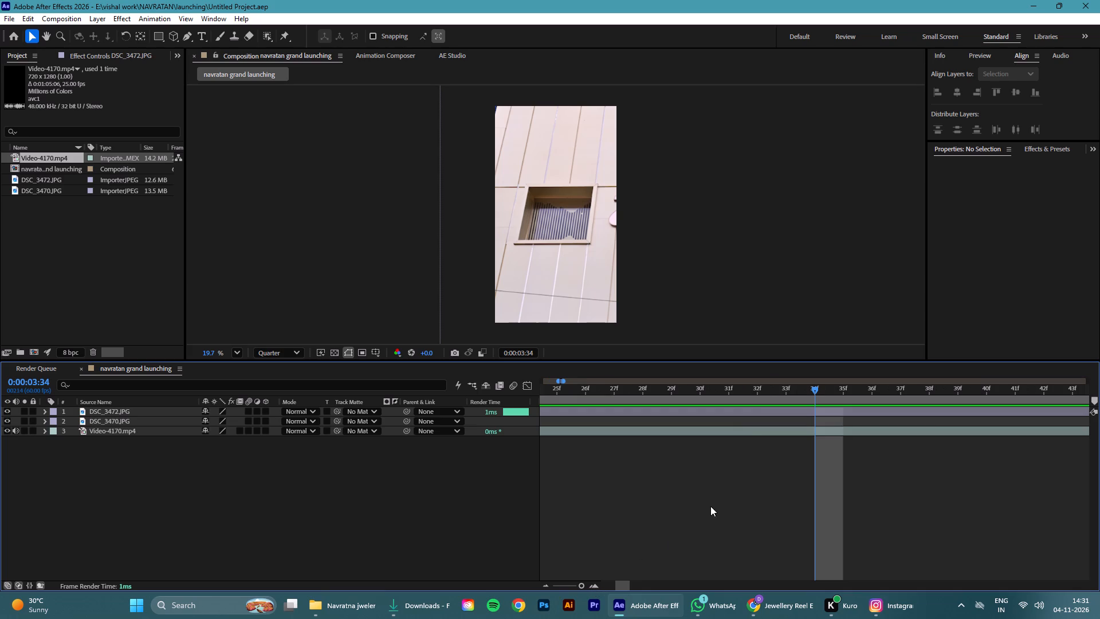
drag(816, 386, 570, 426)
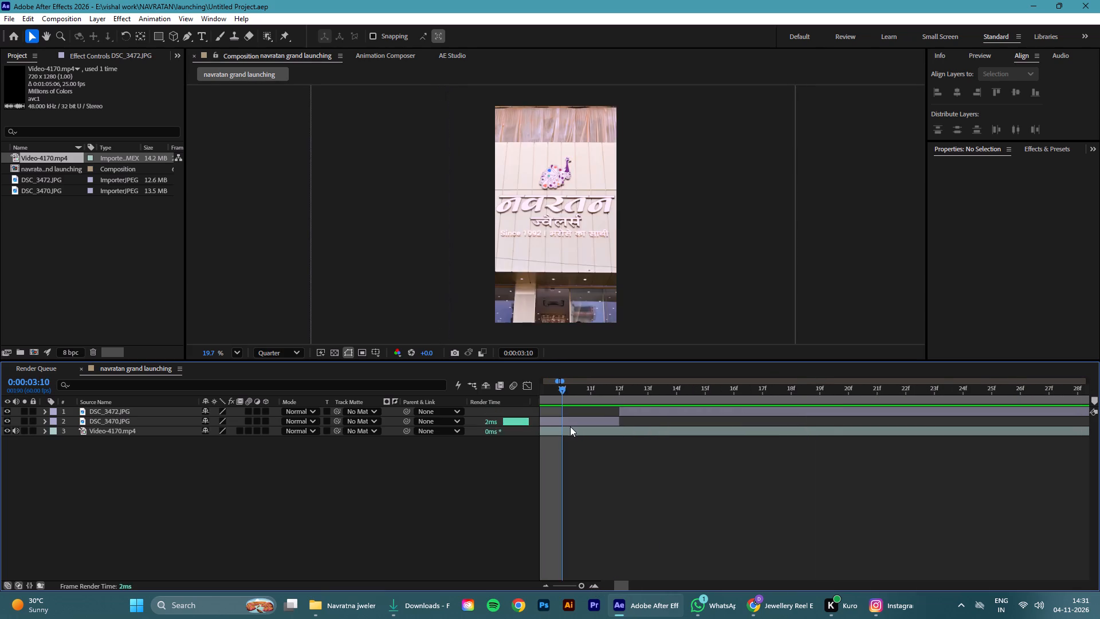
drag(570, 426, 631, 432)
click(637, 407)
click(634, 411)
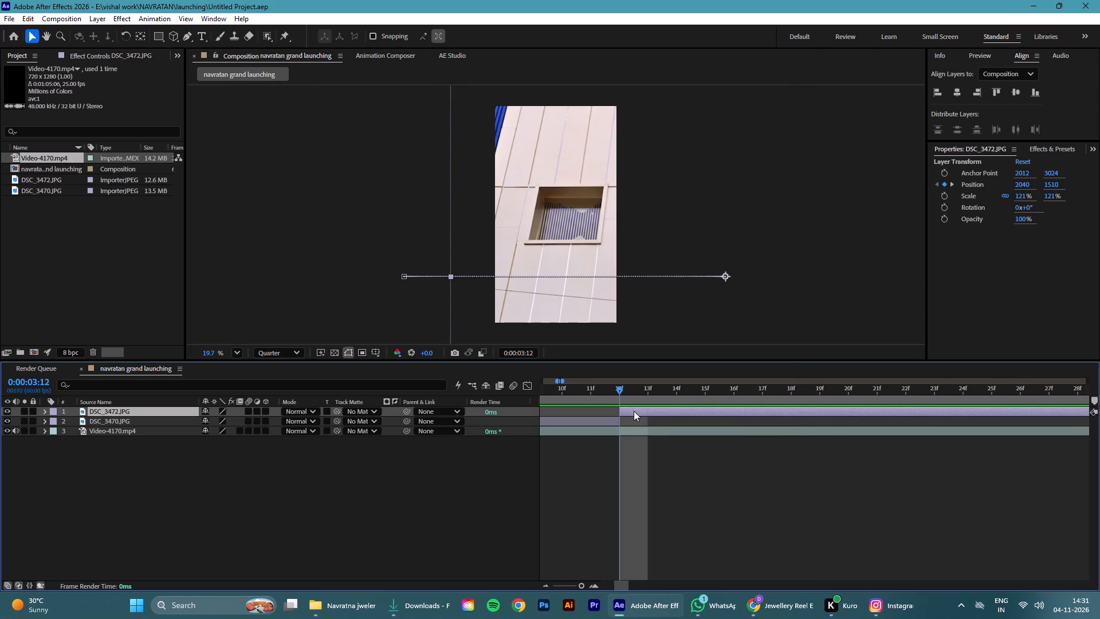
key(u)
click(618, 423)
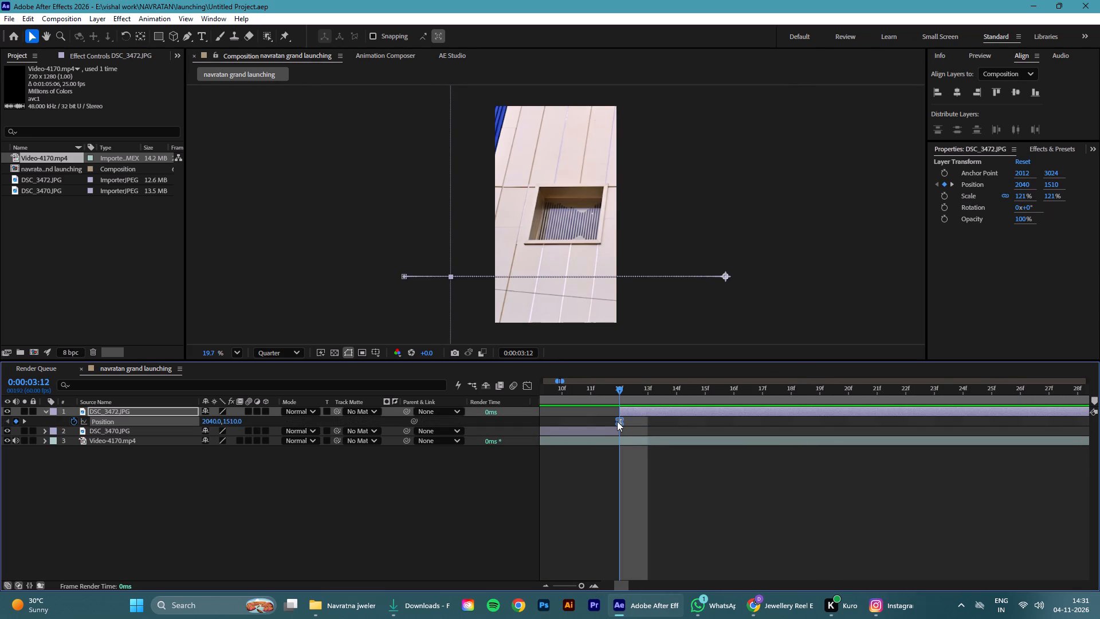
key(shift+Left)
key(shift+Left)
key(shift+Left)
key(shift+Left)
key(shift+Left)
key(shift+Left)
key(shift+Left)
key(shift+Left)
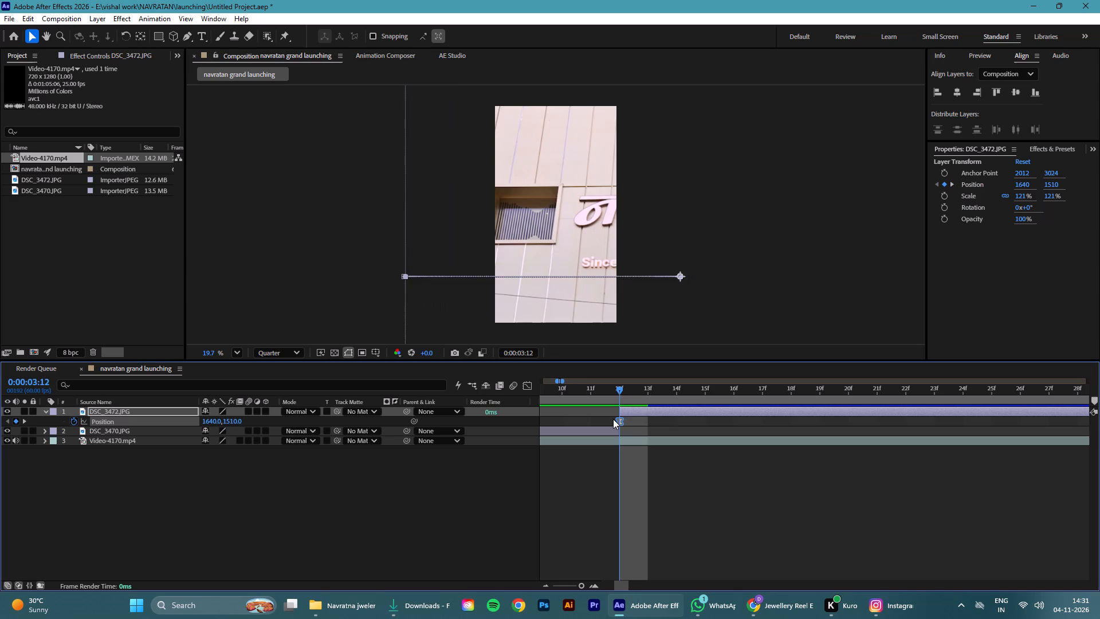
key(shift+Left)
key(shift+Left)
key(shift+Left)
key(shift+Left)
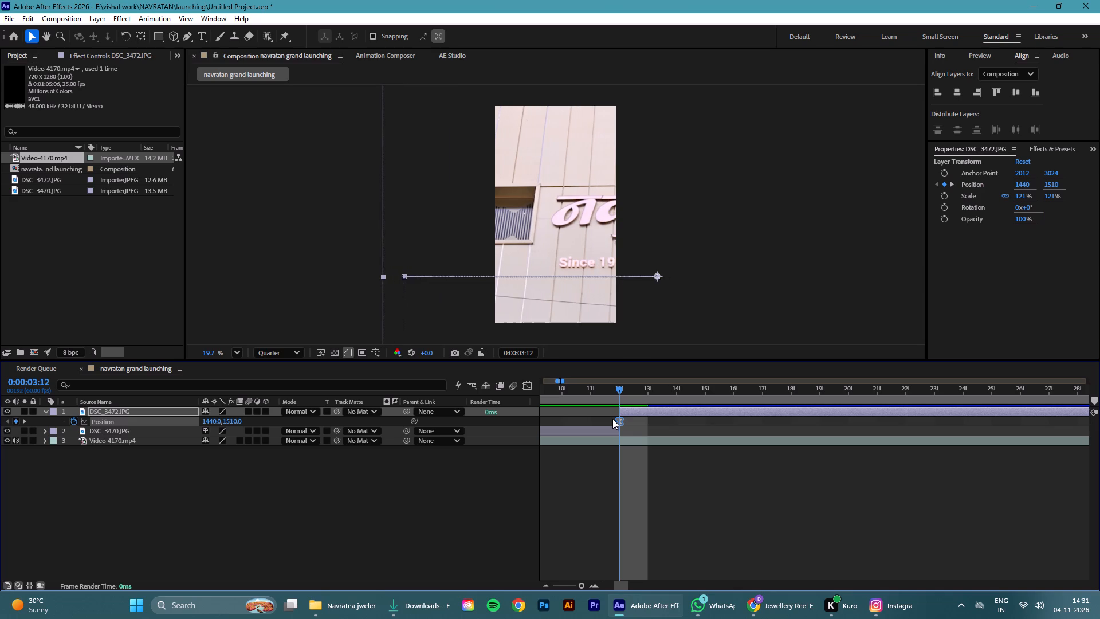
Play the sequence from 0:00:03:12 to review the adjusted pan across the sign.
drag(577, 586, 516, 589)
click(497, 558)
key(space)
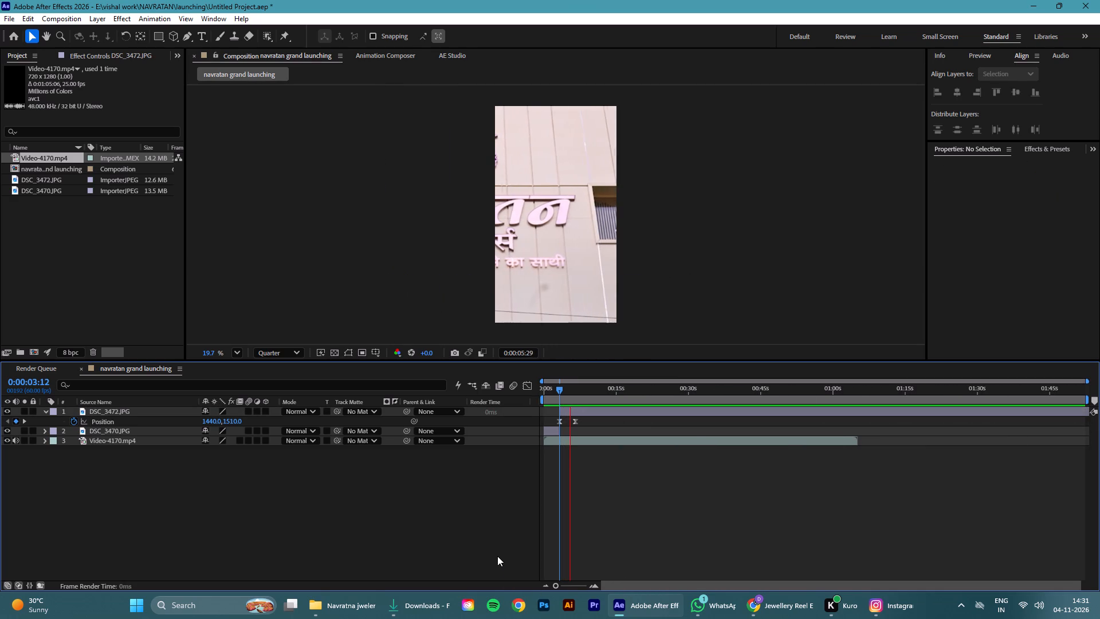
key(space)
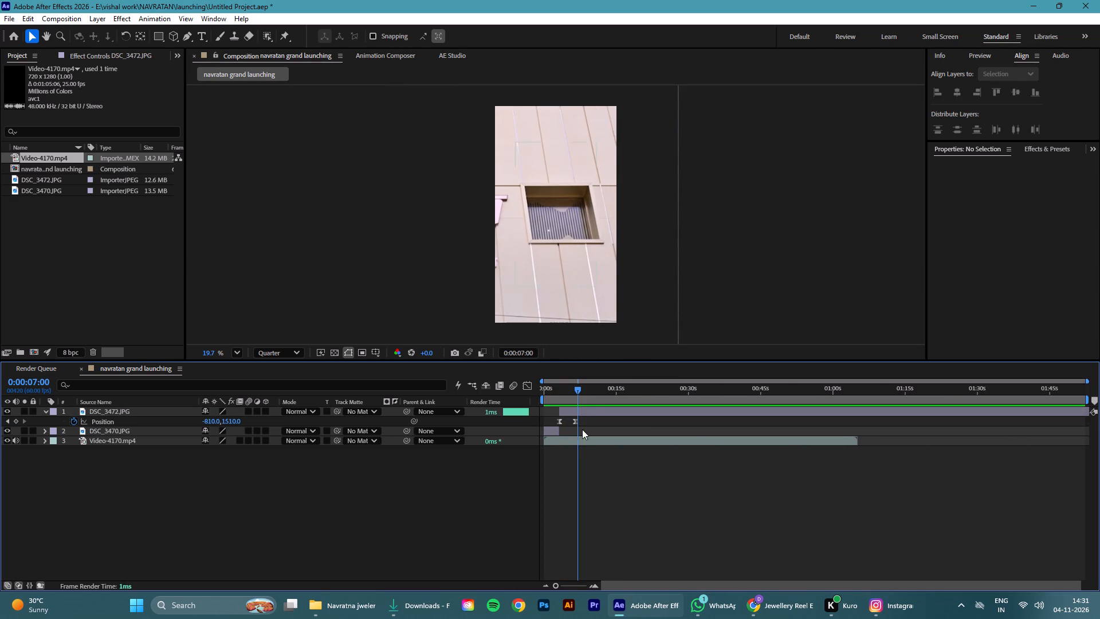
Add Animation Composer's Generated Light Leak 1 transition at the start of the DSC_3472.JPG layer, 0:00:03:12, and save the project.
drag(579, 390, 560, 394)
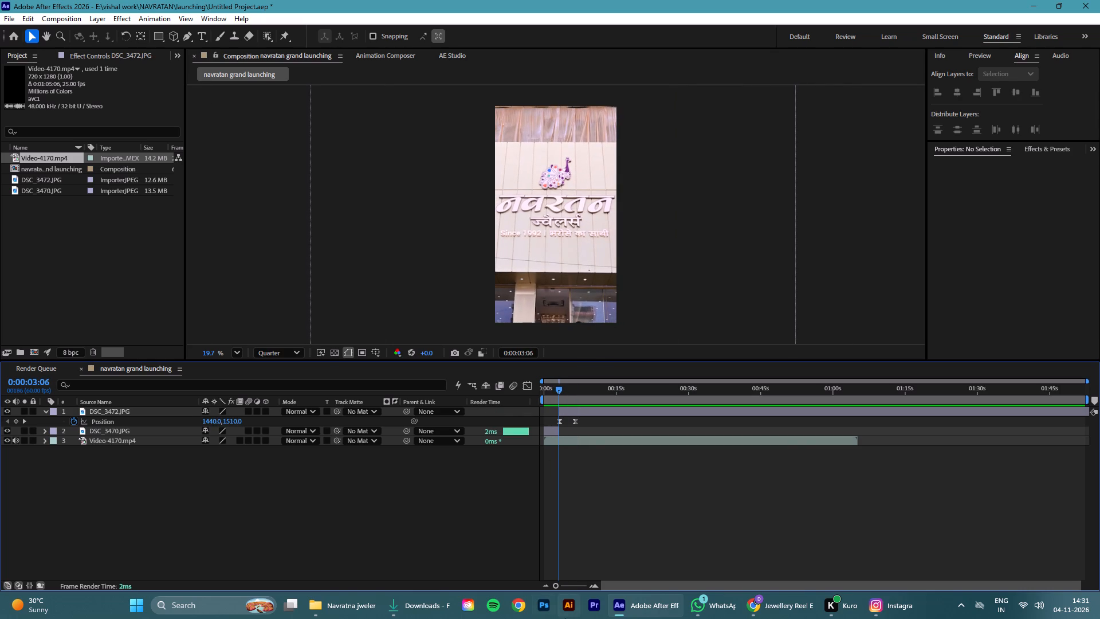
drag(555, 583, 603, 583)
drag(812, 387, 937, 389)
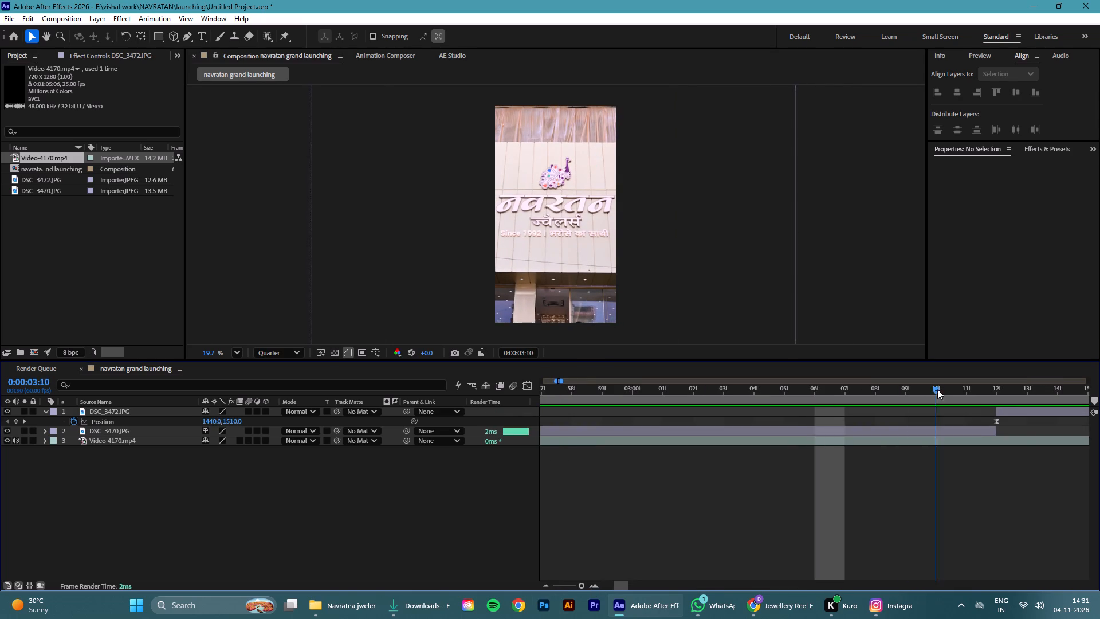
drag(937, 389, 995, 386)
click(1009, 409)
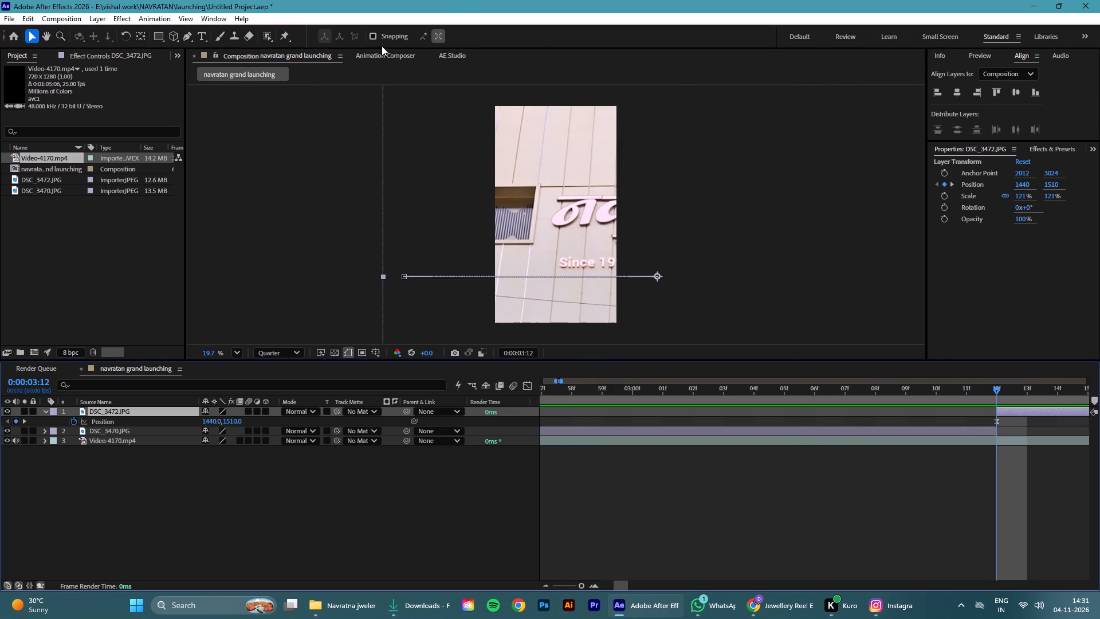
click(378, 56)
click(238, 283)
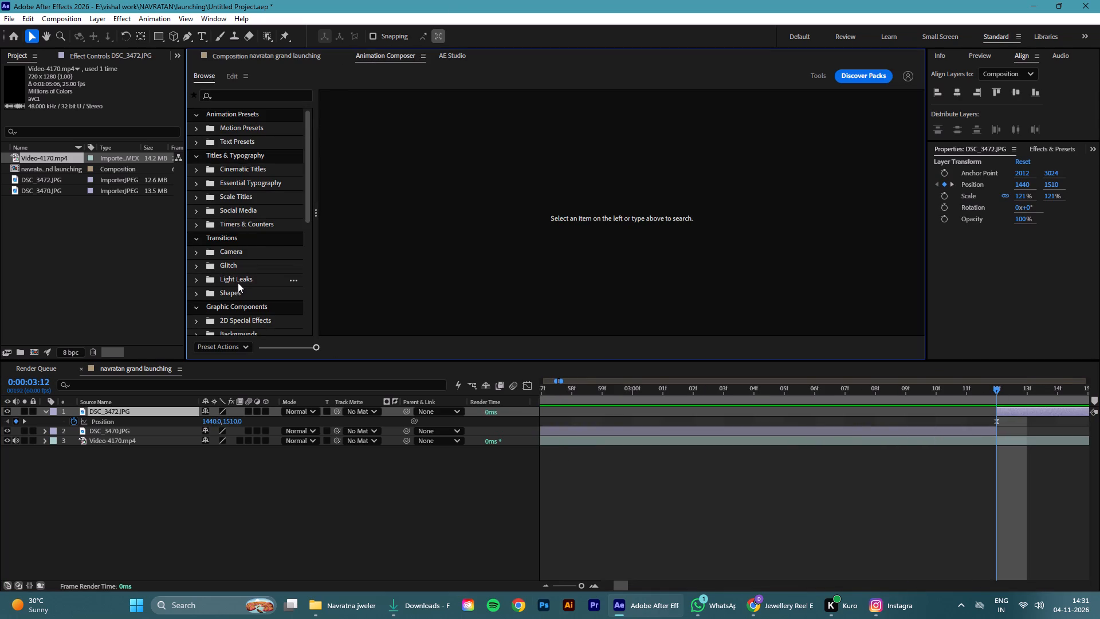
click(409, 168)
click(893, 344)
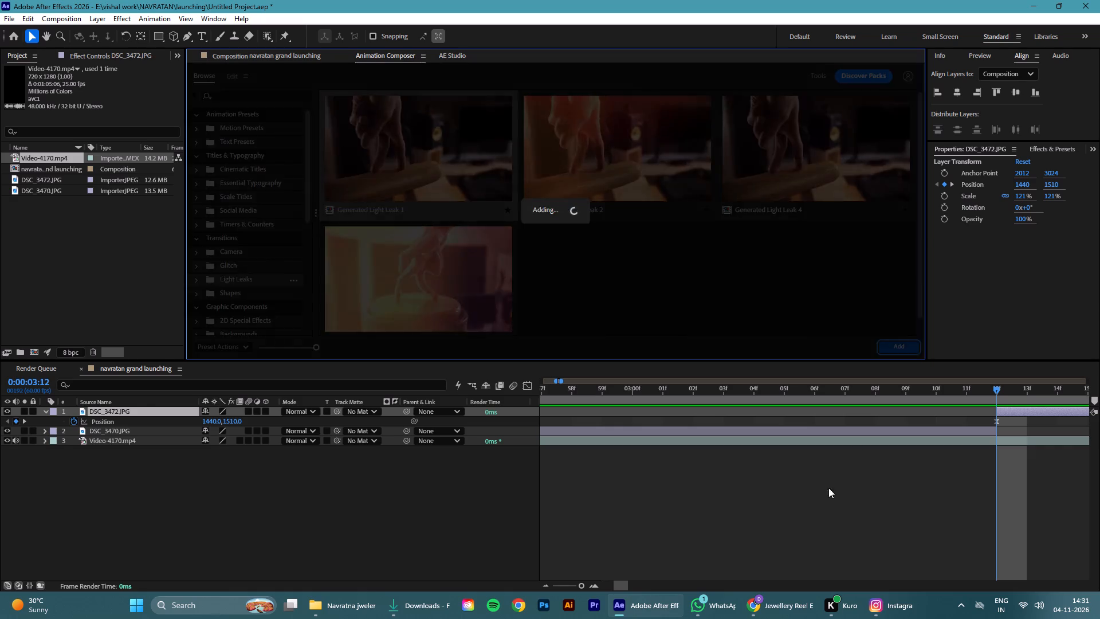
drag(580, 586, 510, 586)
click(470, 554)
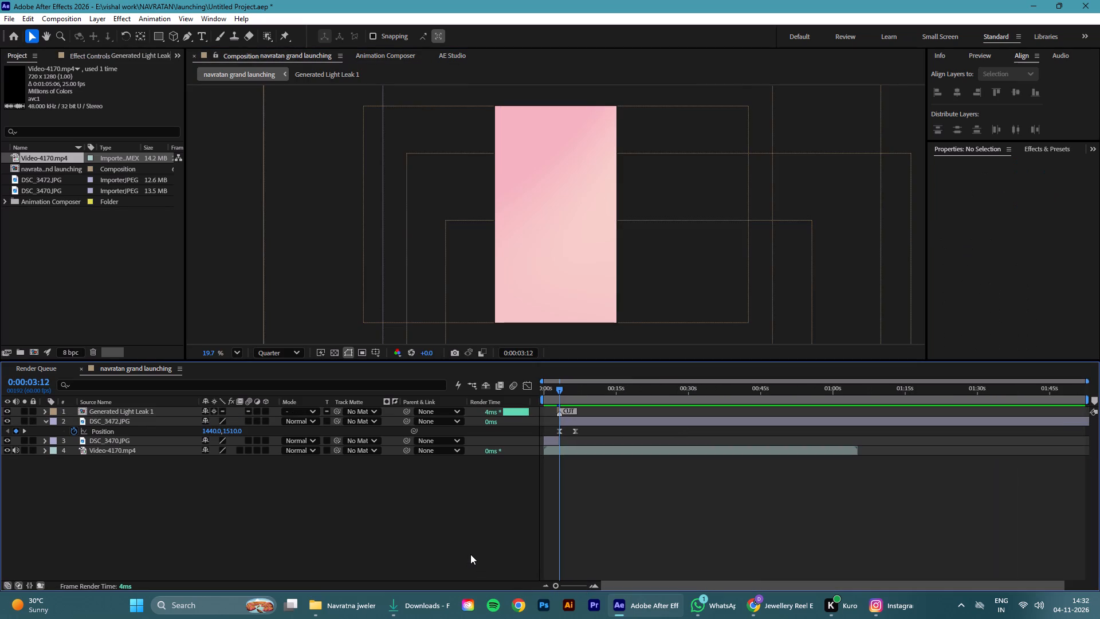
key(ctrl+s)
Play the sequence from the start four times to review the light-leak transition, collapsing the DSC_3472.JPG layer's properties after the first playback.
click(603, 385)
drag(601, 385, 473, 400)
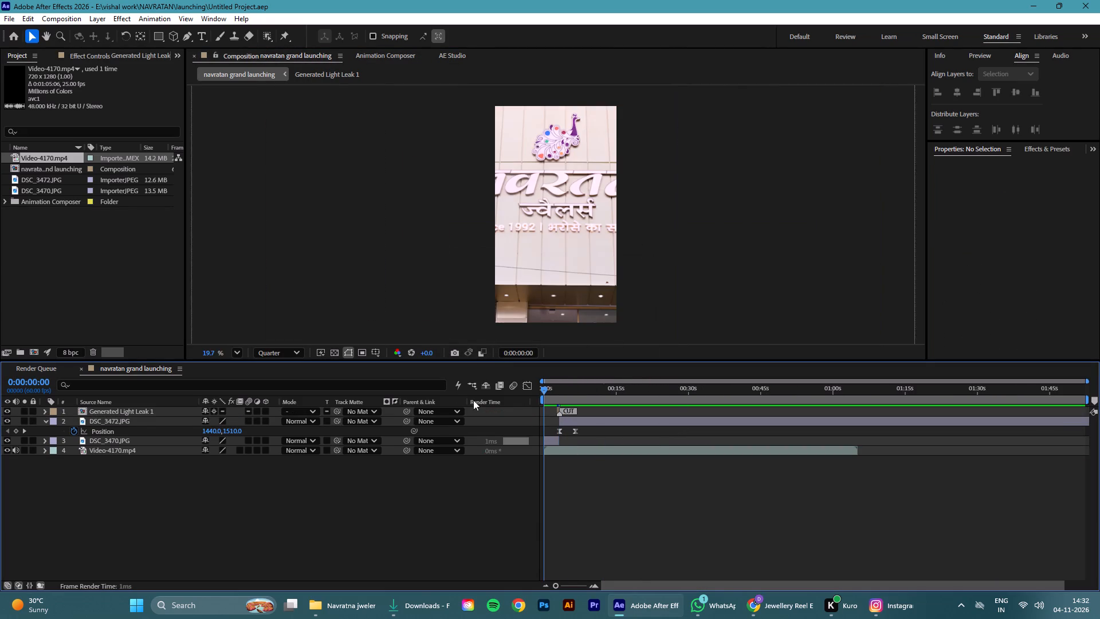
drag(473, 400, 429, 408)
click(395, 504)
key(space)
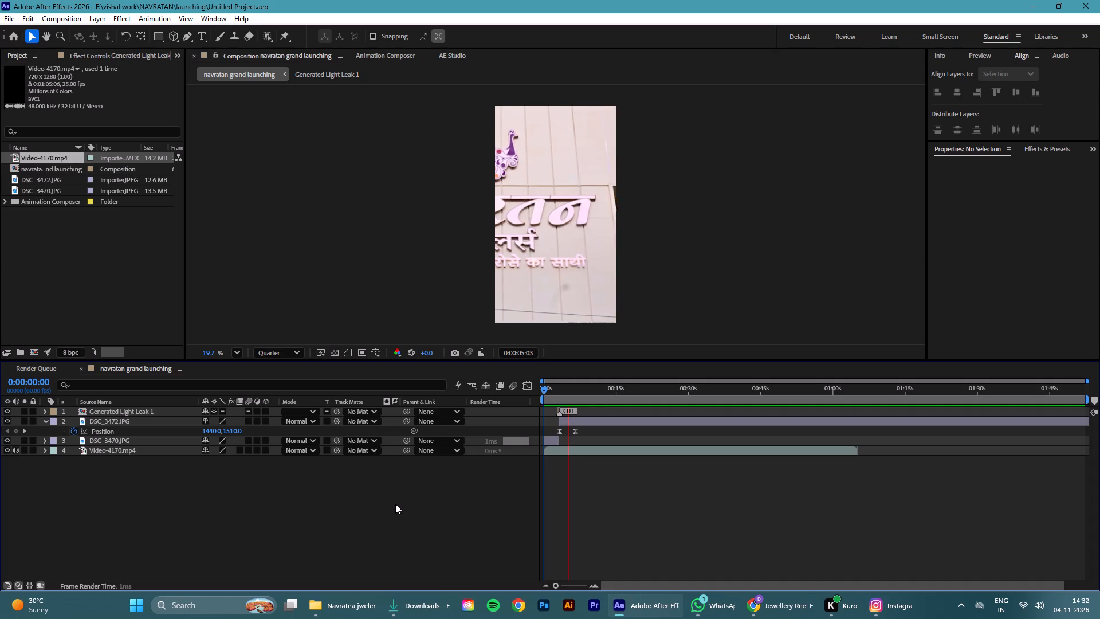
key(space)
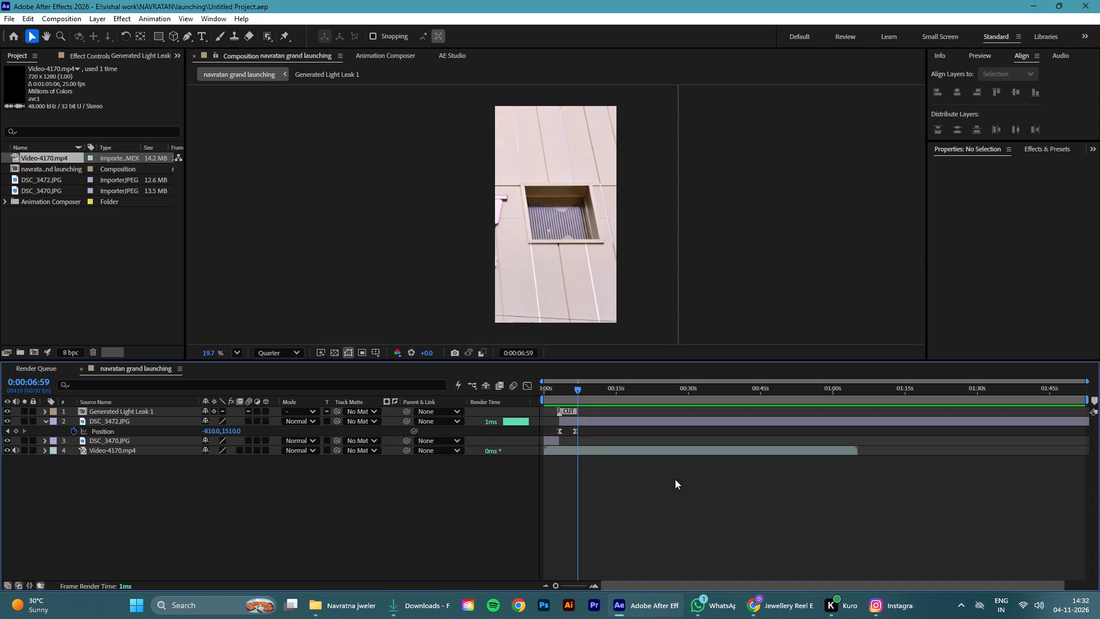
drag(579, 393, 476, 393)
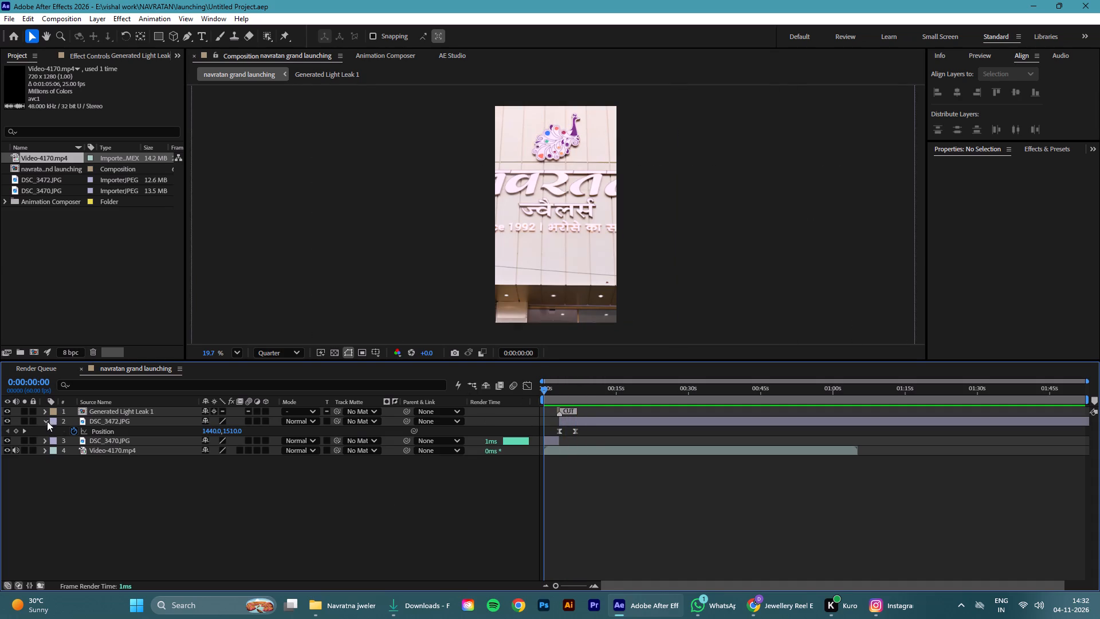
click(46, 419)
click(221, 497)
key(space)
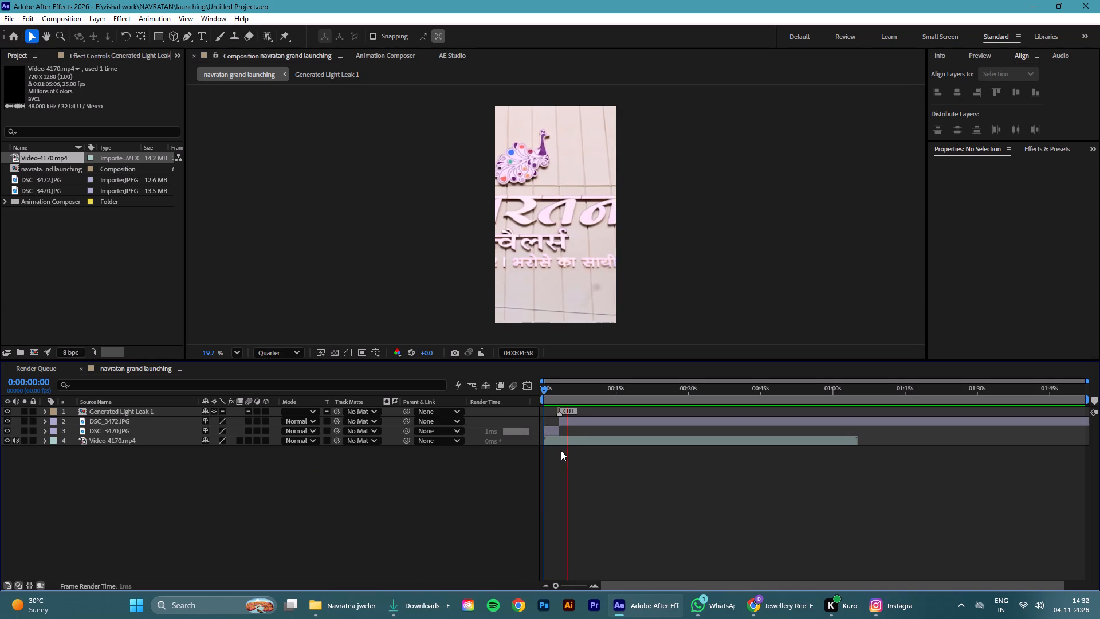
key(space)
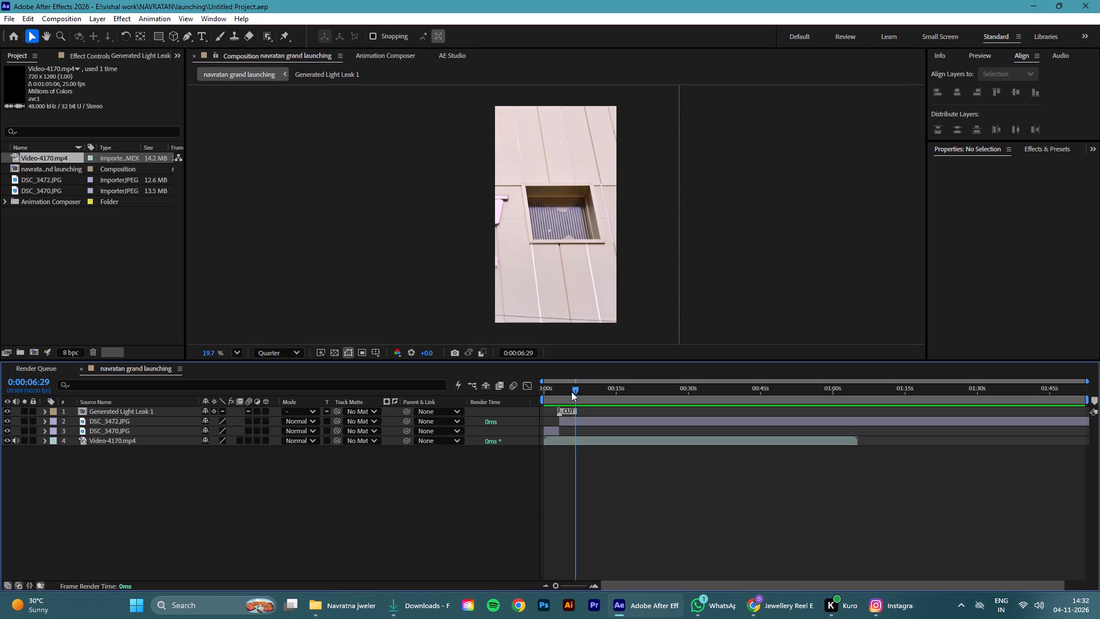
drag(569, 395, 494, 414)
click(485, 519)
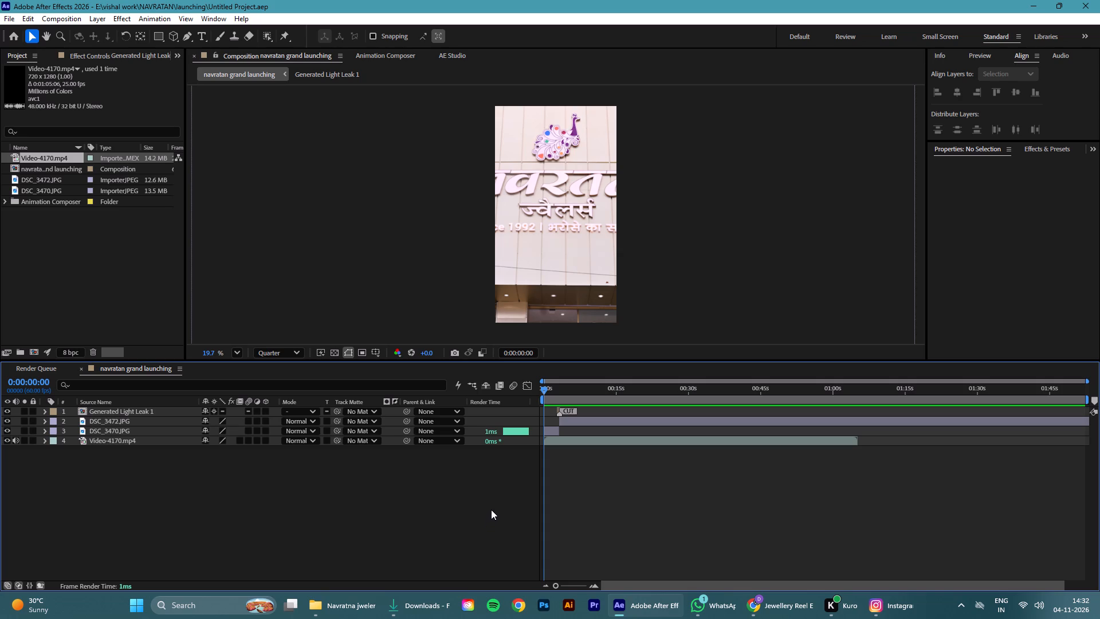
key(space)
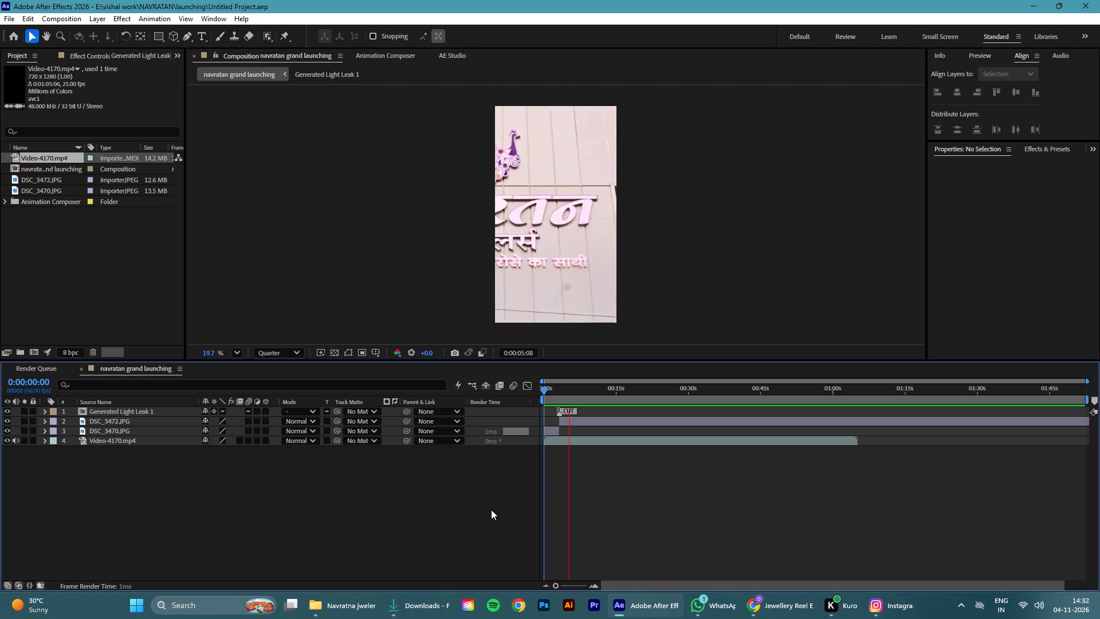
key(space)
drag(577, 390, 543, 398)
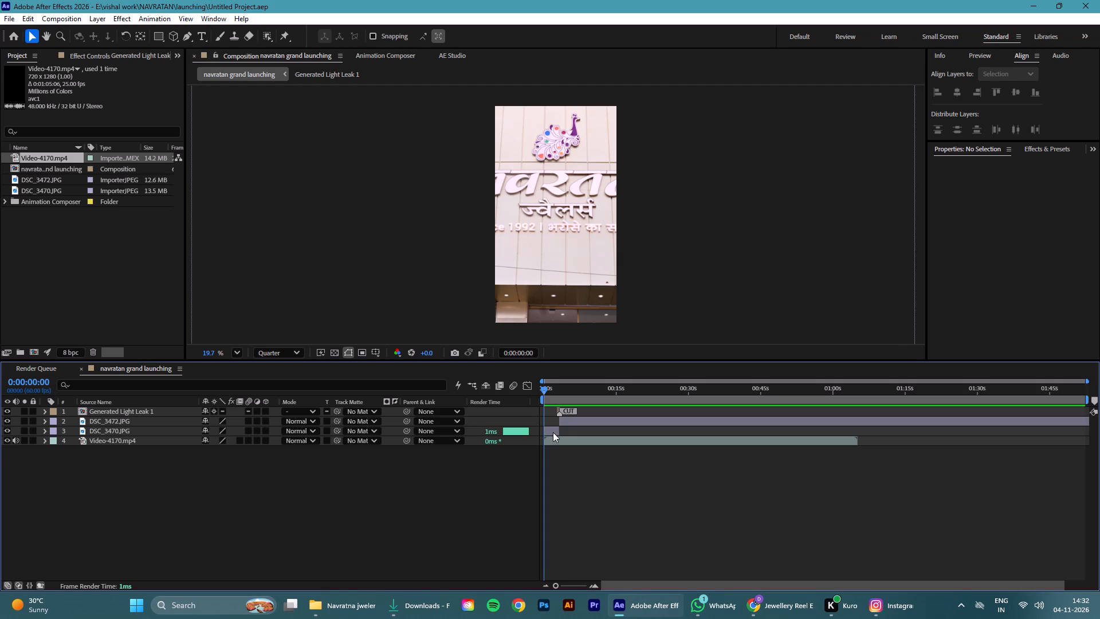
key(space)
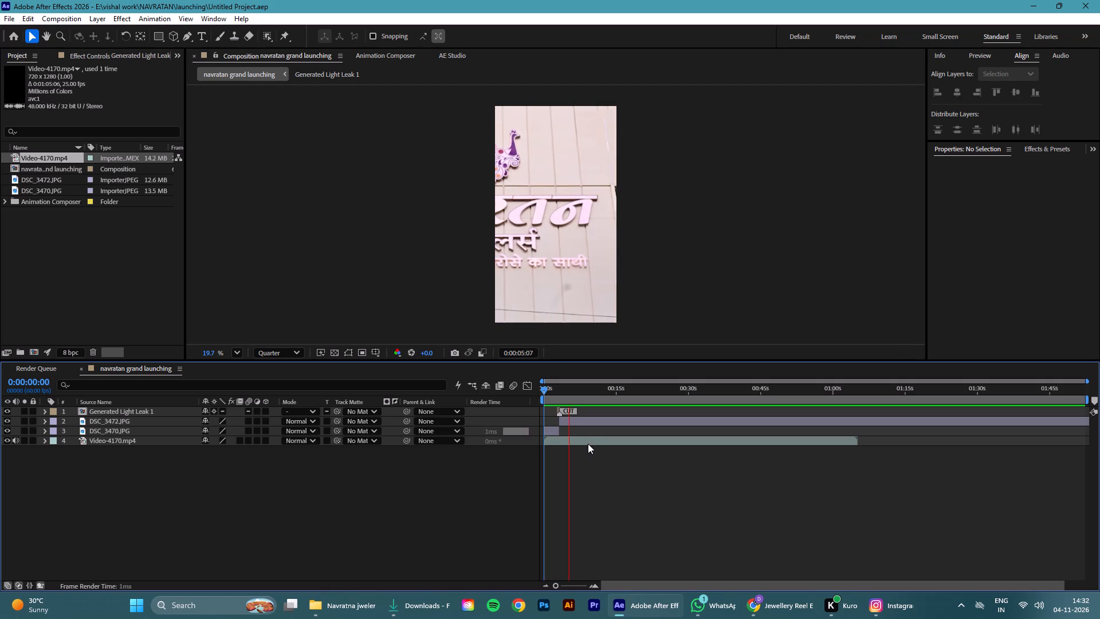
key(space)
Move the DSC_3472.JPG layer below DSC_3470.JPG in the stack and shift it to the beginning of the sequence.
drag(576, 393, 566, 394)
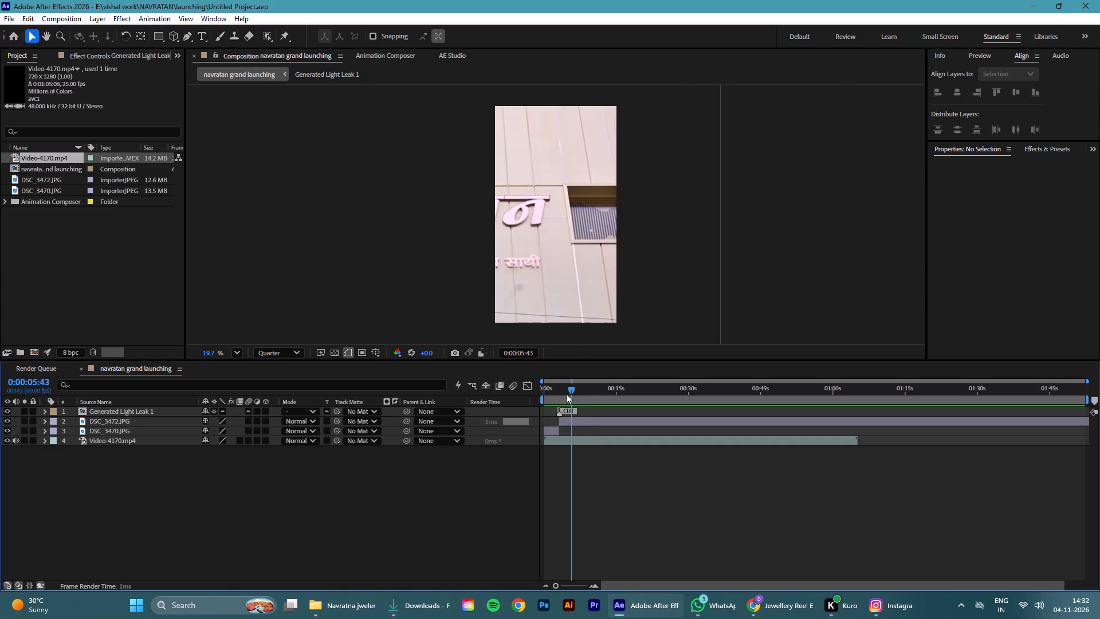
drag(566, 394, 537, 398)
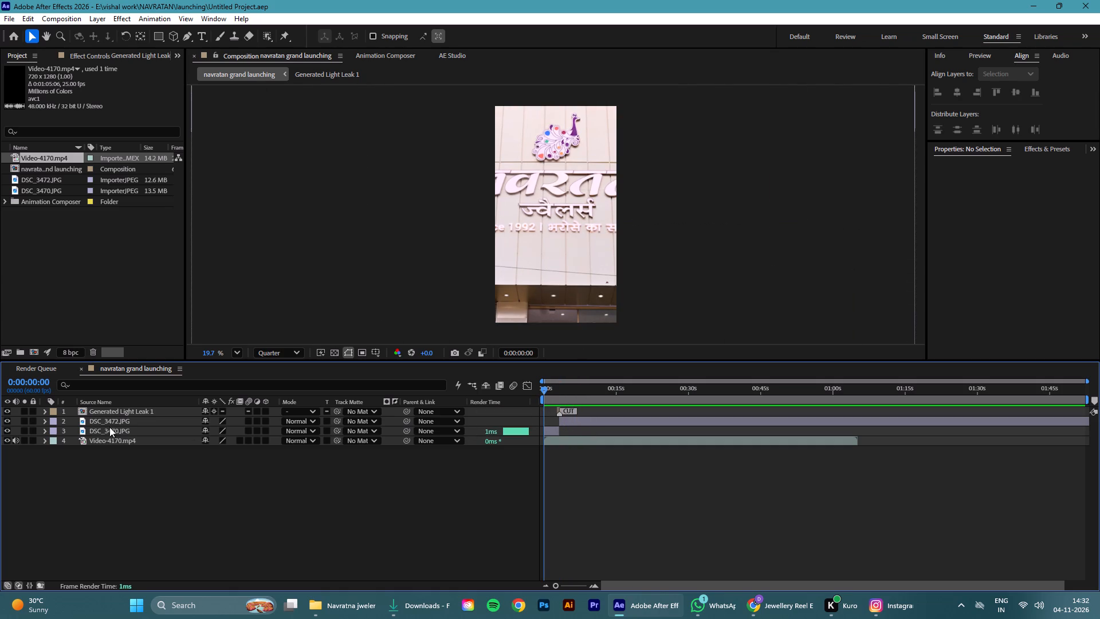
click(105, 421)
drag(109, 421, 110, 434)
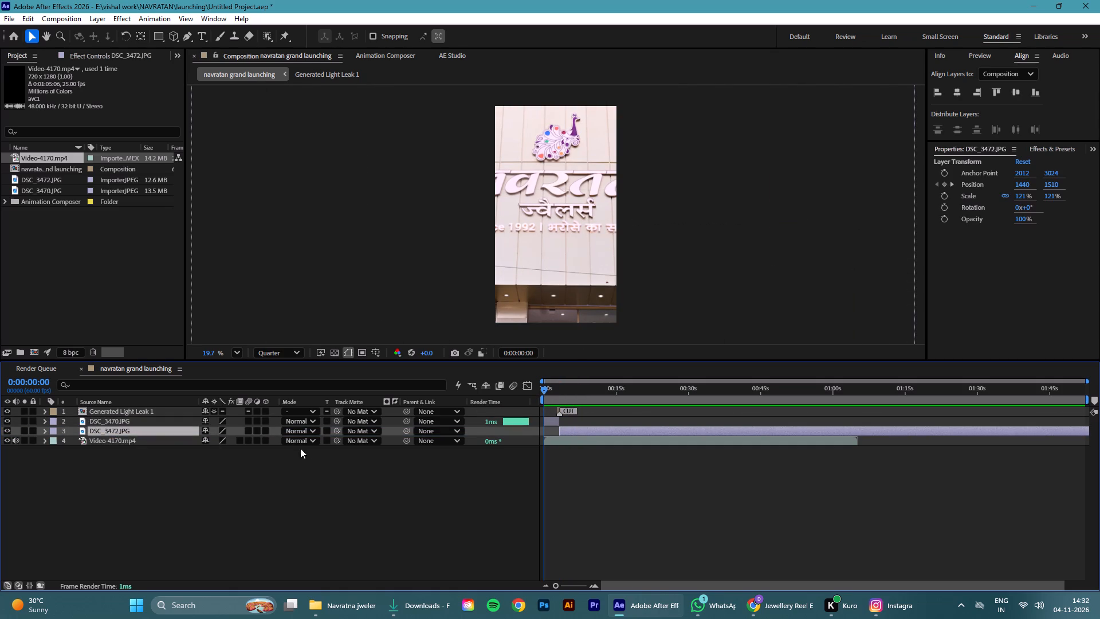
drag(584, 432, 569, 437)
Move the DSC_3470.JPG layer to start at 0:00:03:12, aligned with the light leak's CUT marker.
drag(549, 423, 564, 426)
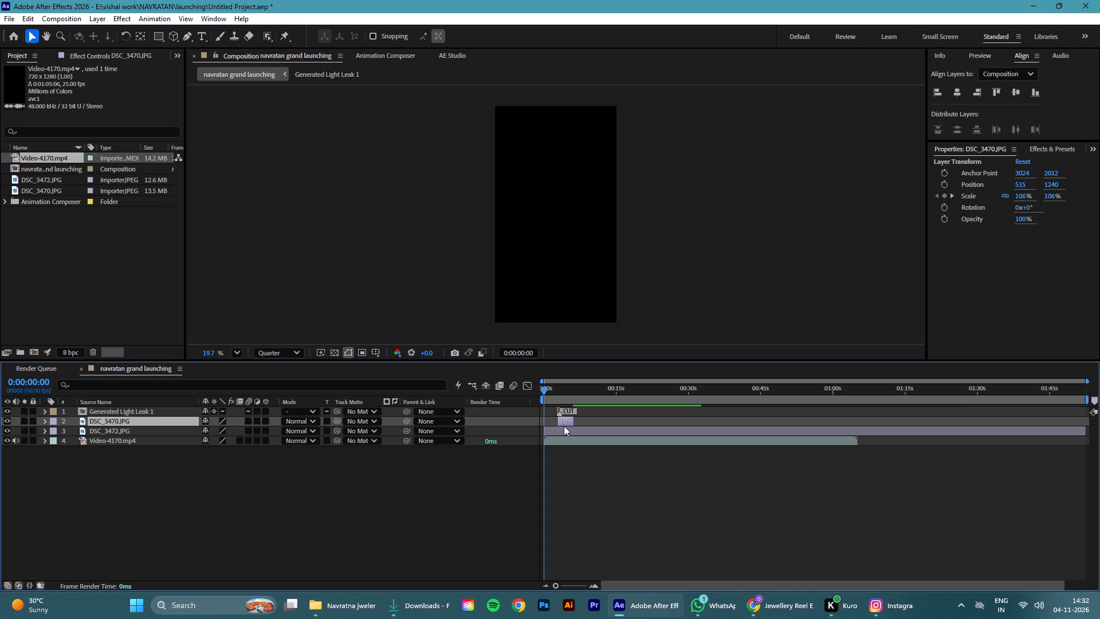
drag(564, 426, 566, 426)
drag(545, 387, 560, 397)
click(557, 391)
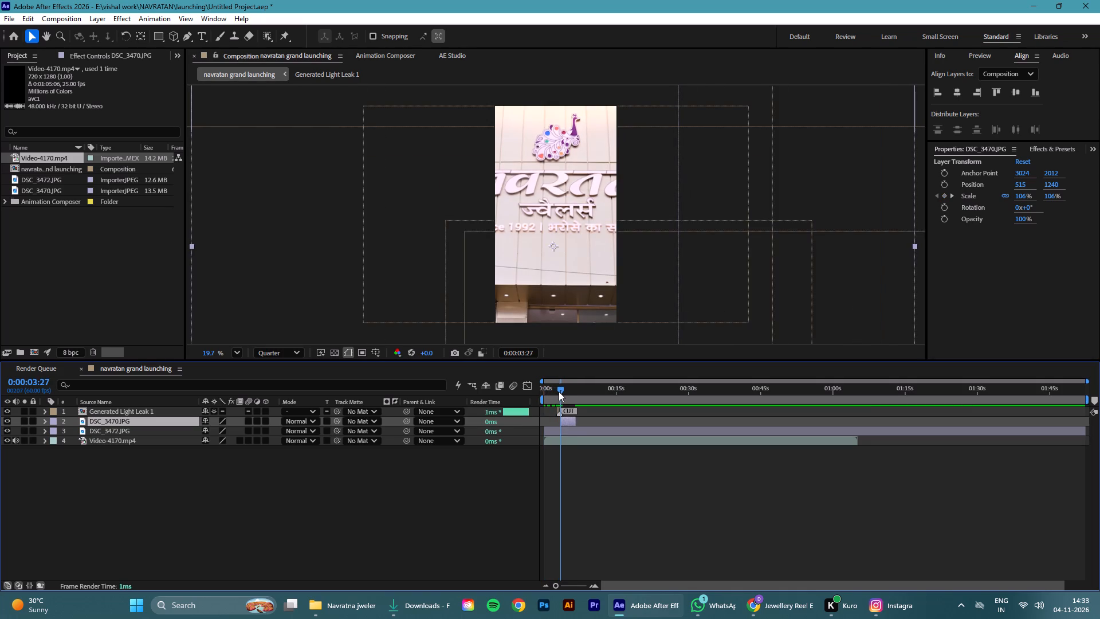
drag(558, 584, 600, 585)
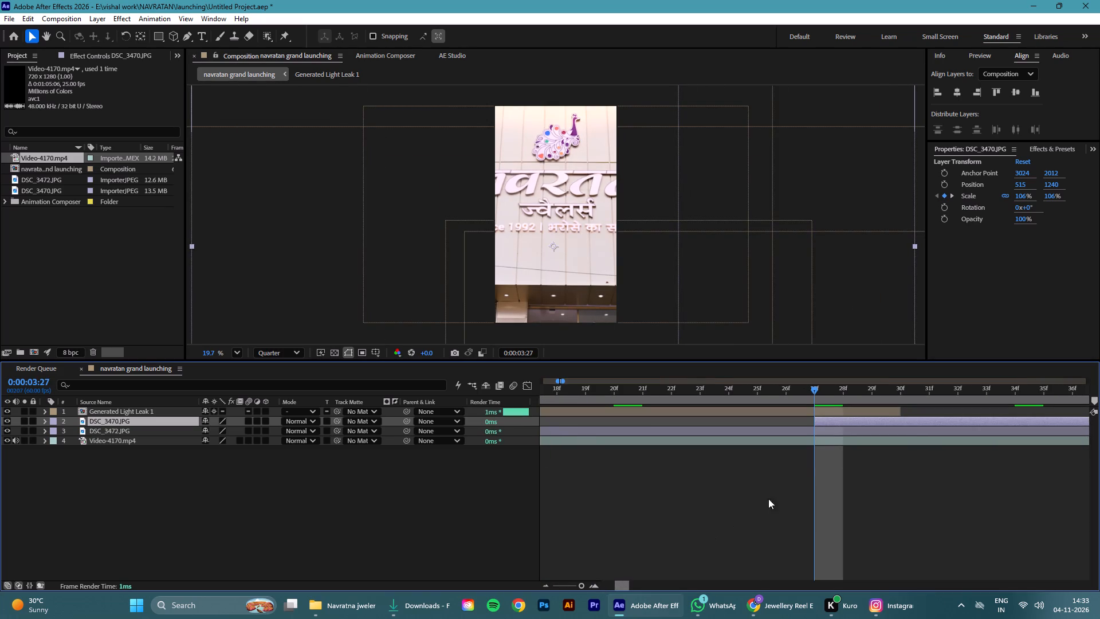
drag(814, 391, 528, 402)
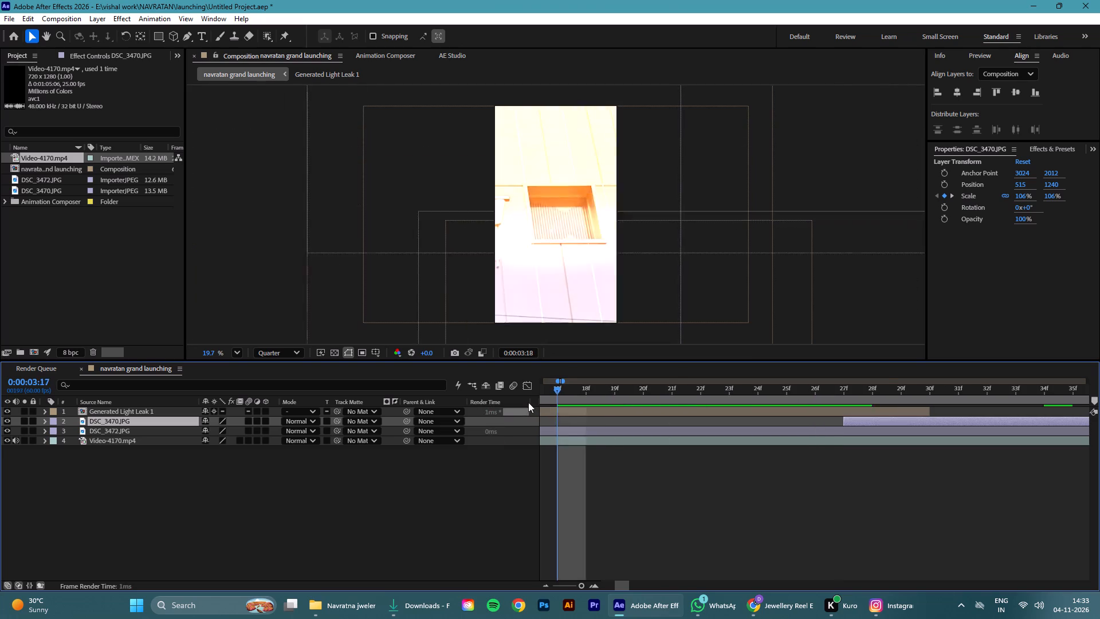
drag(528, 402, 733, 442)
click(581, 586)
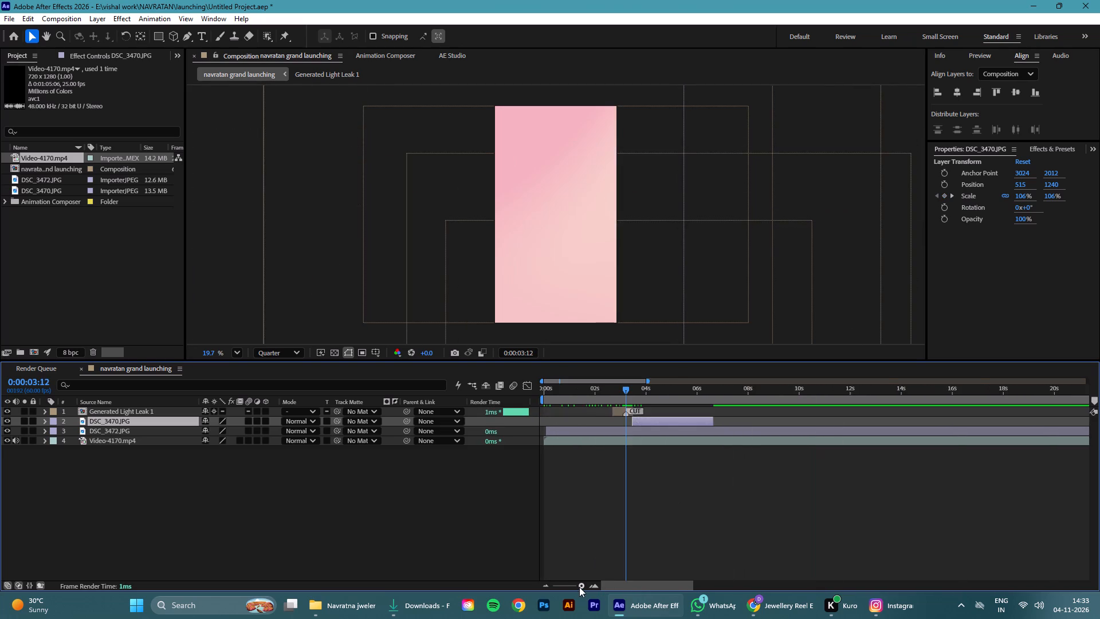
drag(816, 421, 806, 425)
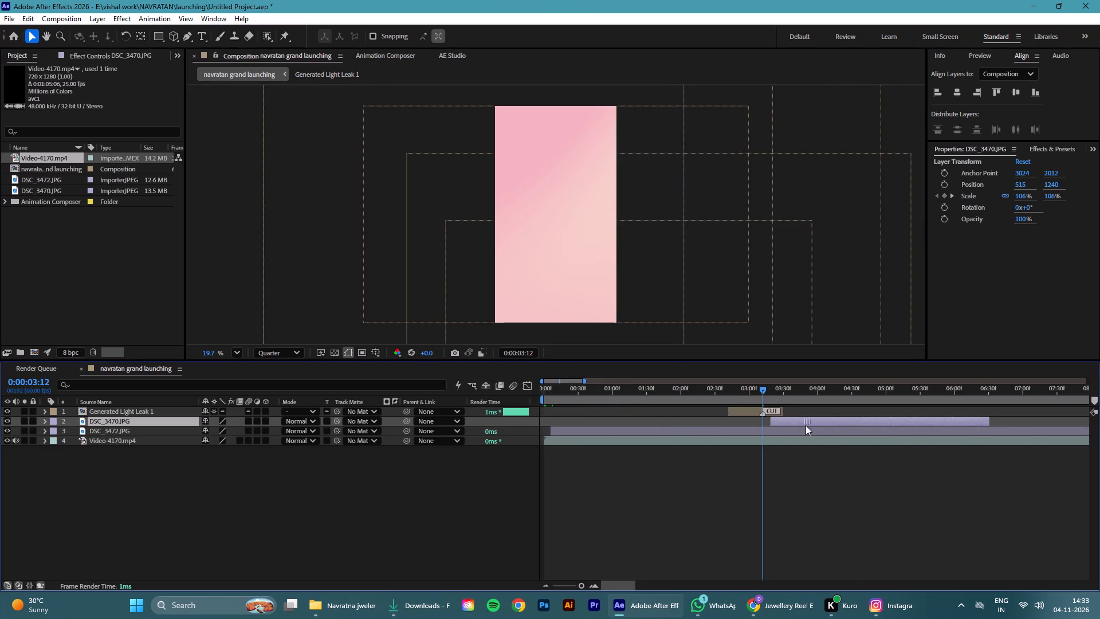
drag(806, 425, 799, 426)
drag(579, 582, 603, 585)
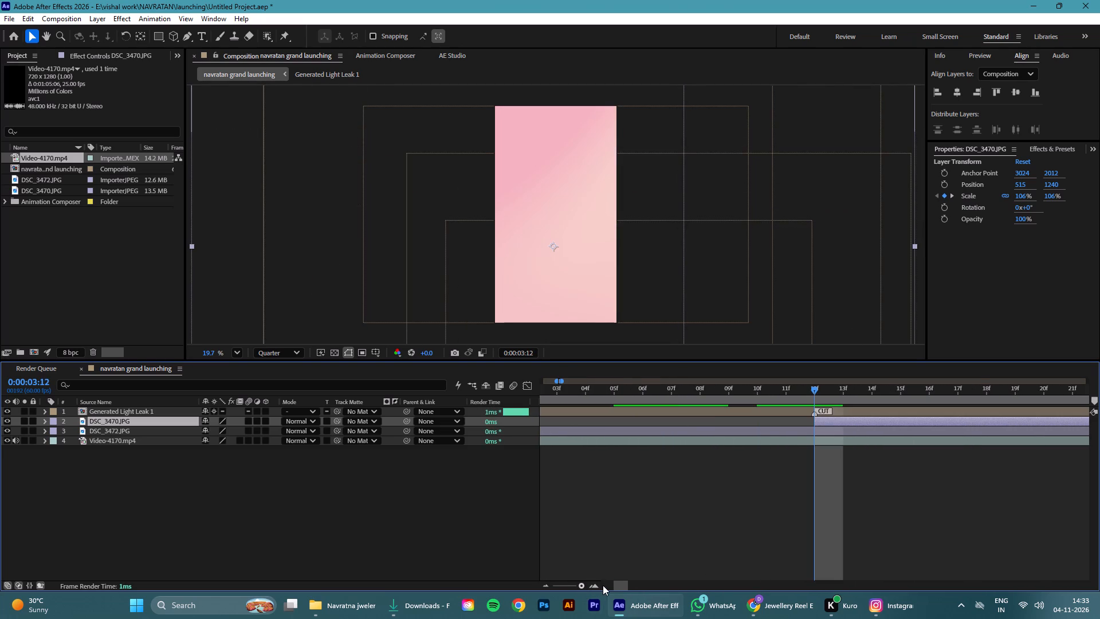
Play the sequence from the start, again from 0:00:04:31, and once more from the start to review the transition between the two photos.
drag(603, 585, 535, 581)
drag(559, 390, 554, 391)
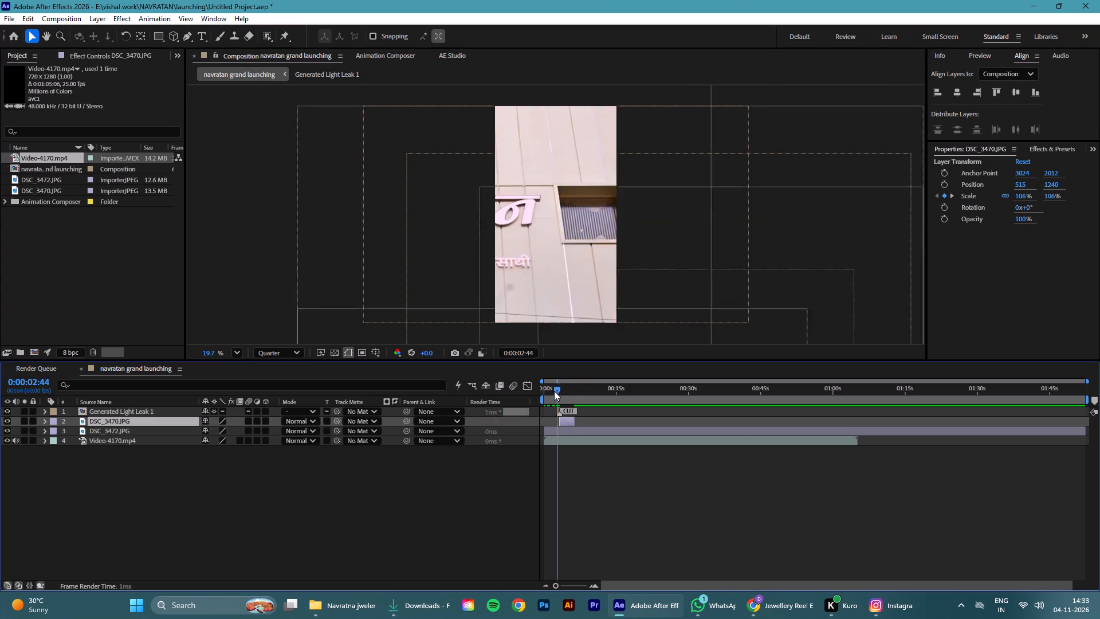
drag(554, 391, 508, 405)
click(466, 502)
key(space)
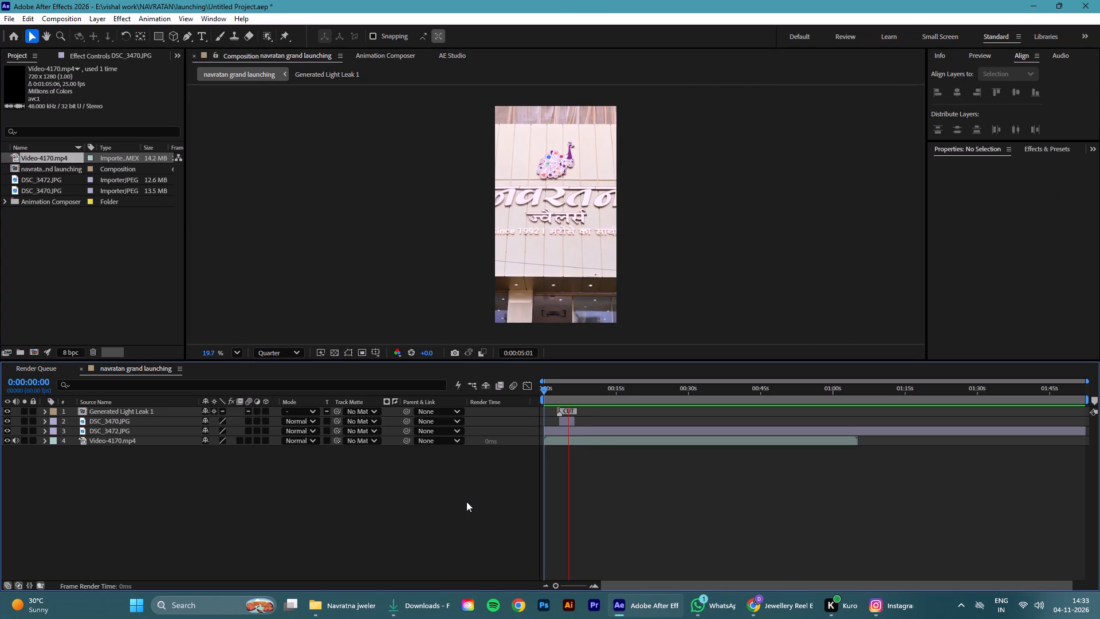
key(space)
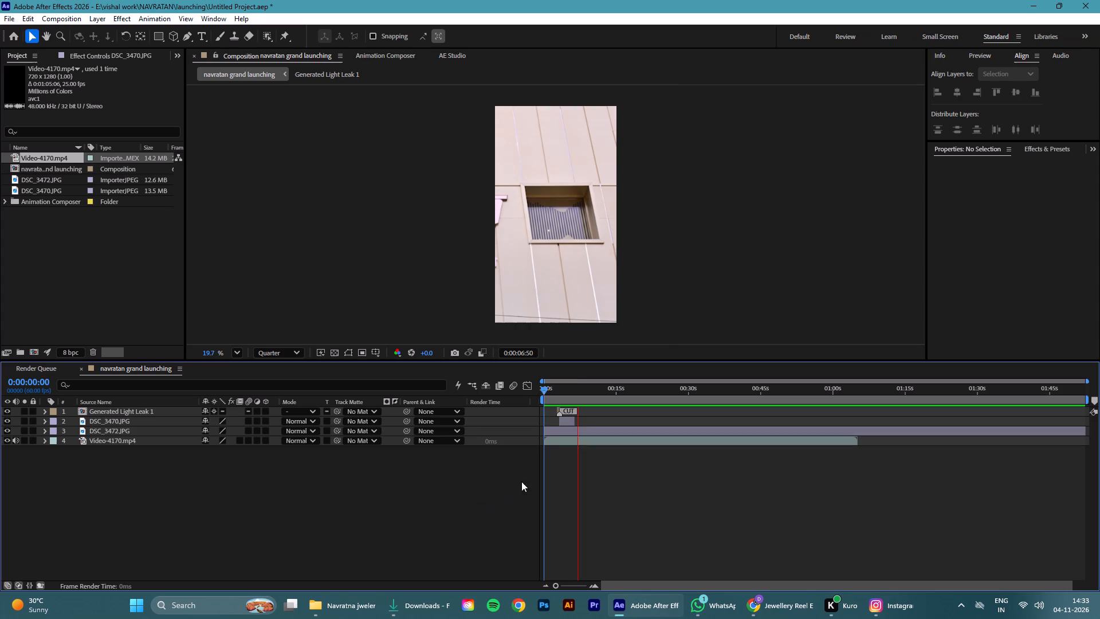
drag(577, 390, 565, 393)
key(space)
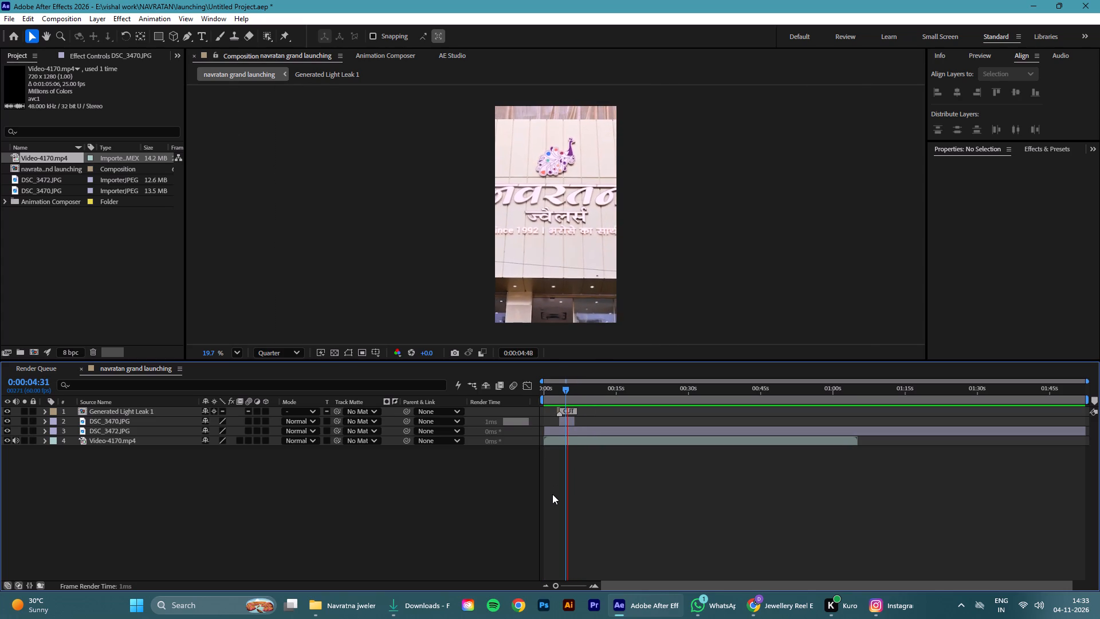
key(space)
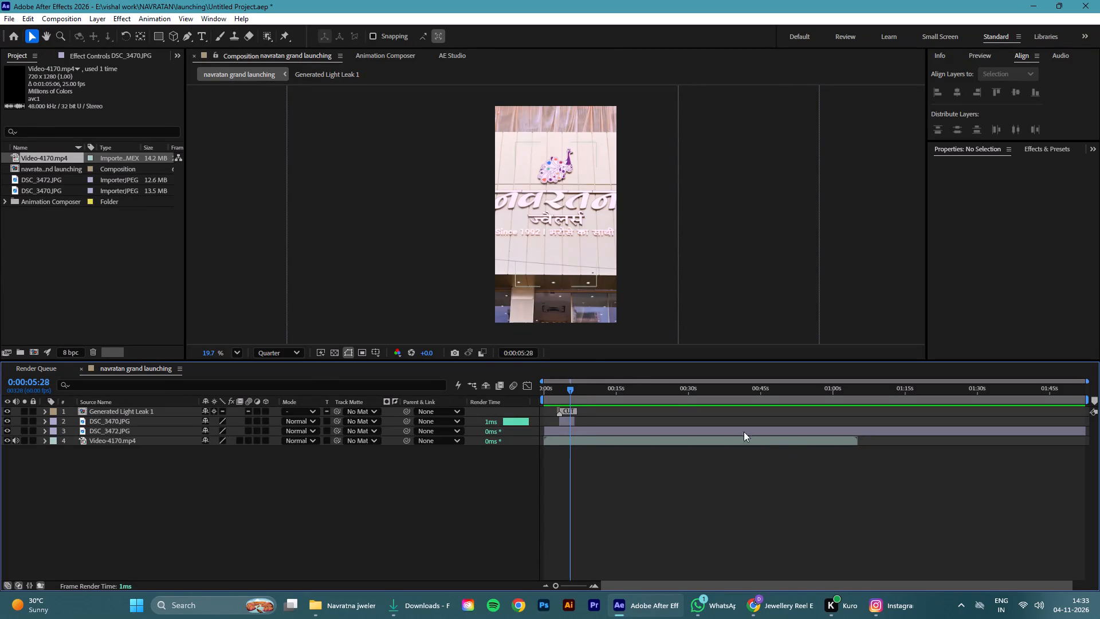
click(586, 386)
drag(586, 385, 382, 421)
click(381, 512)
key(space)
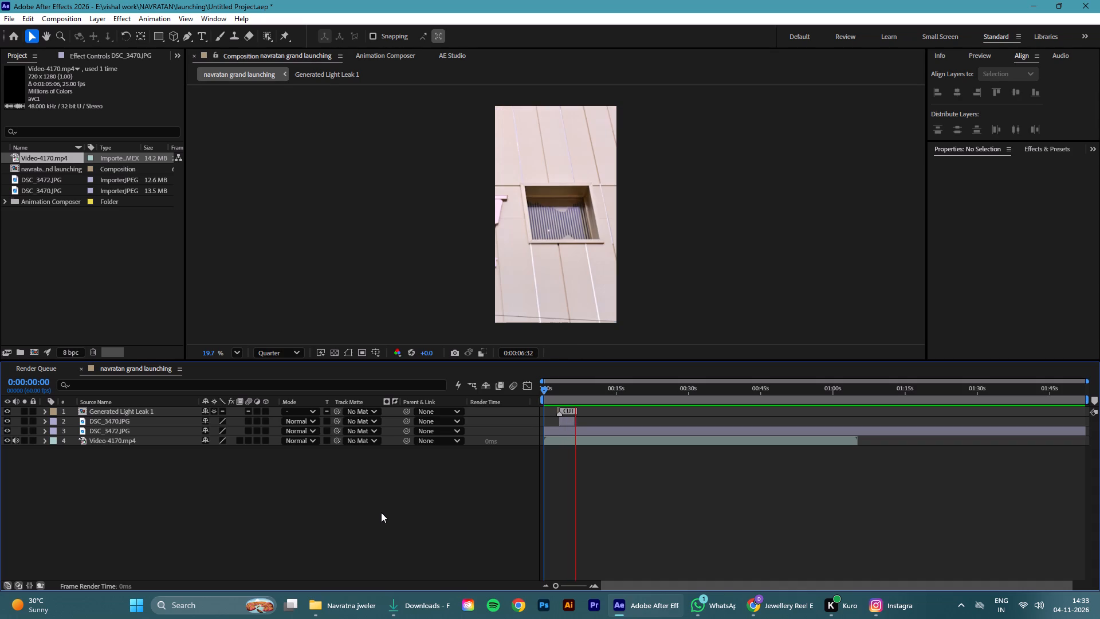
key(space)
Trim the end of the DSC_3472.JPG layer to 0:00:03:34, just after the light leak's CUT marker.
click(577, 394)
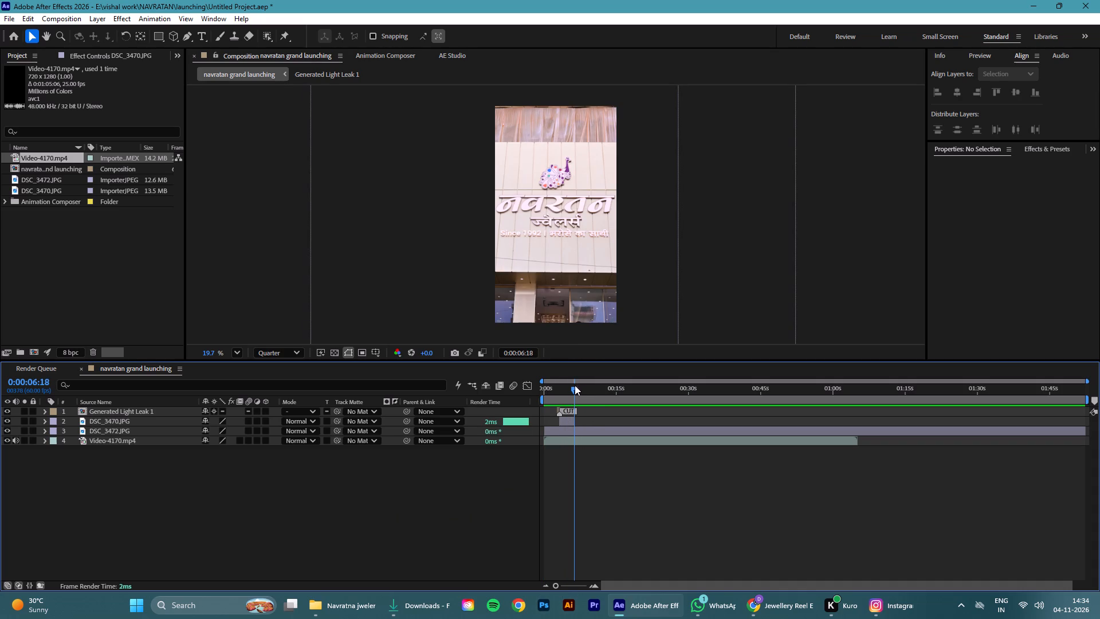
drag(575, 385, 559, 391)
click(561, 385)
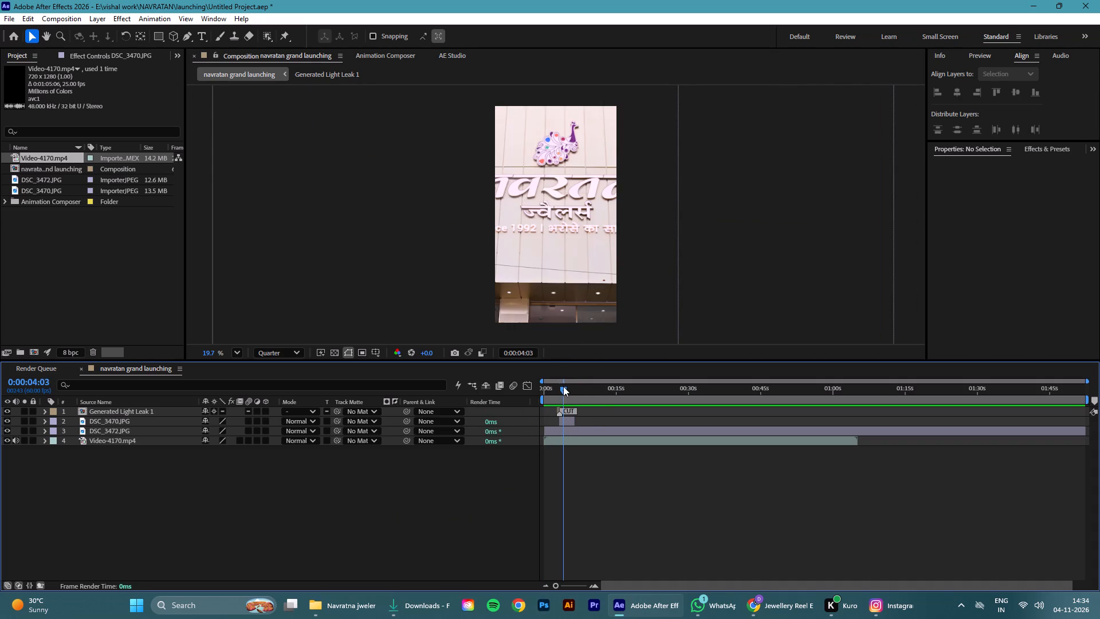
click(567, 432)
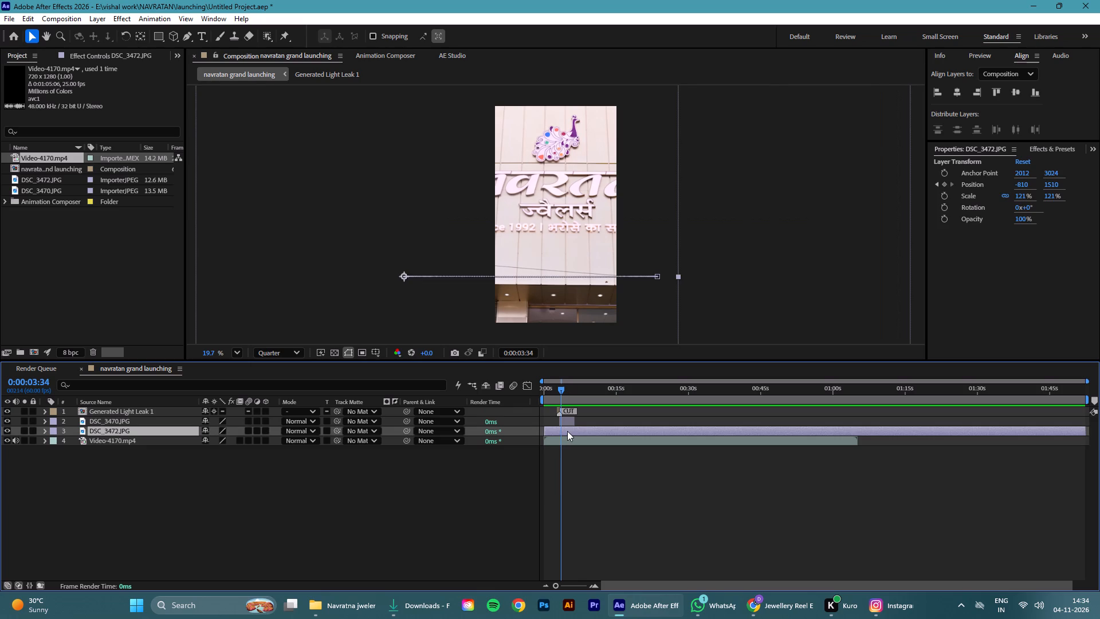
key(alt+bracketright)
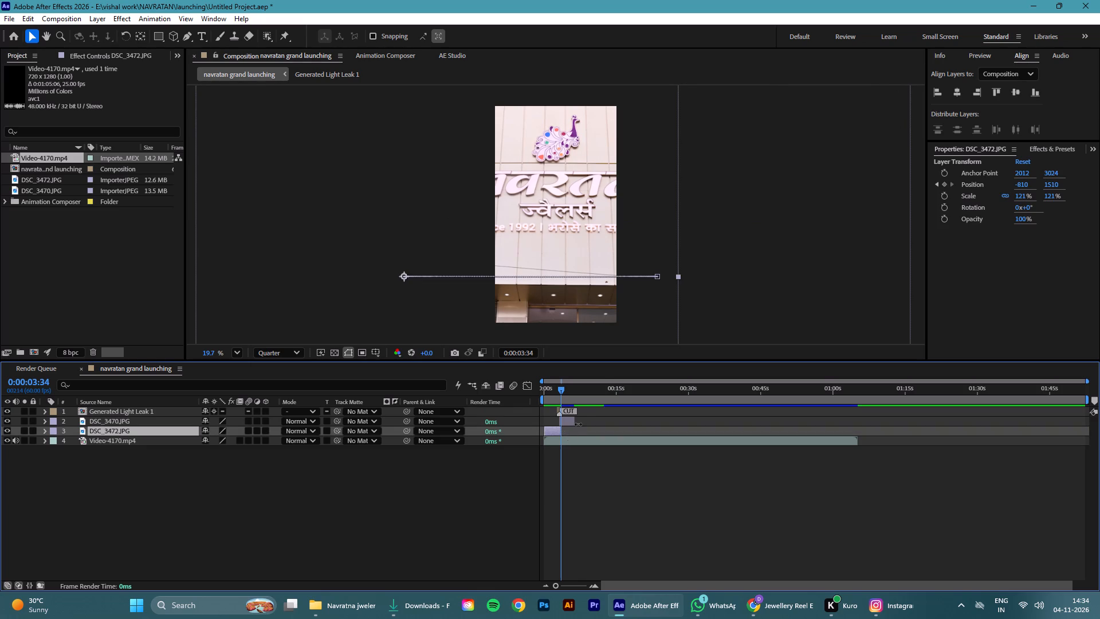
Play the sequence from the start and again from 0:00:04:31 to compare the trimmed photos with the Video-4170.mp4 reference.
drag(557, 387, 494, 399)
click(419, 485)
key(space)
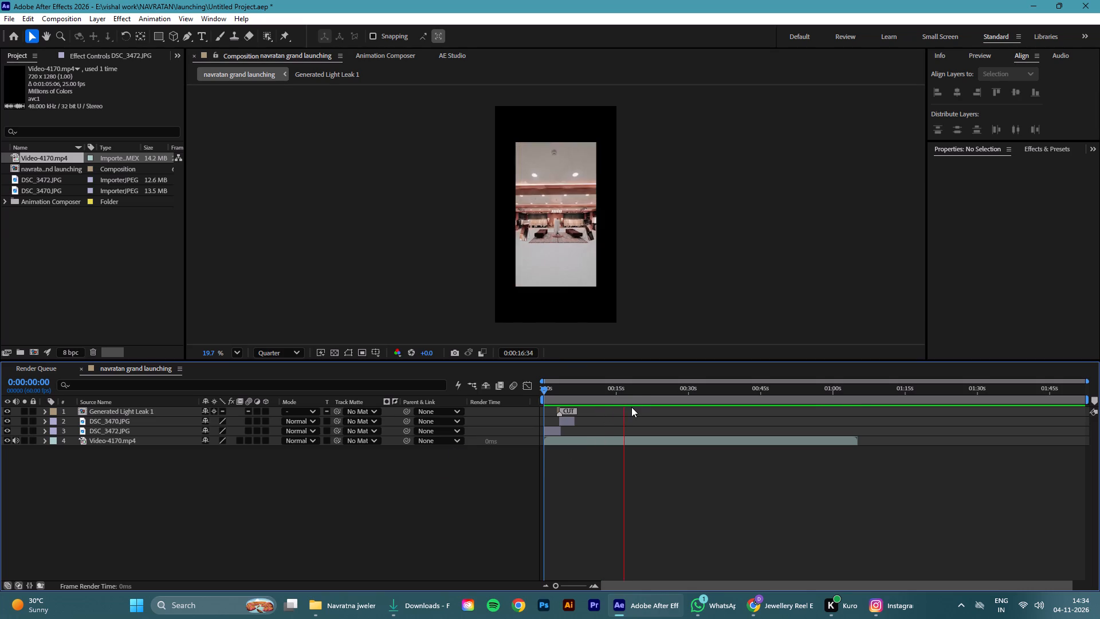
key(space)
drag(624, 387, 564, 404)
key(space)
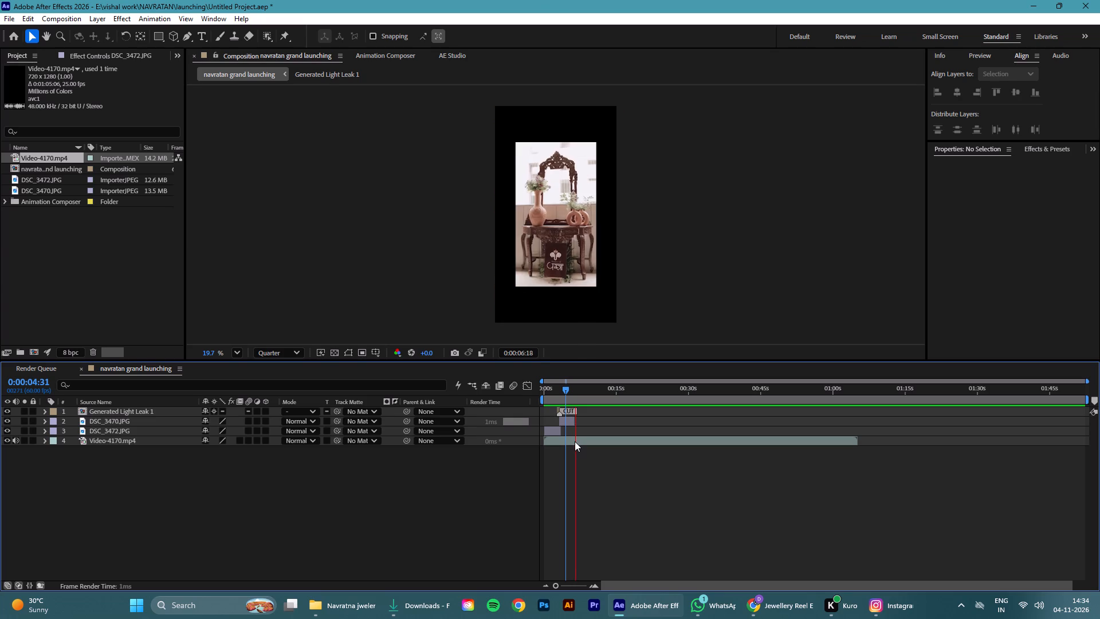
key(space)
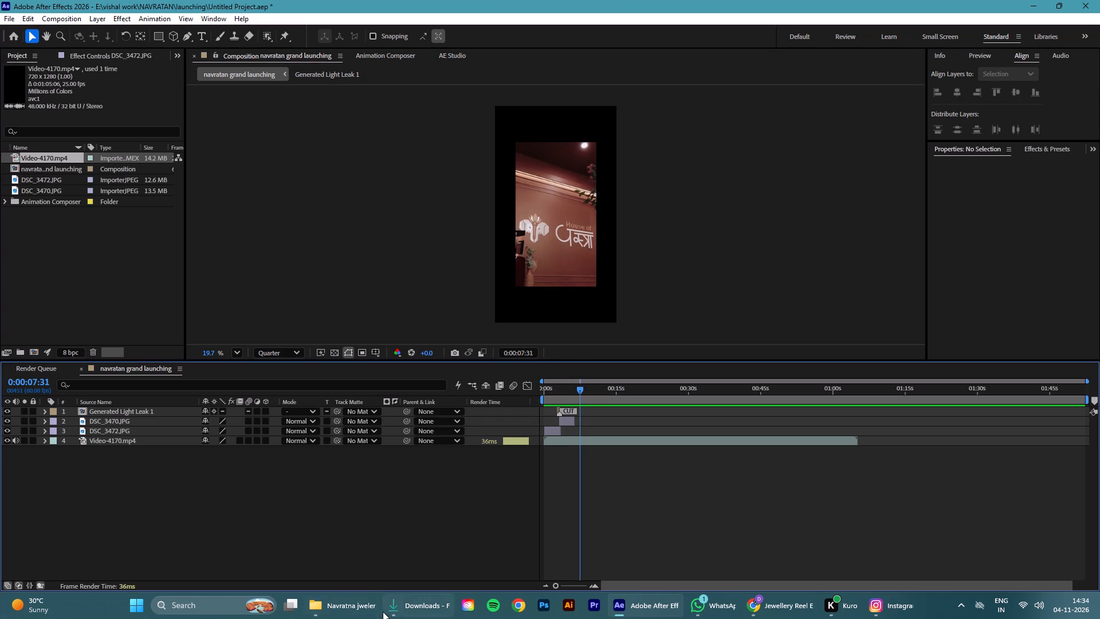
Examine DSC_3476, DSC_3484, DSC_3556, DSC_3487 and DSC_3488 in the day 1 inauguration photo folder for the next shot.
click(372, 608)
scroll(368, 412, up, 7)
scroll(373, 264, up, 3)
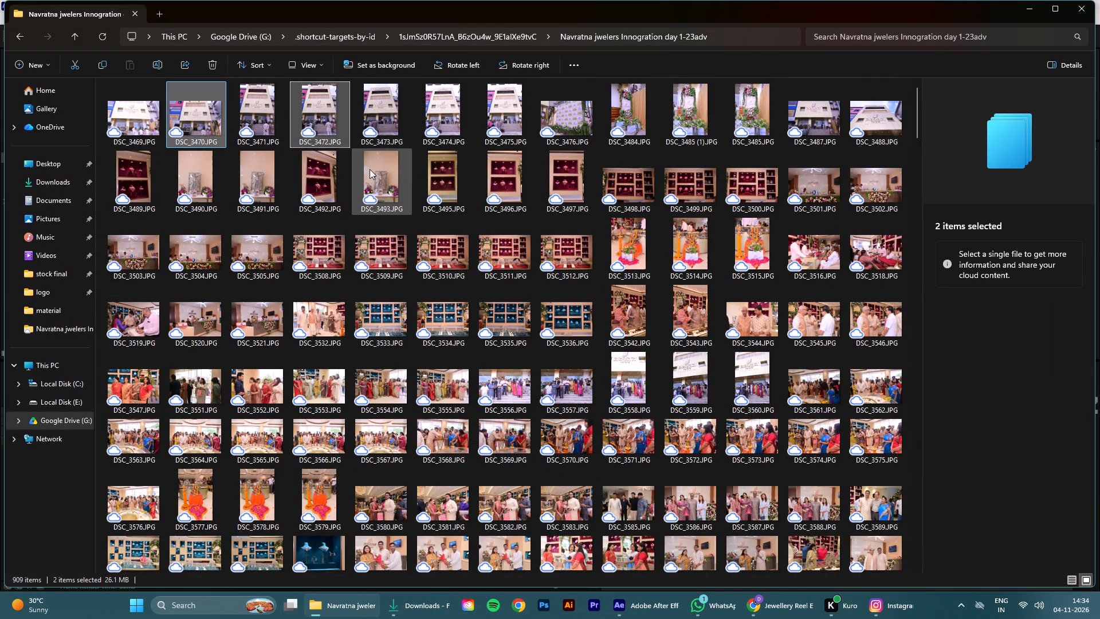
double_click(569, 123)
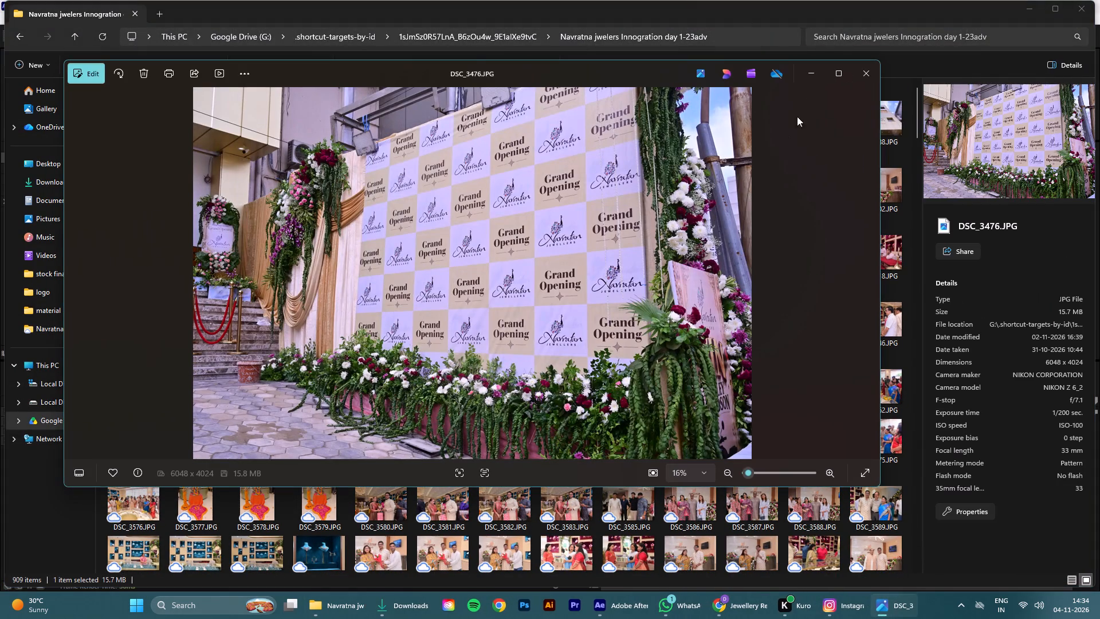
click(875, 75)
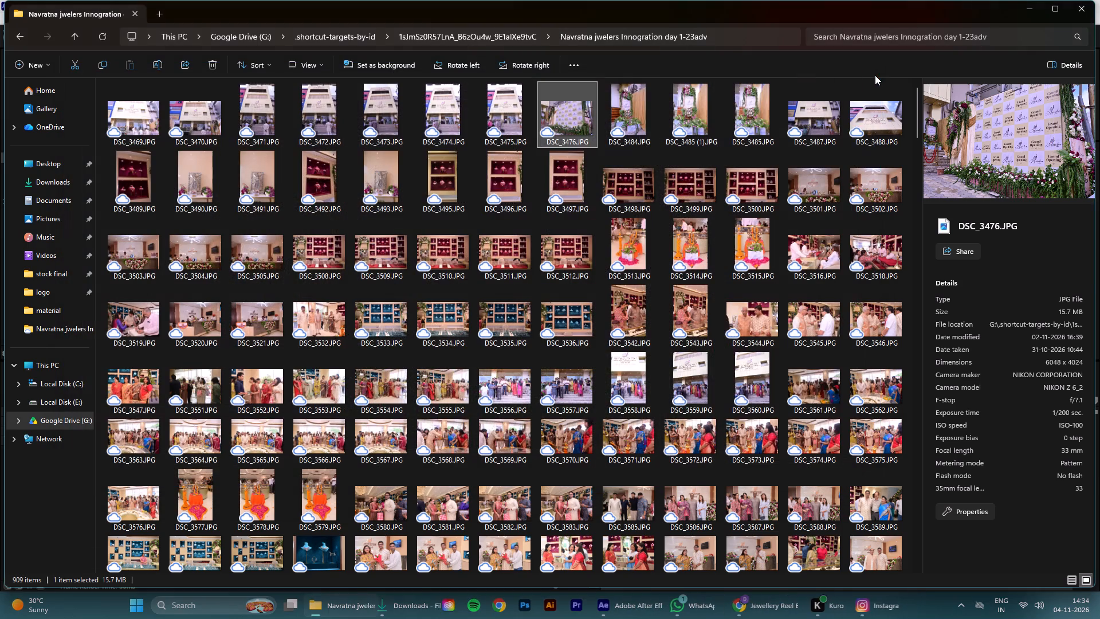
double_click(642, 119)
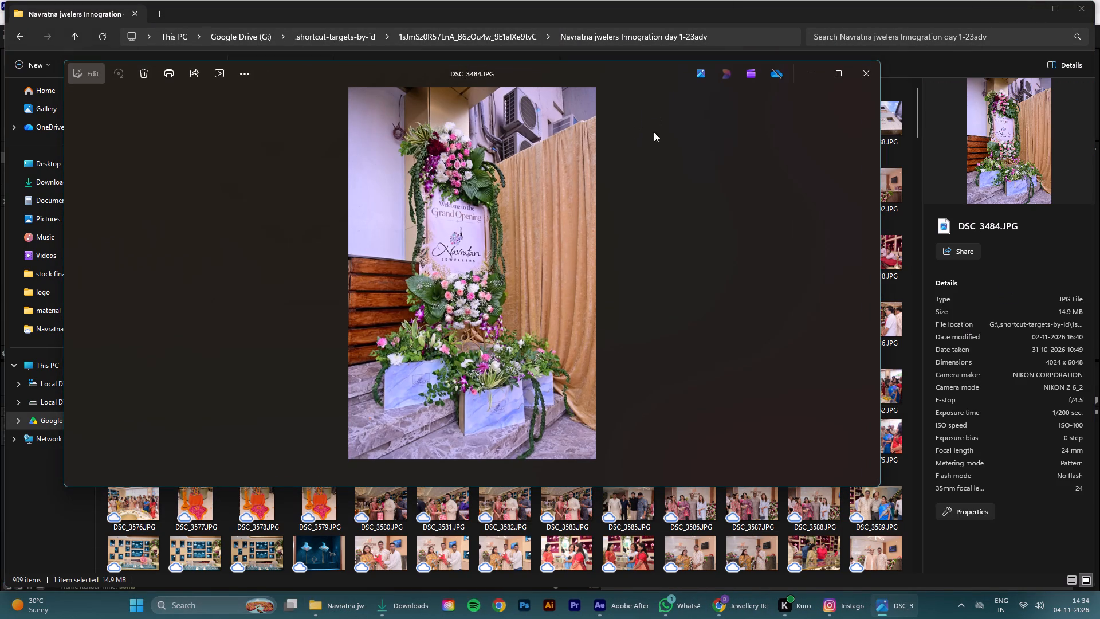
click(873, 73)
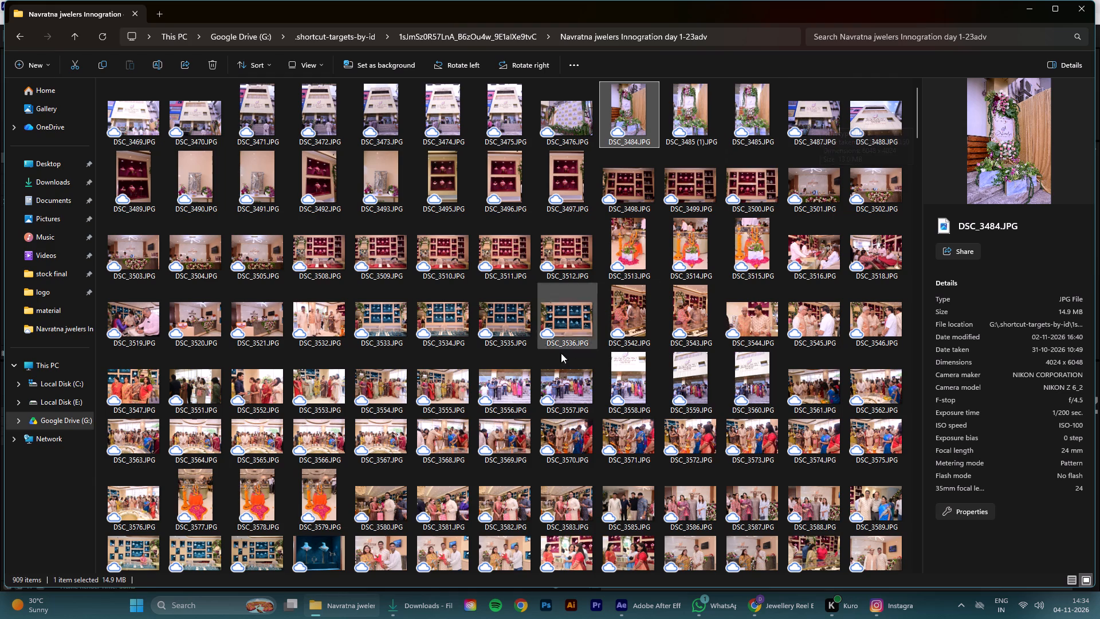
double_click(501, 392)
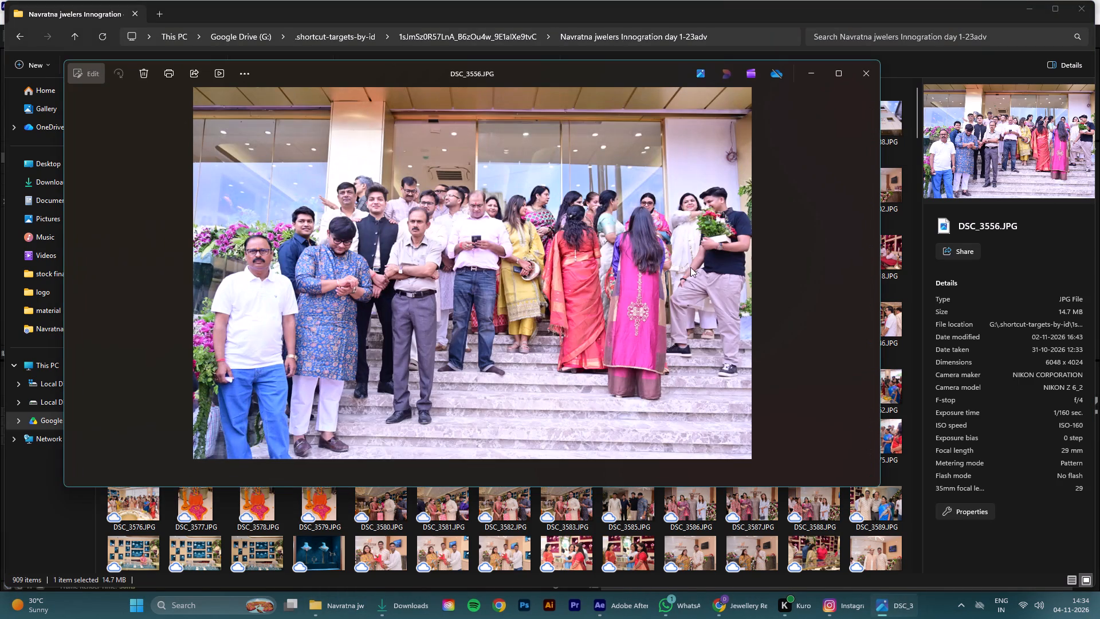
click(867, 78)
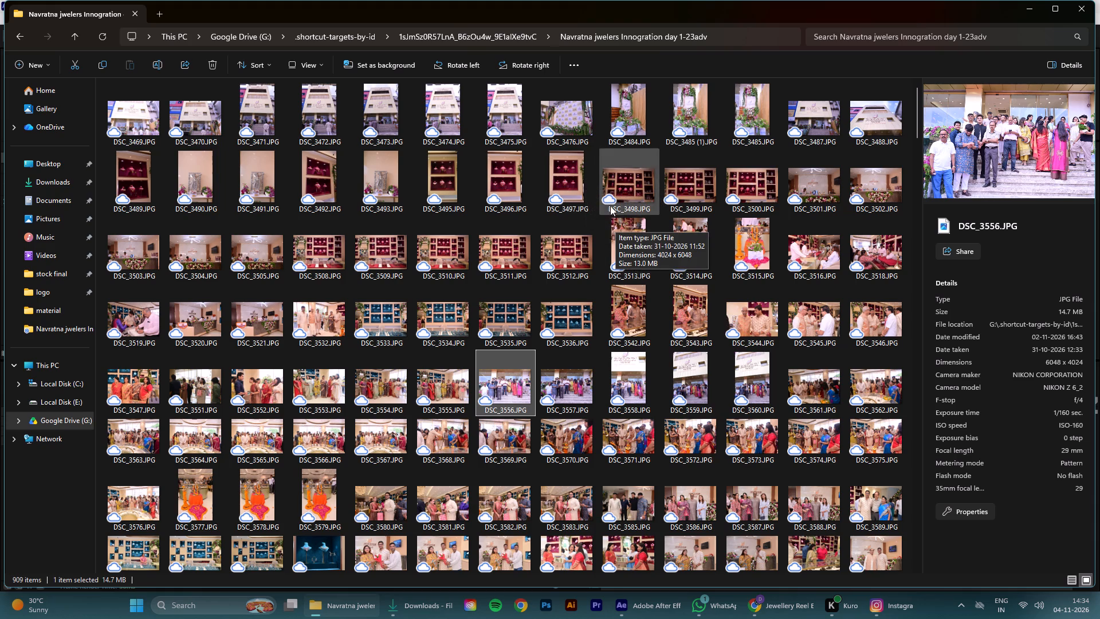
scroll(709, 263, up, 3)
double_click(823, 123)
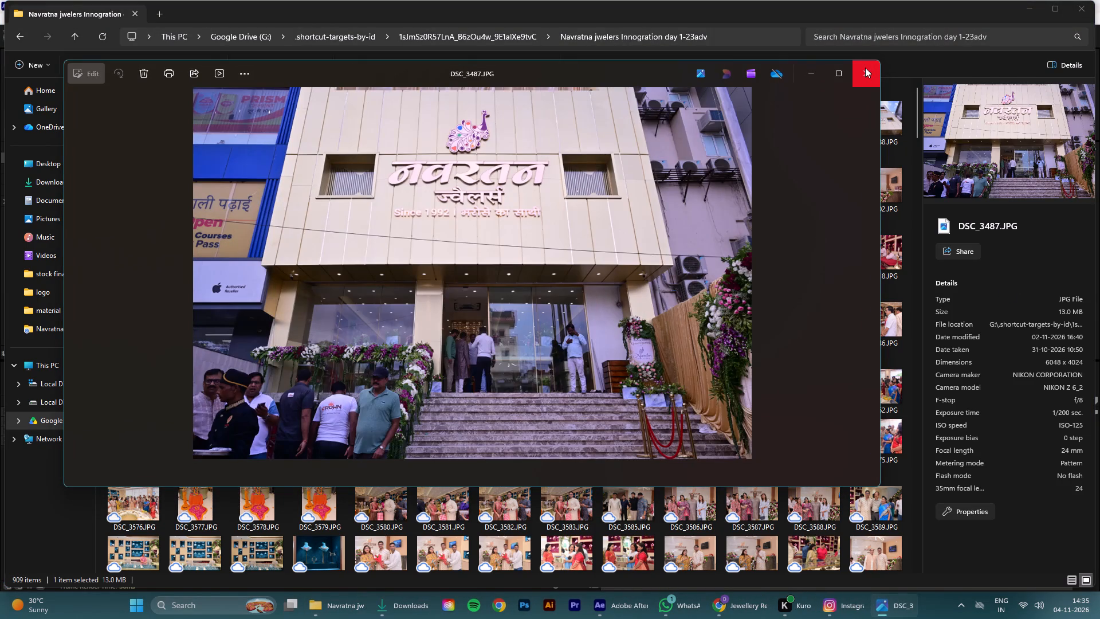
click(865, 68)
click(846, 116)
double_click(867, 123)
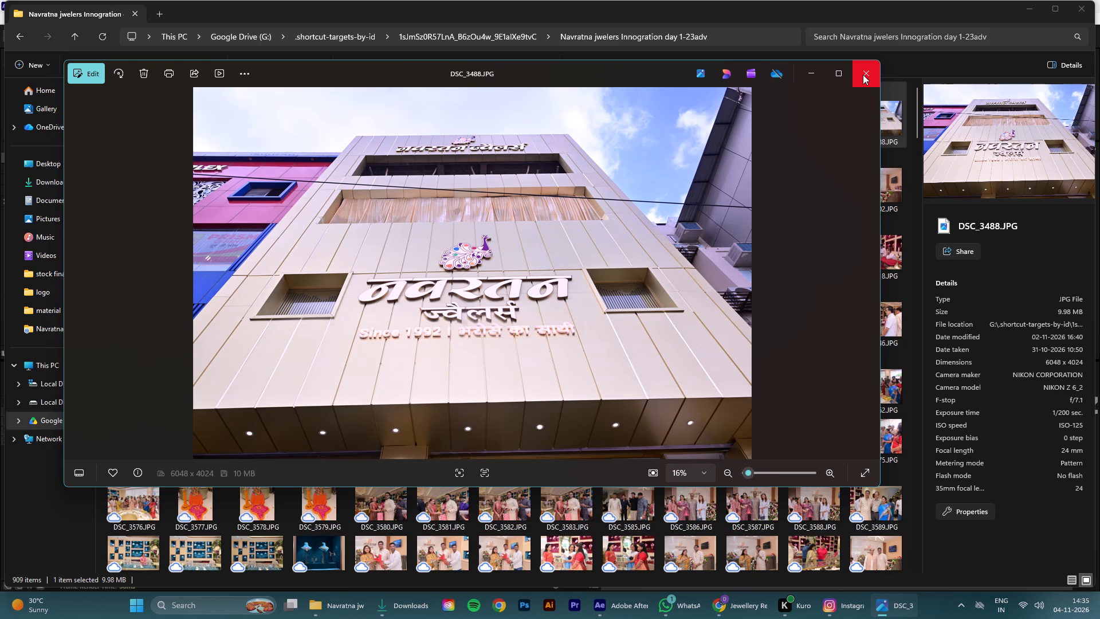
click(863, 75)
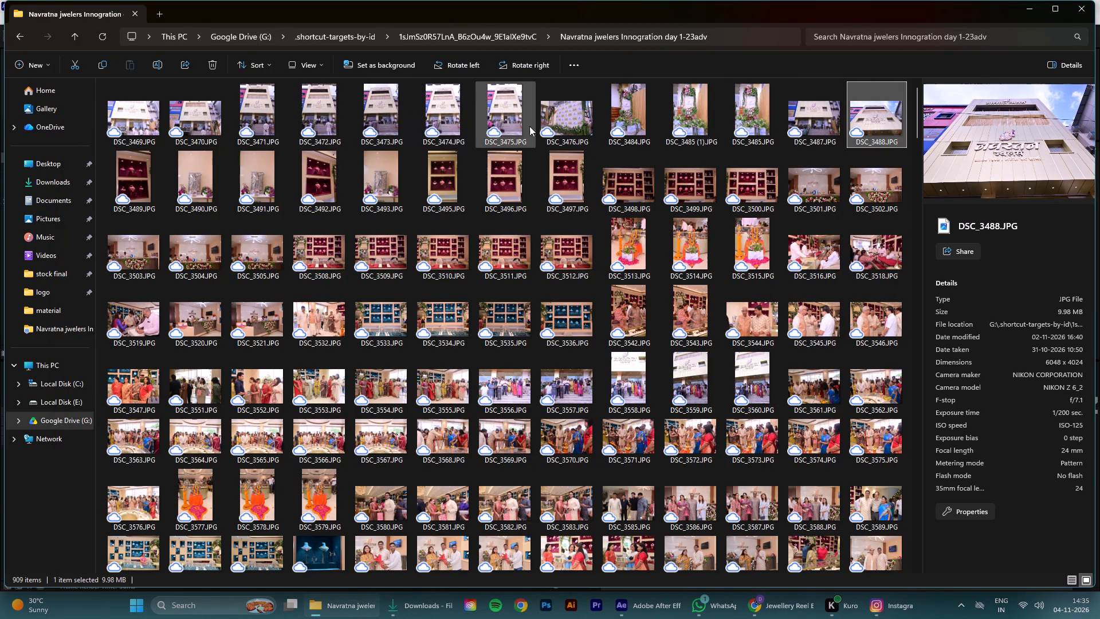
triple_click(561, 119)
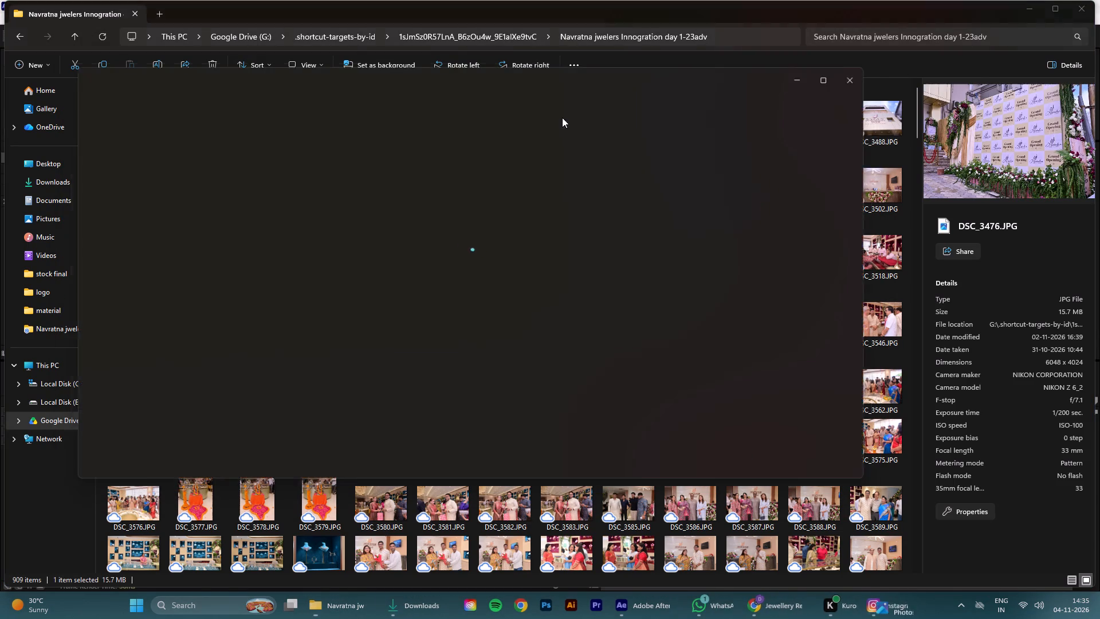
click(869, 73)
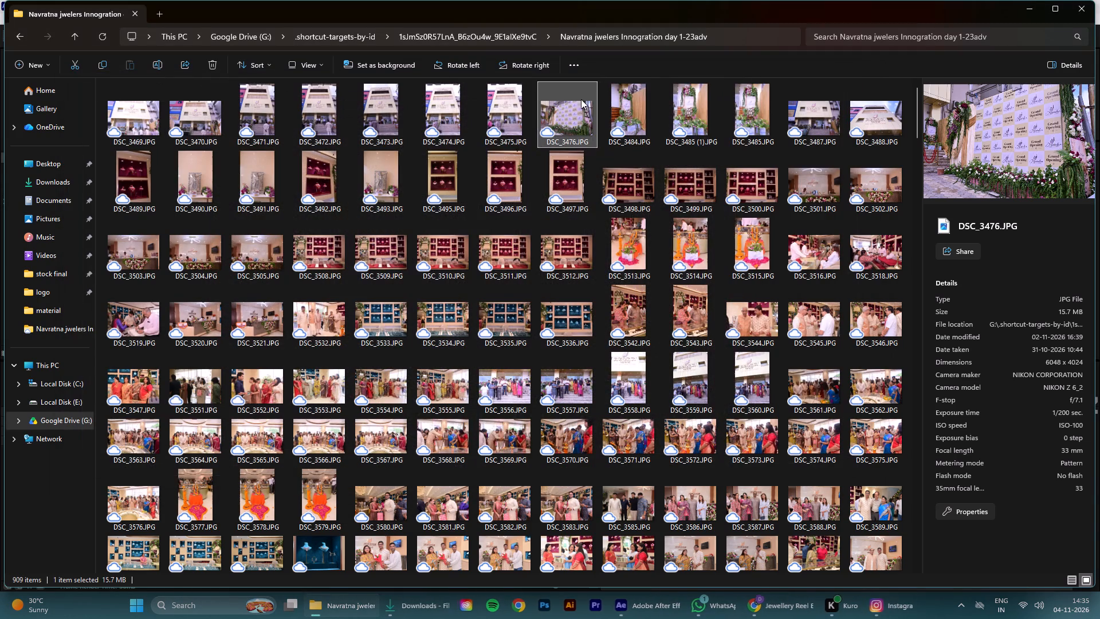
Add DSC_3476.JPG from the photo folder to the navratan grand launching composition as the top layer.
click(534, 115)
click(567, 110)
drag(565, 111, 649, 491)
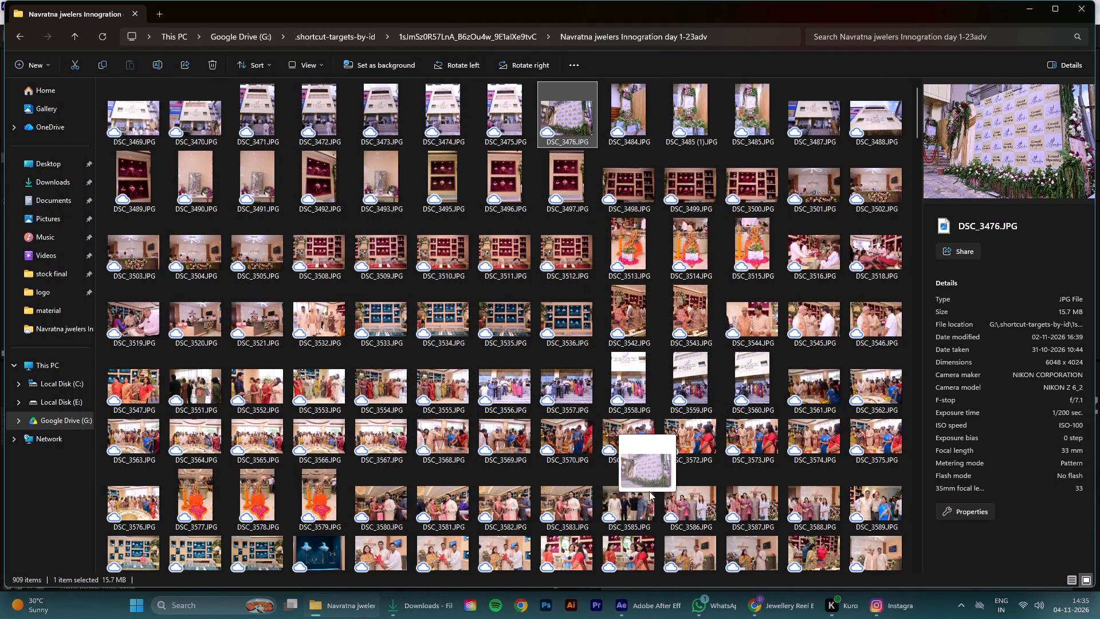
drag(649, 491, 590, 579)
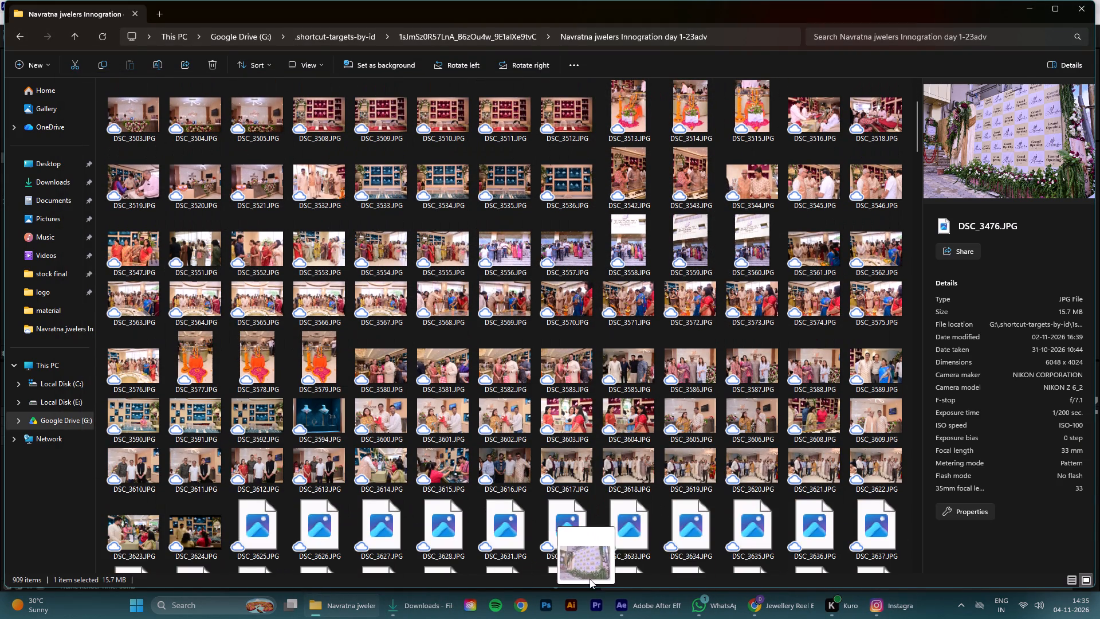
drag(590, 579, 687, 583)
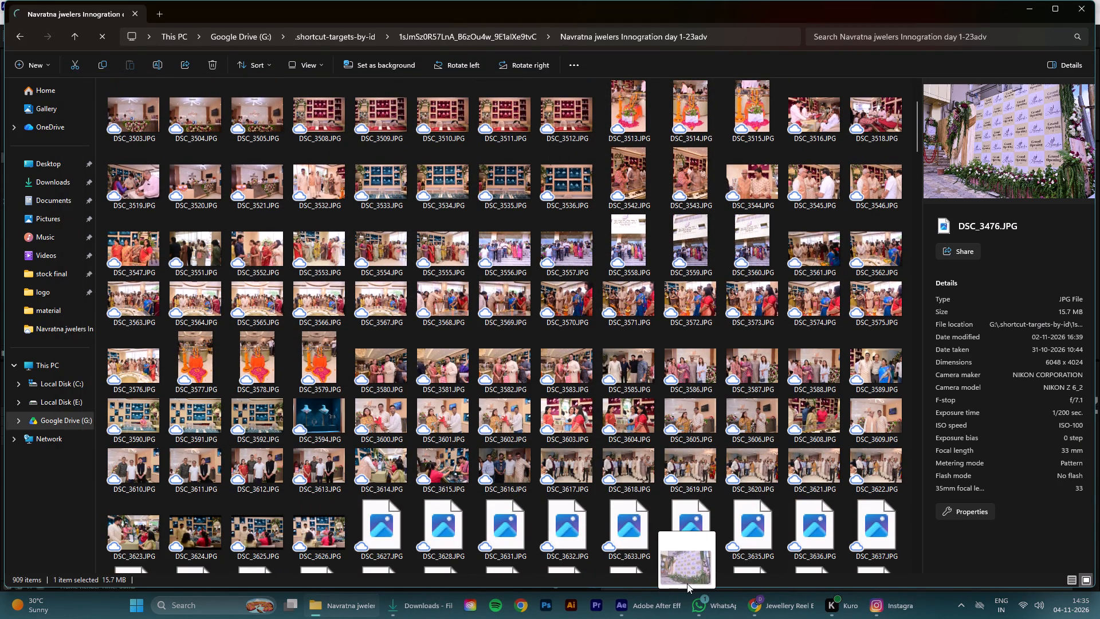
drag(687, 583, 388, 519)
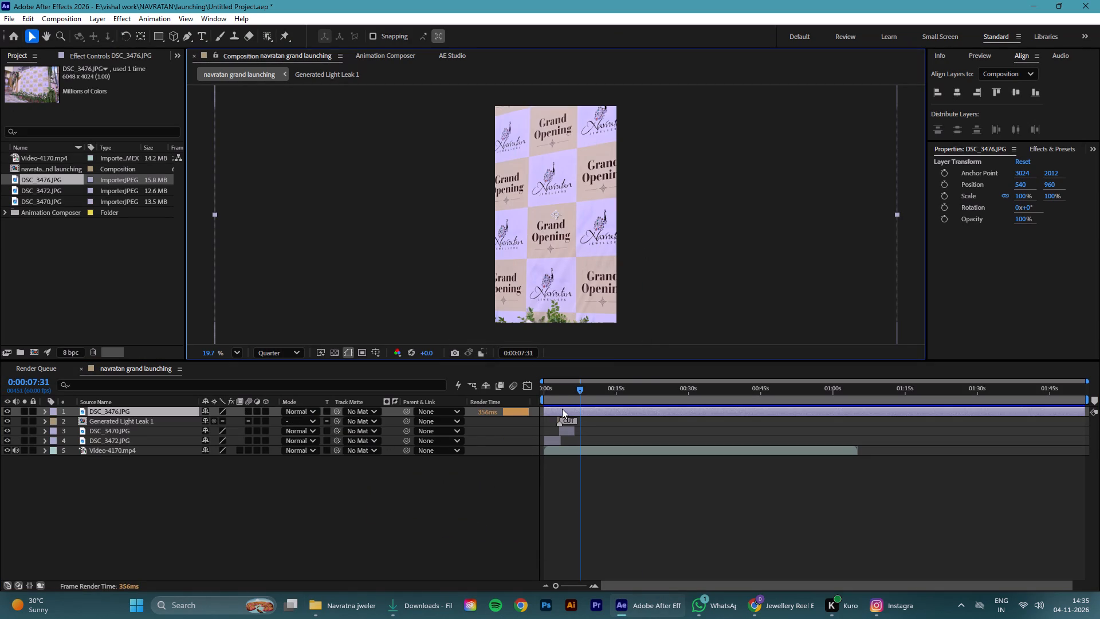
Shift the DSC_3476.JPG layer to start where the DSC_3470.JPG layer ends, and play back the cut from 0:00:05:07.
drag(565, 412, 597, 421)
drag(577, 386, 568, 389)
key(space)
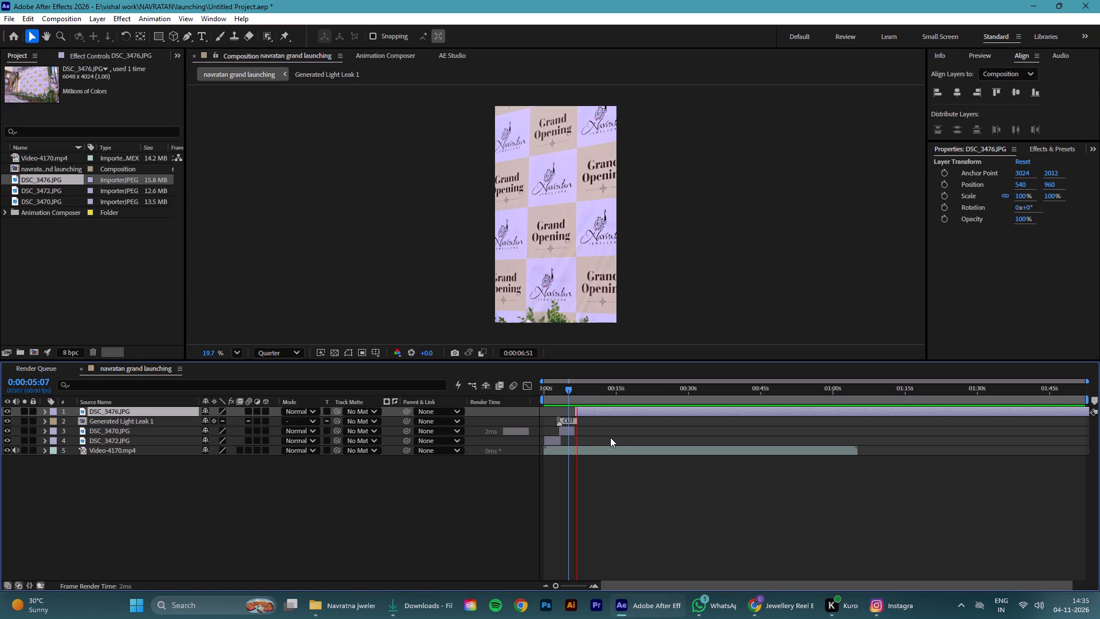
key(space)
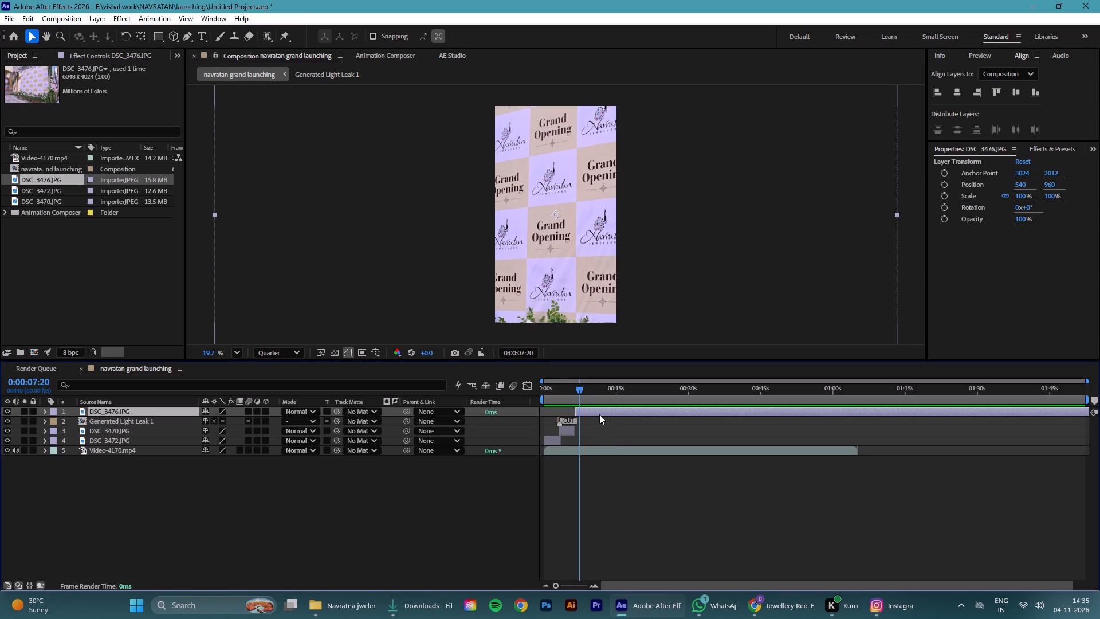
Scale the DSC_3476.JPG layer down to 52% at 0:00:07:20 so the Grand Opening backdrop and flowers fill the frame.
key(s)
drag(237, 418, 226, 422)
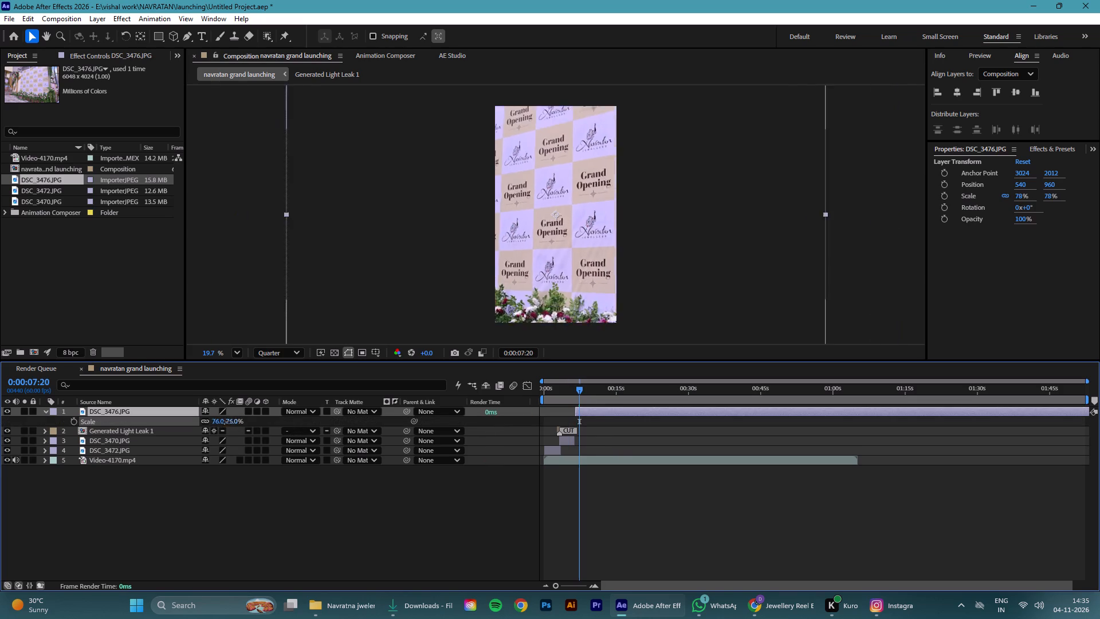
drag(226, 422, 215, 425)
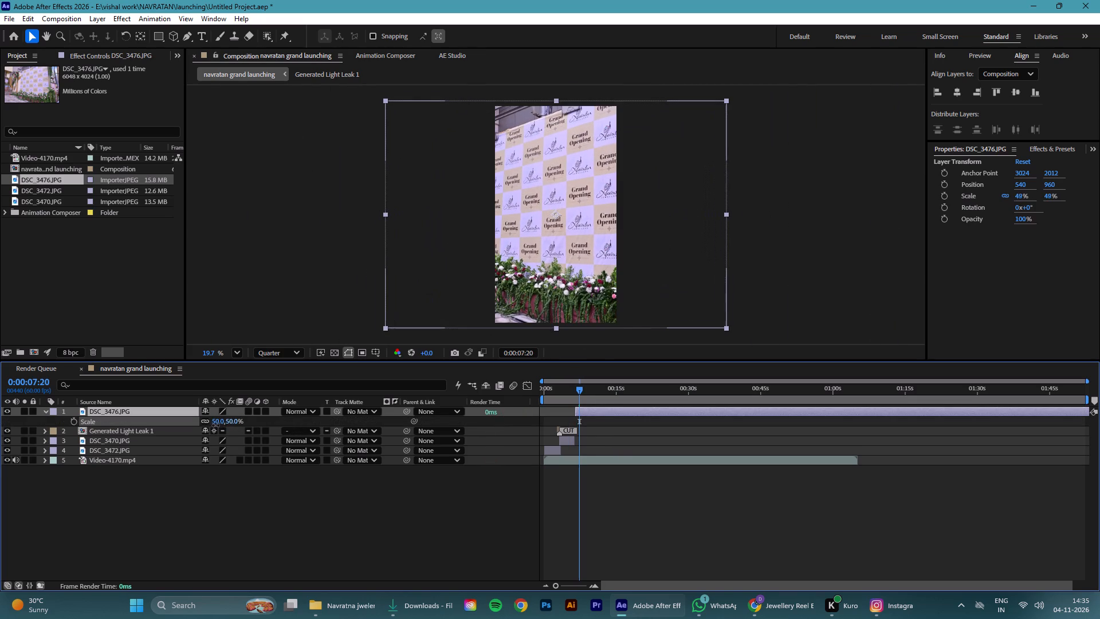
drag(215, 425, 216, 426)
drag(216, 426, 218, 426)
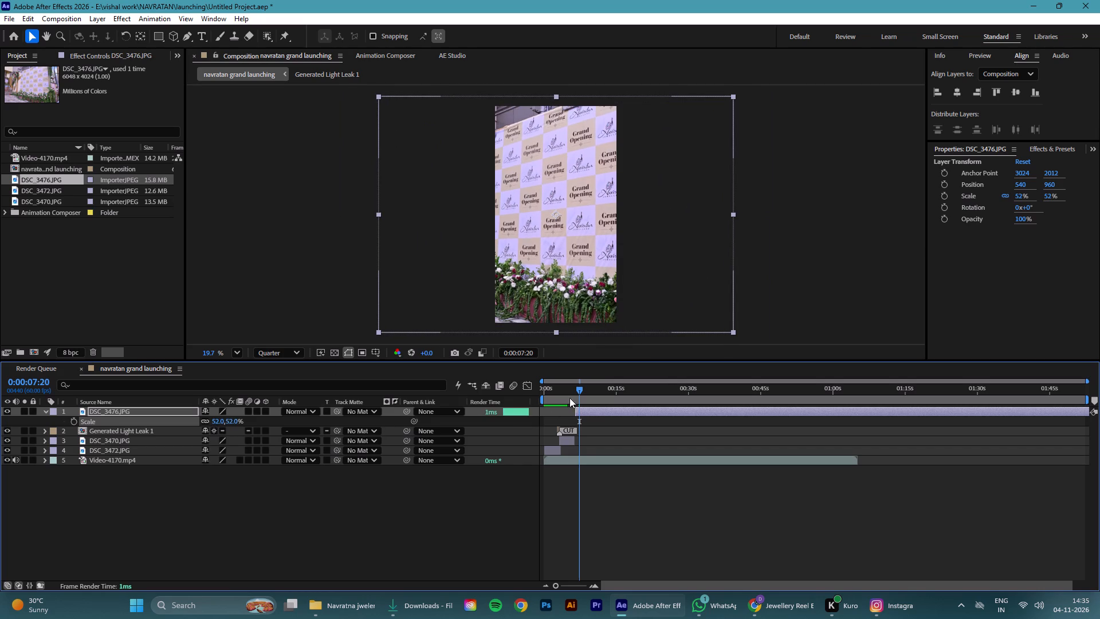
Align the start of the DSC_3476.JPG layer exactly with the end of the DSC_3470.JPG layer at 0:00:06:24.
drag(579, 394, 575, 396)
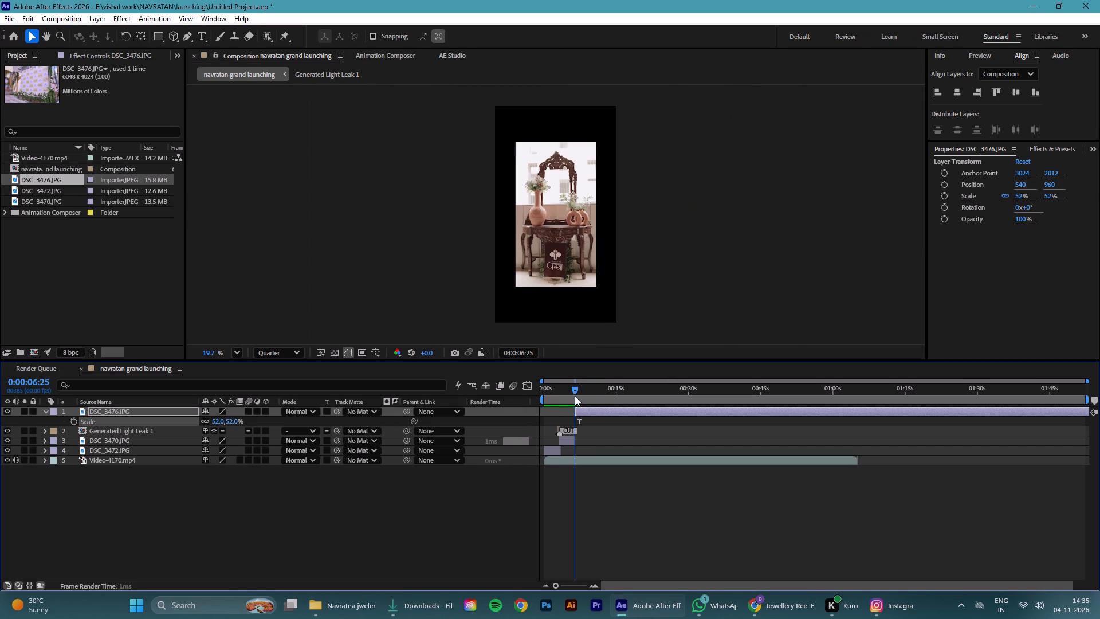
drag(575, 396, 573, 396)
click(587, 410)
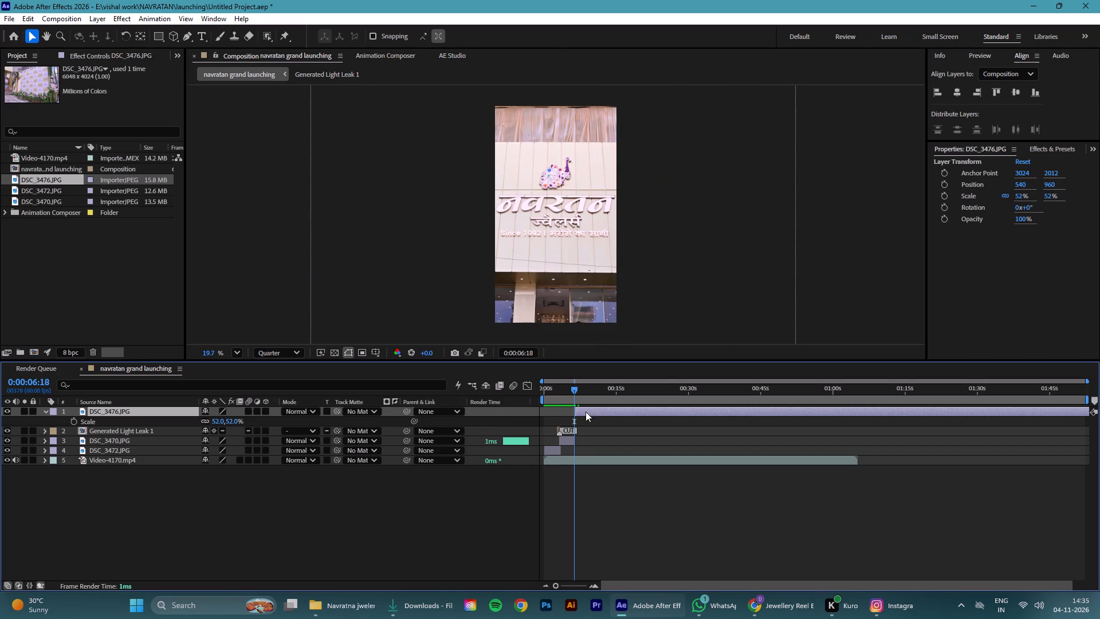
drag(556, 586, 623, 583)
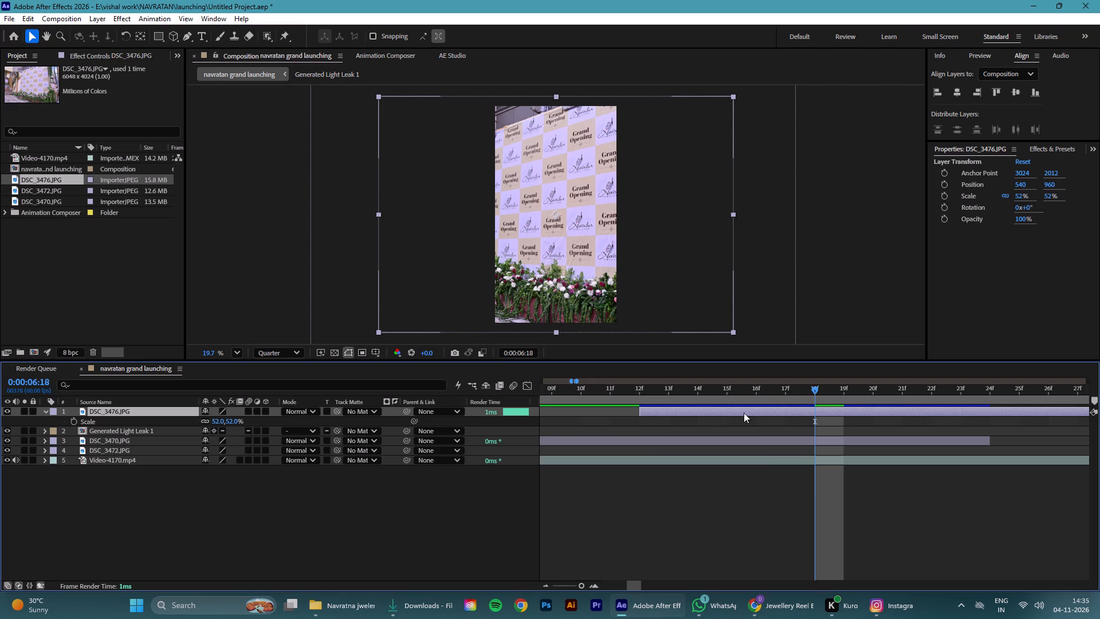
drag(677, 411, 1020, 441)
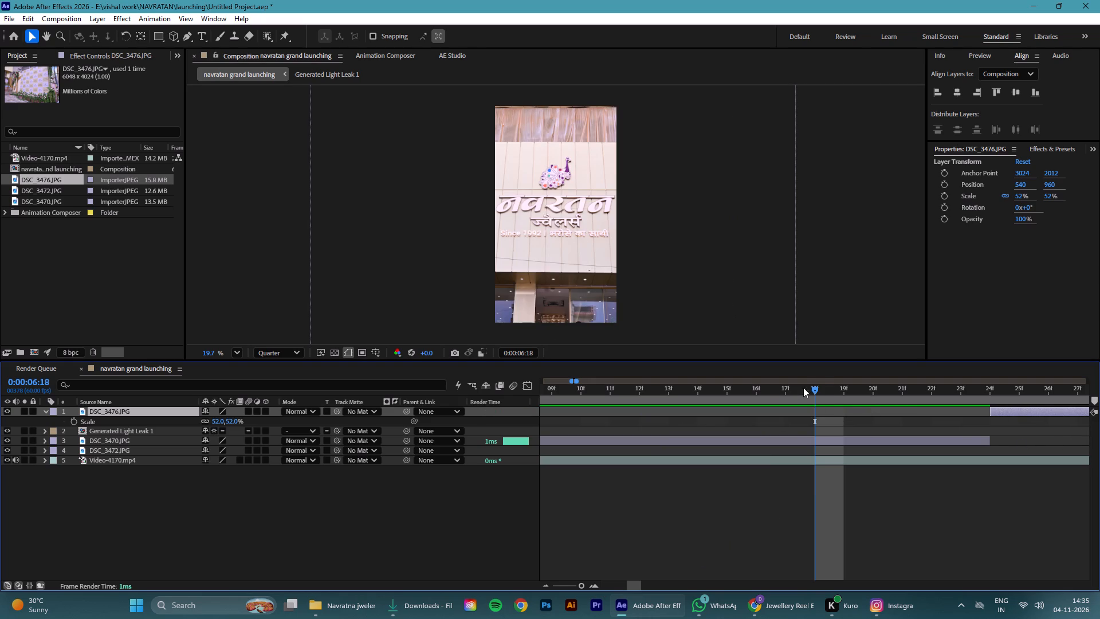
drag(815, 387, 992, 390)
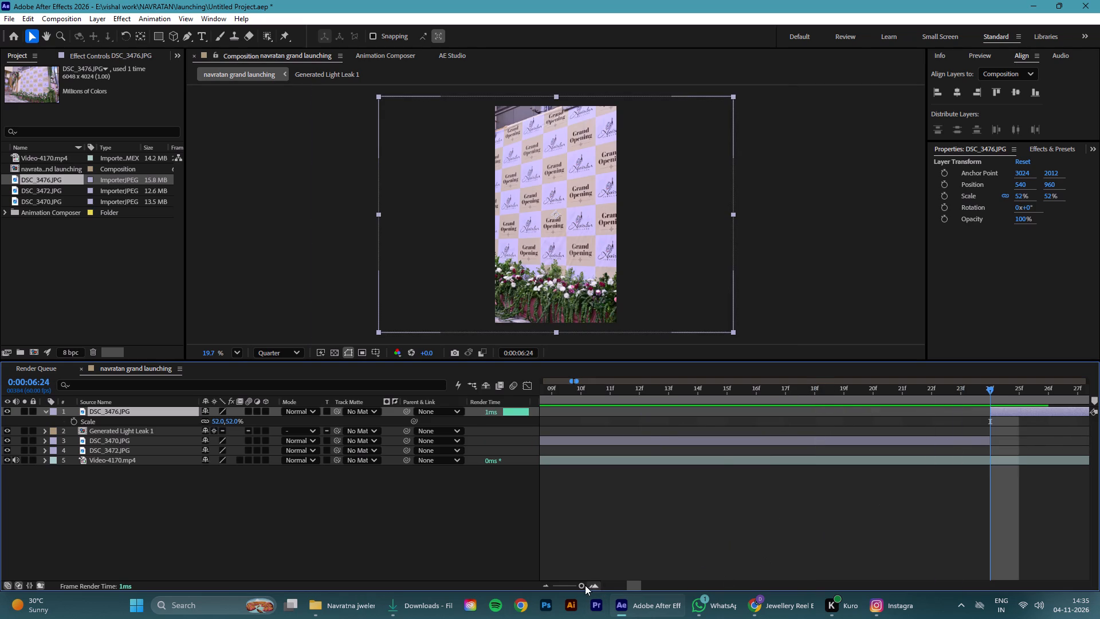
drag(582, 586, 517, 573)
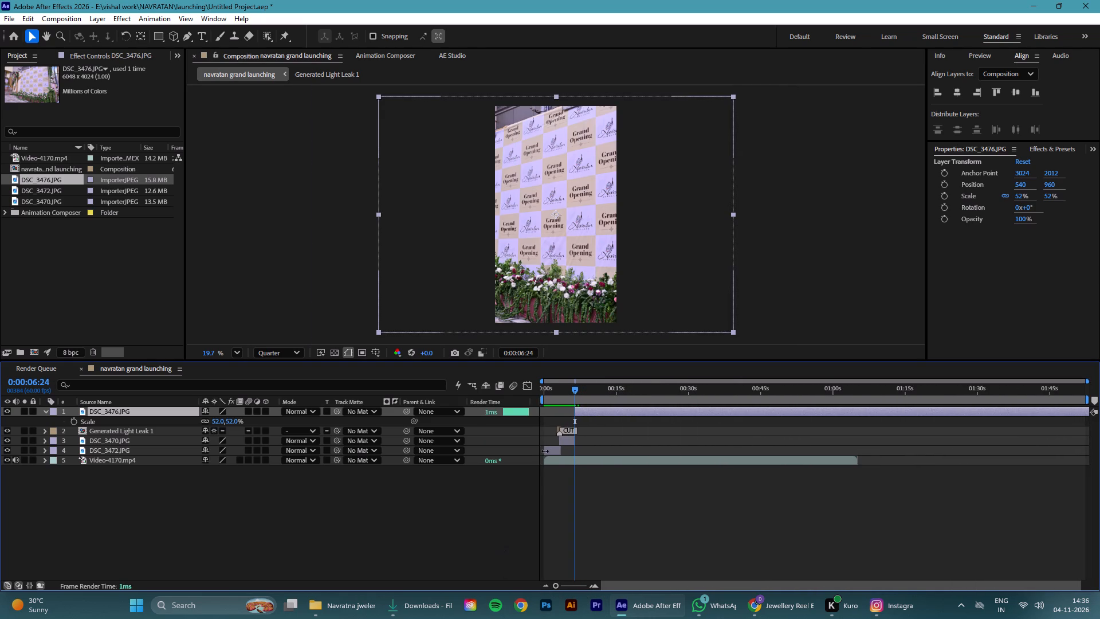
Play back the cut into DSC_3476.JPG from 0:00:06:24, and again from 0:00:04:53.
key(space)
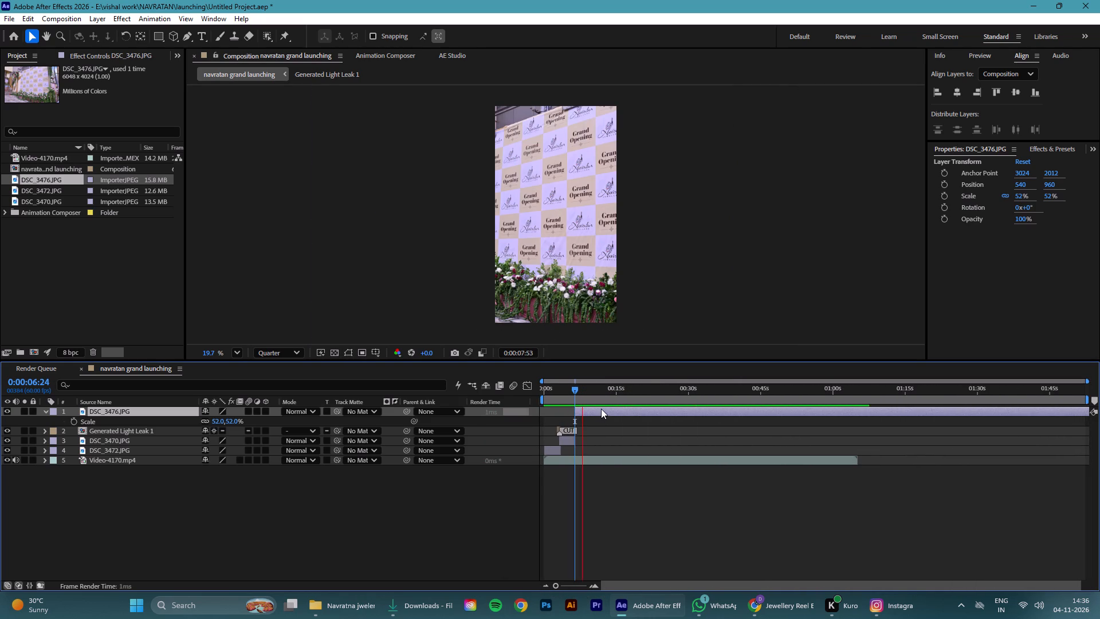
key(space)
drag(590, 392, 572, 396)
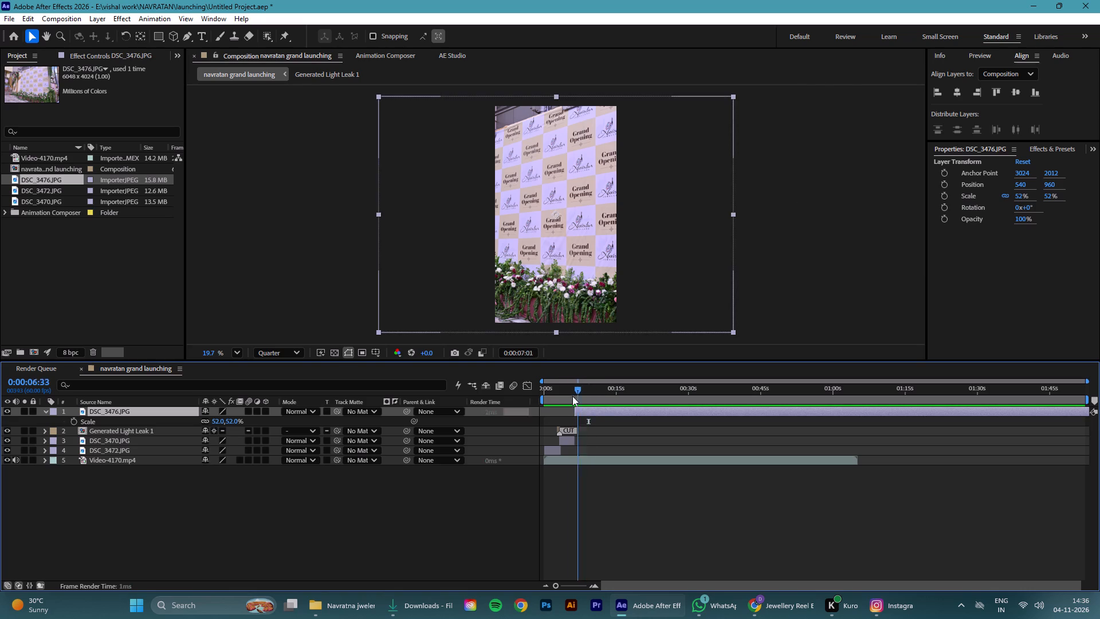
drag(572, 396, 567, 395)
key(space)
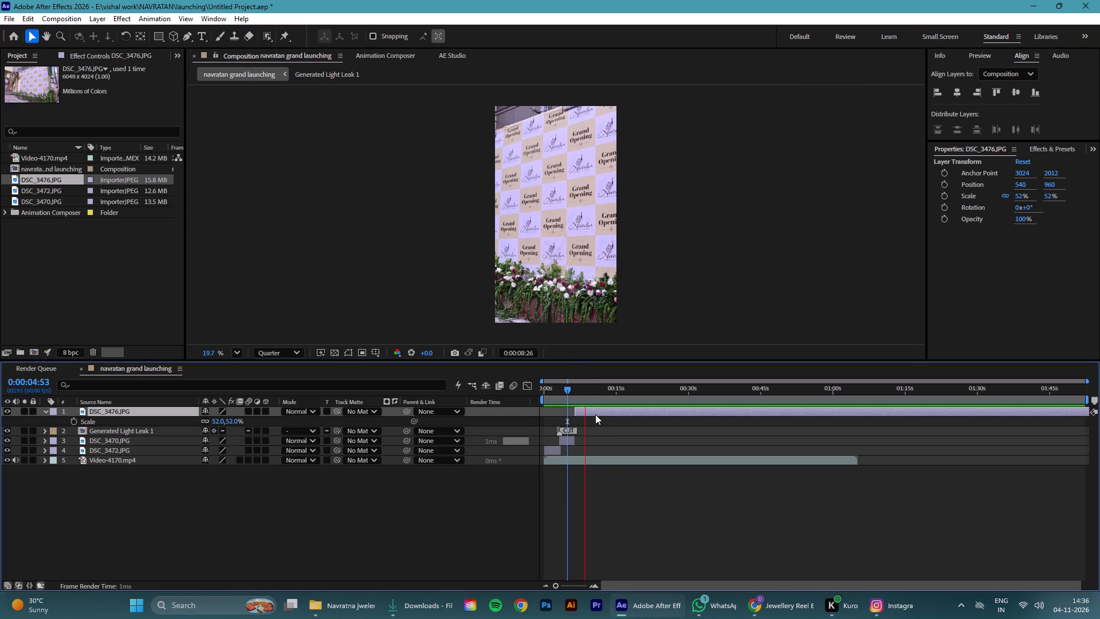
key(space)
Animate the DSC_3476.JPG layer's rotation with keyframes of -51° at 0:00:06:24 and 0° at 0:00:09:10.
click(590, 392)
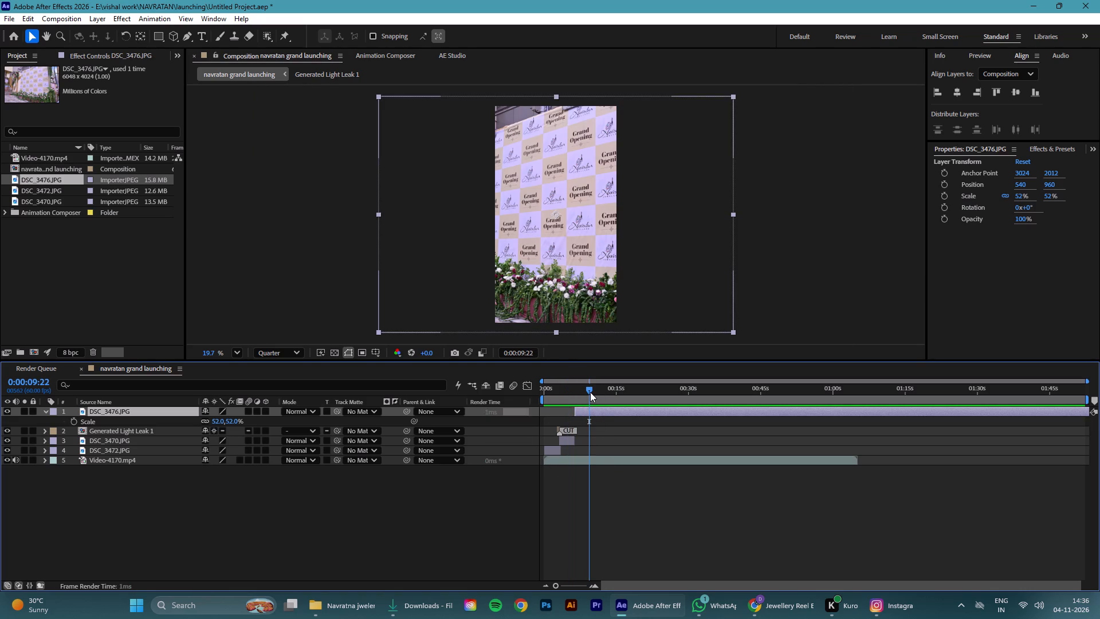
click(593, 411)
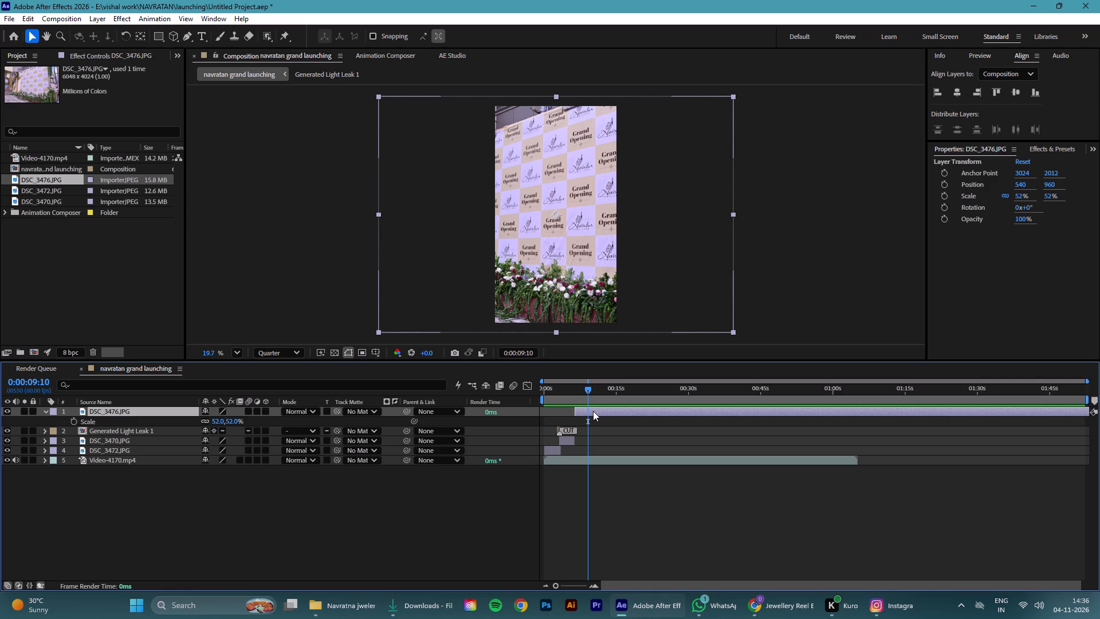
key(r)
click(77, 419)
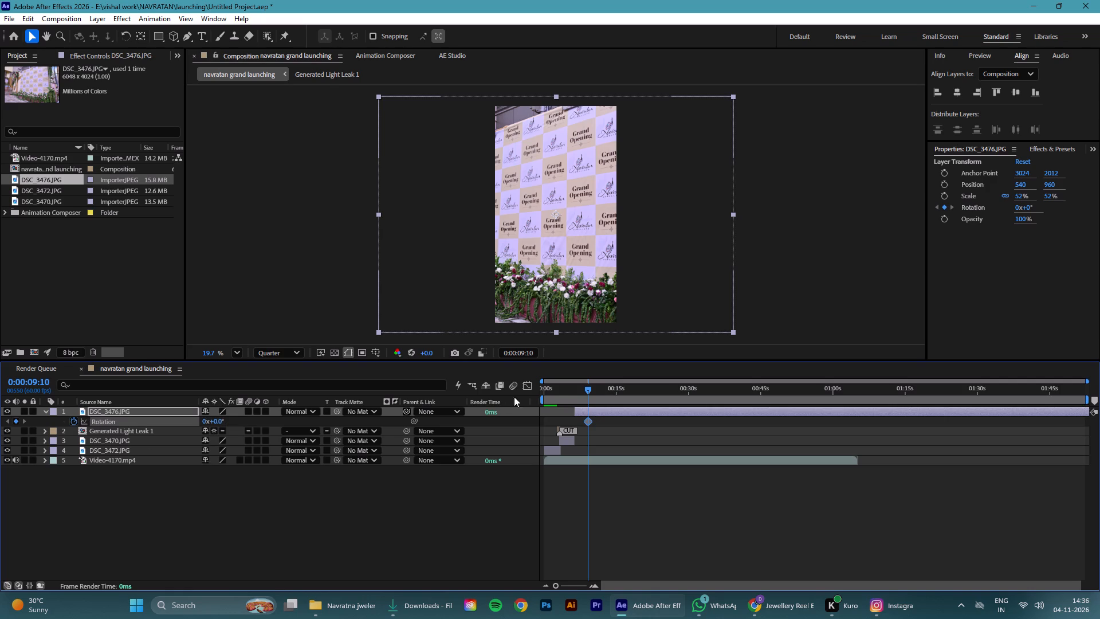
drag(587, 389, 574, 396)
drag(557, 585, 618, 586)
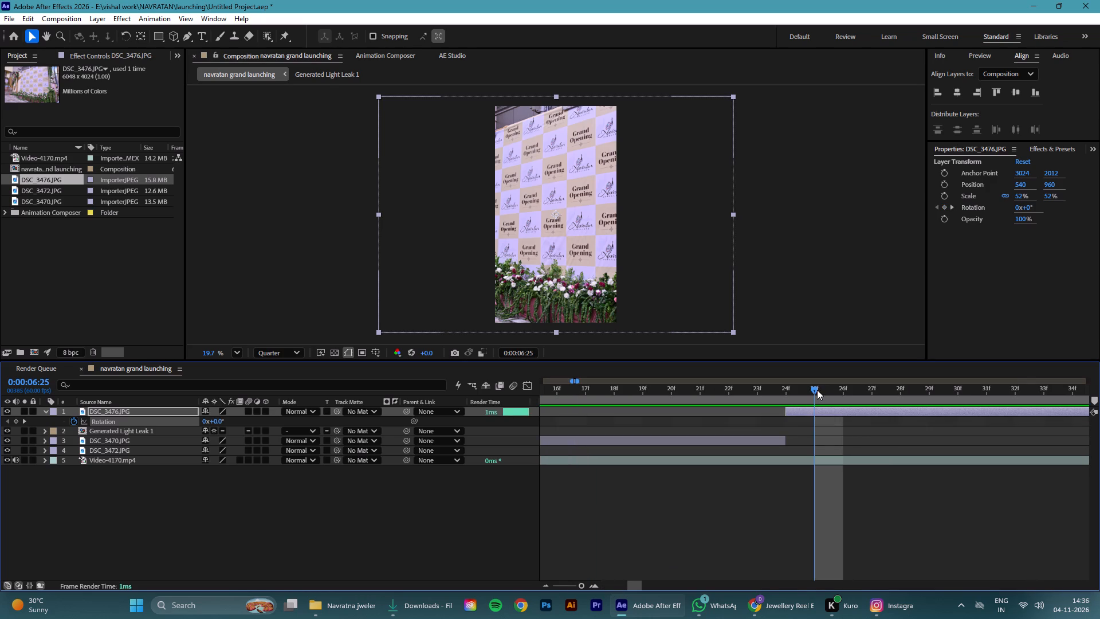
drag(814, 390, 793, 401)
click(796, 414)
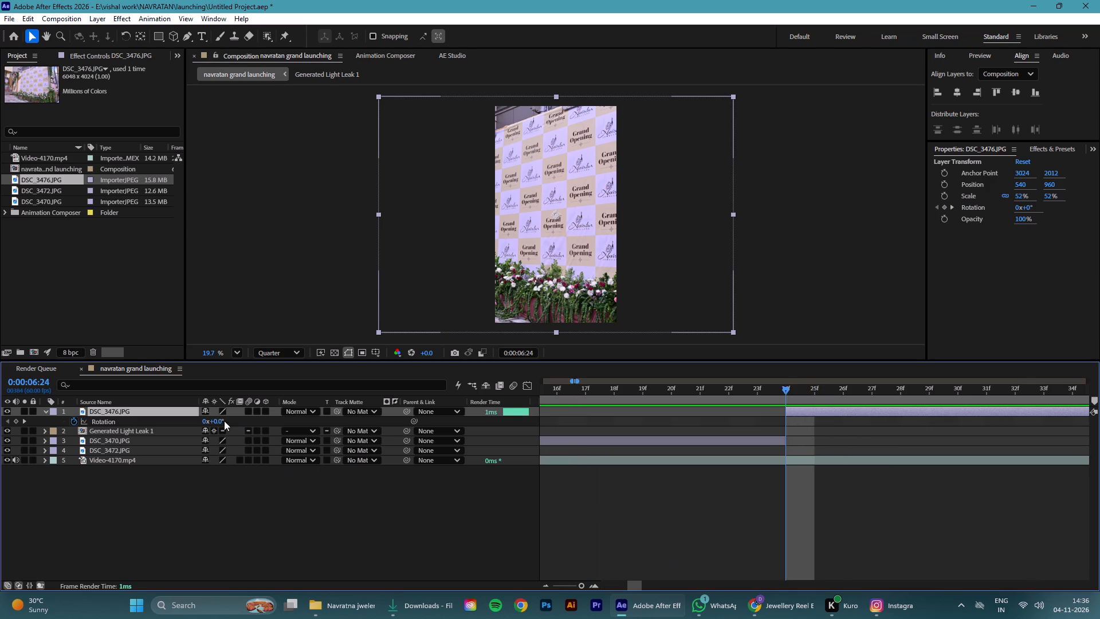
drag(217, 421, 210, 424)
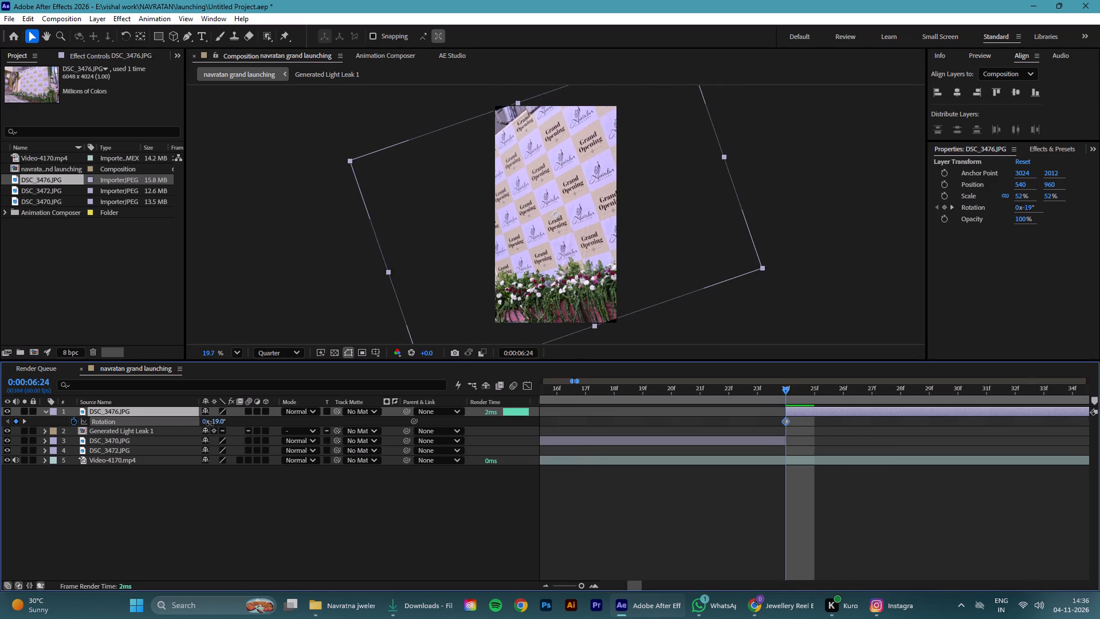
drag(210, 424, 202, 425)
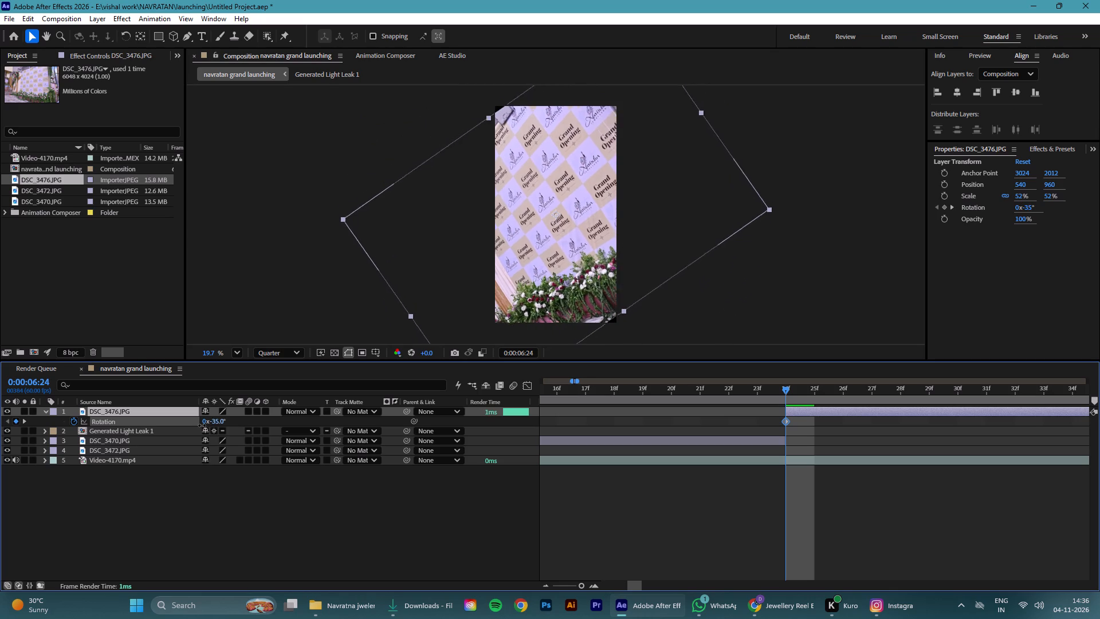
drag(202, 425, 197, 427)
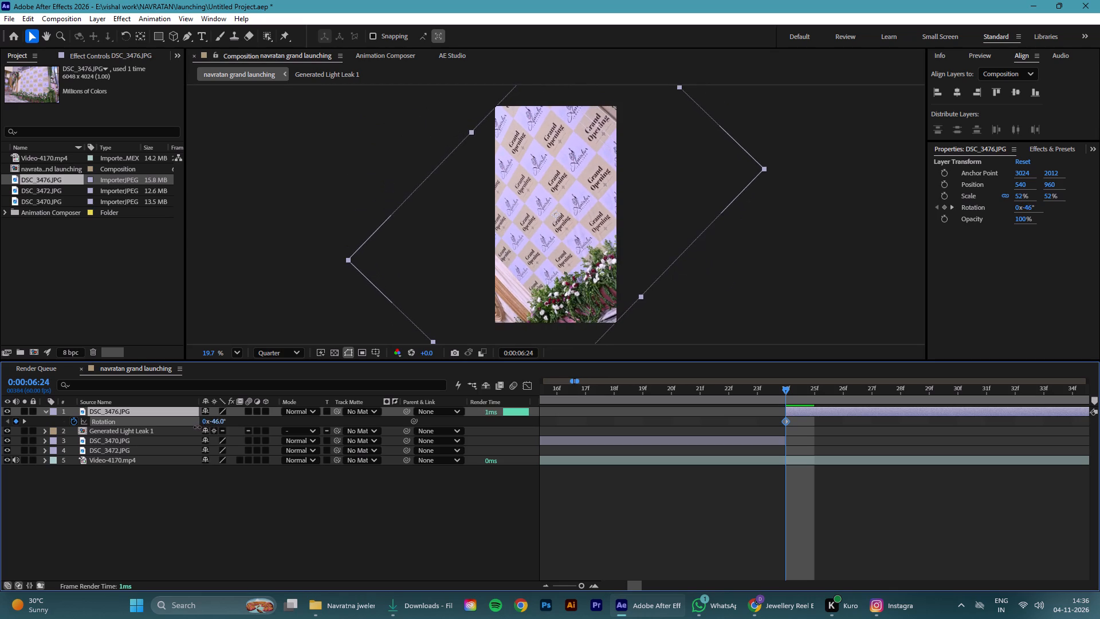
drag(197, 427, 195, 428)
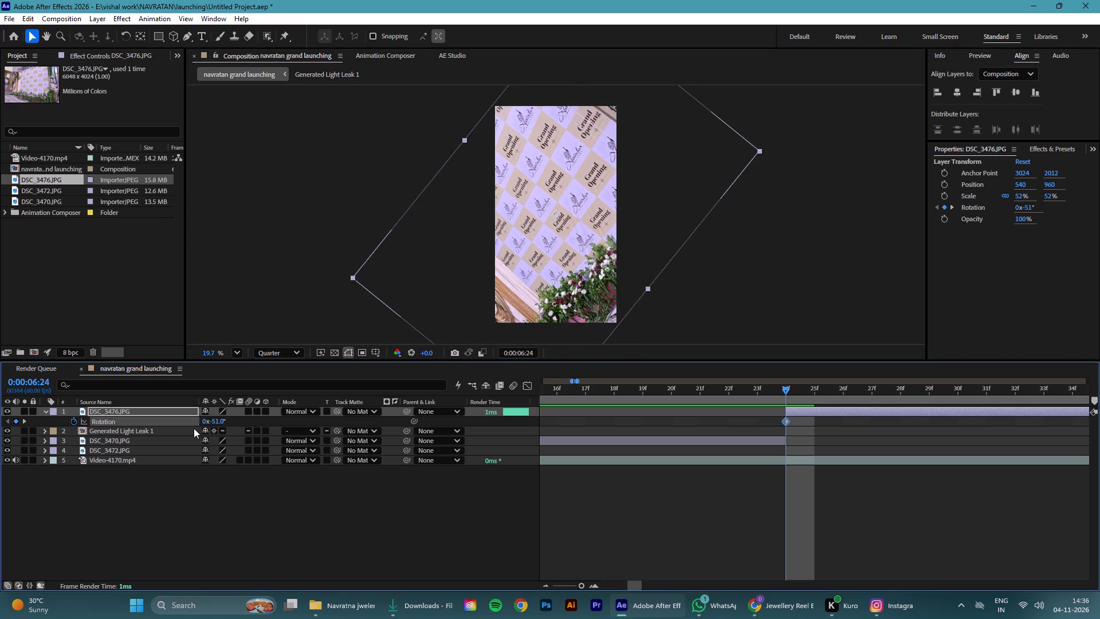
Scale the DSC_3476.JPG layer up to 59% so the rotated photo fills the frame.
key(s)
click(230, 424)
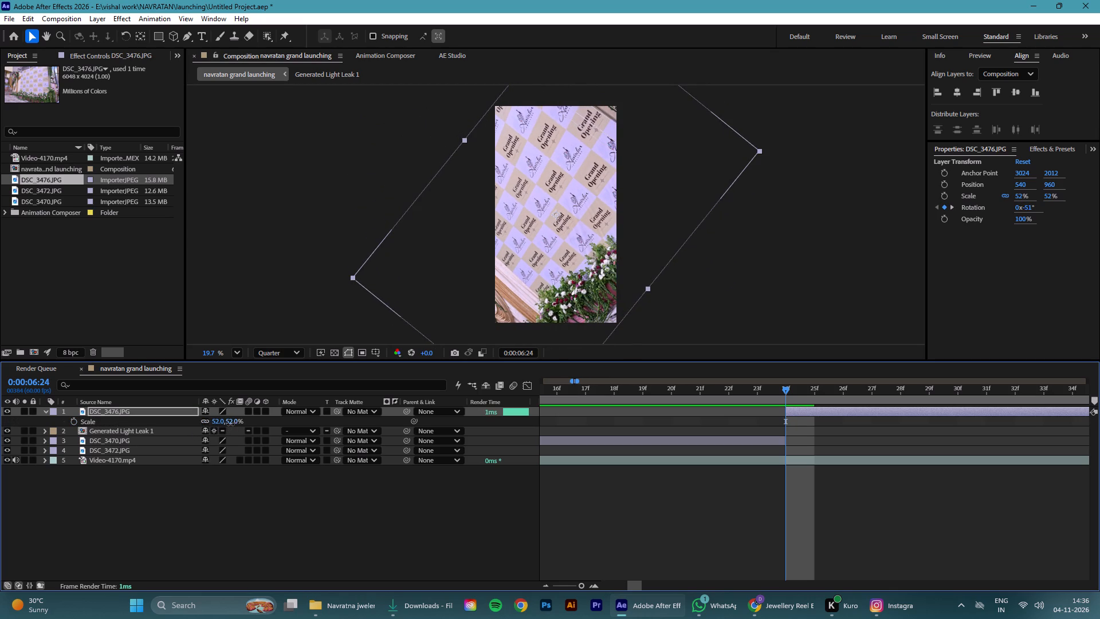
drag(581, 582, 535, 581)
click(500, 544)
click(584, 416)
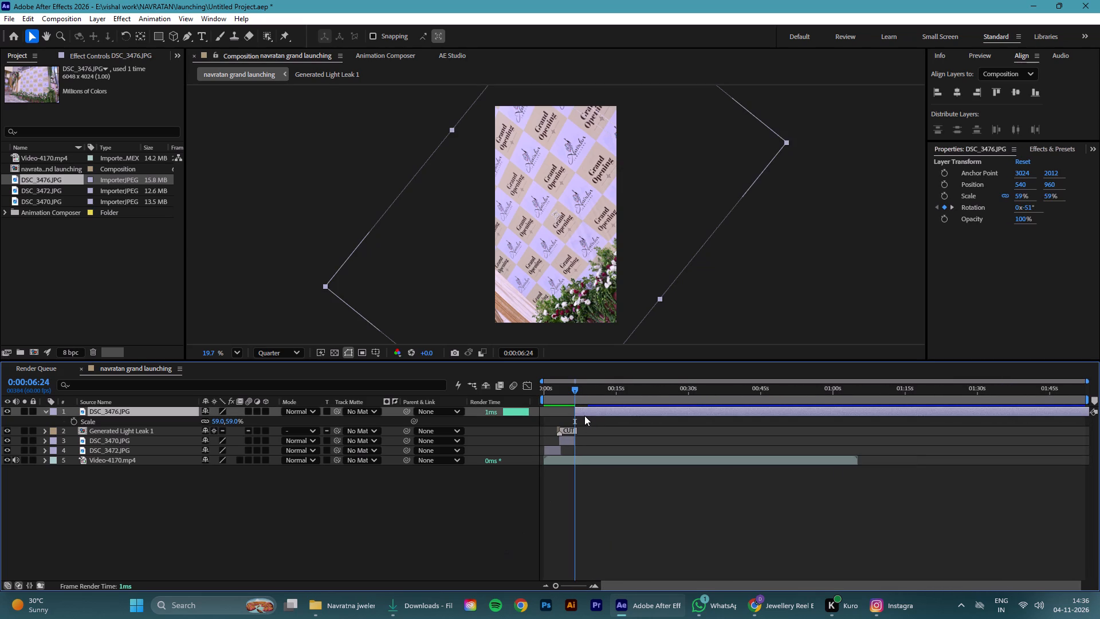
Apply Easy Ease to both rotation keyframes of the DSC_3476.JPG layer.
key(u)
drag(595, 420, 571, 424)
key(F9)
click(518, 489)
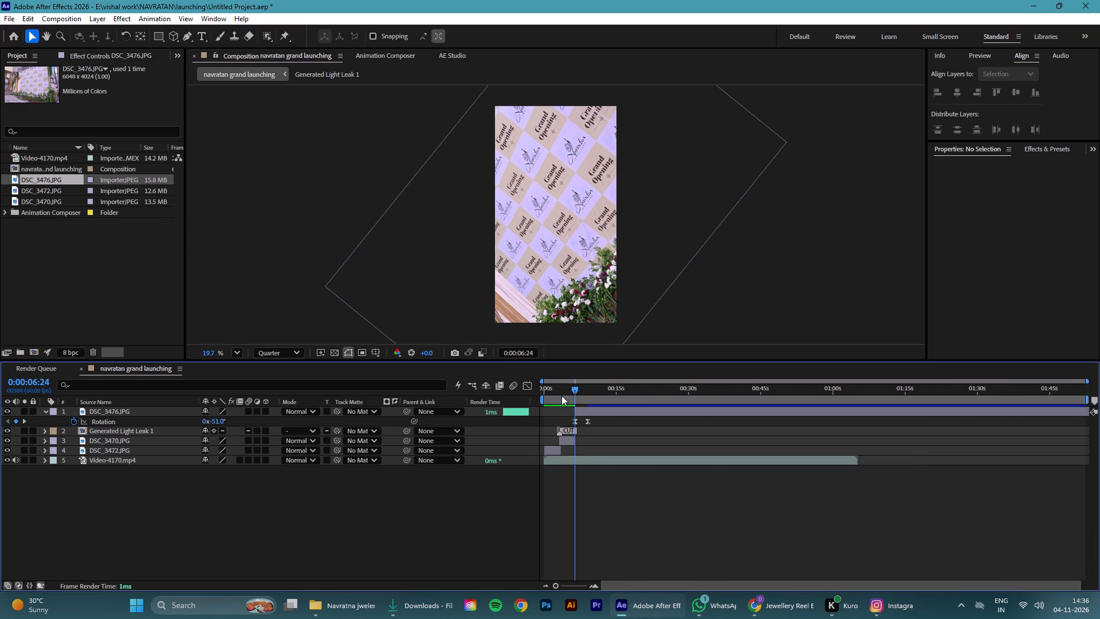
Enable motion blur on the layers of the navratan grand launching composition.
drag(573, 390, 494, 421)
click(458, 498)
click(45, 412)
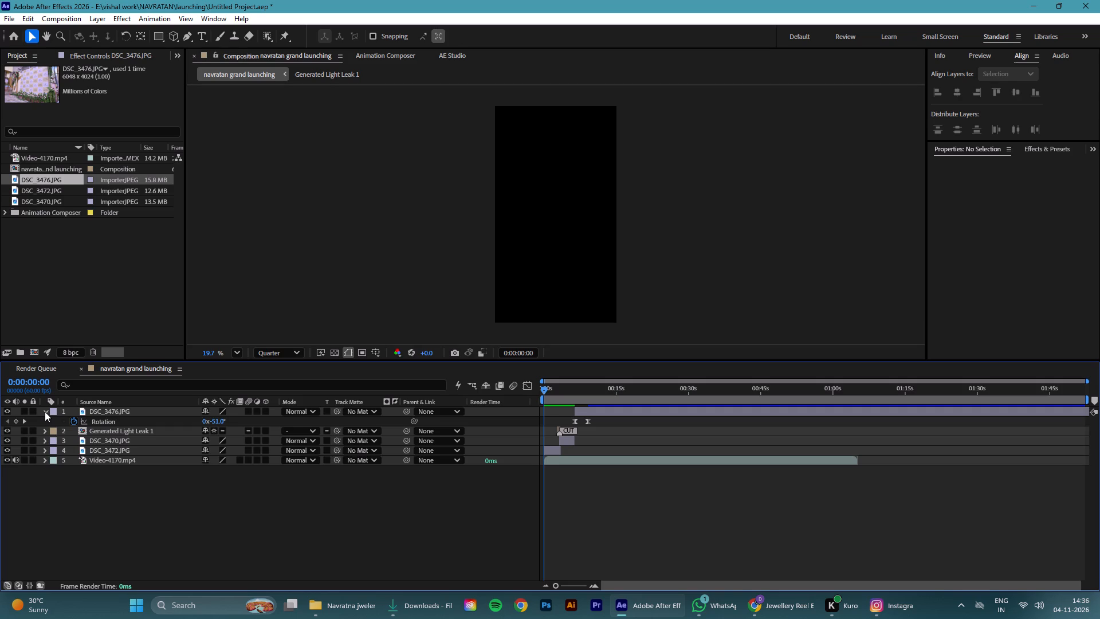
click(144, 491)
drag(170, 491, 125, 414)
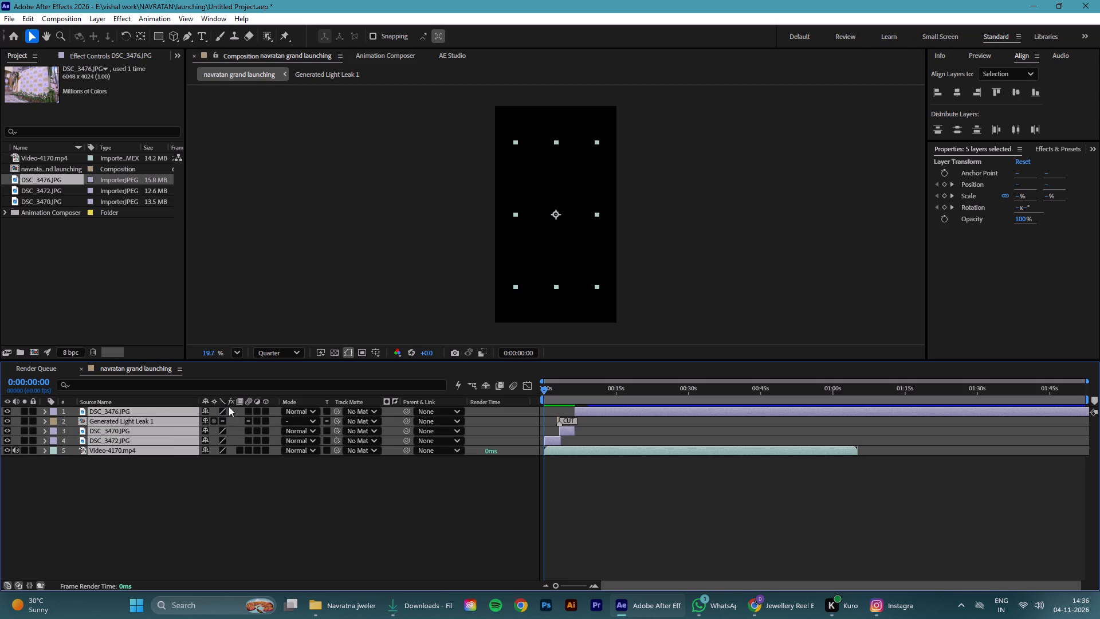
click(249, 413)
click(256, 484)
Save the project.
key(ctrl+s)
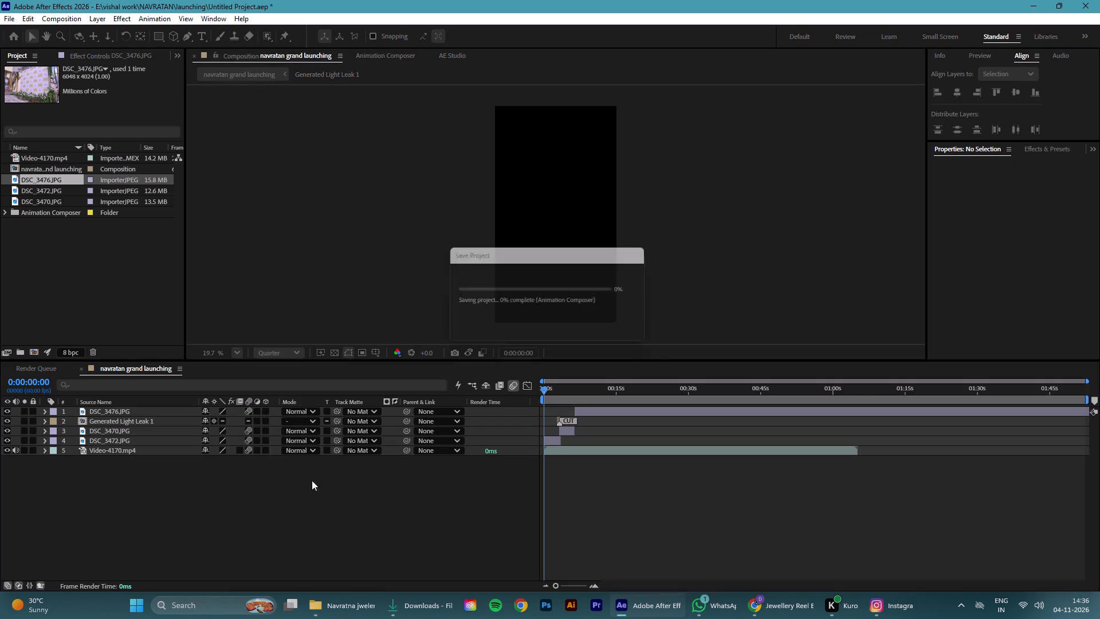
Play back the reel from 0:00:00:00 through the DSC_3476.JPG rotation to check the motion.
click(571, 387)
drag(580, 389, 370, 438)
click(331, 547)
key(space)
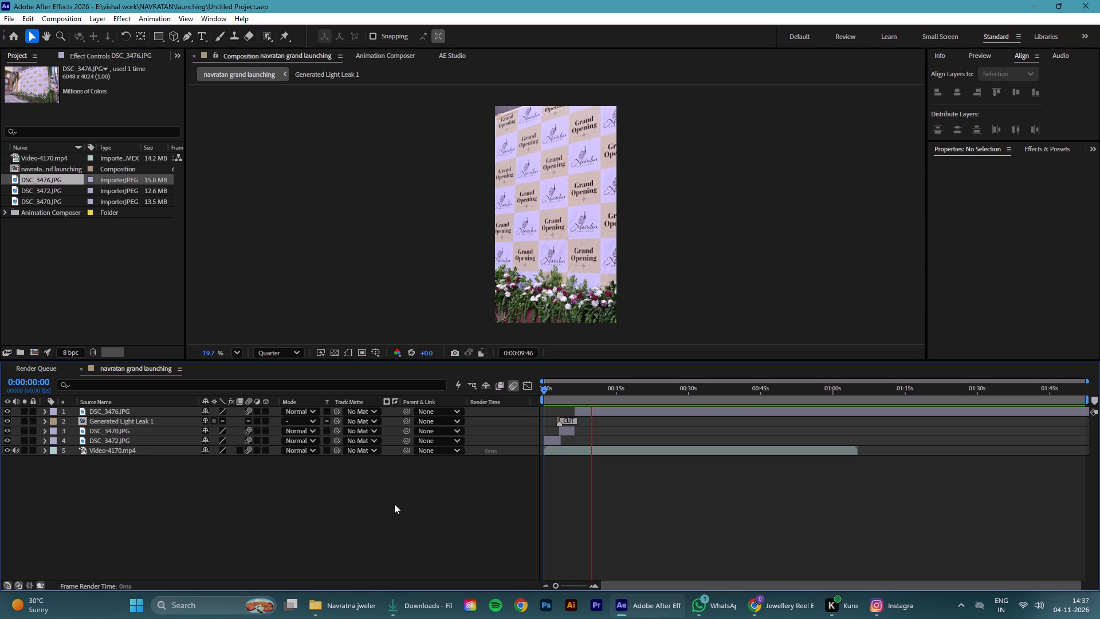
key(space)
Examine the DSC_3476.JPG layer's rotation keyframes against the cut at 0:00:06:24.
drag(592, 393, 575, 400)
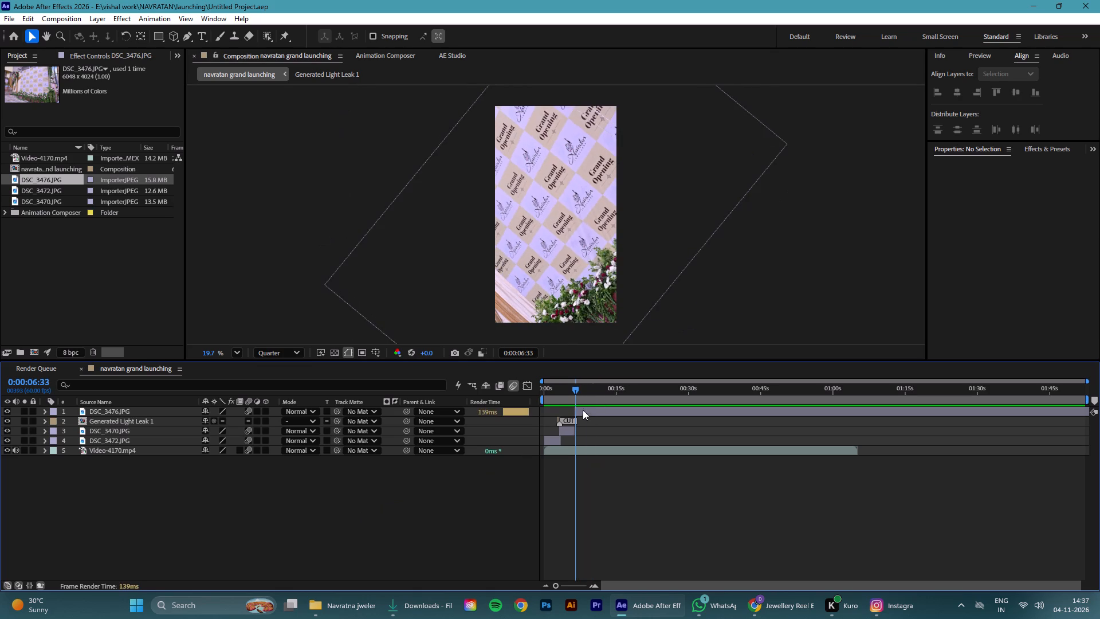
click(586, 412)
key(u)
drag(573, 386, 573, 393)
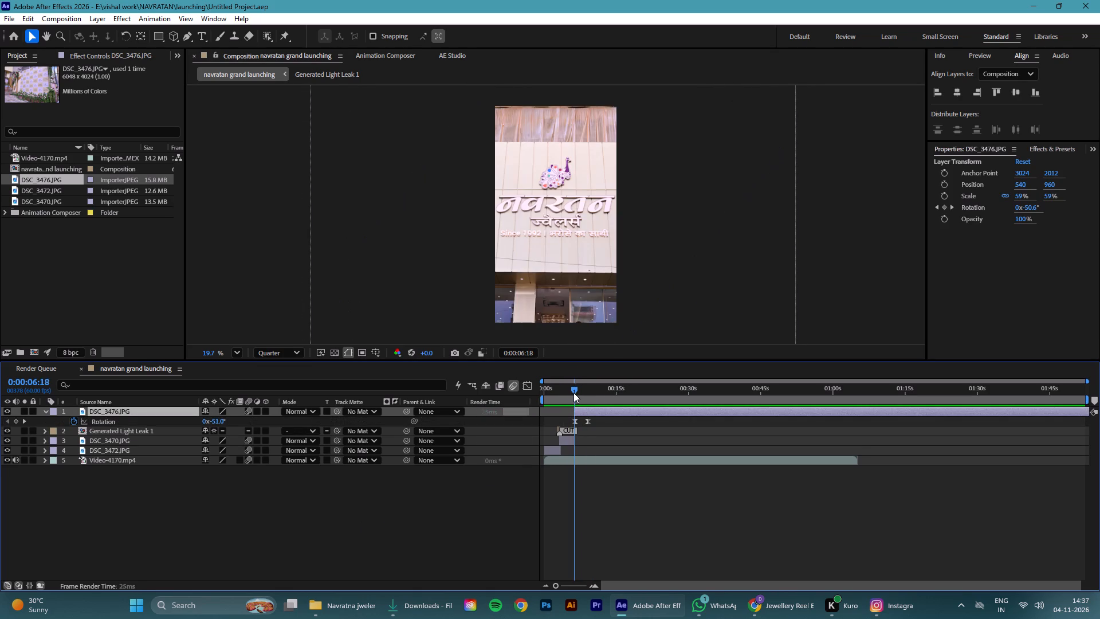
drag(573, 393, 574, 393)
drag(556, 587, 639, 584)
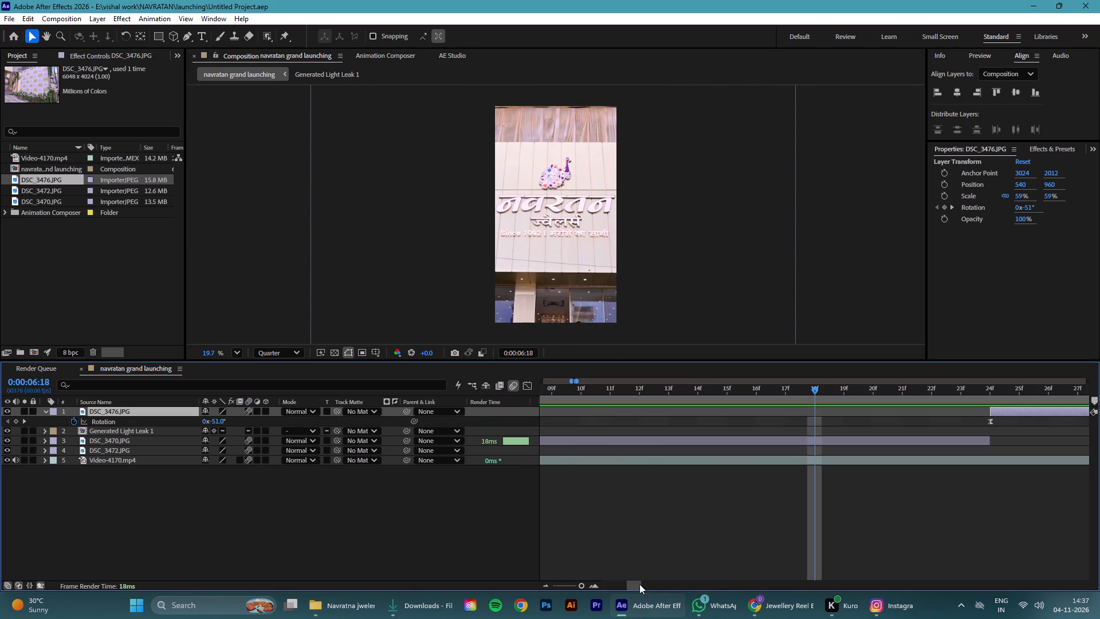
drag(639, 584, 613, 588)
drag(816, 389, 985, 408)
click(992, 422)
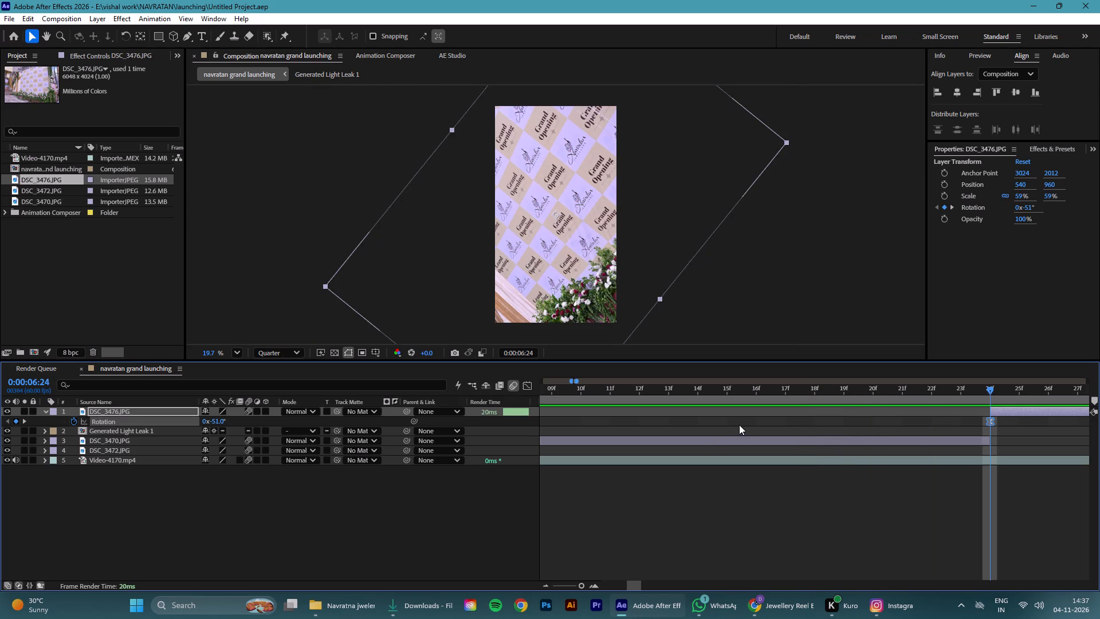
click(578, 586)
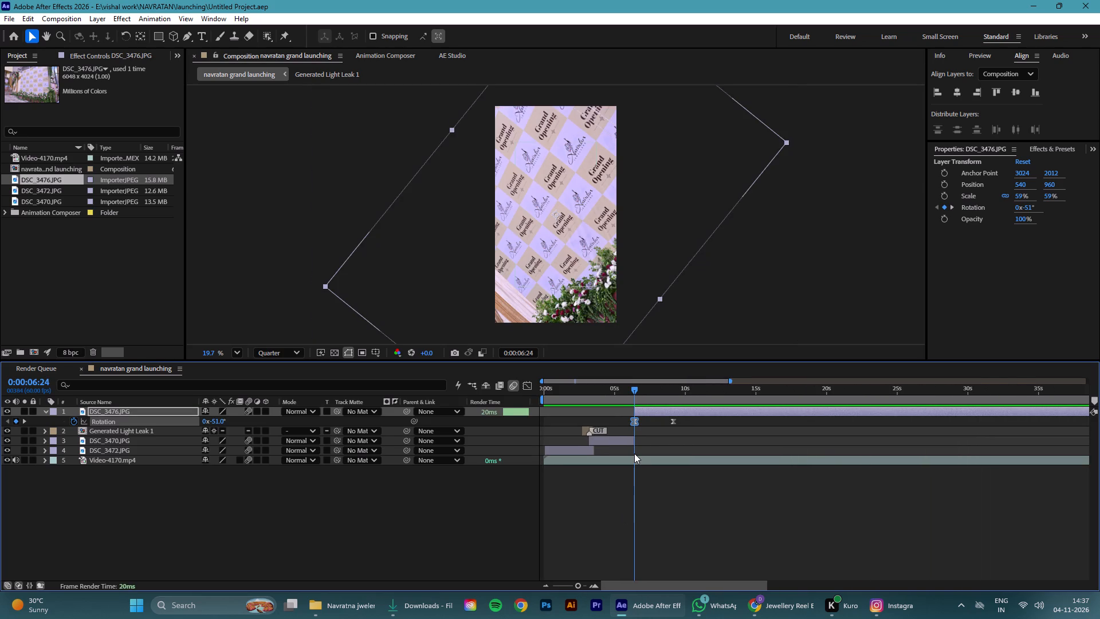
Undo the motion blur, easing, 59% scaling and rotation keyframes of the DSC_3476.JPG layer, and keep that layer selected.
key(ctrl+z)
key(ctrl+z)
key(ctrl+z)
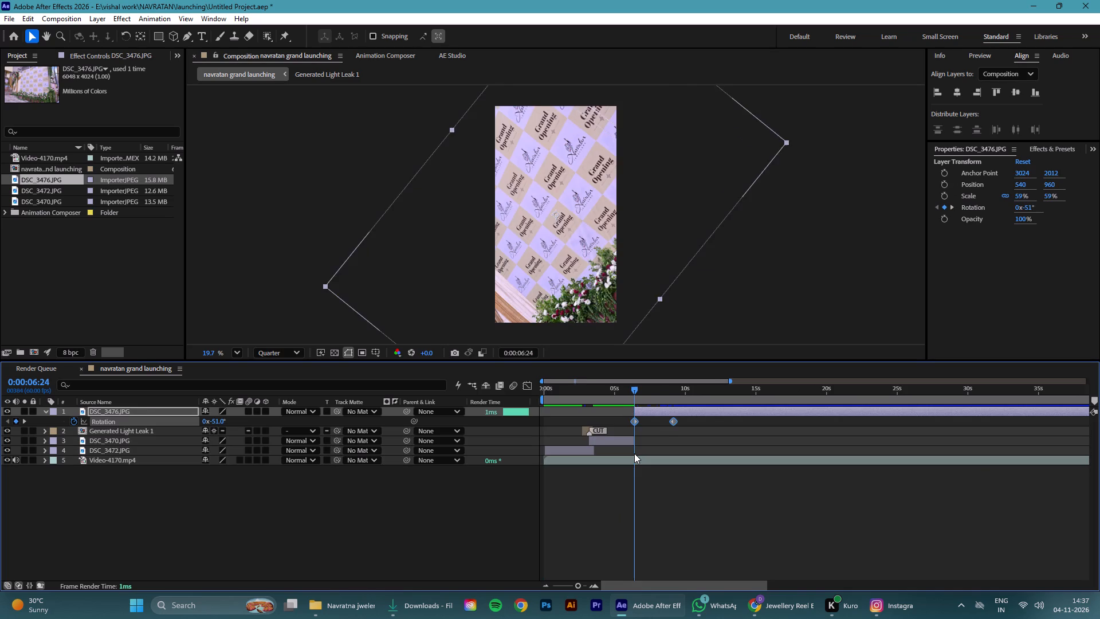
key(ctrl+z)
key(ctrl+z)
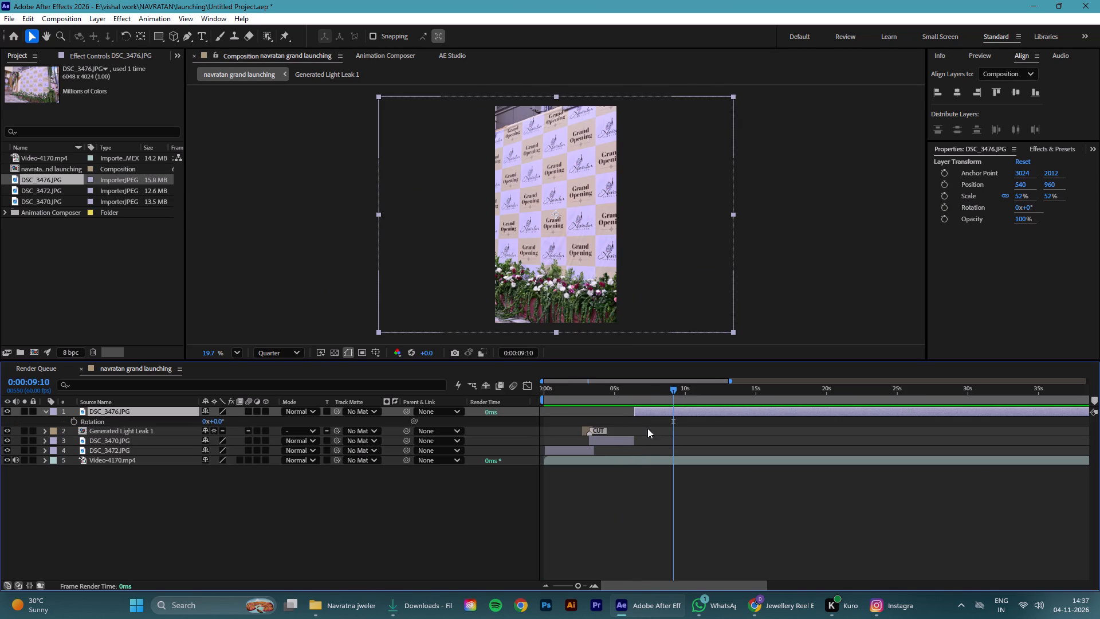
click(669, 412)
Add rotation and scale keyframes to the DSC_3476.JPG layer at 0:00:09:10, keeping 0° and 52%.
double_click(44, 411)
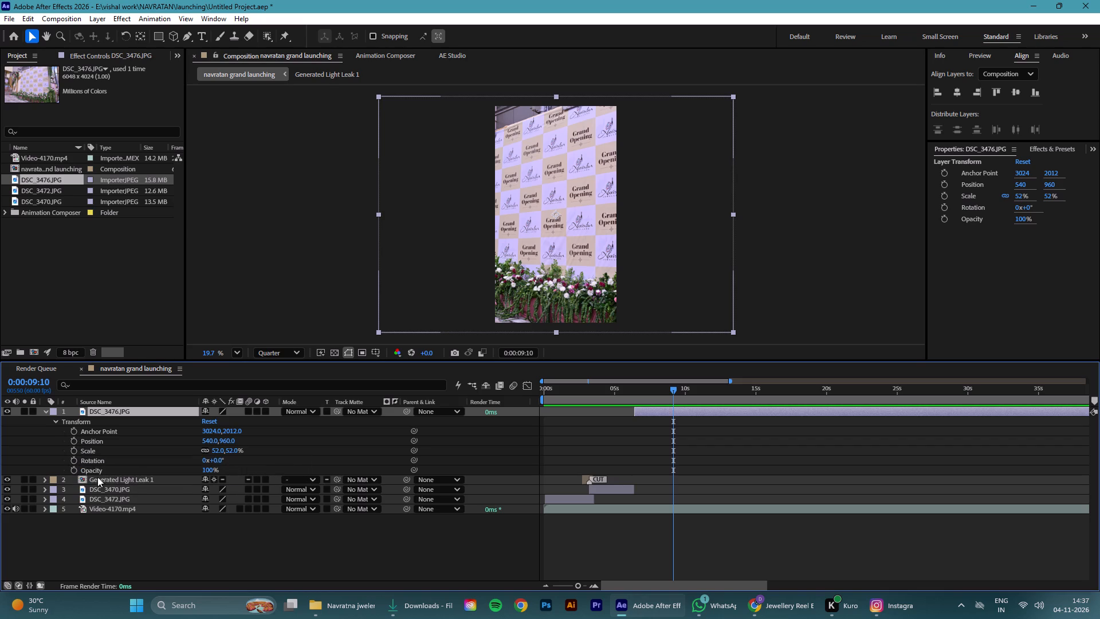
click(72, 460)
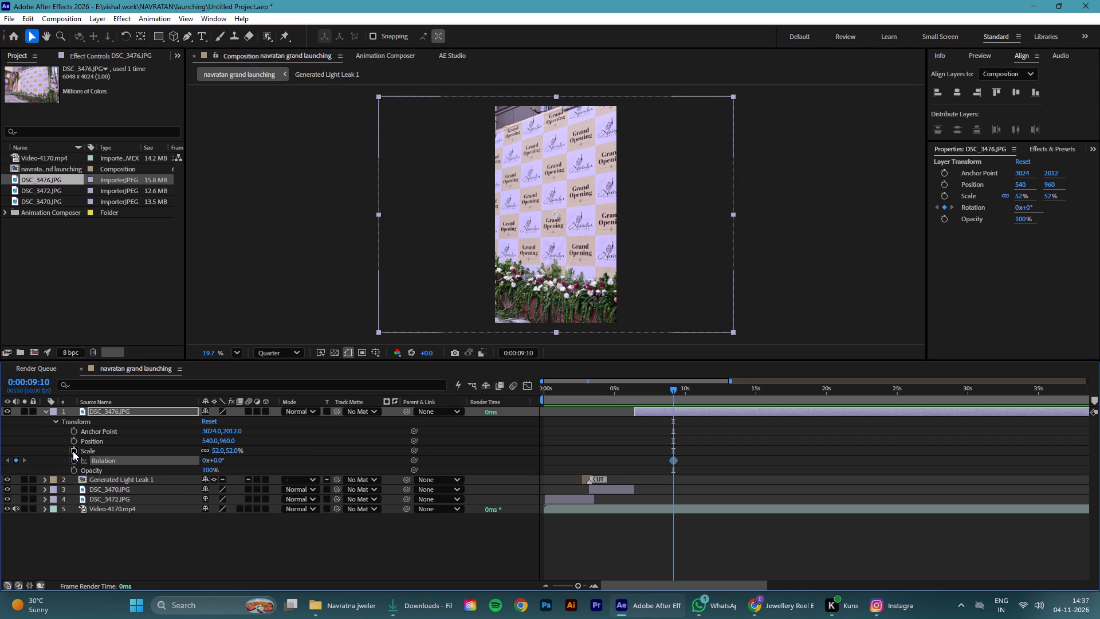
click(73, 451)
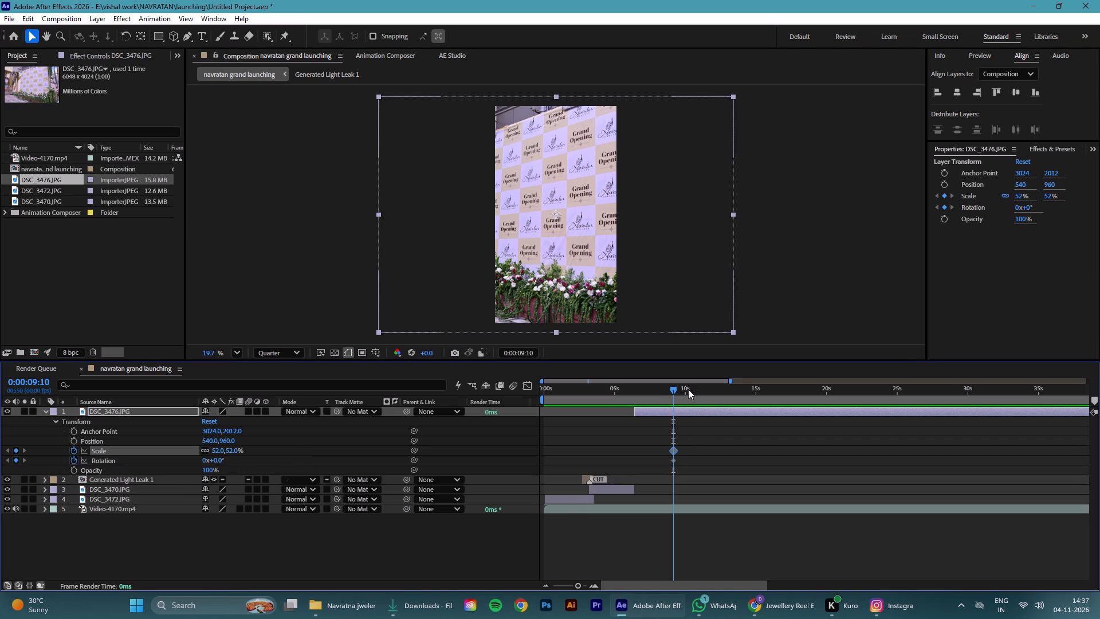
At the DSC_3476.JPG layer's start, 0:00:06:24, keyframe its rotation at -69° and its scale at 94%.
drag(673, 391, 635, 409)
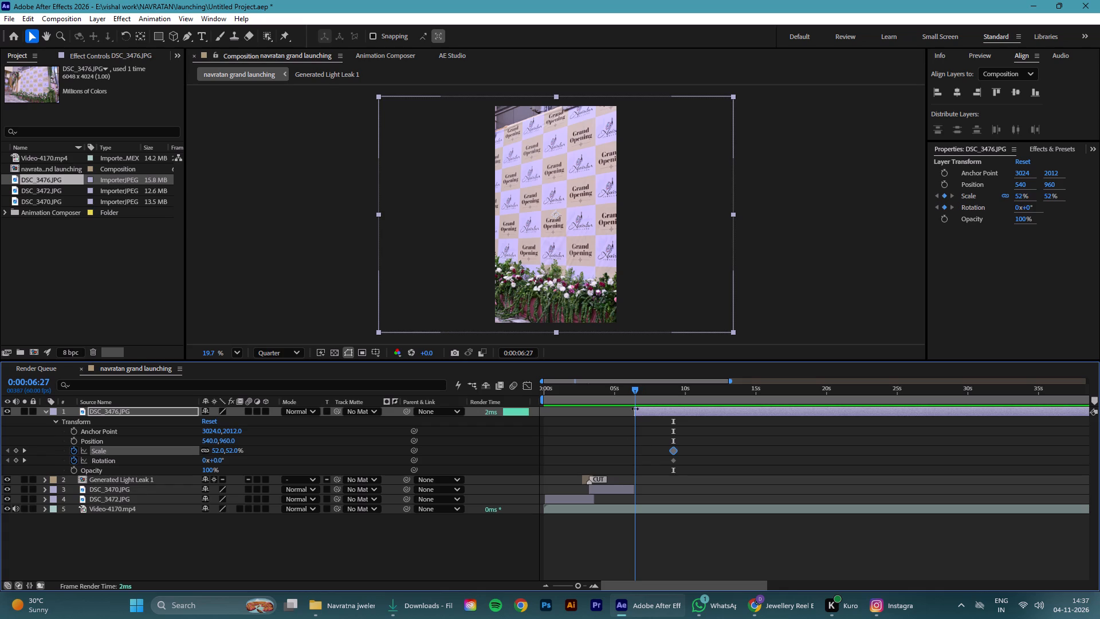
drag(583, 583, 613, 584)
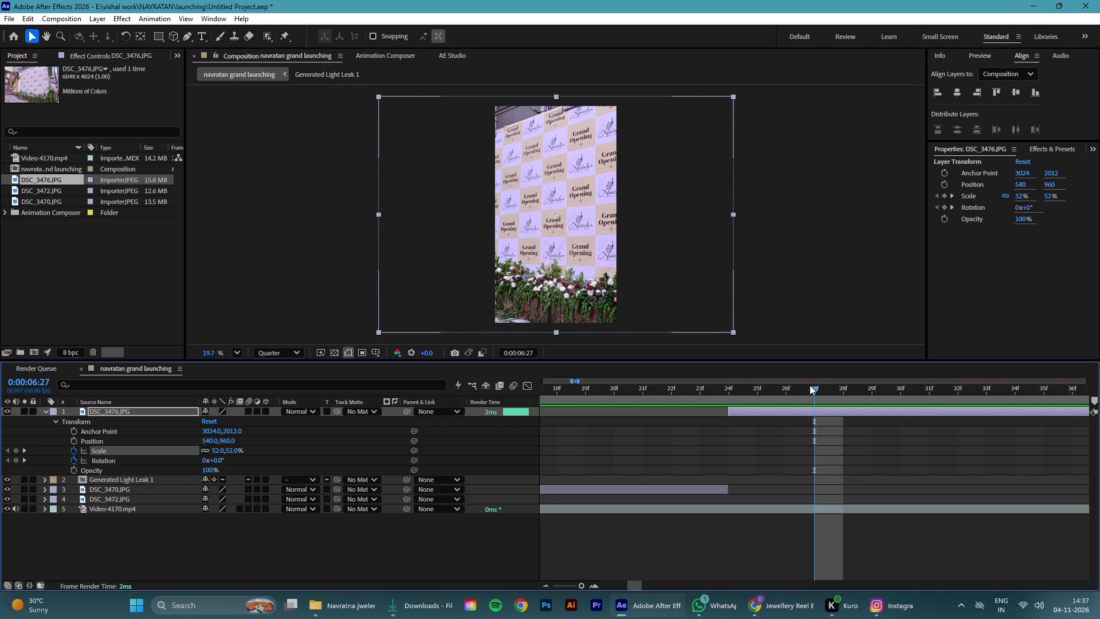
drag(812, 387, 732, 414)
click(734, 413)
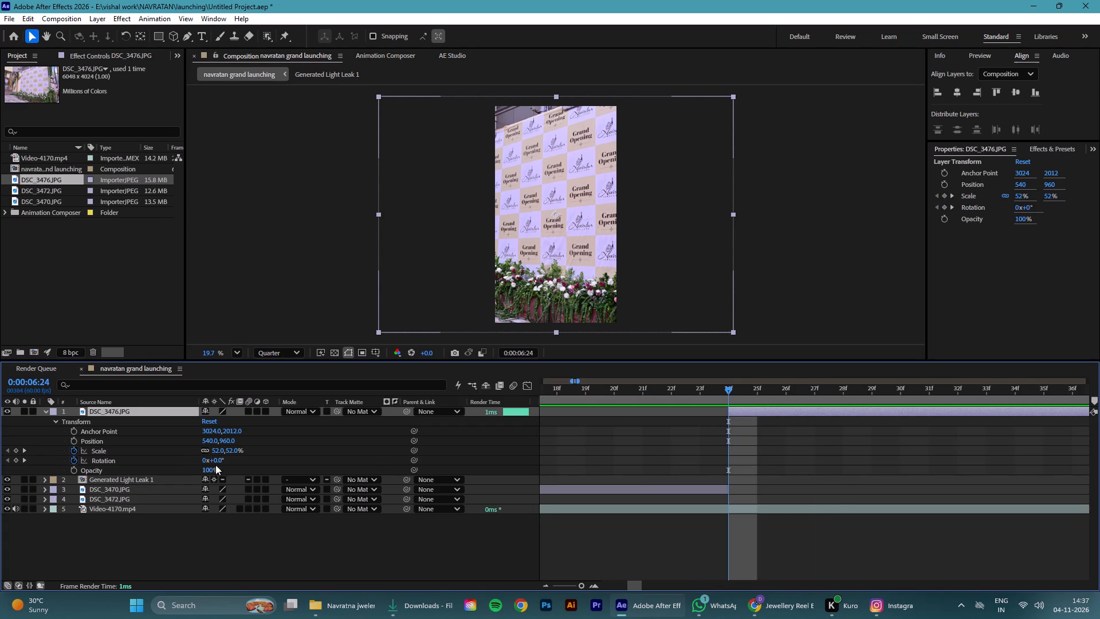
drag(216, 462, 197, 464)
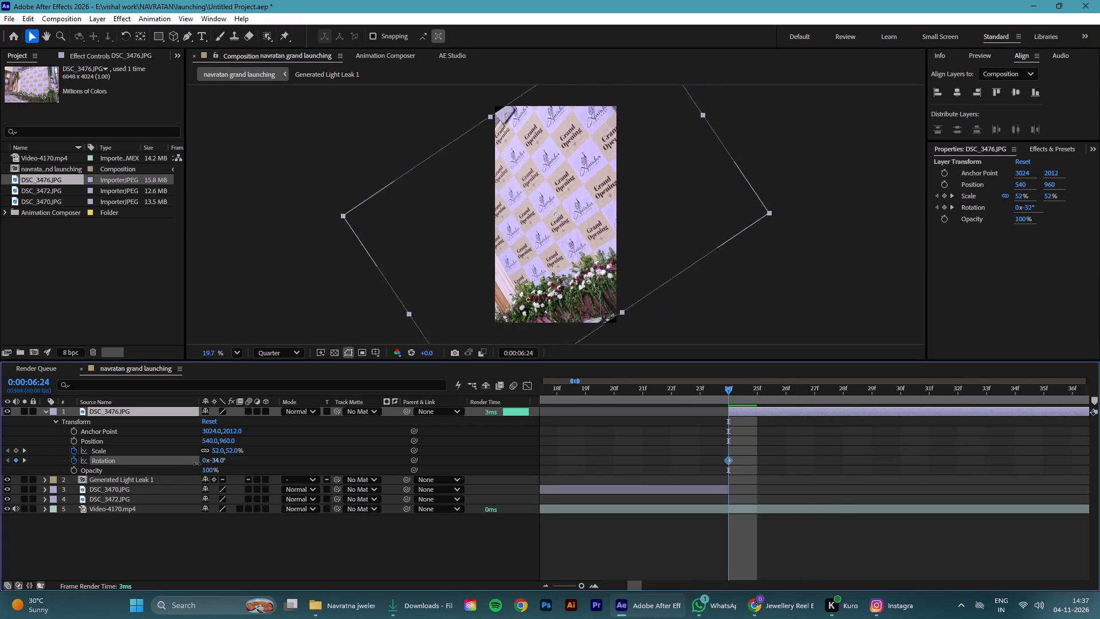
drag(197, 464, 183, 469)
drag(231, 451, 254, 450)
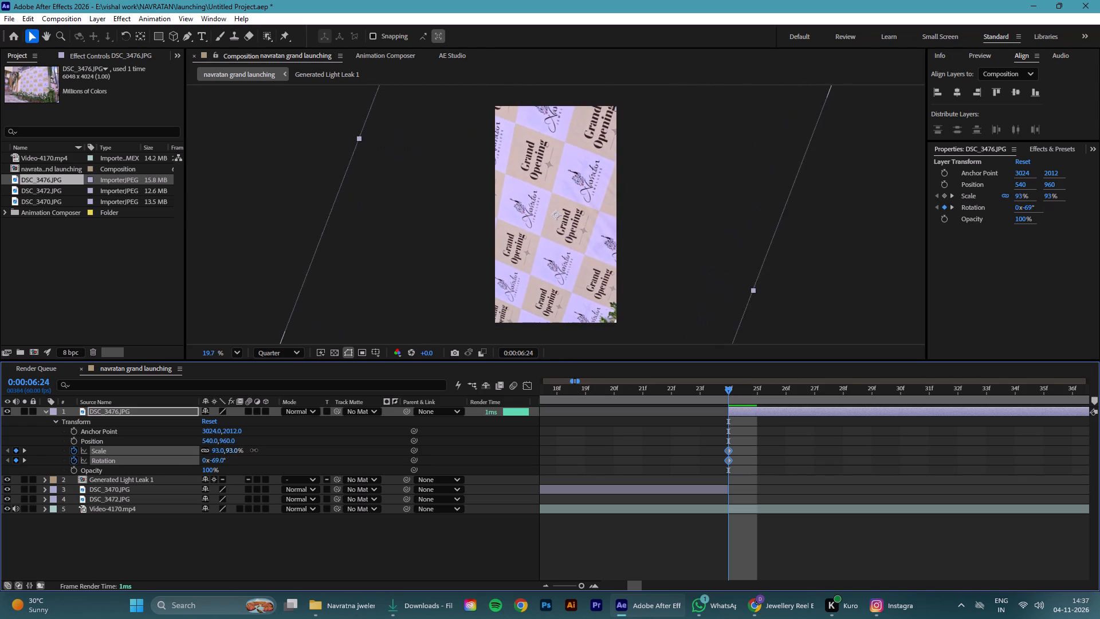
drag(254, 450, 253, 449)
Apply Easy Ease to all the scale and rotation keyframes of the DSC_3476.JPG layer.
drag(582, 585, 535, 589)
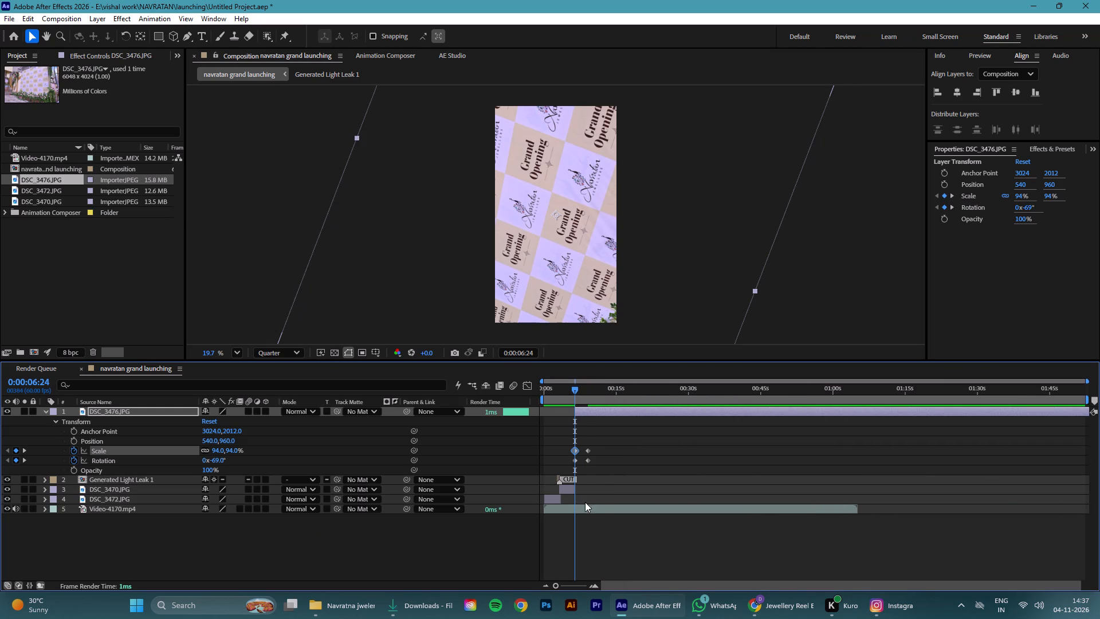
drag(597, 465, 560, 448)
key(F9)
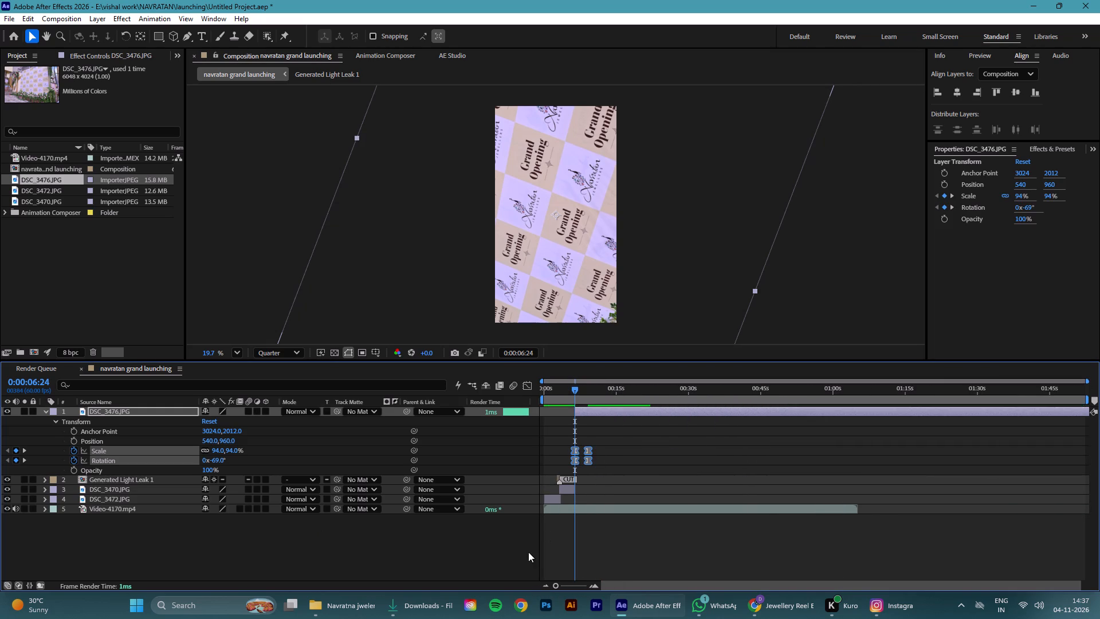
Play back the DSC_3476.JPG spin and zoom from 0:00:06:24, and collapse the layer's properties.
click(528, 552)
key(space)
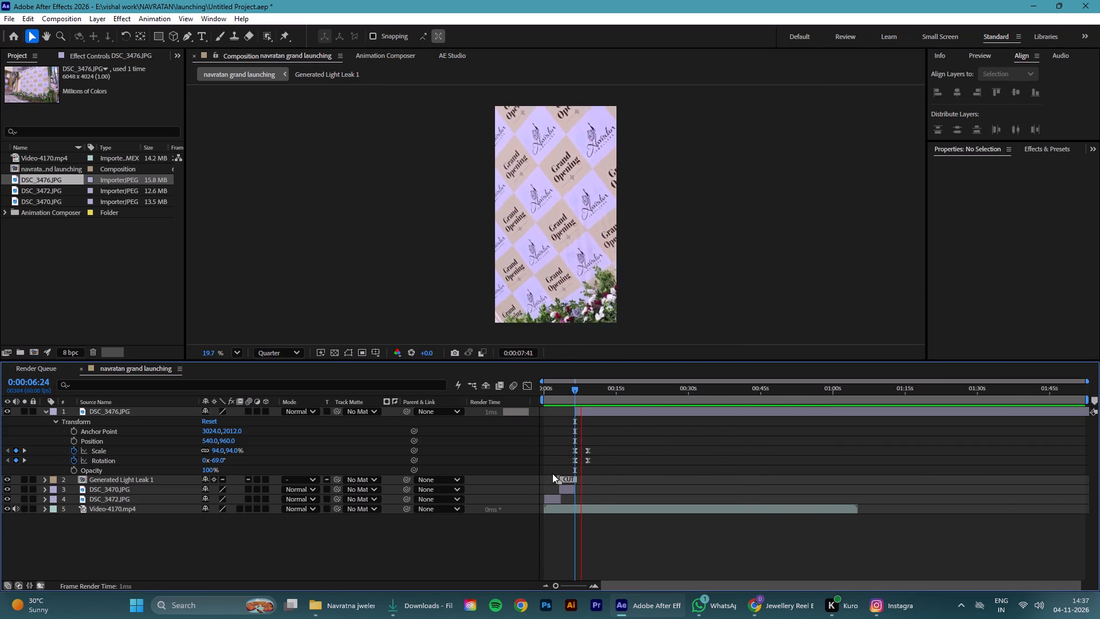
key(space)
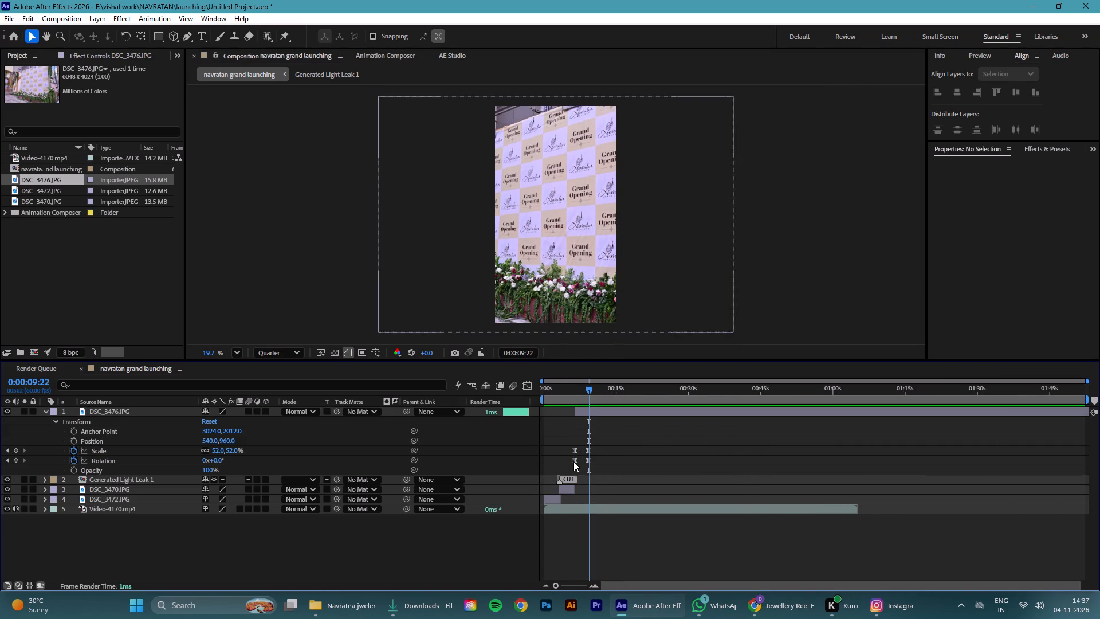
drag(570, 584, 542, 581)
click(41, 410)
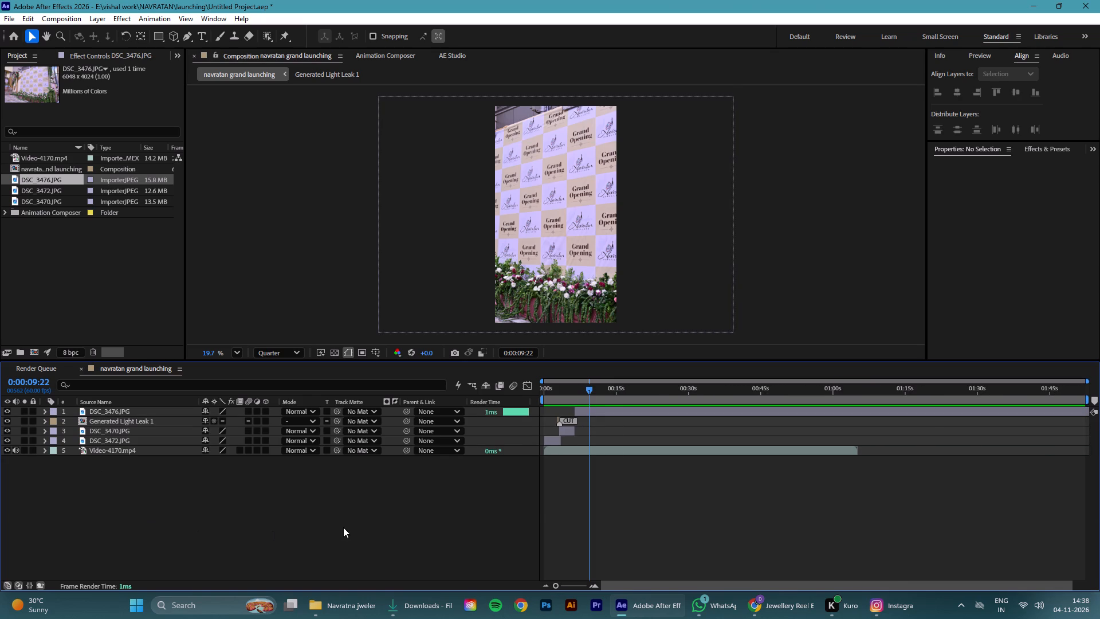
Return to the start of the composition and save the project.
click(343, 527)
click(558, 391)
drag(570, 390, 450, 407)
click(366, 526)
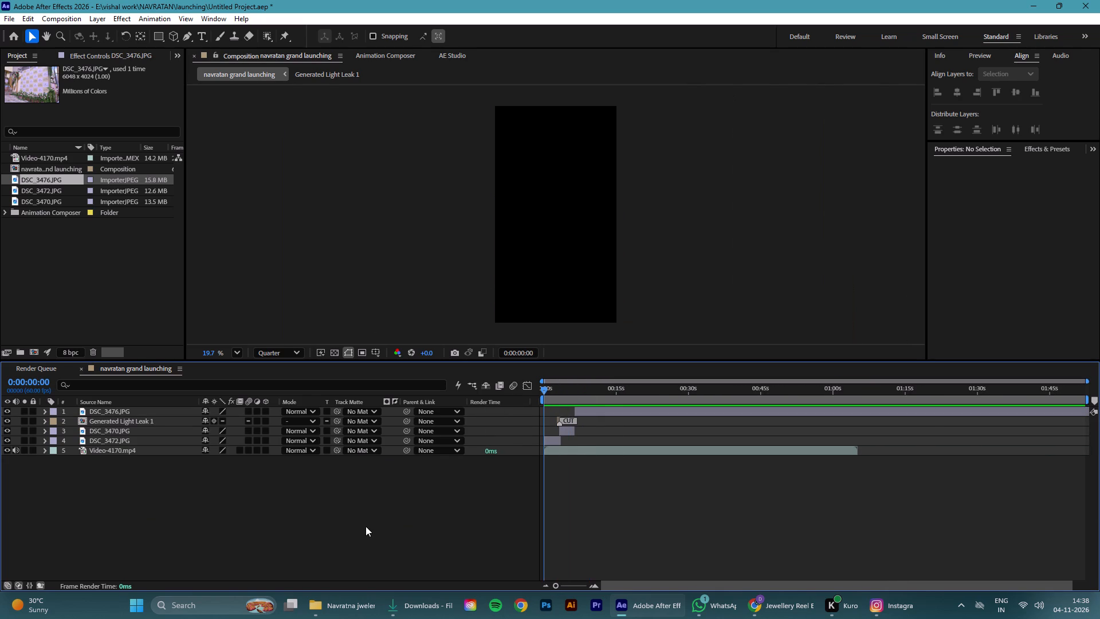
key(ctrl+s)
Play back the reel from 0:00:00:00, and replay the cut from DSC_3470.JPG to DSC_3476.JPG.
click(586, 391)
drag(588, 390, 417, 421)
click(404, 503)
key(space)
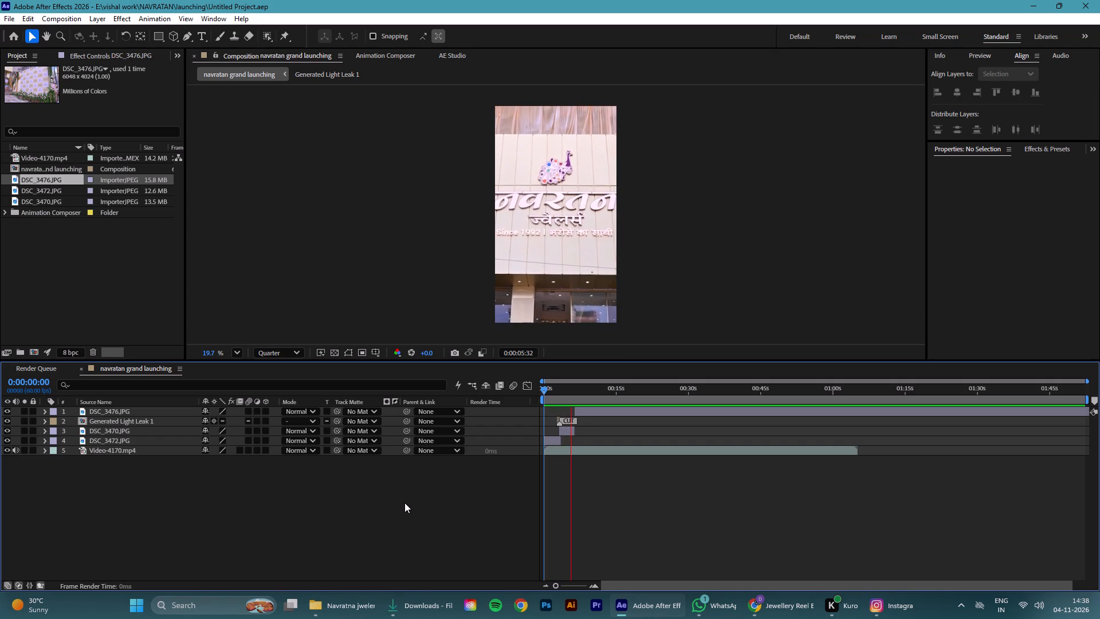
key(space)
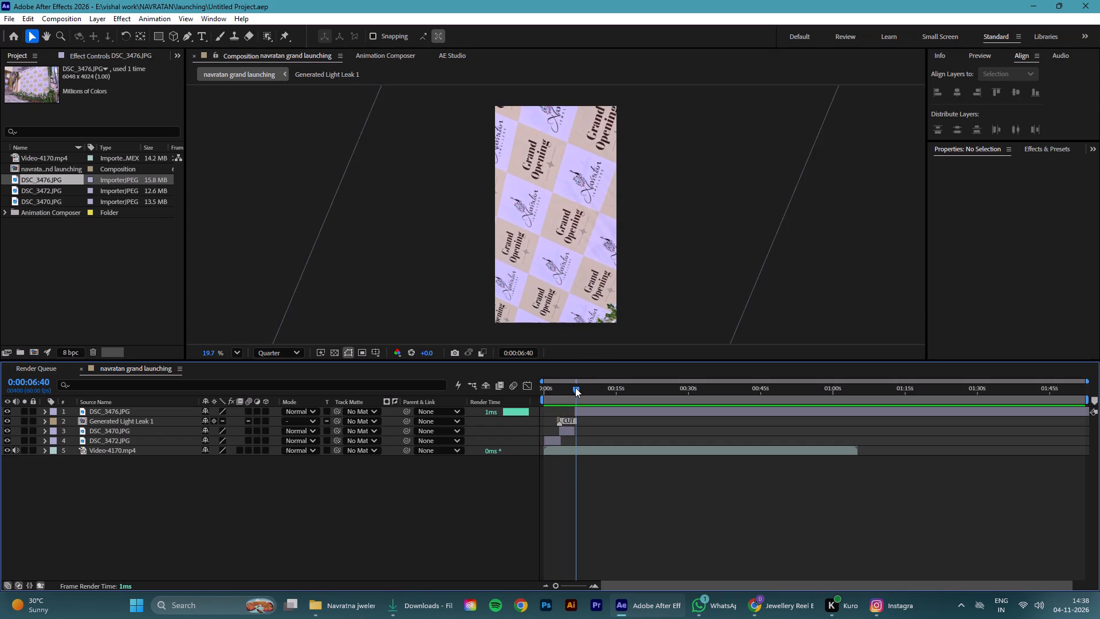
drag(575, 387, 569, 390)
key(space)
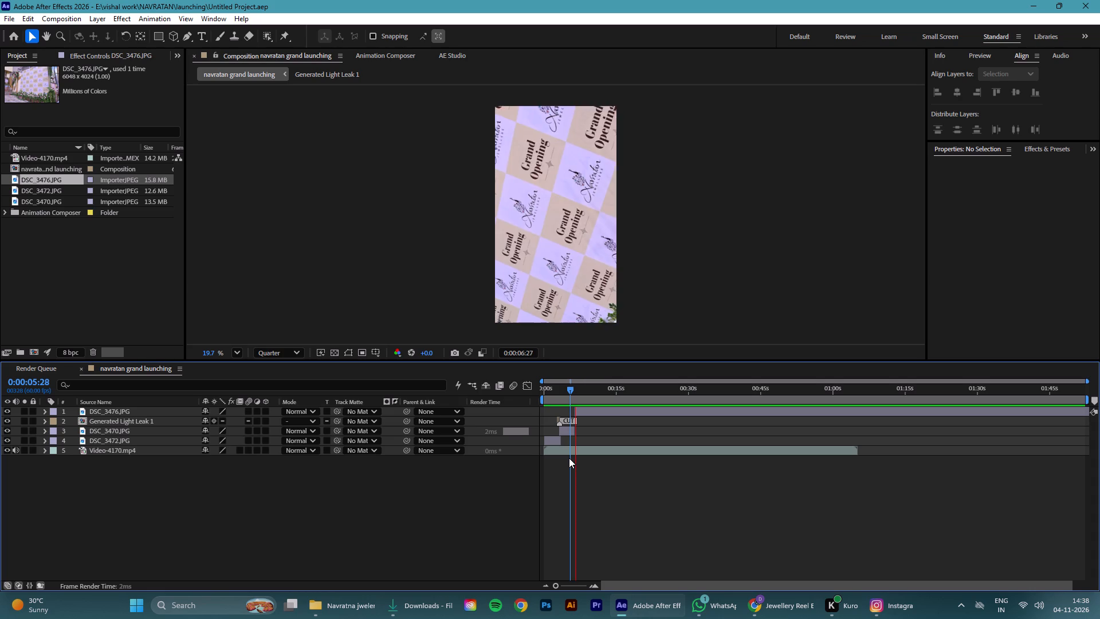
key(space)
Add the Generated Light Leak 4 transition from Animation Composer at the DSC_3476.JPG cut, 0:00:06:24.
drag(583, 390, 575, 395)
drag(557, 586, 596, 590)
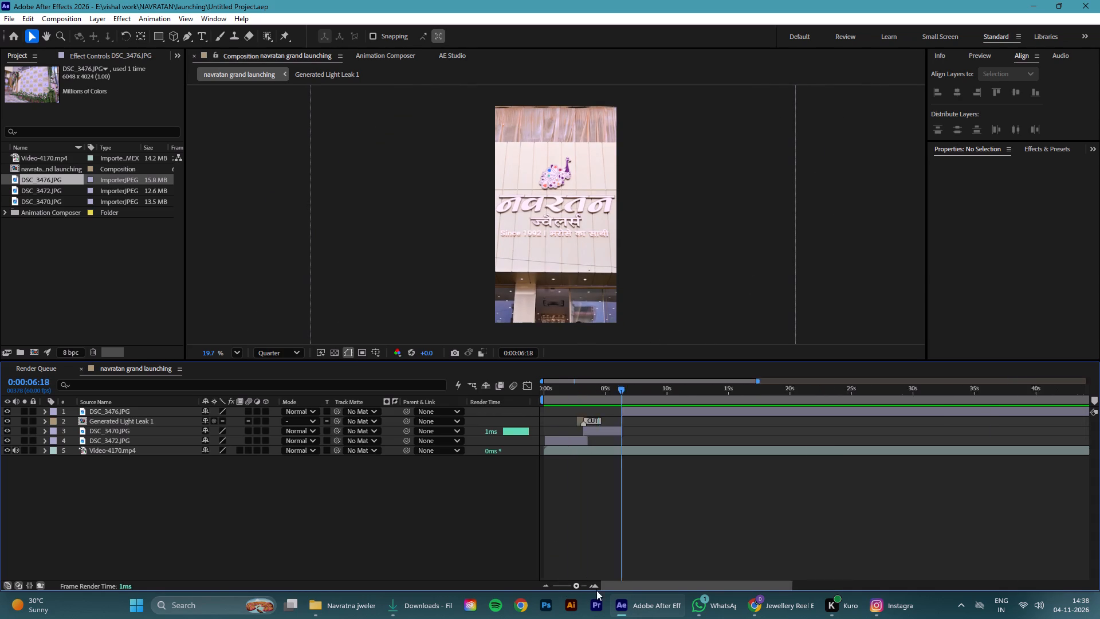
drag(596, 590, 627, 592)
drag(811, 390, 988, 416)
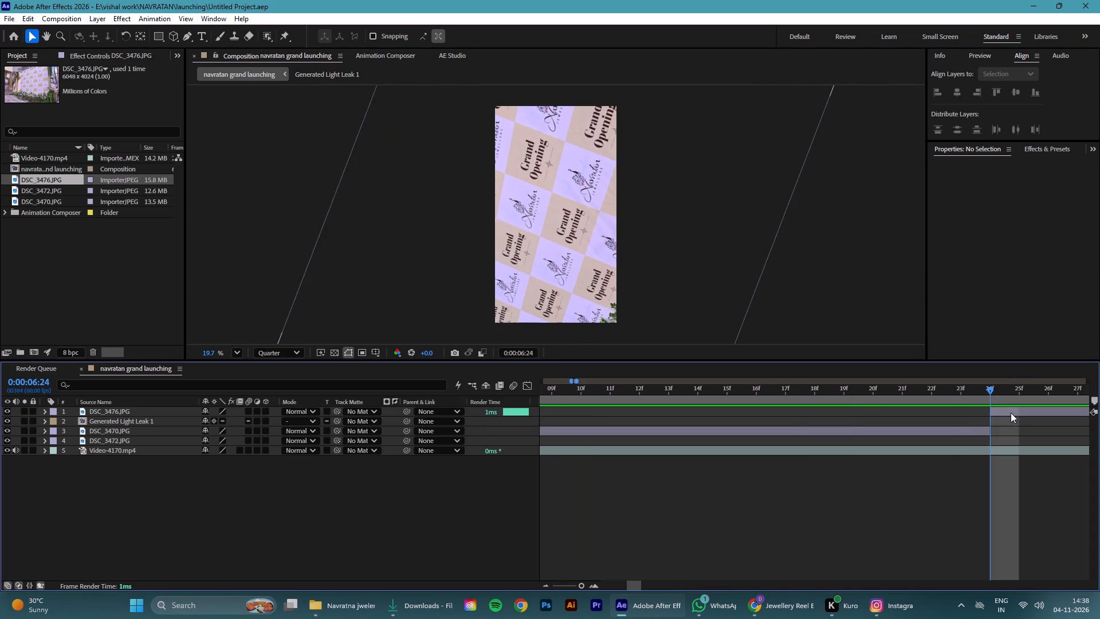
click(1012, 409)
click(385, 58)
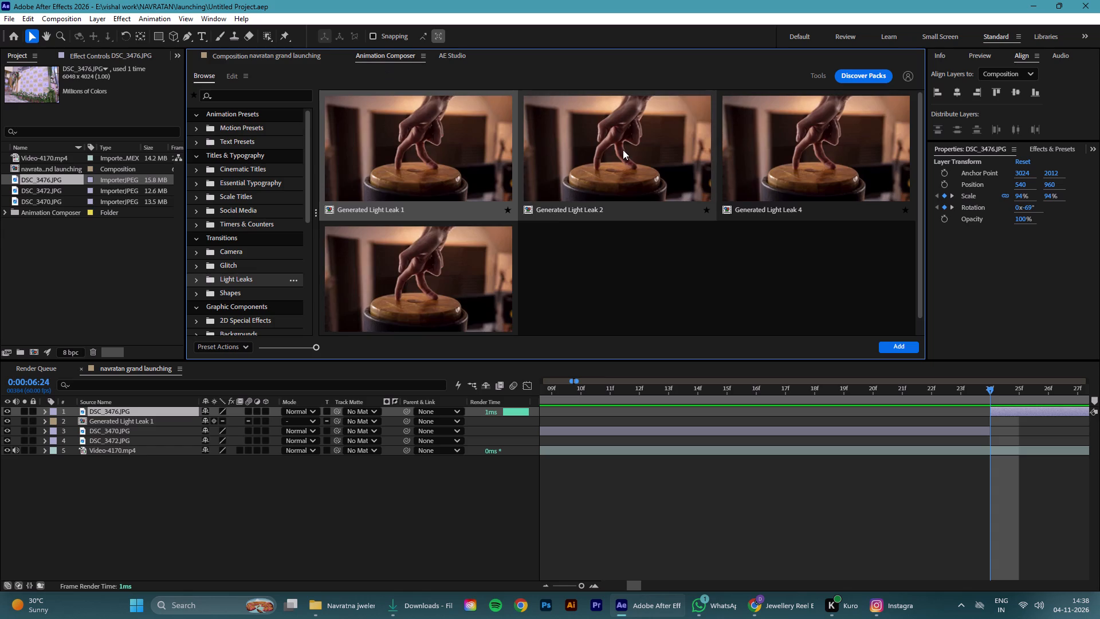
click(623, 150)
click(772, 165)
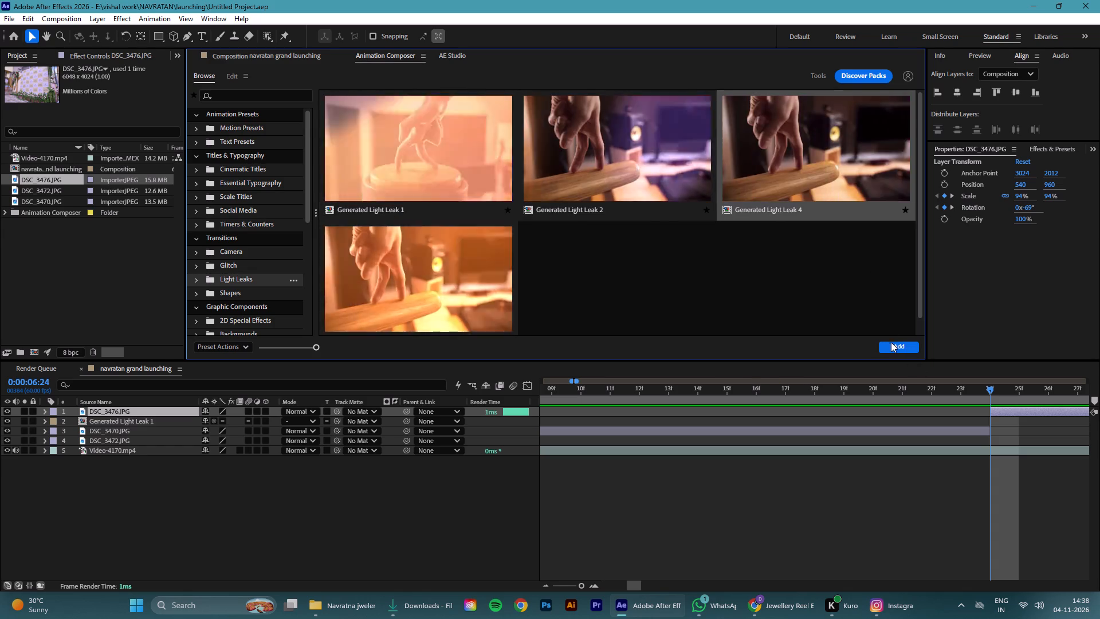
click(899, 350)
Return to 0:00:00:00 and save the project with the new light leak.
drag(573, 585, 539, 583)
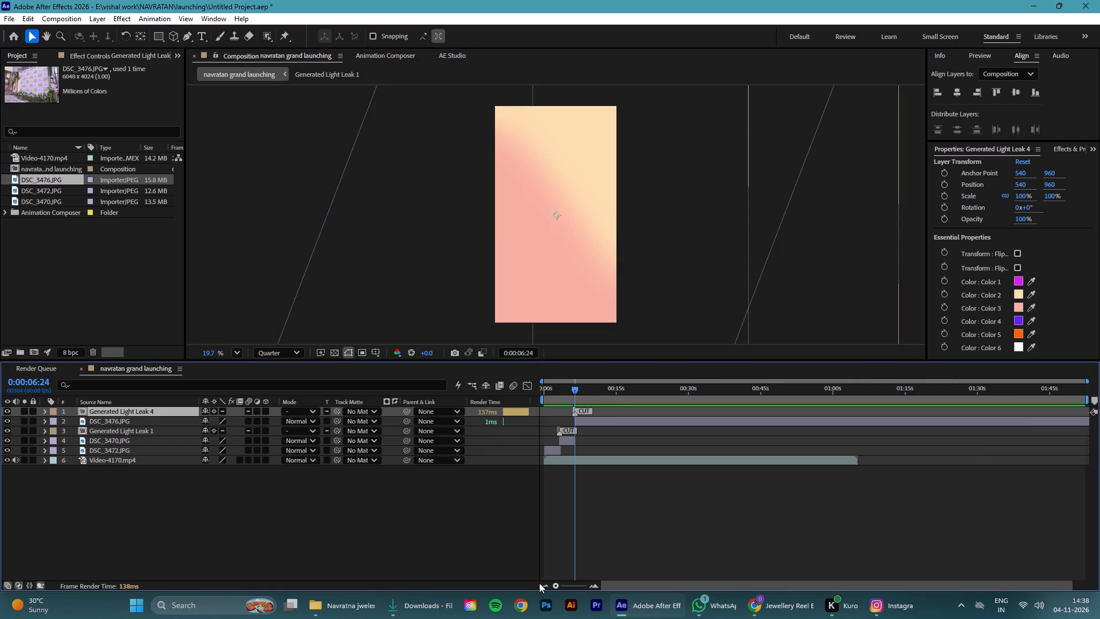
drag(539, 583, 519, 582)
click(591, 387)
drag(591, 387, 488, 405)
click(415, 502)
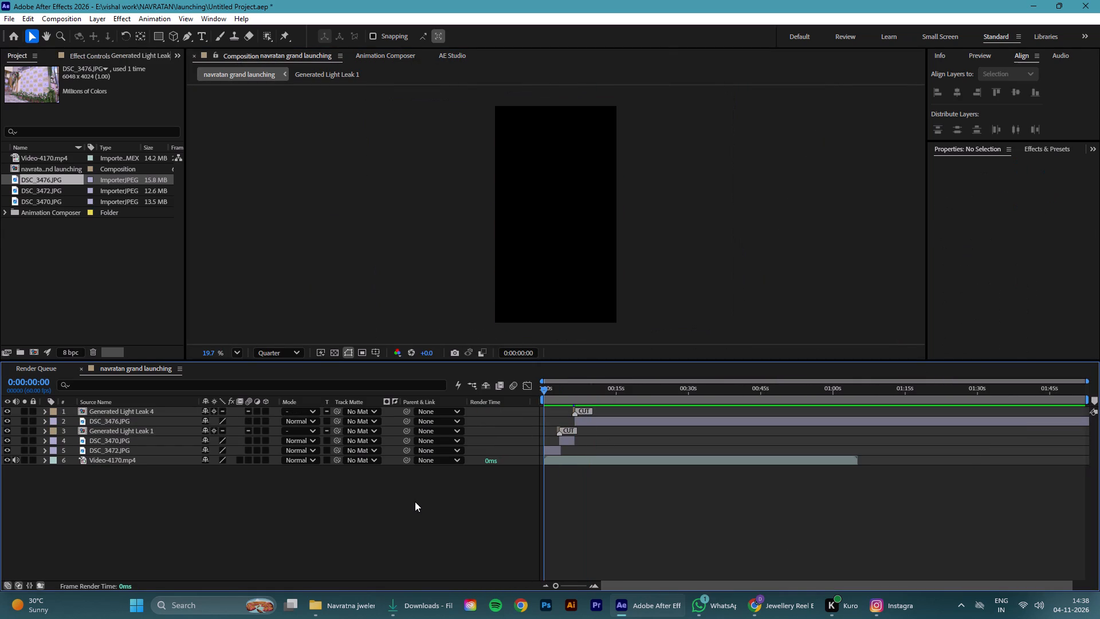
key(ctrl+s)
Play back the reel from the start to check the second light leak, and replay the DSC_3476.JPG move up to about 0:00:10:02.
key(space)
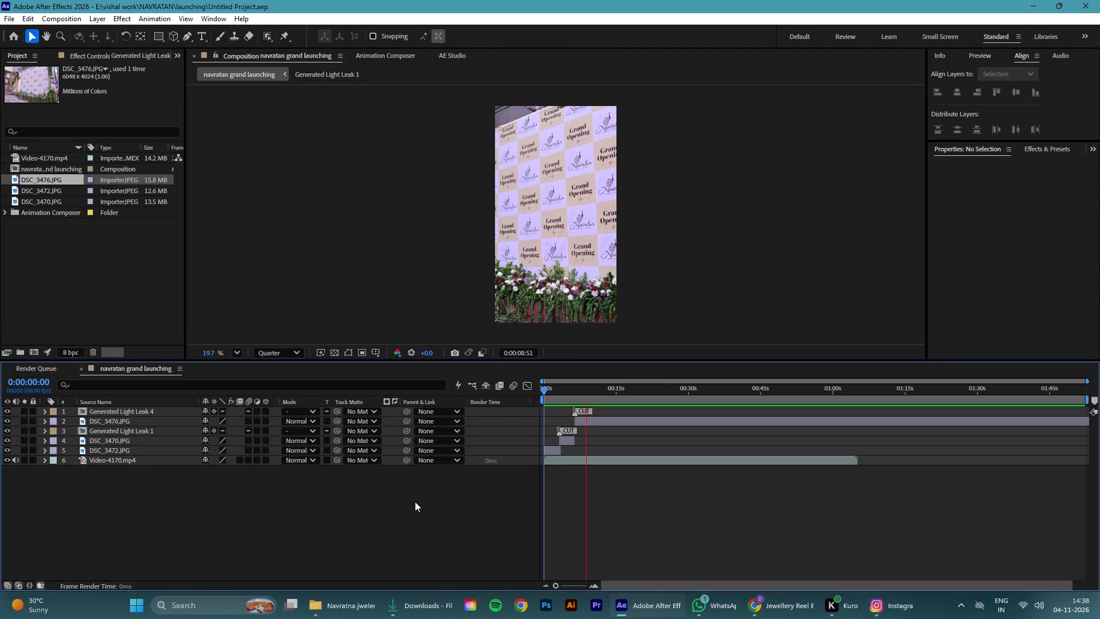
key(space)
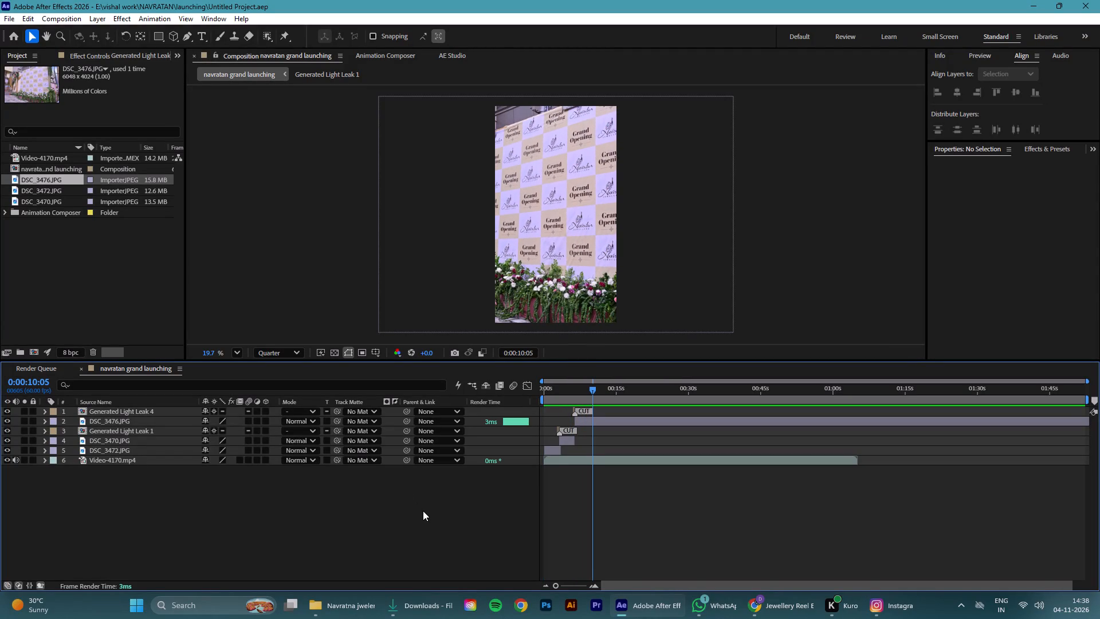
click(596, 390)
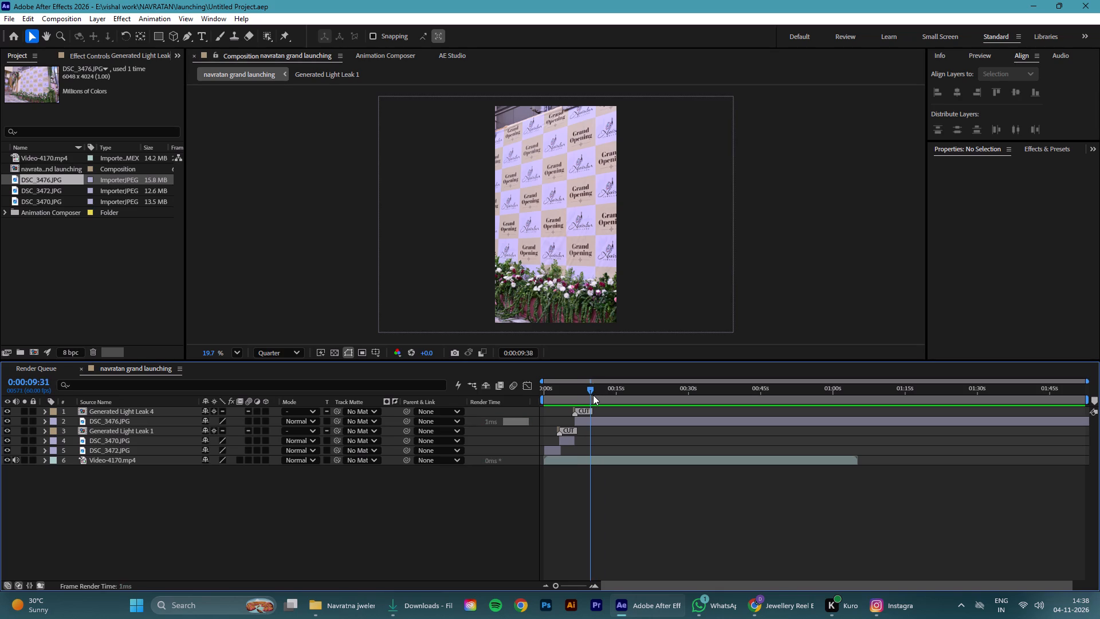
drag(595, 388, 586, 392)
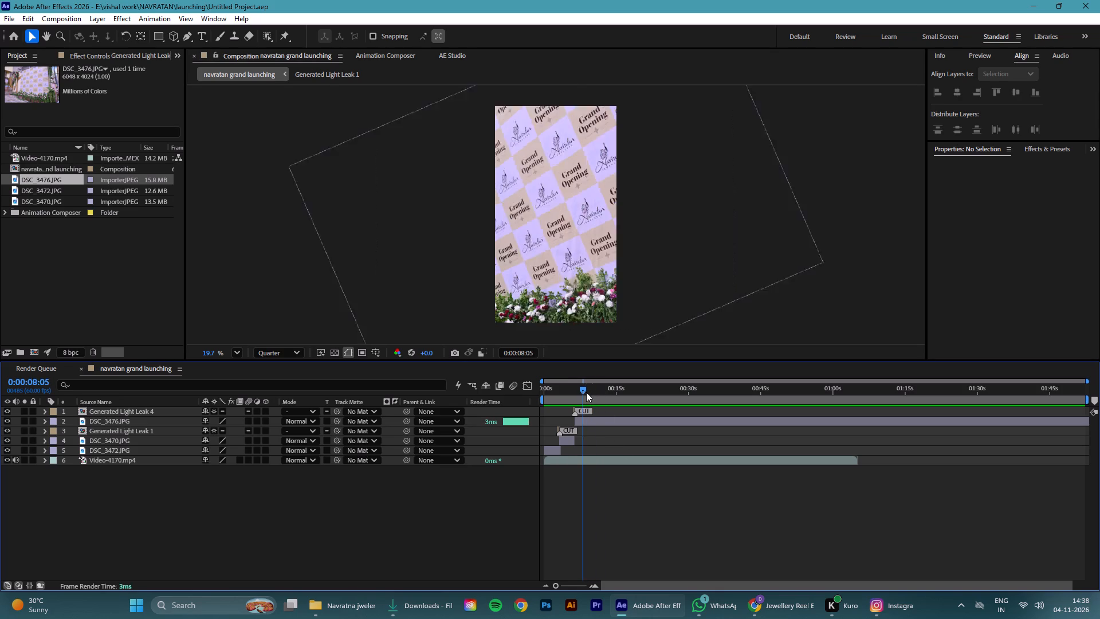
drag(586, 392, 589, 393)
key(space)
key(space)
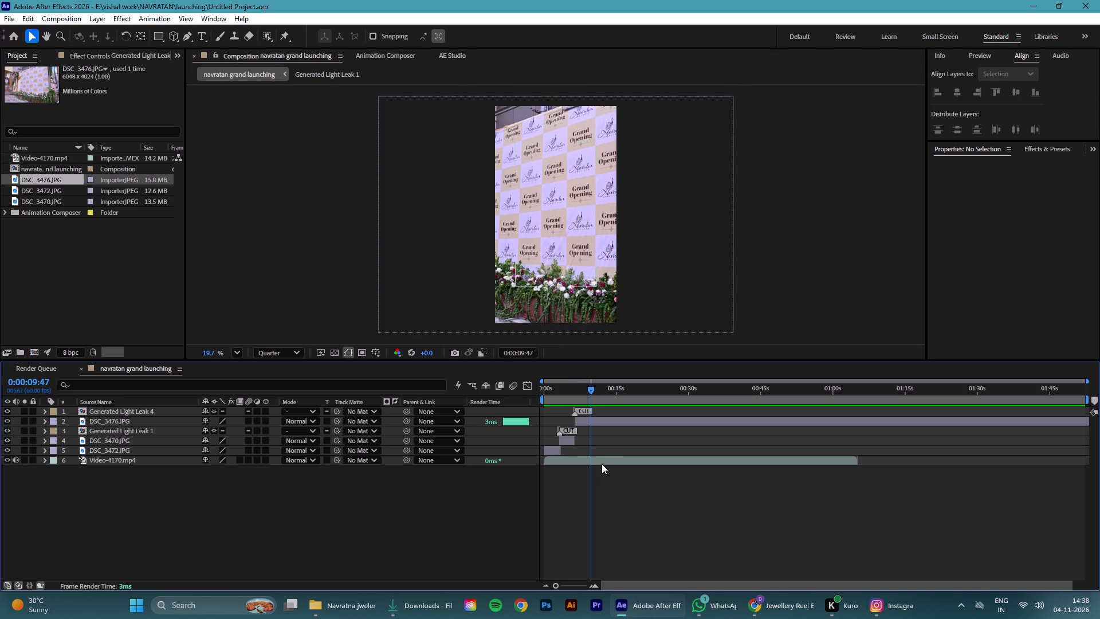
key(space)
key(space)
click(594, 389)
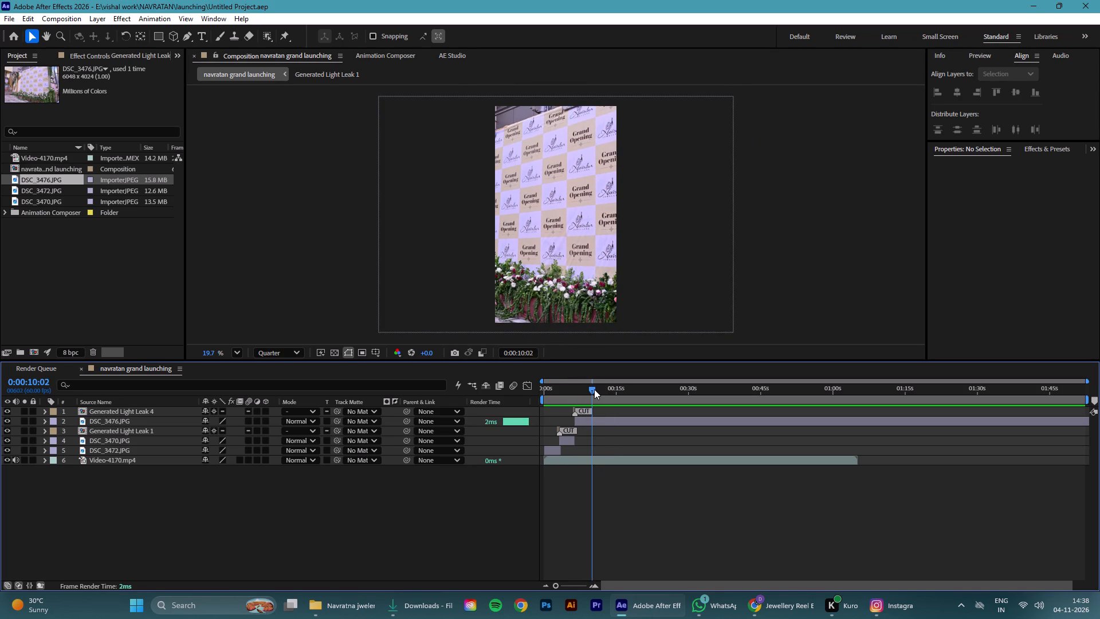
Switch to the Navratna inauguration photo folder in File Explorer and preview DSC_3490.JPG as a candidate for the next shot.
click(358, 614)
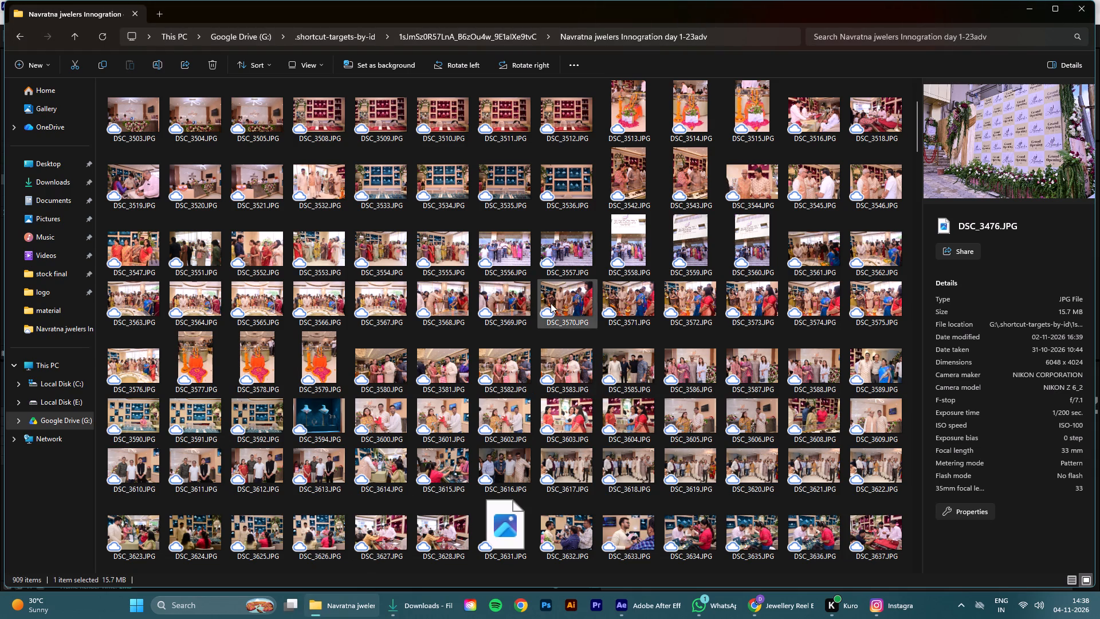
scroll(551, 303, up, 6)
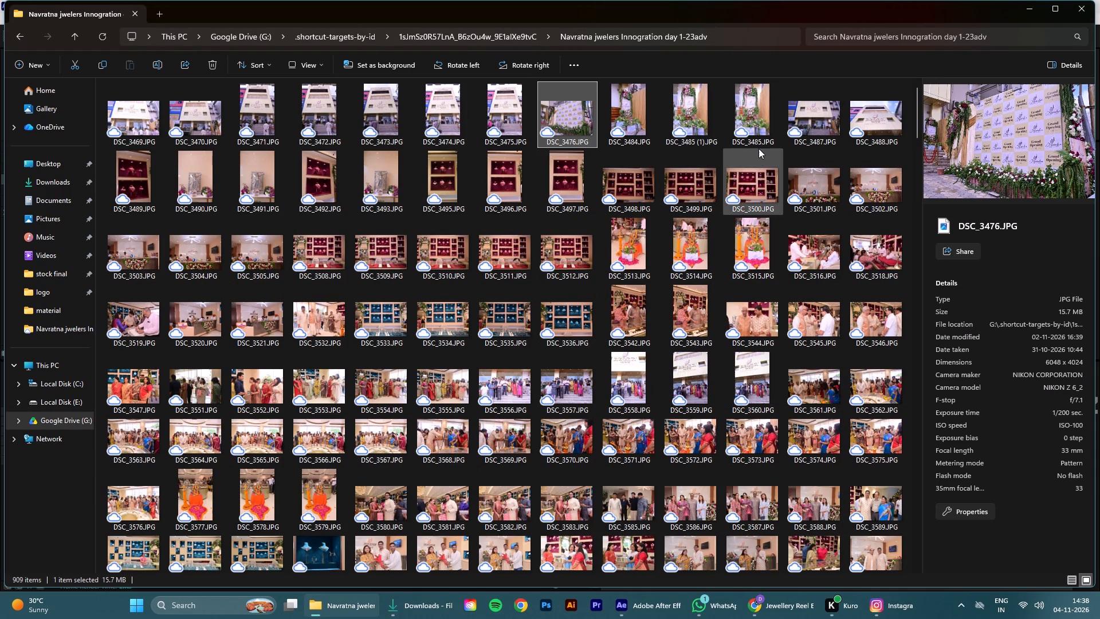
double_click(194, 177)
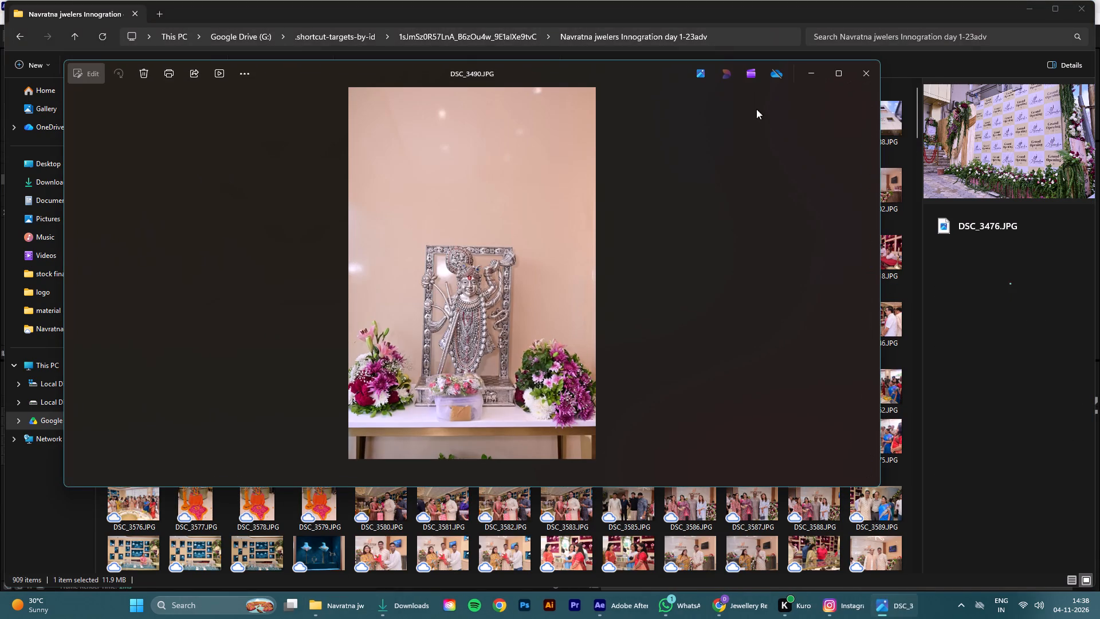
click(863, 73)
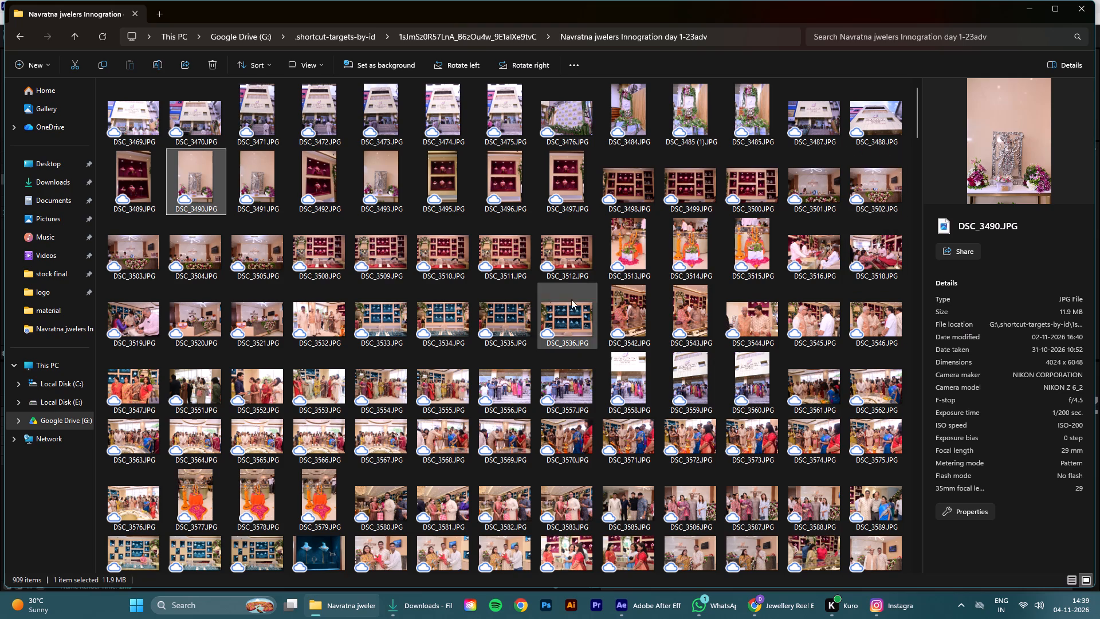
Preview DSC_3503.JPG, DSC_3516.JPG, DSC_3567.JPG and DSC_3570.JPG in the inauguration folder as candidates for the next shots.
double_click(139, 247)
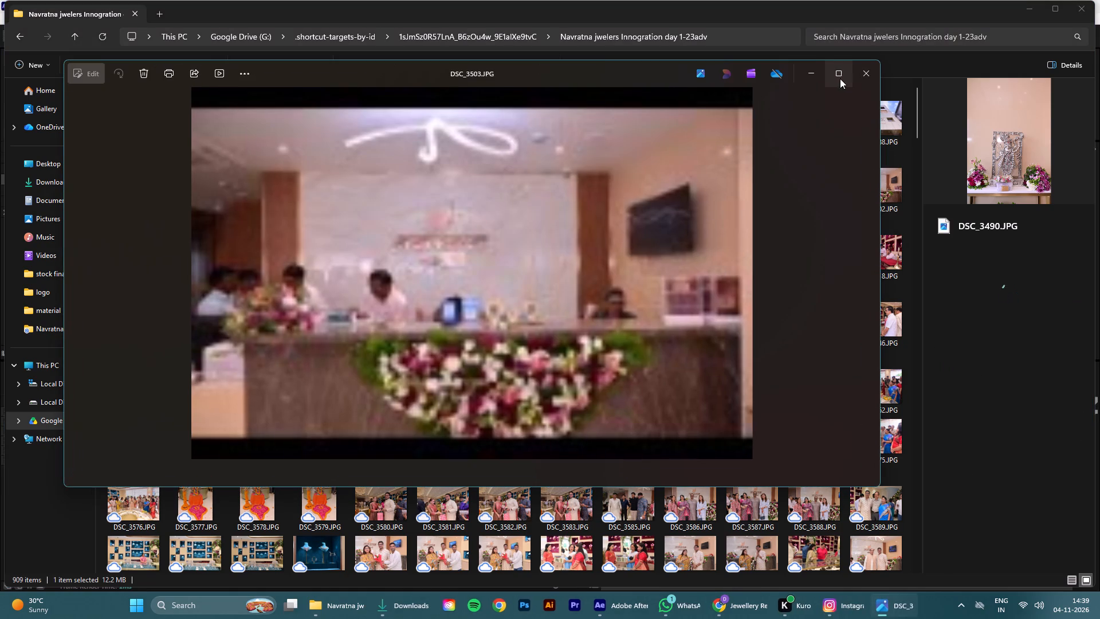
click(868, 69)
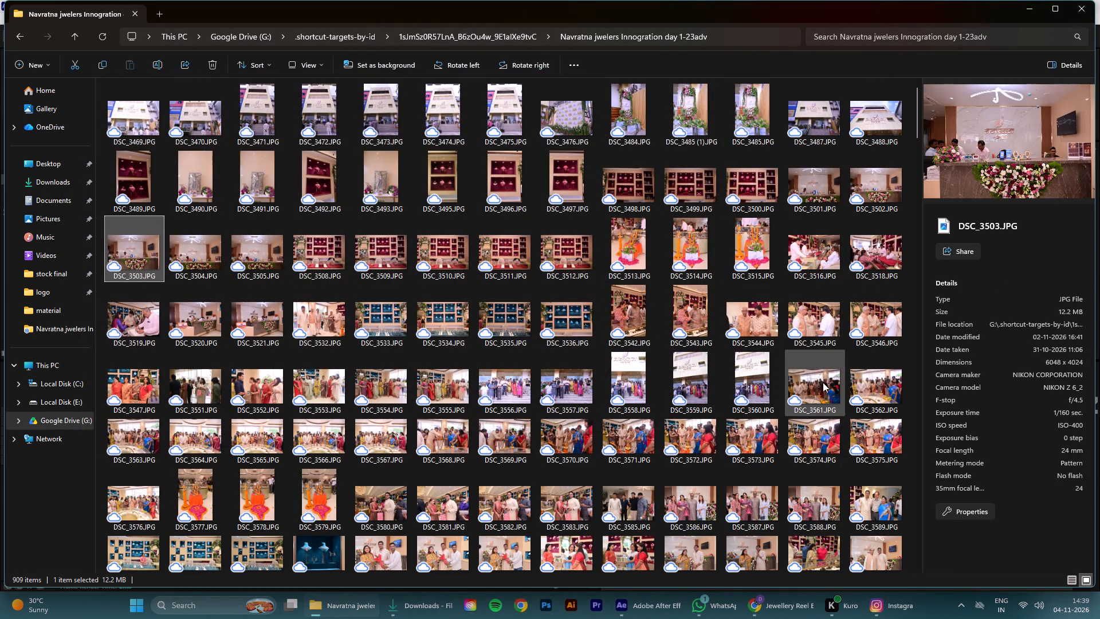
double_click(819, 260)
click(862, 70)
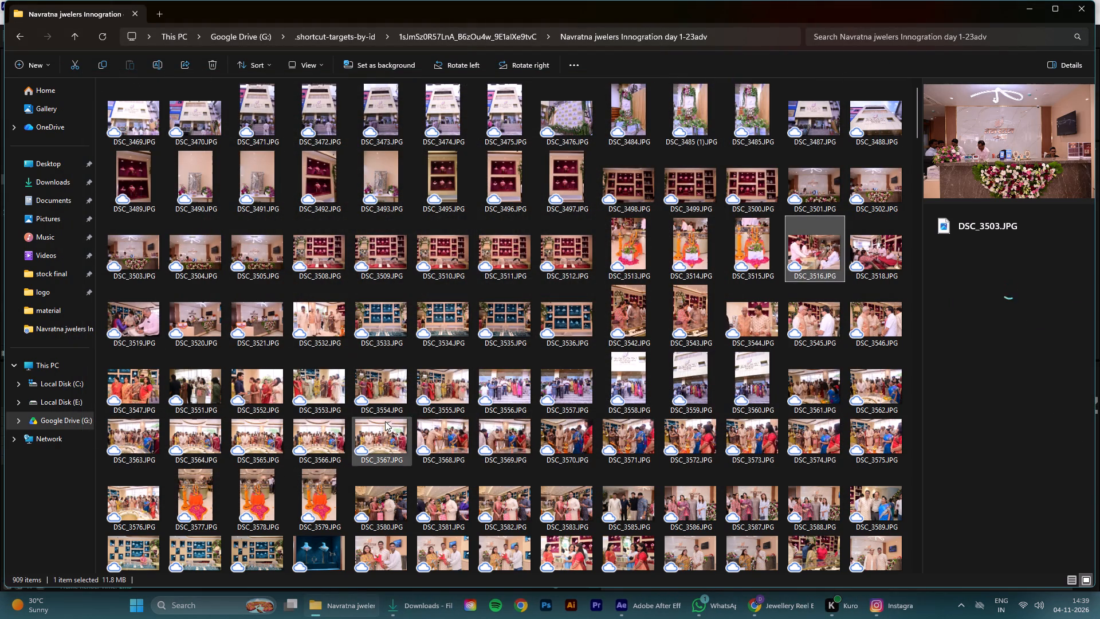
click(415, 445)
double_click(390, 438)
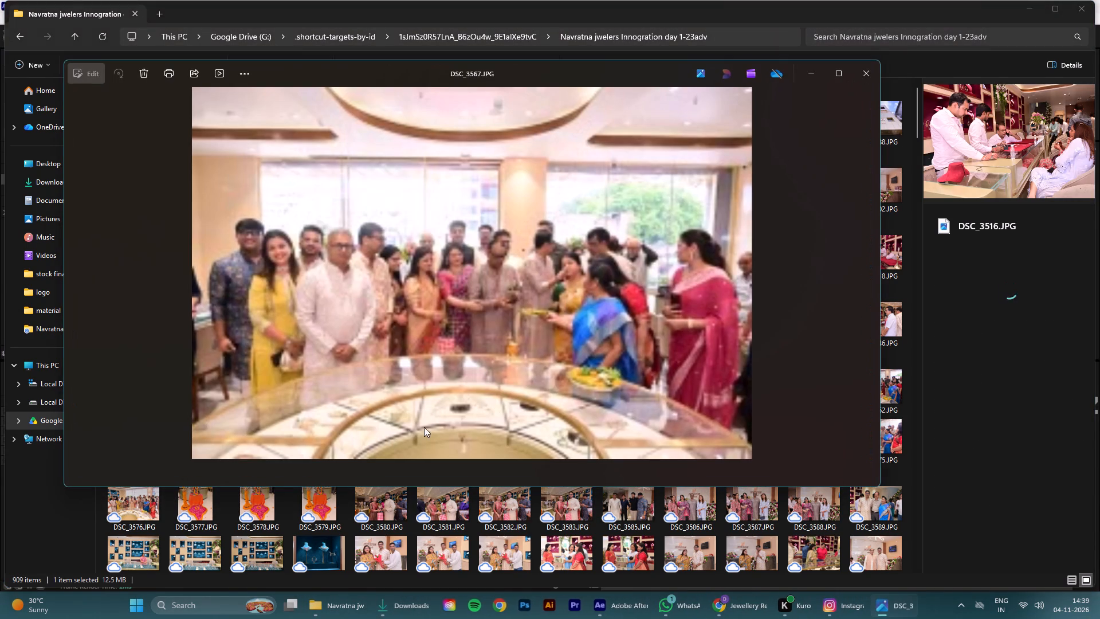
click(865, 78)
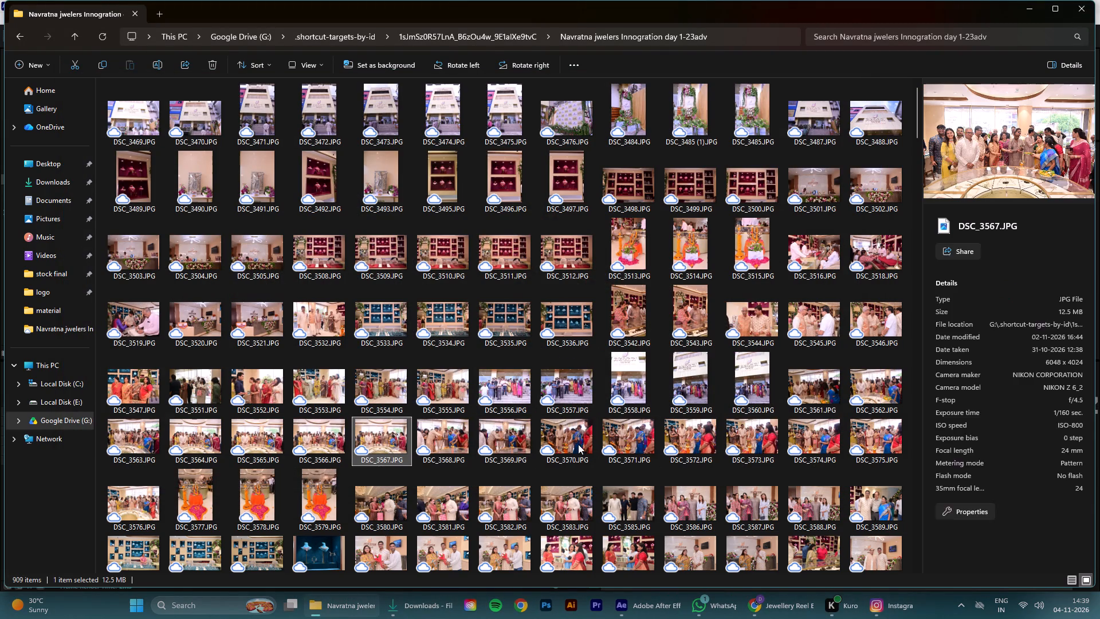
double_click(578, 444)
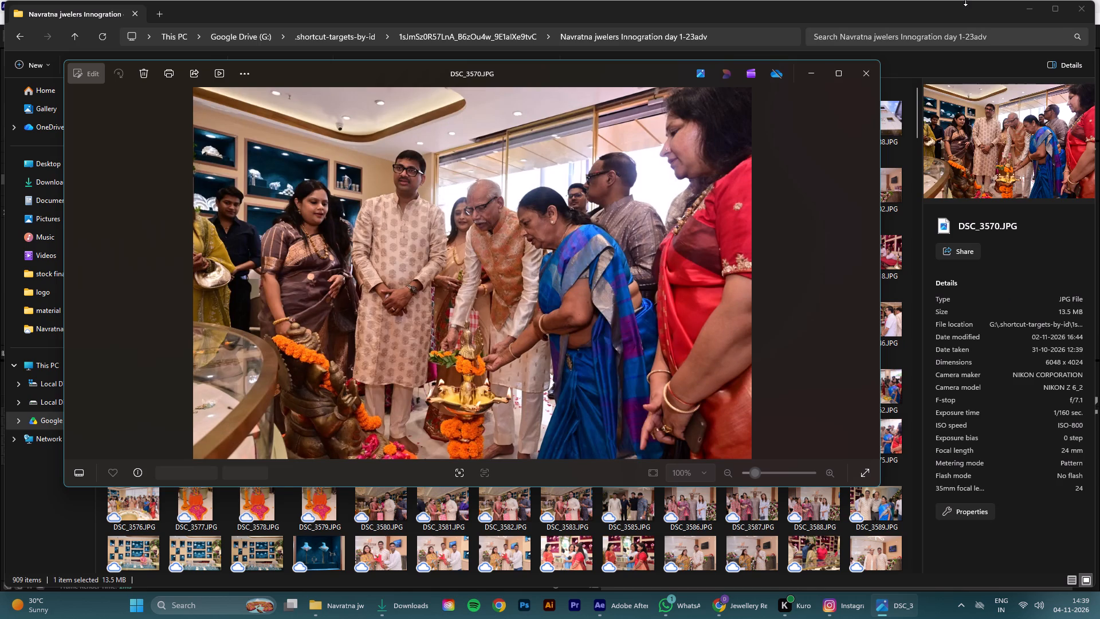
click(866, 73)
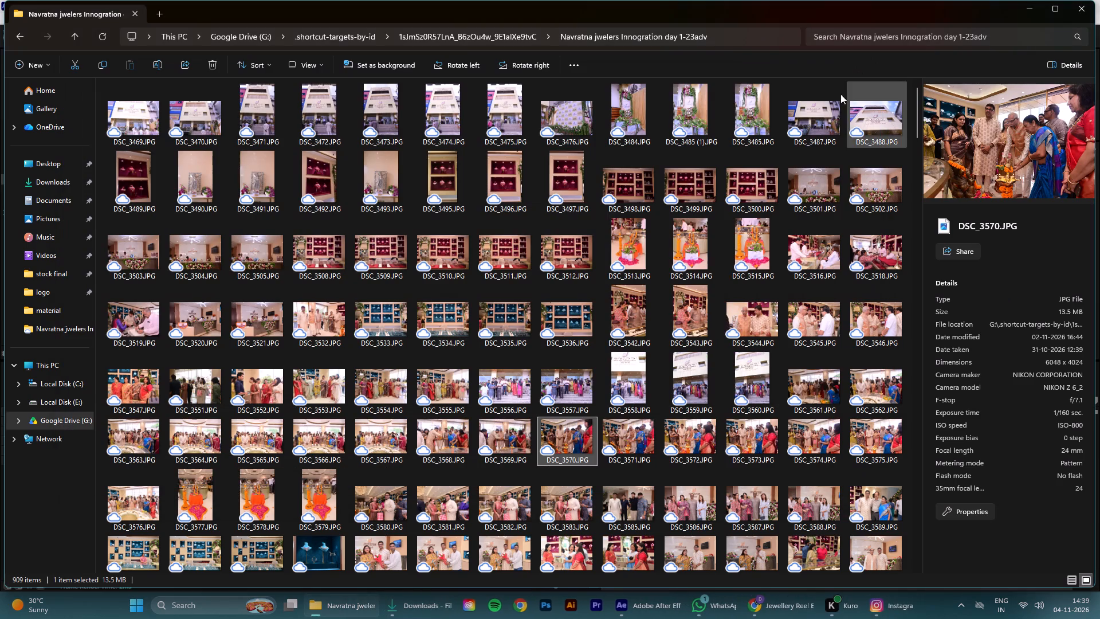
Browse the rest of the inauguration photo folder, from the DSC series through the RKS series and back, for usable shots.
scroll(879, 436, down, 1)
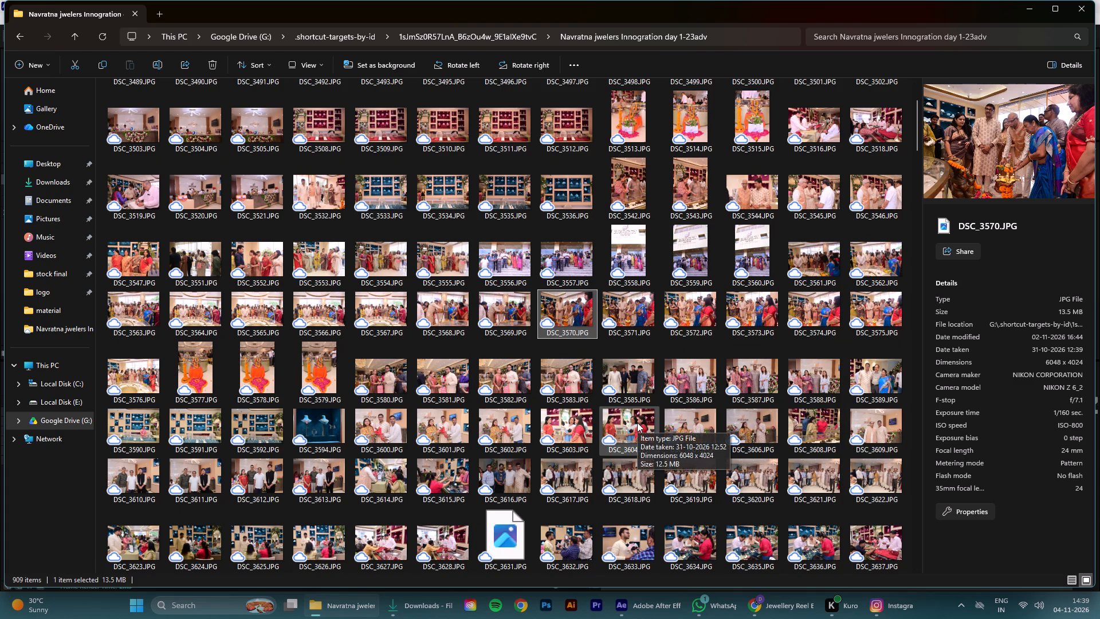
scroll(380, 427, down, 1)
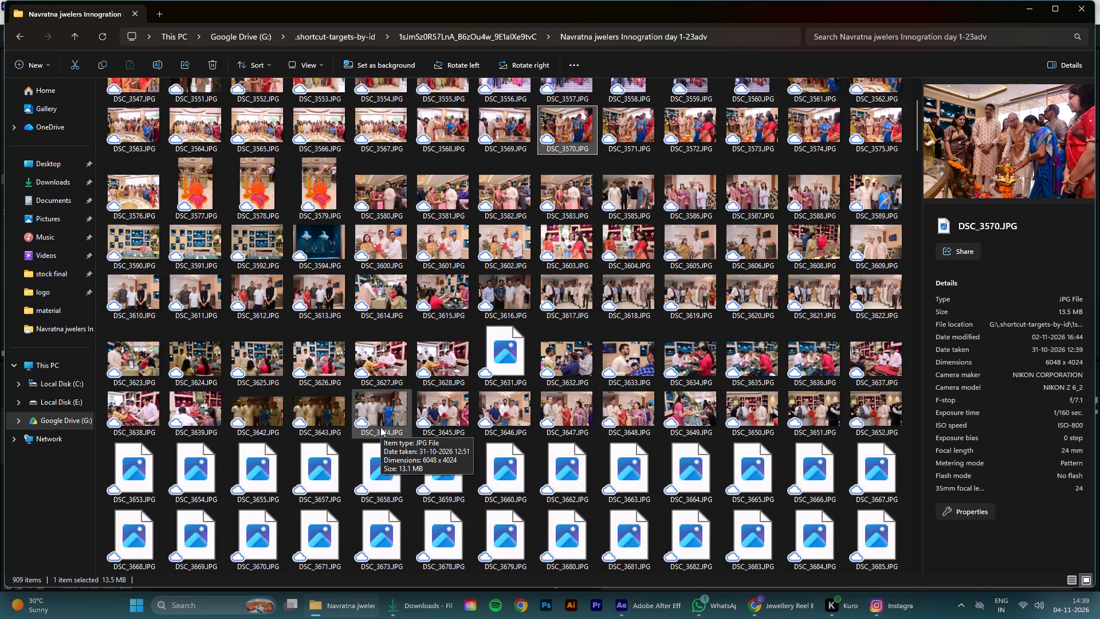
scroll(380, 427, down, 2)
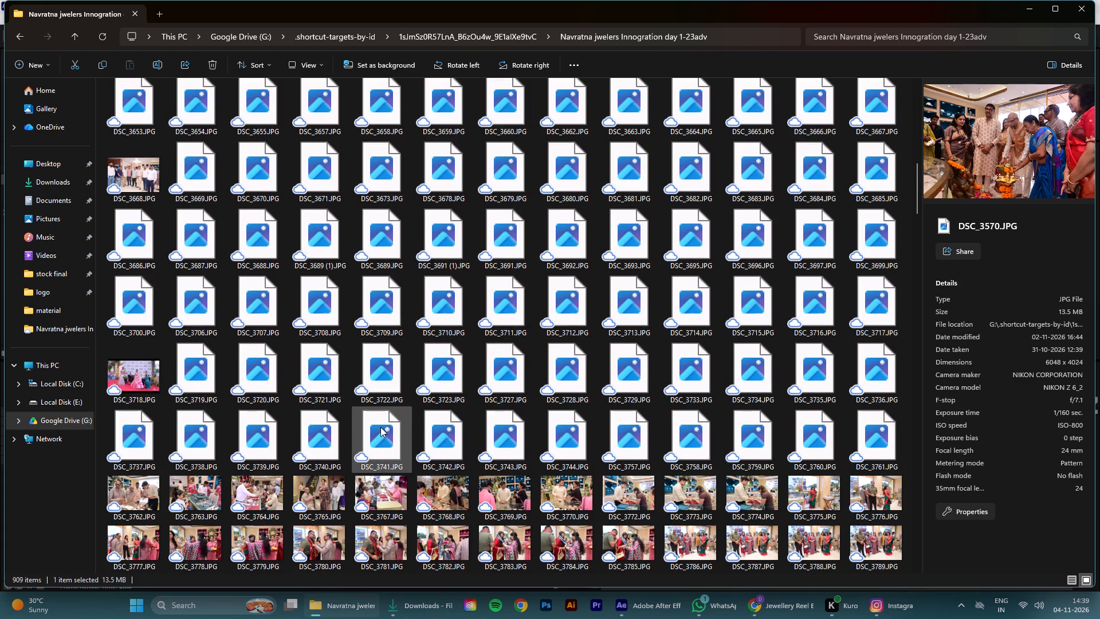
scroll(380, 427, down, 1)
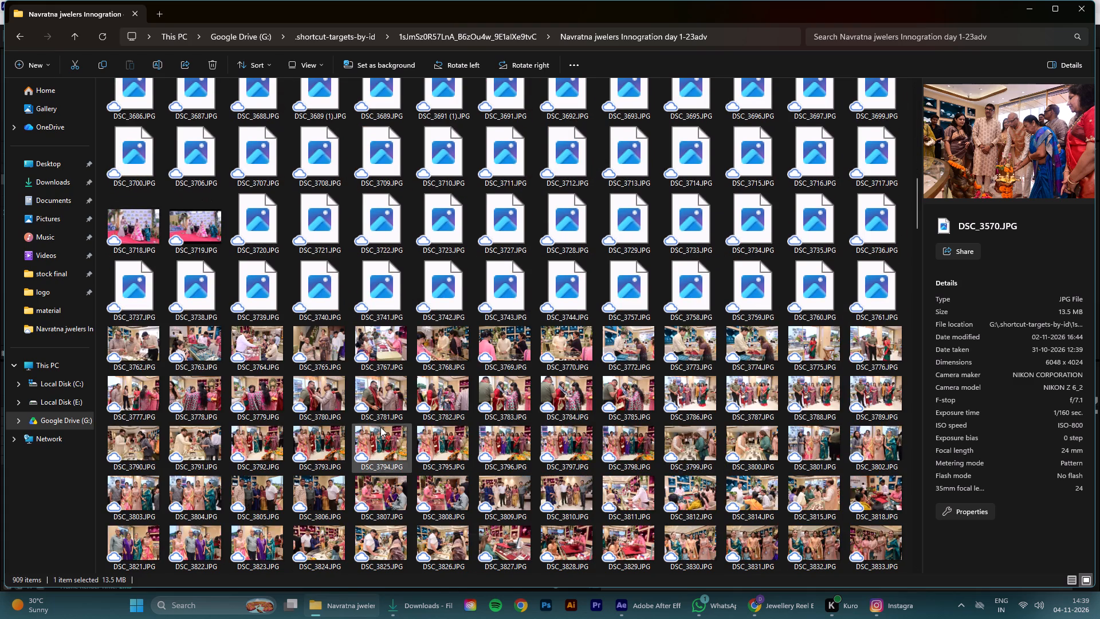
scroll(380, 427, down, 4)
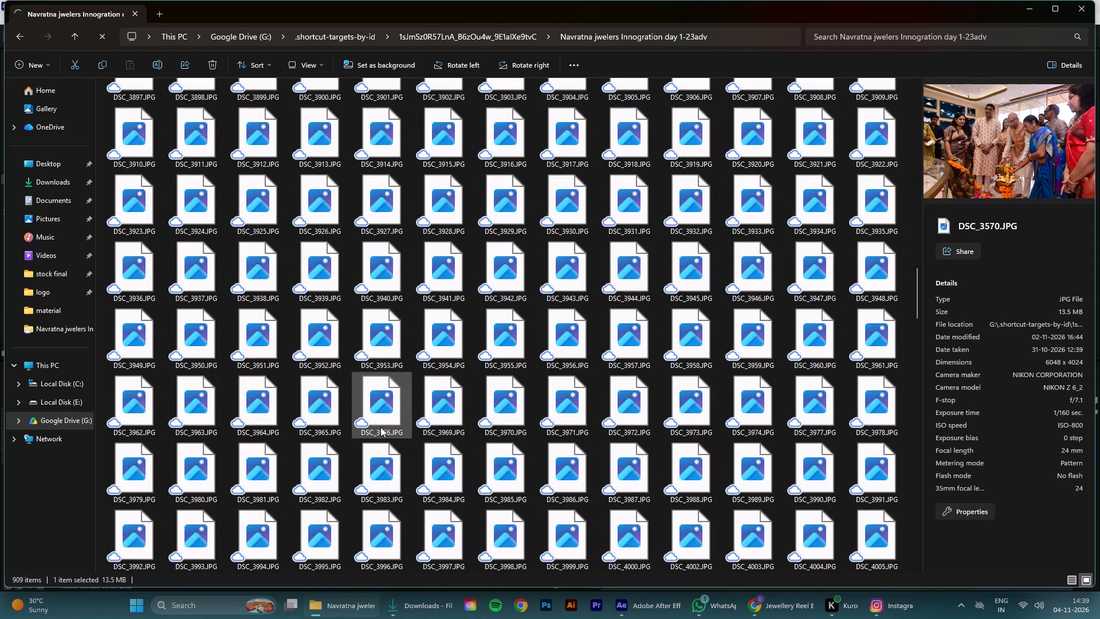
scroll(380, 427, down, 15)
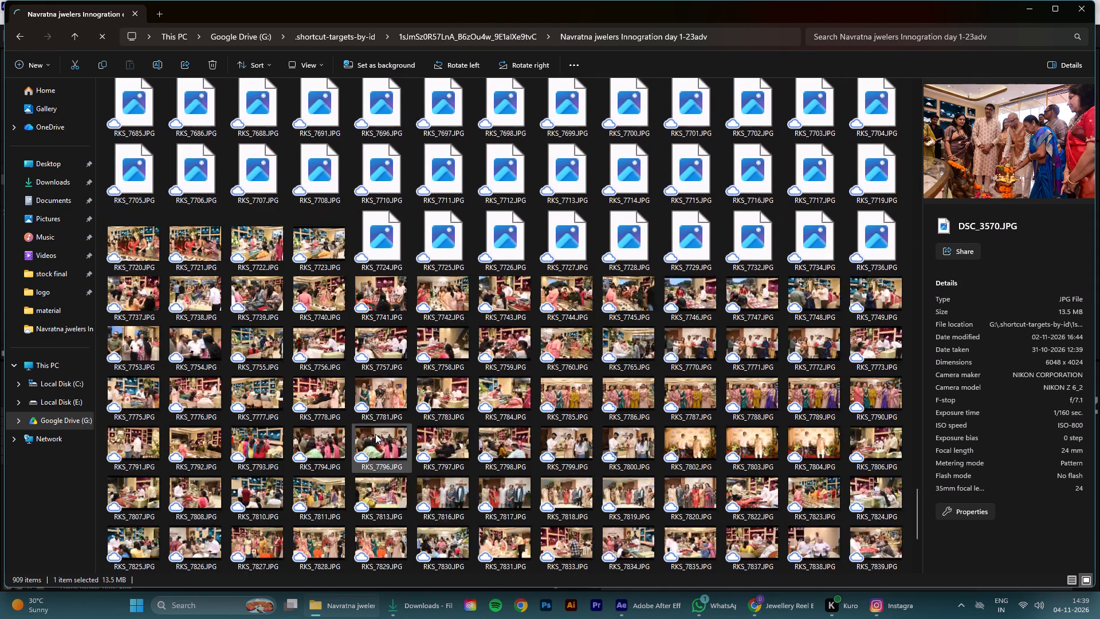
scroll(375, 434, down, 3)
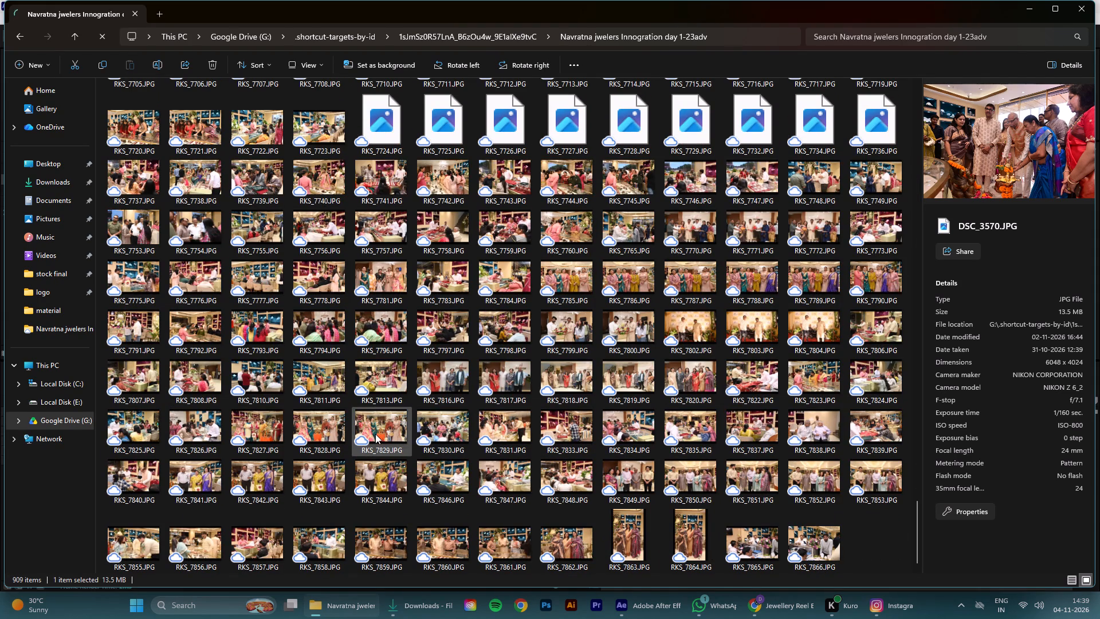
scroll(375, 434, up, 1)
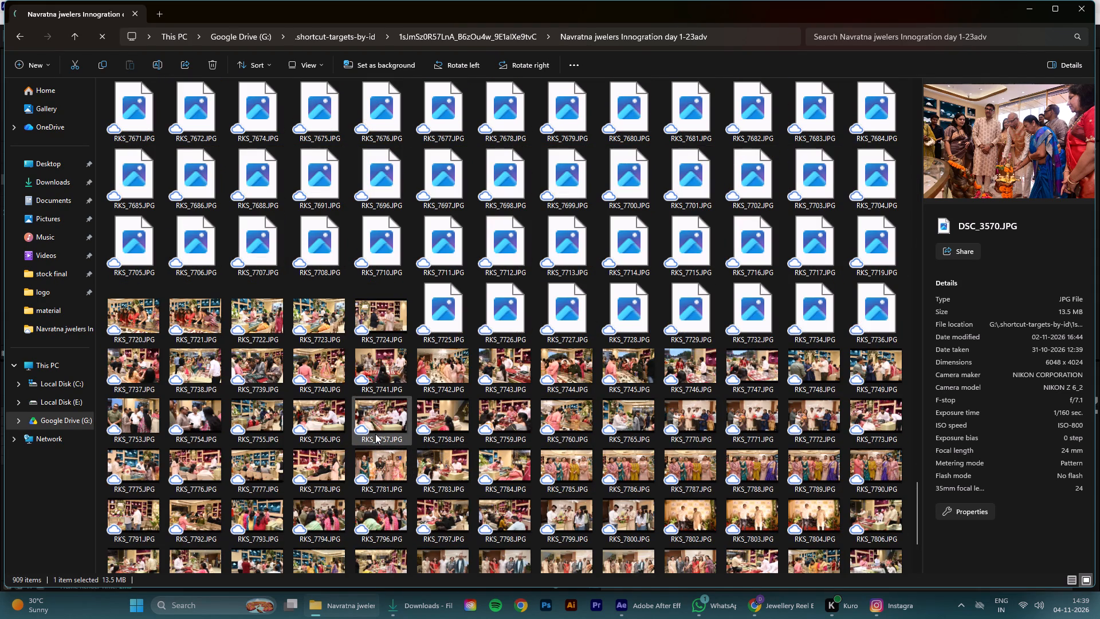
scroll(375, 434, up, 4)
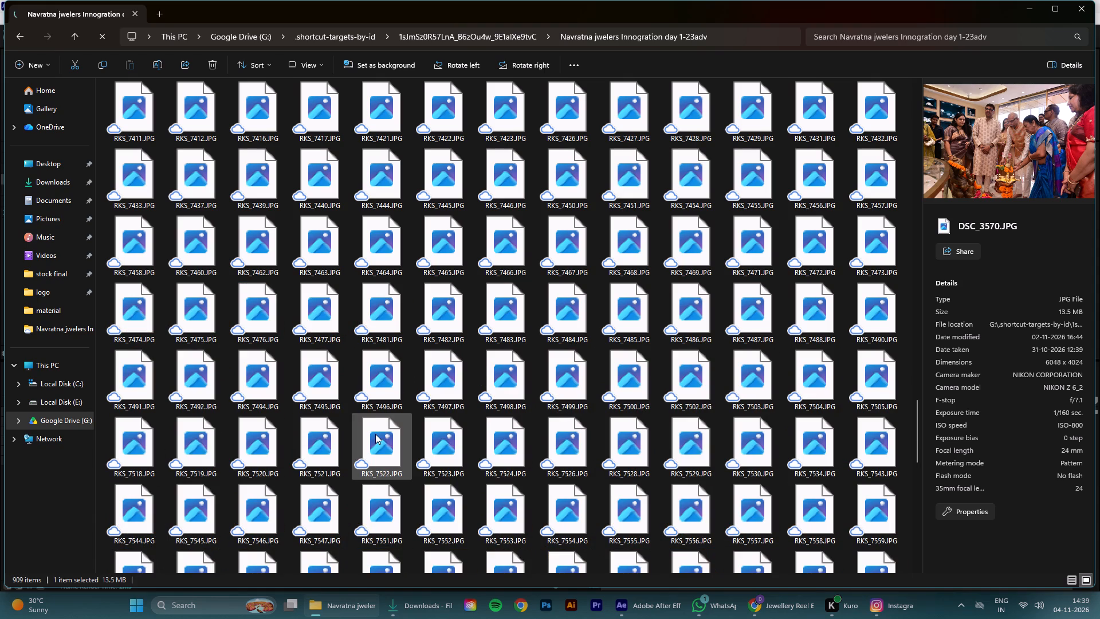
scroll(375, 434, up, 1)
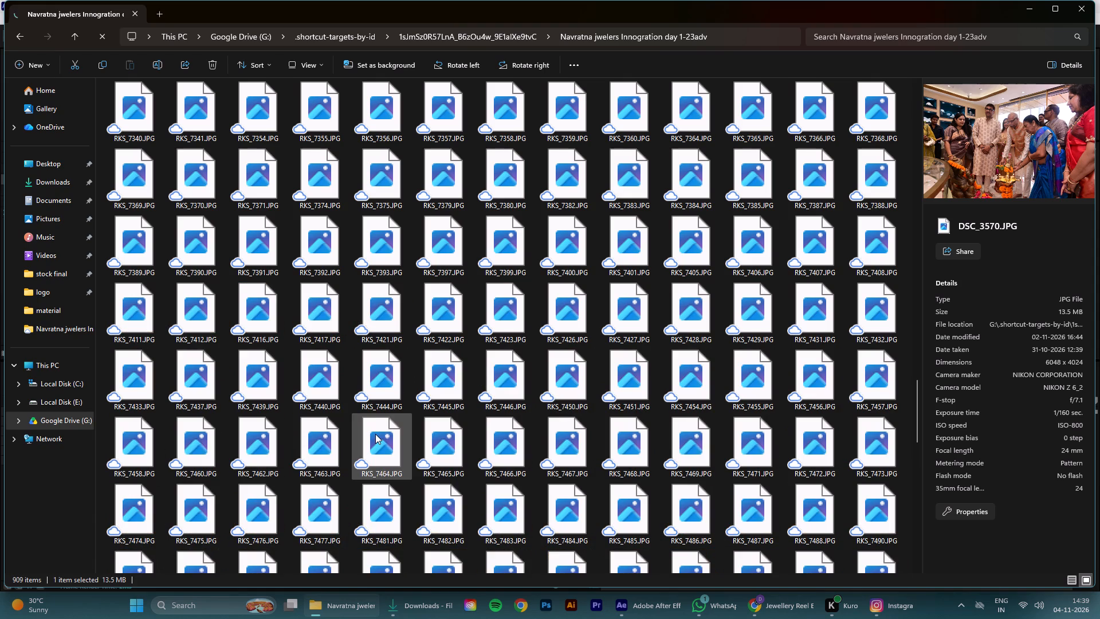
scroll(375, 434, up, 3)
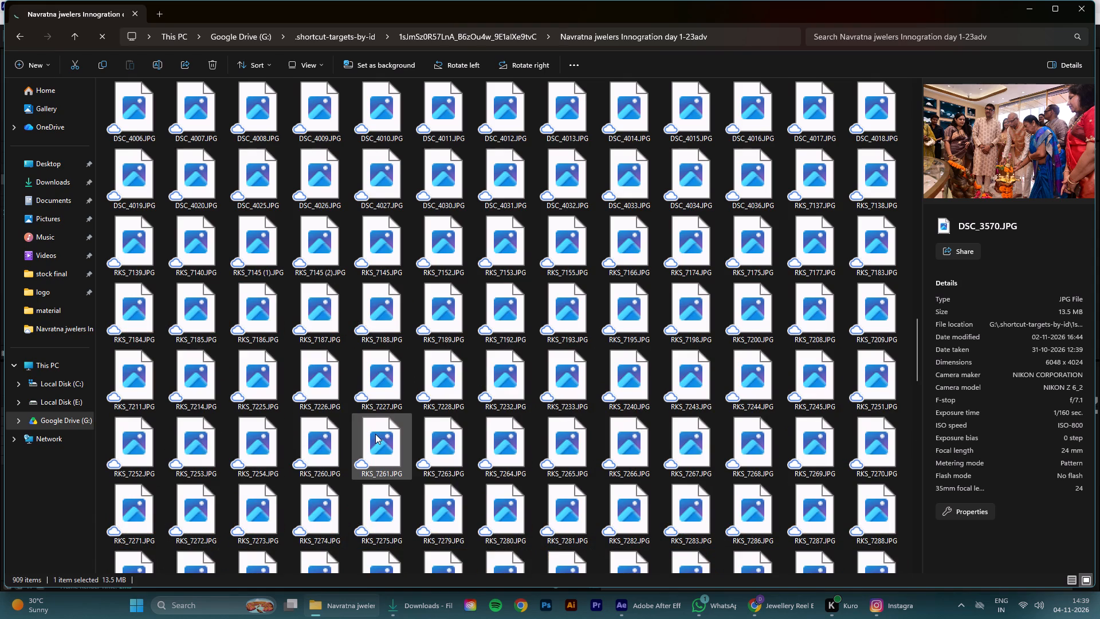
scroll(375, 434, up, 6)
scroll(373, 436, down, 1)
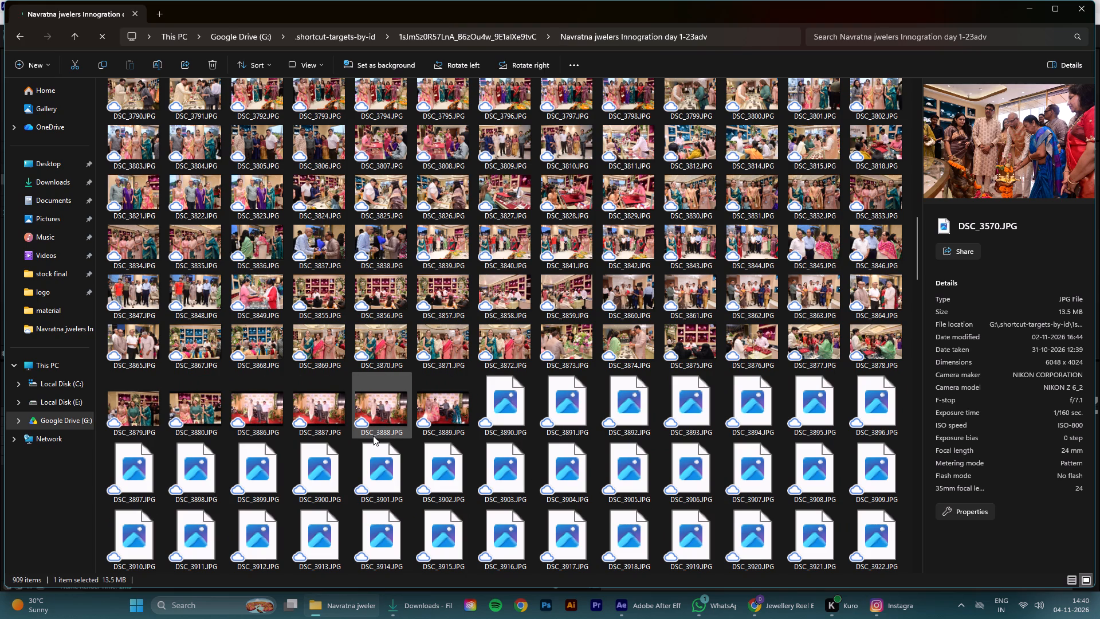
scroll(373, 436, up, 5)
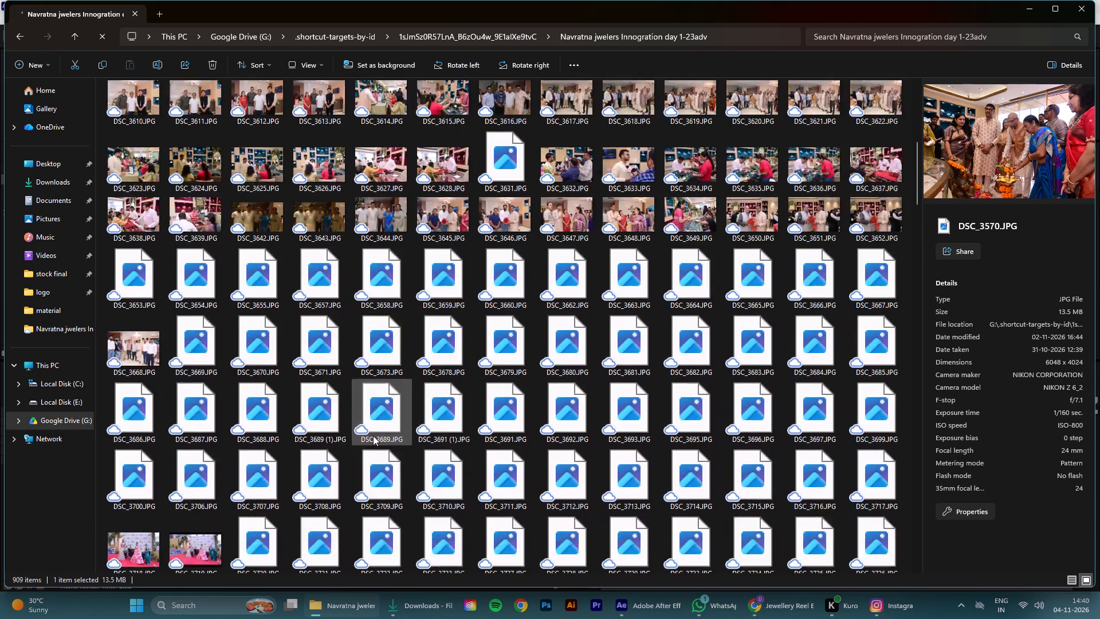
scroll(373, 436, up, 1)
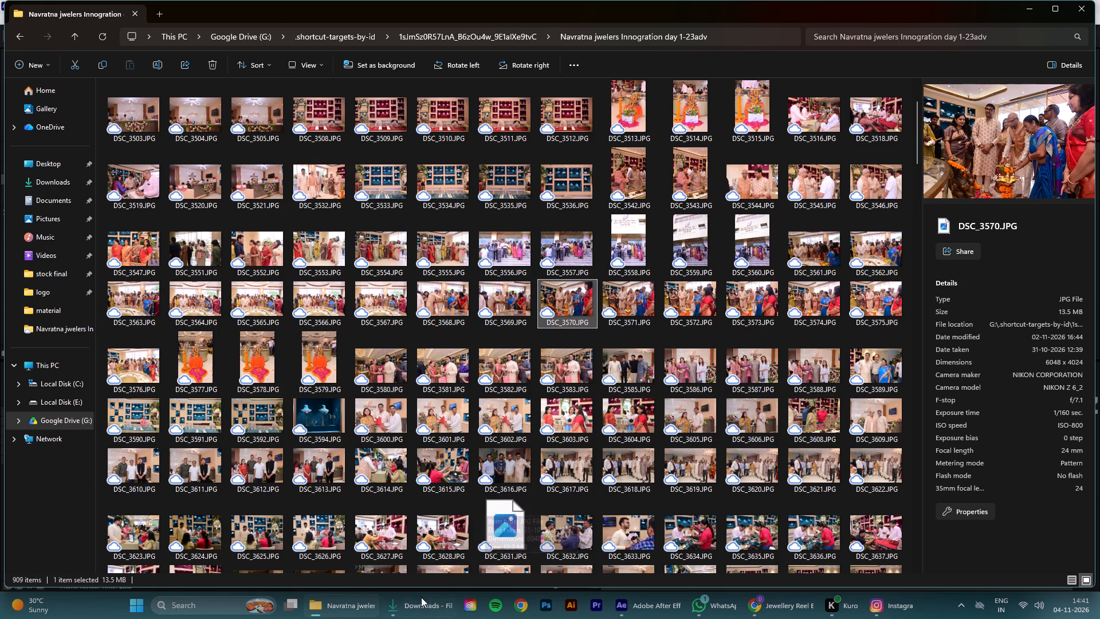
Switch to Instagram, search for "navr" and open the navratanjewellersvns profile.
click(882, 602)
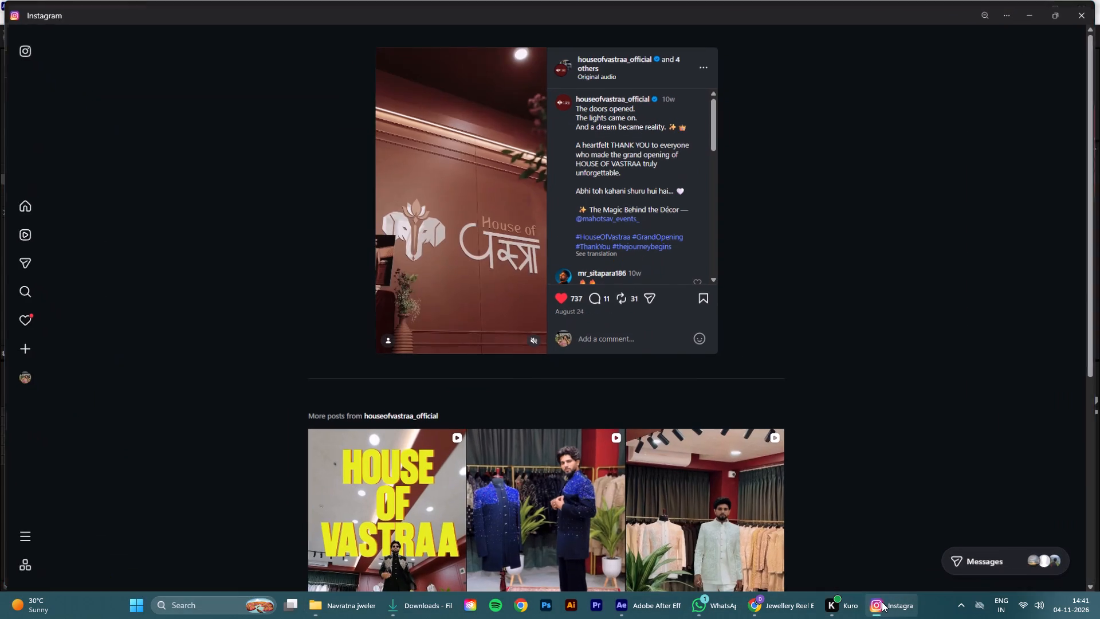
click(870, 317)
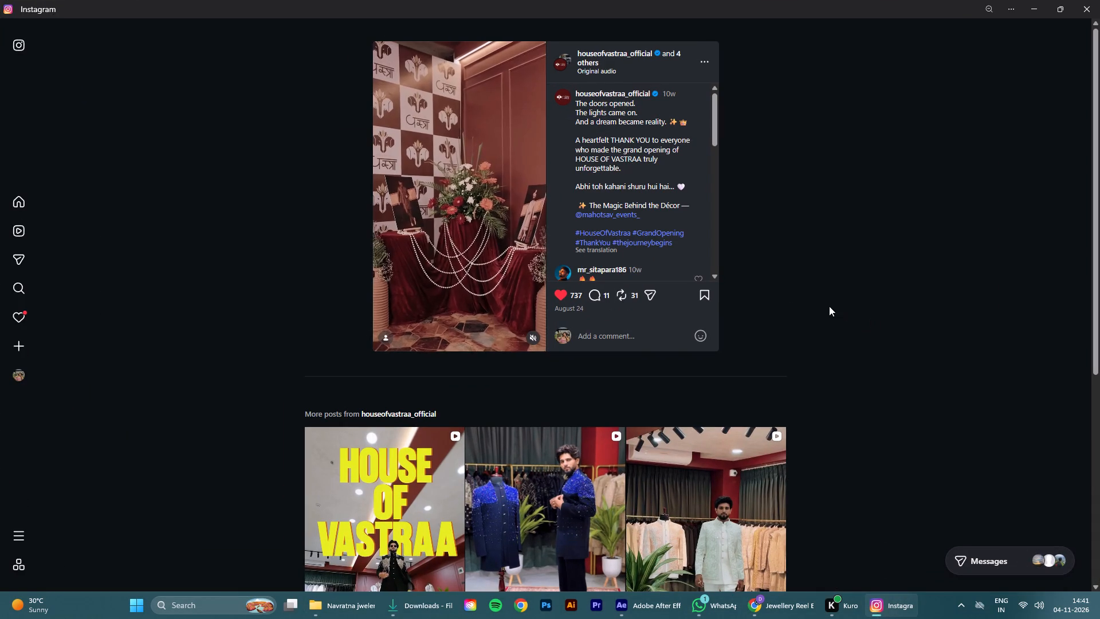
click(22, 288)
click(415, 36)
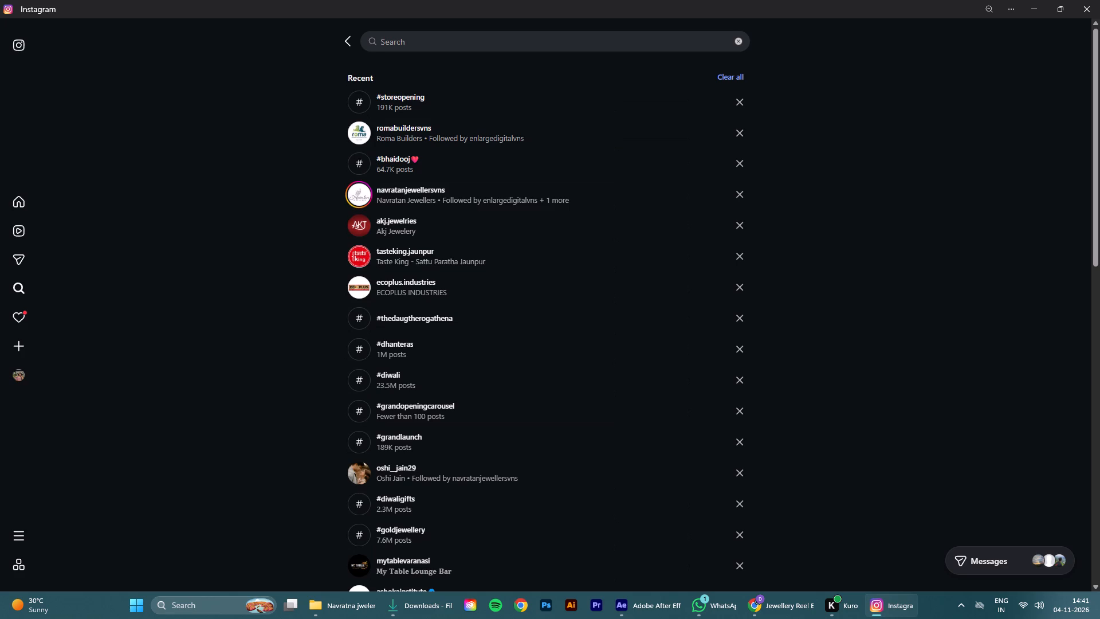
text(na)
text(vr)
click(415, 79)
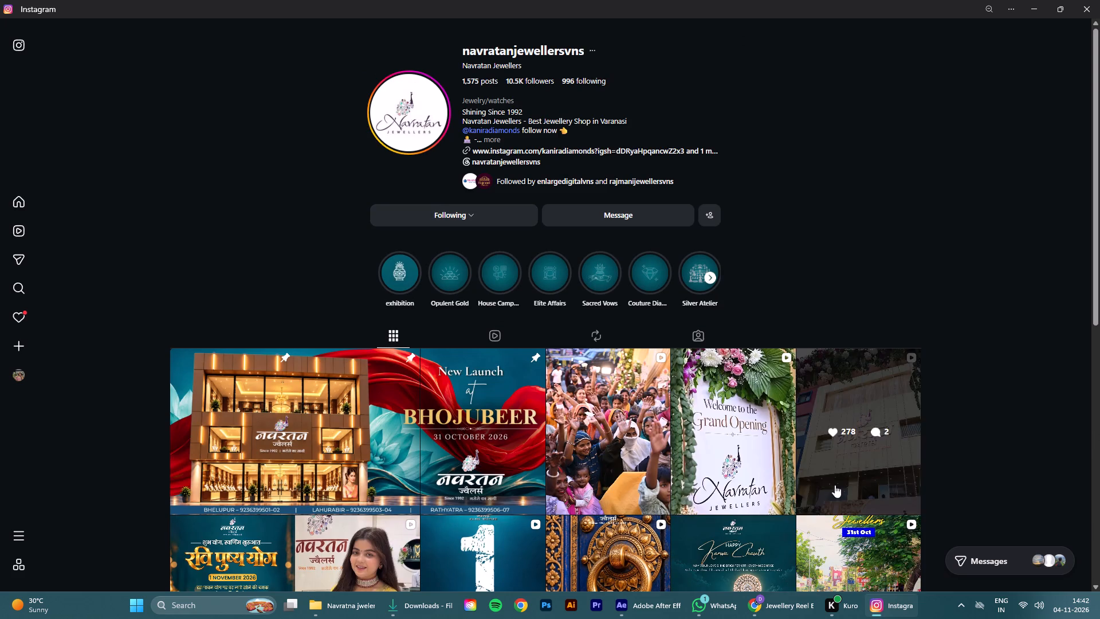
Watch the profile's "A GRAND NEW CHAPTER BEGINS!" showroom opening reel with sound as reference, and close it.
scroll(907, 484, down, 2)
click(771, 375)
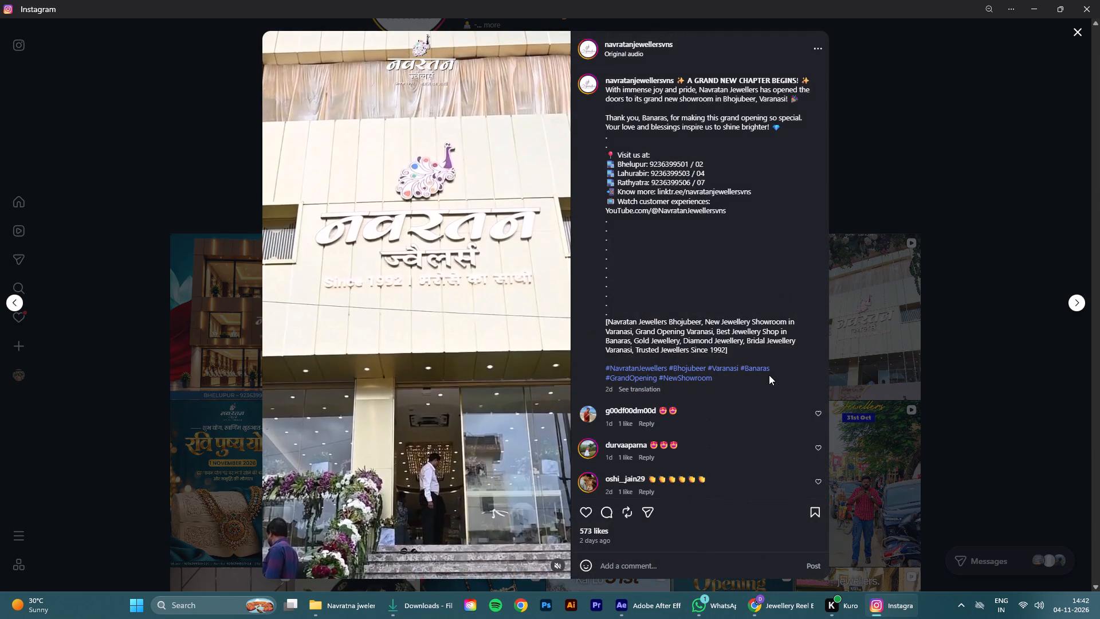
click(556, 563)
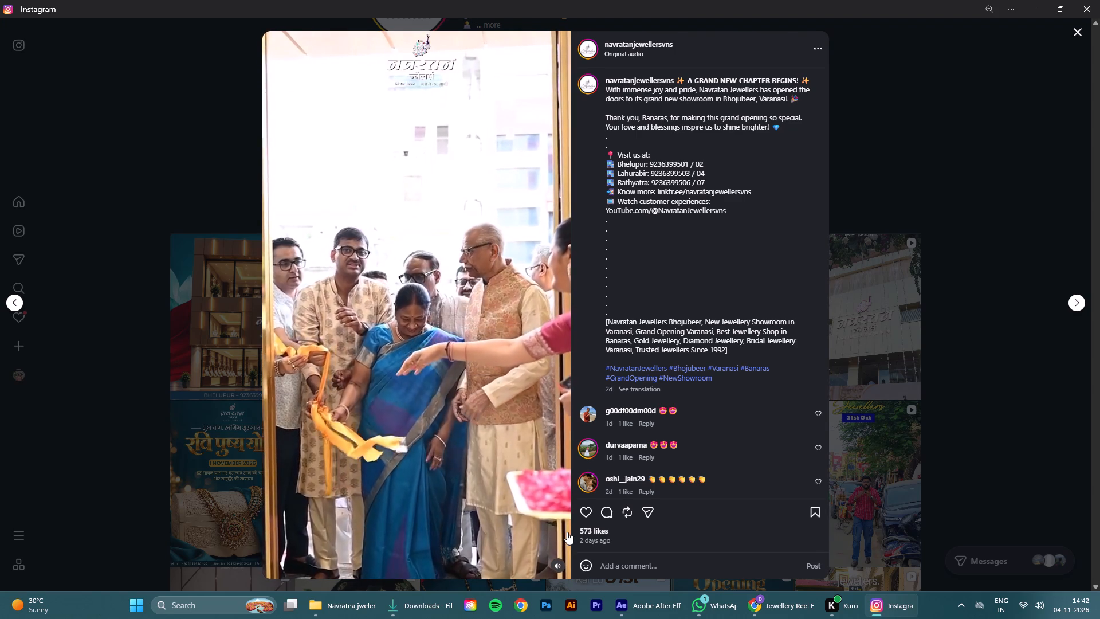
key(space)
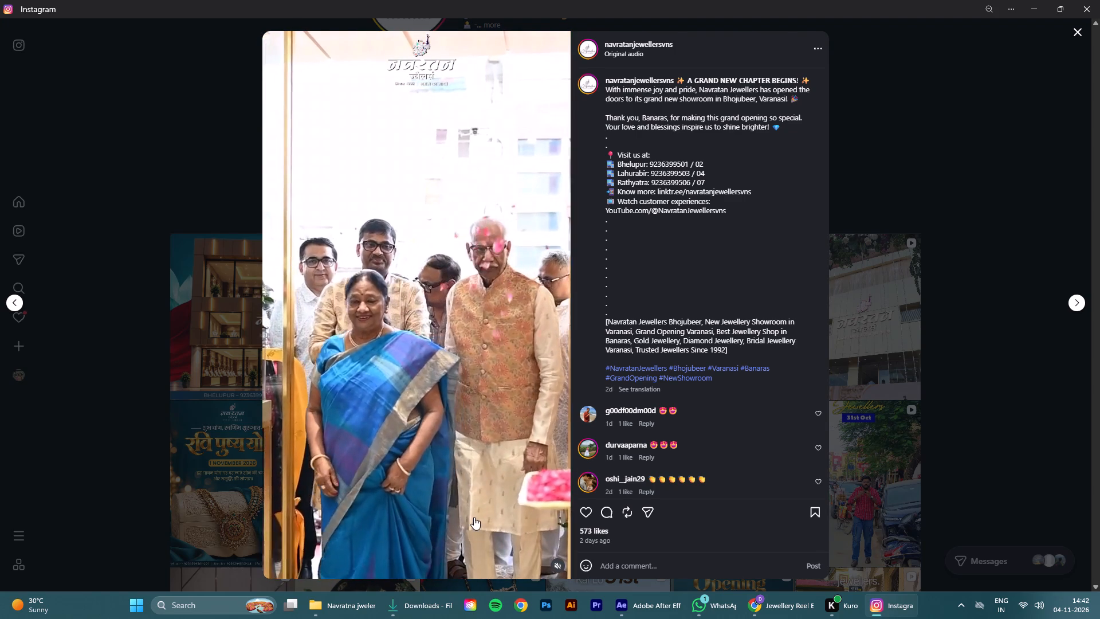
click(405, 465)
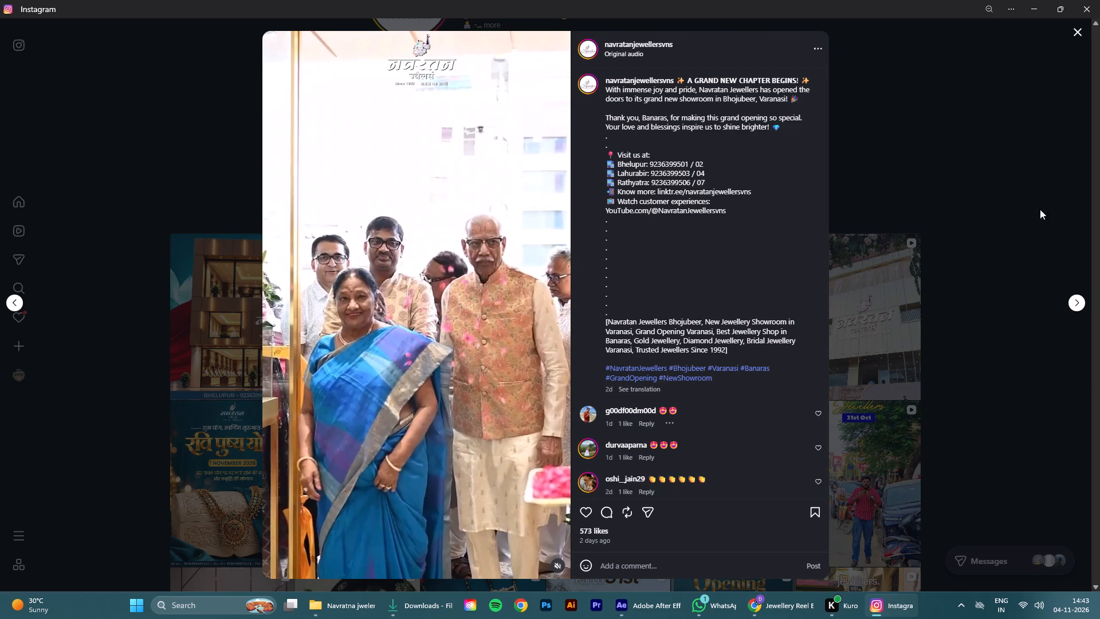
click(1001, 205)
Put away Instagram and the inauguration photo folder to return to the navratan grand launching composition in After Effects.
click(1026, 7)
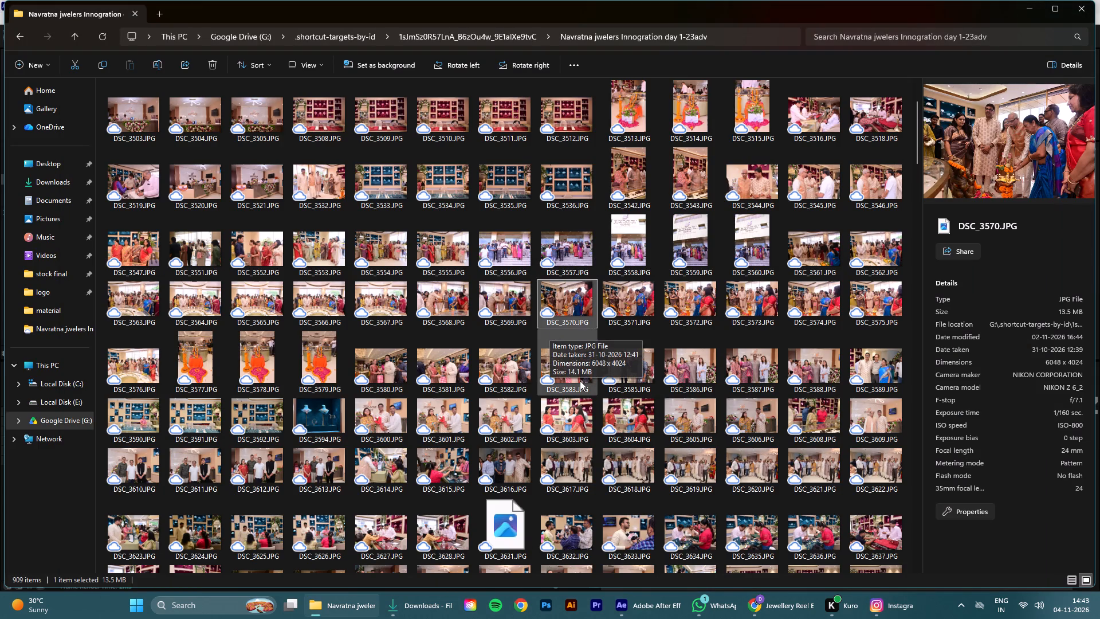
click(1021, 13)
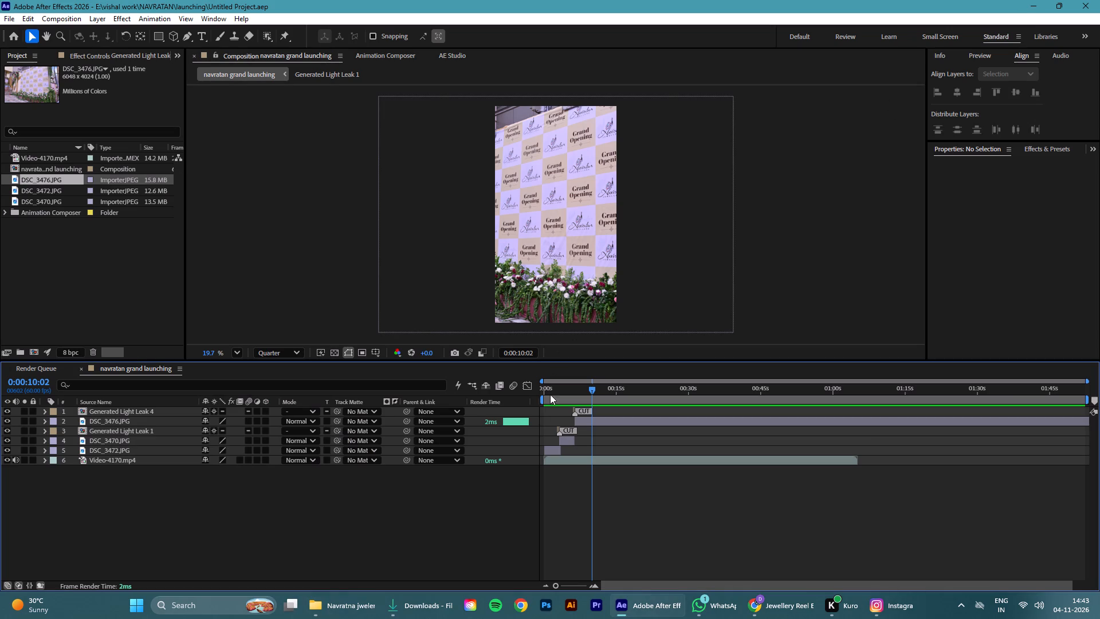
Switch to After Effects and replay the reel repeatedly from 0:00:00:00, checking the first three shots and both light leaks.
click(581, 386)
drag(579, 386, 435, 417)
click(437, 482)
key(space)
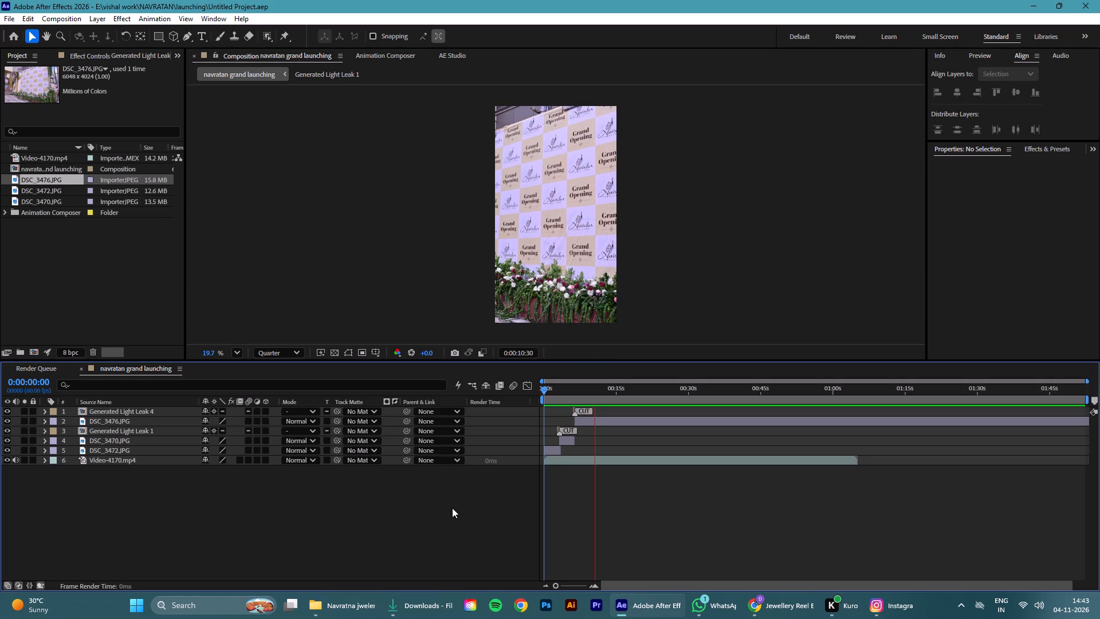
key(space)
drag(593, 390, 516, 410)
key(space)
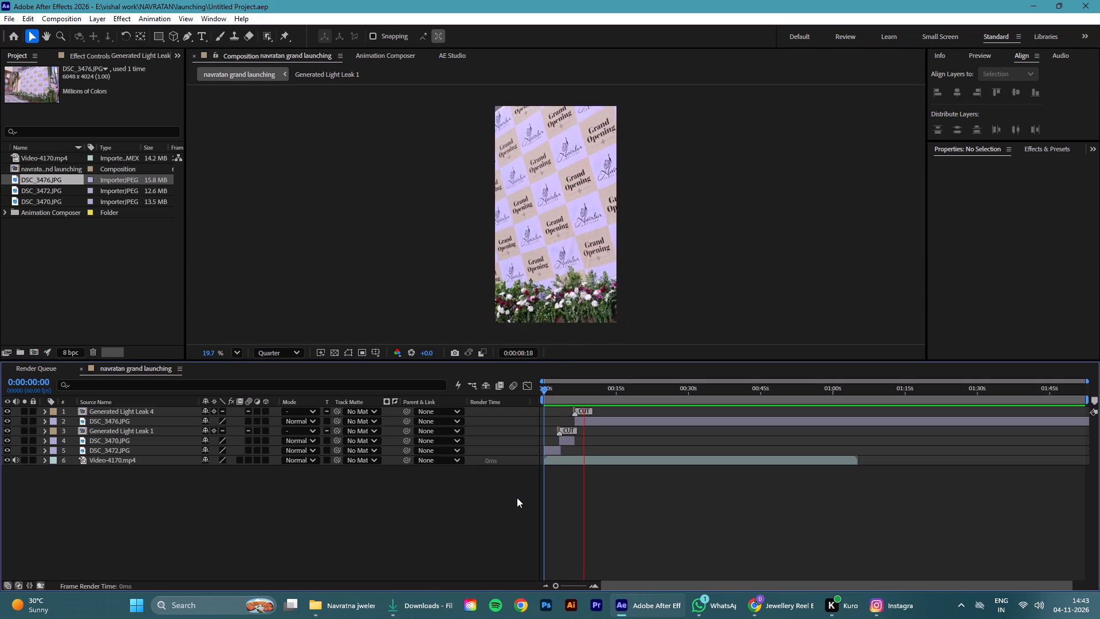
key(space)
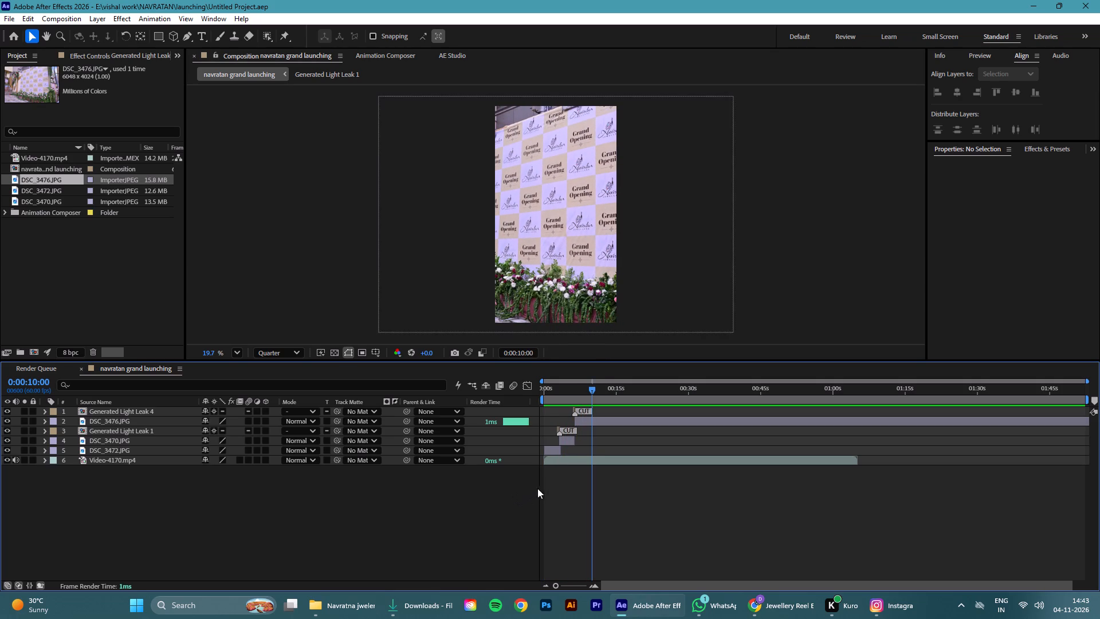
drag(591, 390, 498, 413)
key(space)
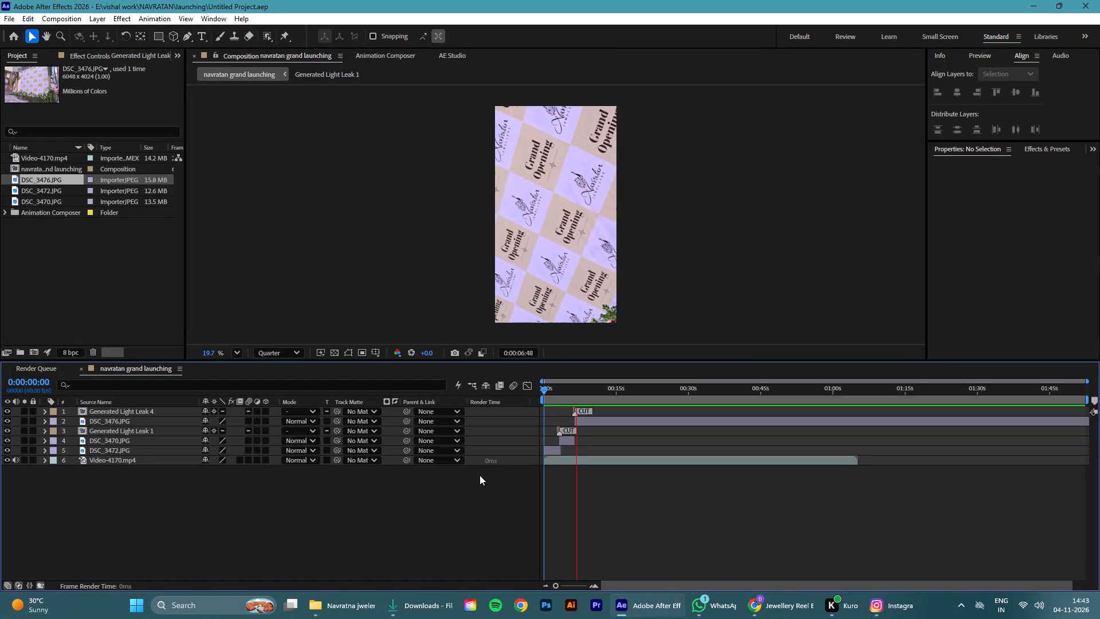
key(space)
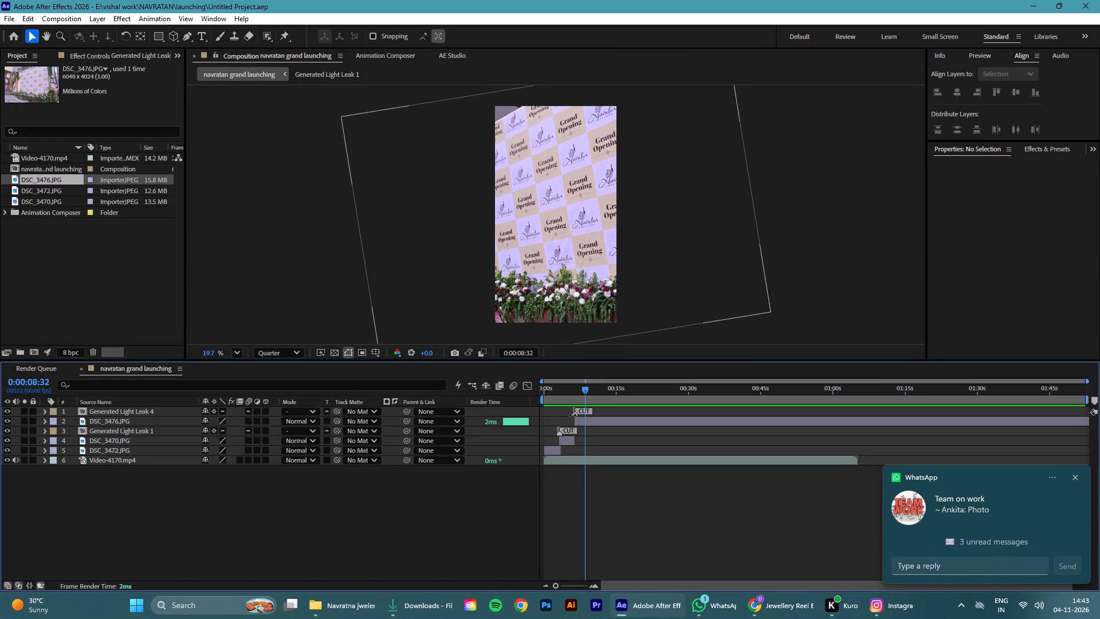
drag(584, 391, 510, 408)
key(space)
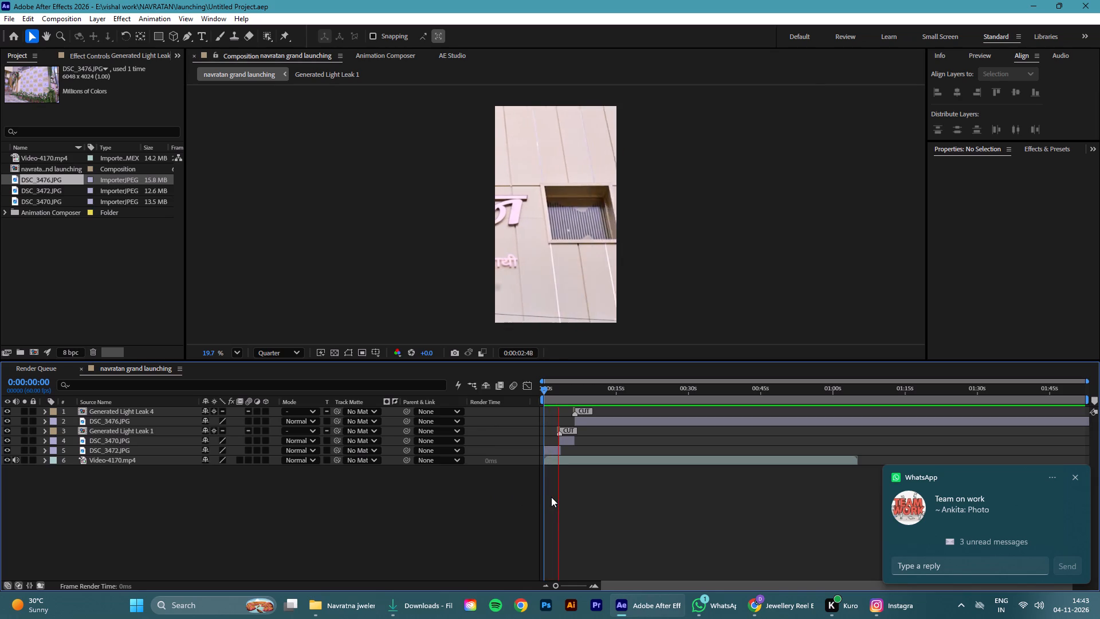
key(space)
Delete the DSC_3470.JPG layer between the DSC_3472.JPG and DSC_3476.JPG shots in the navratan grand launching composition.
click(564, 441)
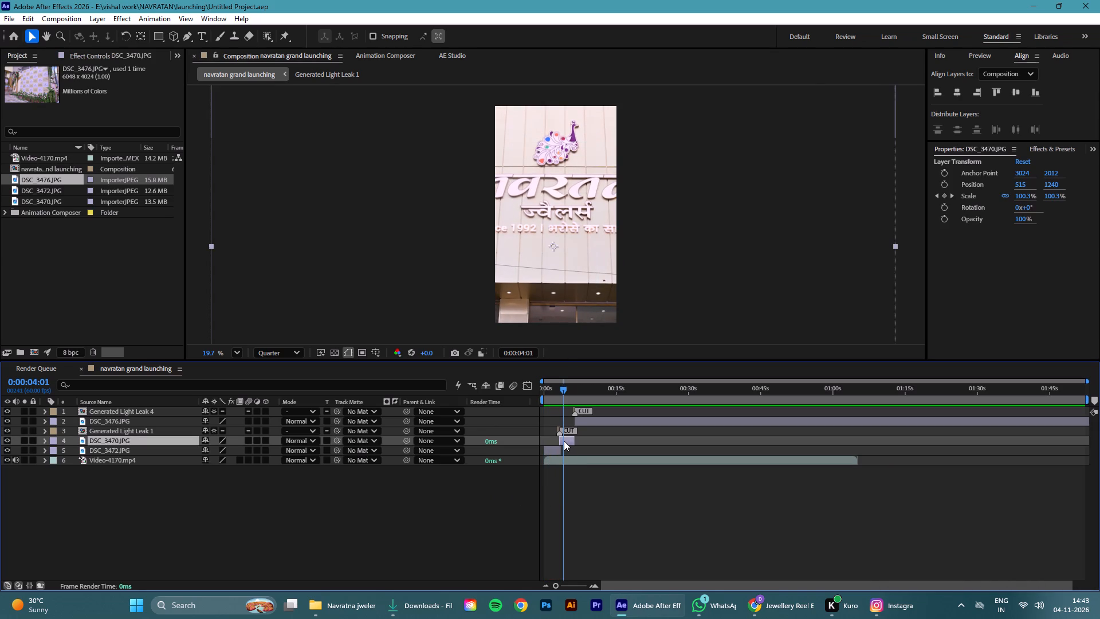
key(Delete)
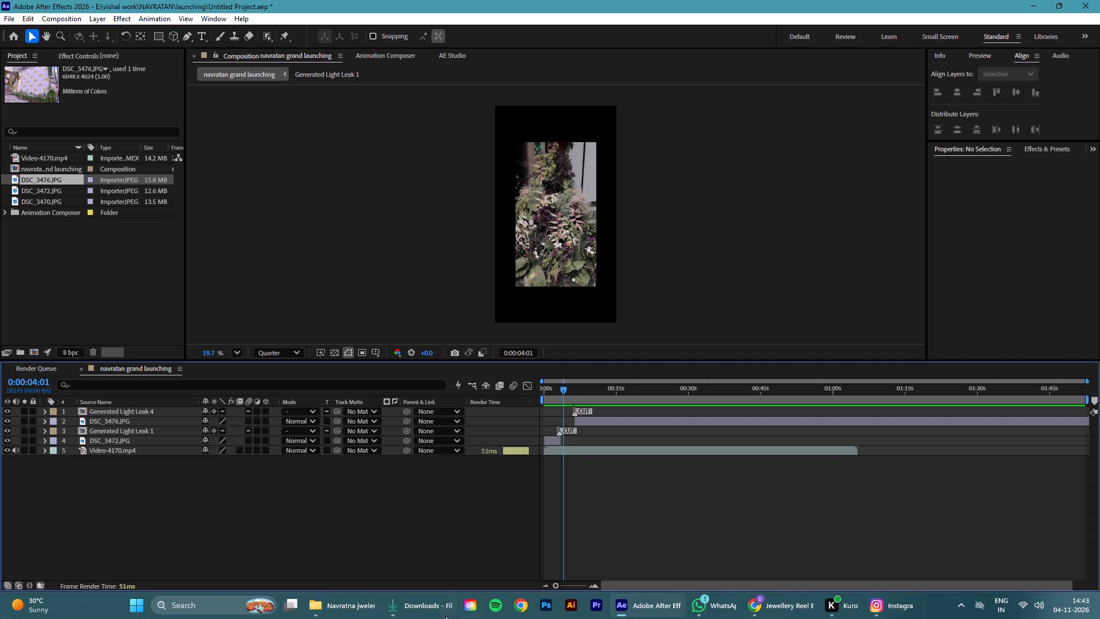
Return to the inauguration photo folder and pick DSC_3484.JPG as a candidate replacement for the removed second shot.
click(335, 615)
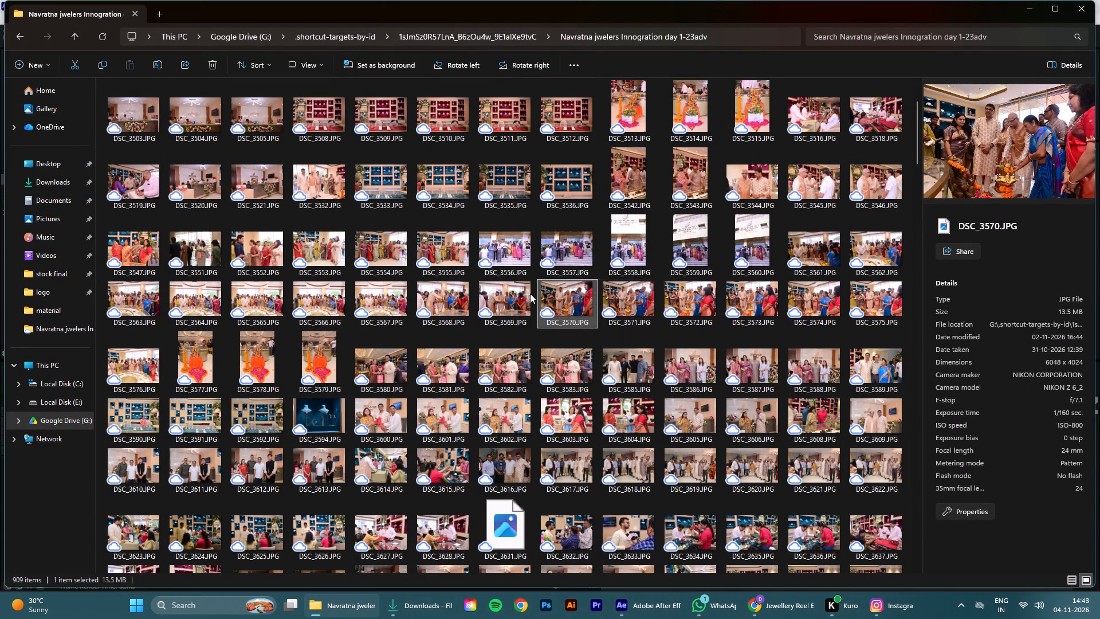
scroll(448, 278, up, 9)
click(635, 110)
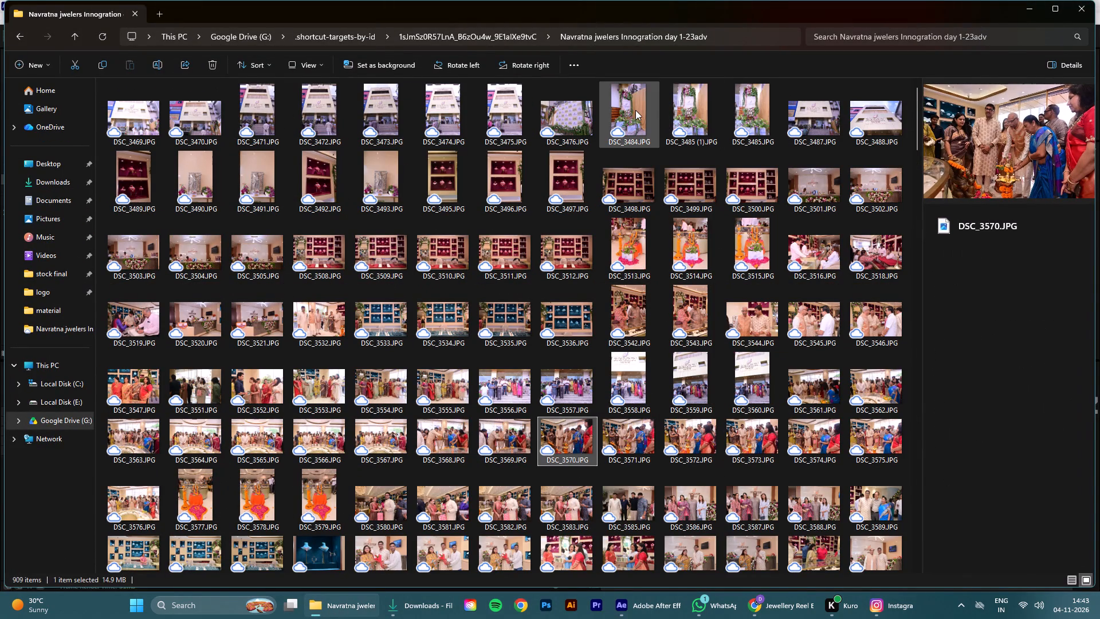
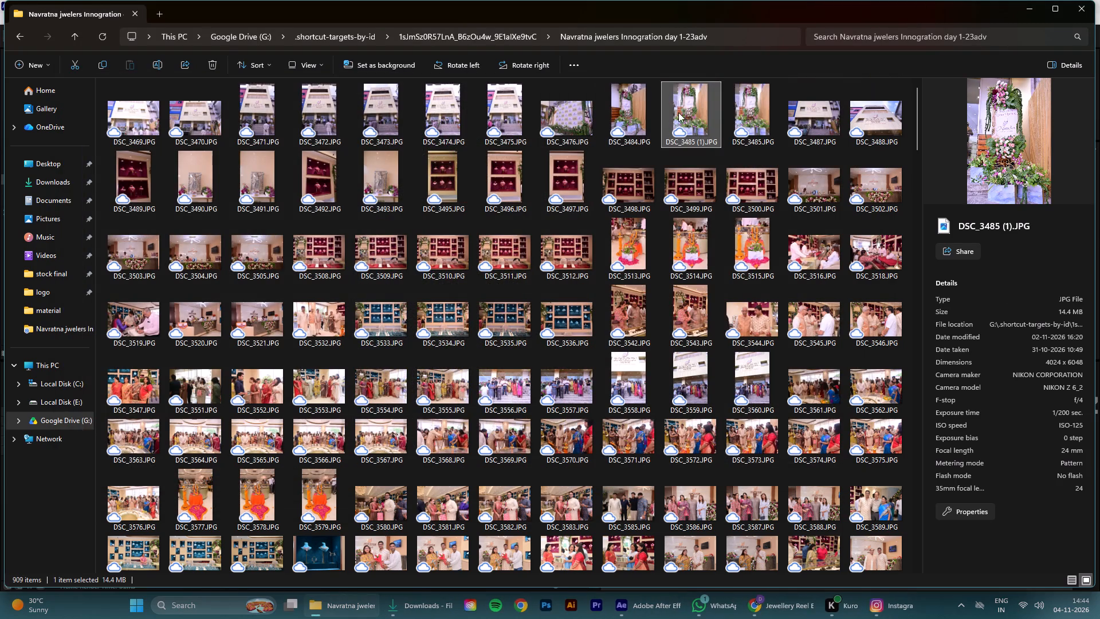
Compare DSC_3485.JPG and DSC_3484.JPG at larger size to choose the welcome-board photo for the second shot.
double_click(753, 107)
scroll(503, 225, up, 7)
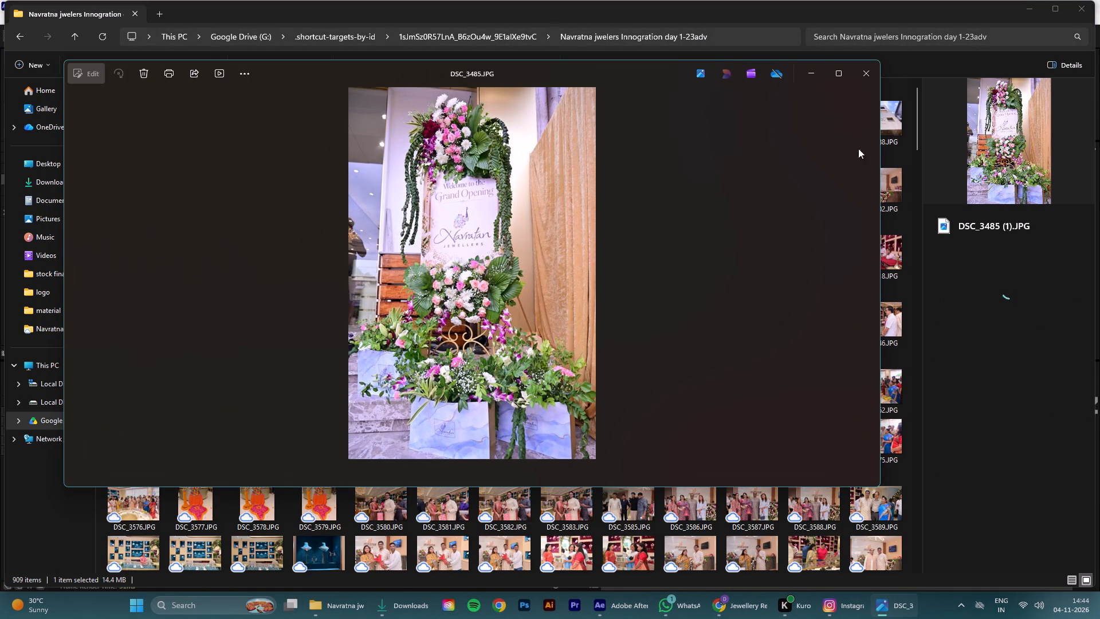
click(869, 75)
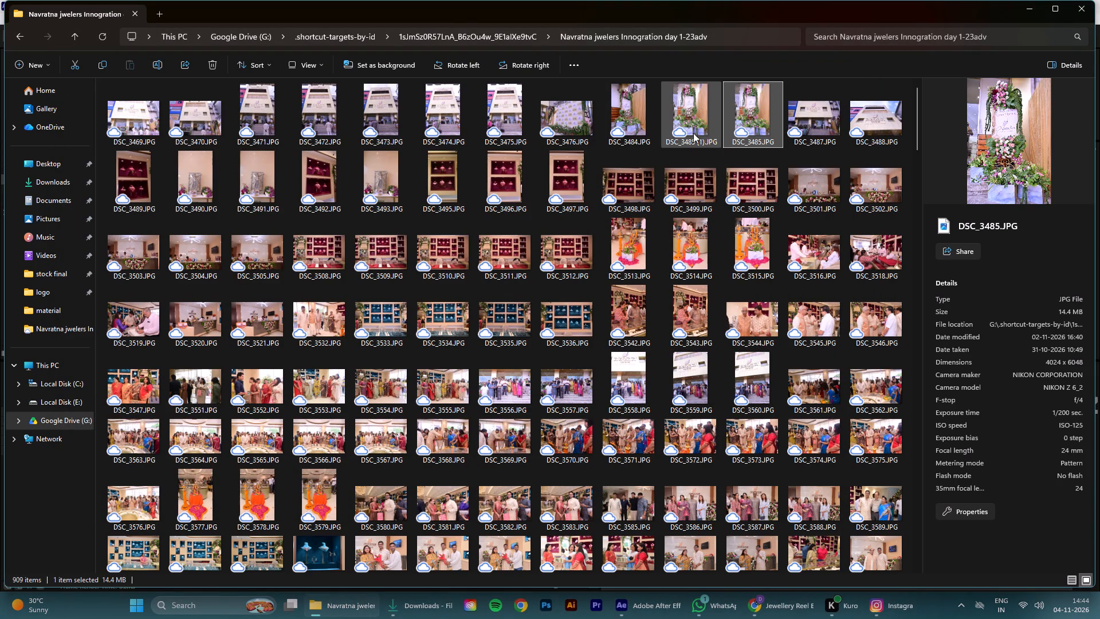
double_click(638, 109)
scroll(415, 233, up, 6)
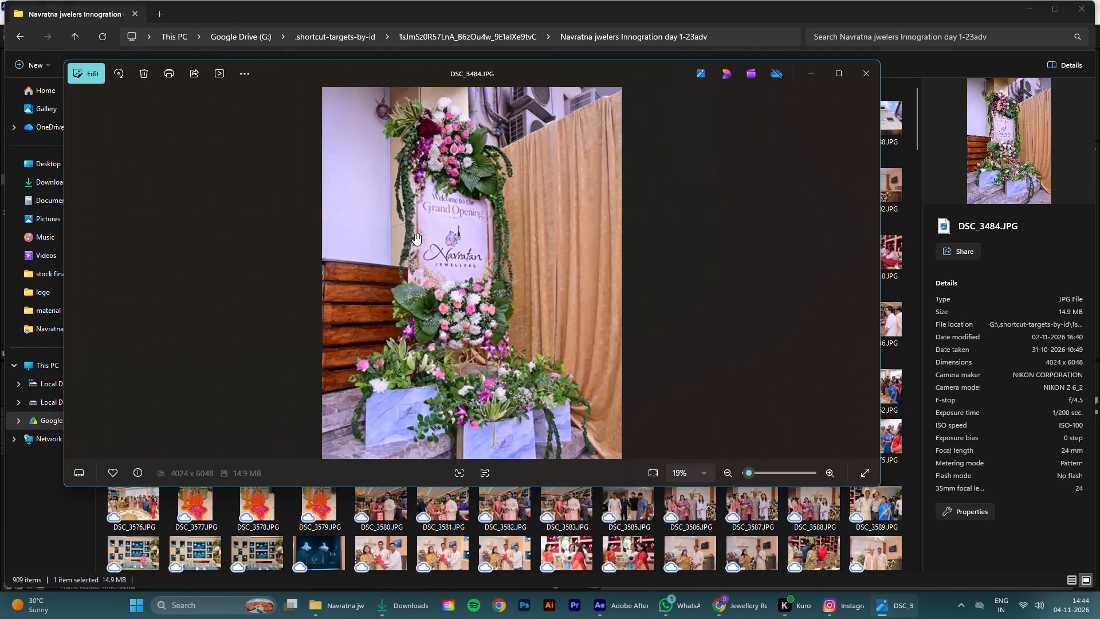
scroll(415, 233, up, 7)
scroll(421, 241, down, 20)
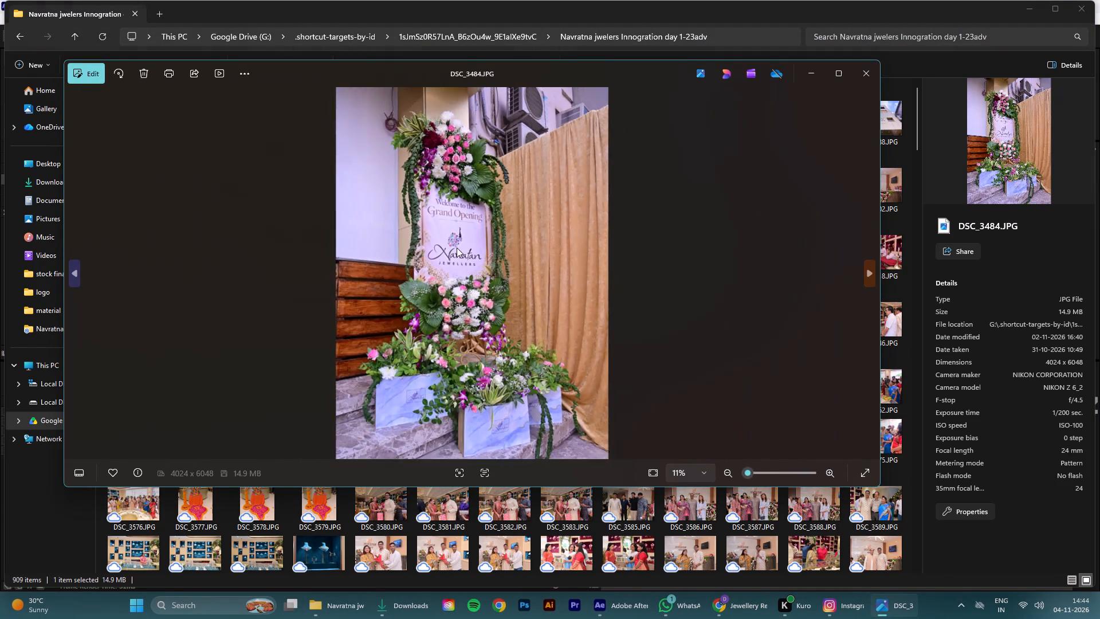
click(870, 66)
Bring DSC_3484.JPG into the navratan grand launching composition and place its layer directly below Generated Light Leak 1.
click(634, 113)
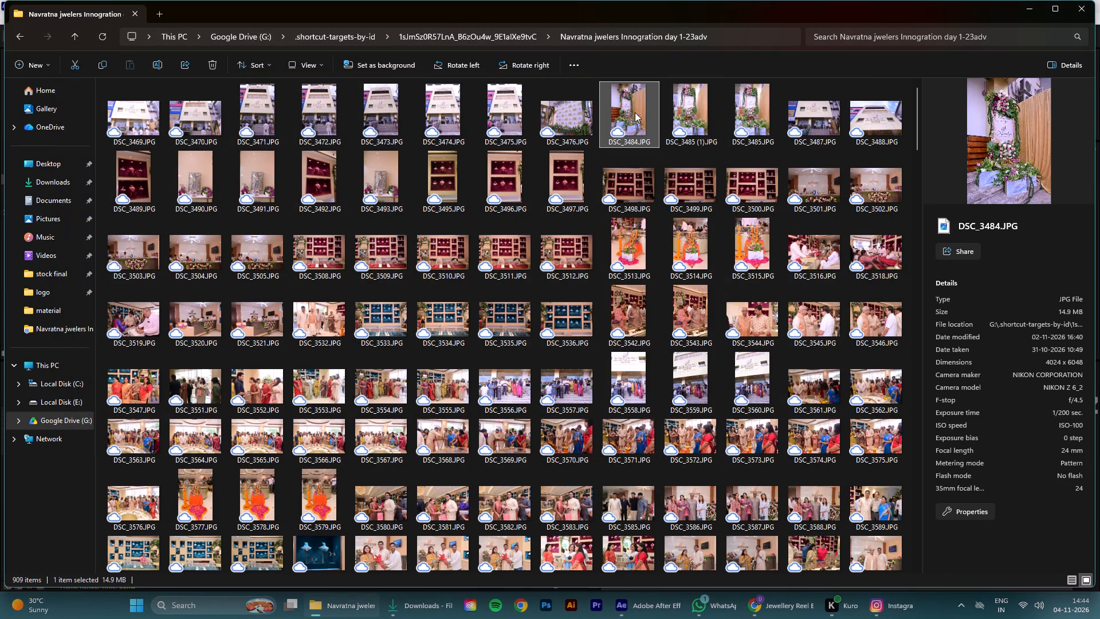
drag(627, 104, 646, 618)
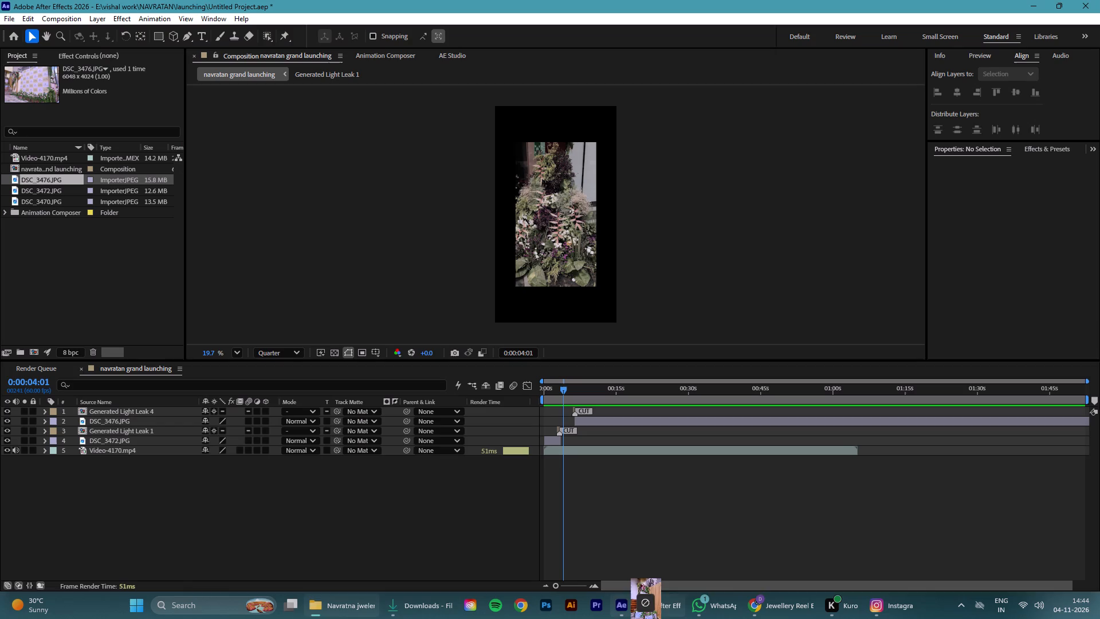
drag(646, 618, 329, 540)
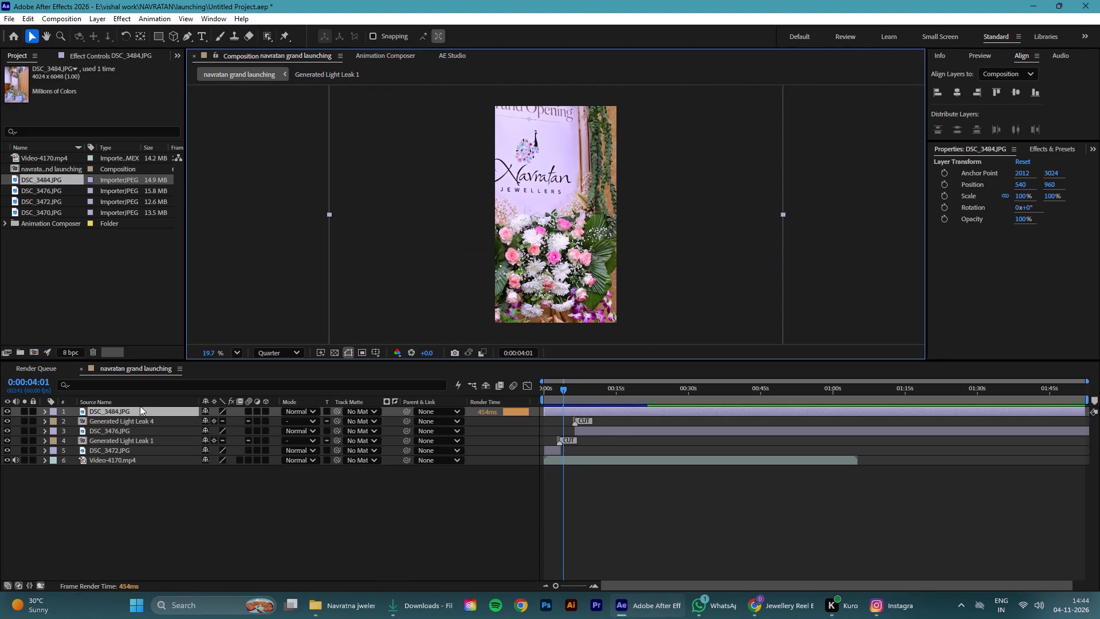
drag(139, 412, 136, 446)
Trim the start of the DSC_3484.JPG layer to the first light leak's CUT marker at 0:00:03:12.
click(565, 390)
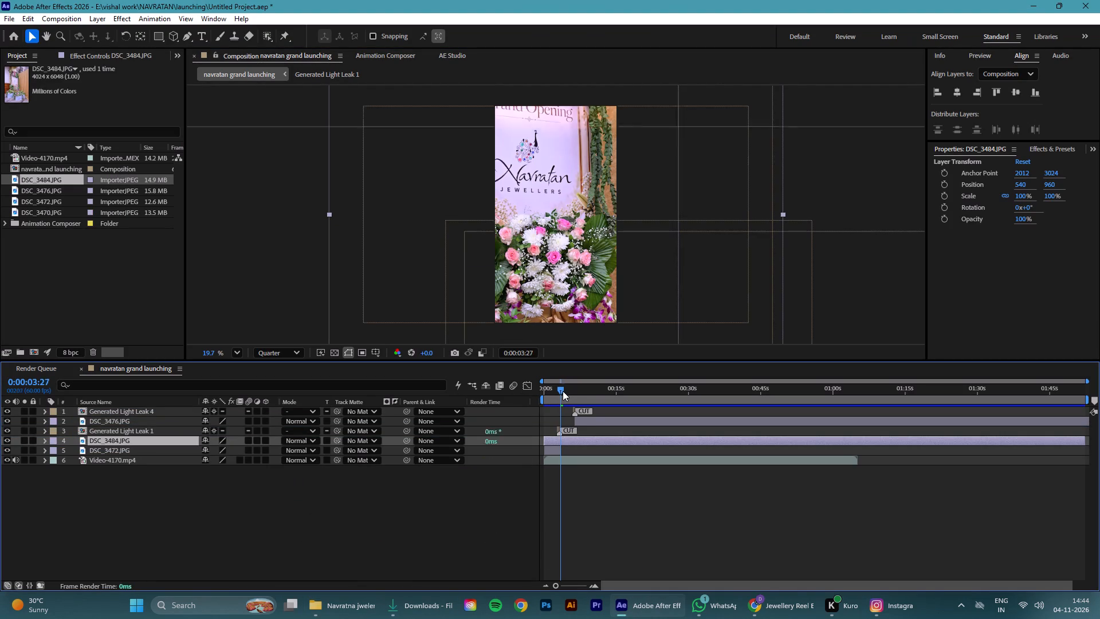
drag(557, 583, 592, 590)
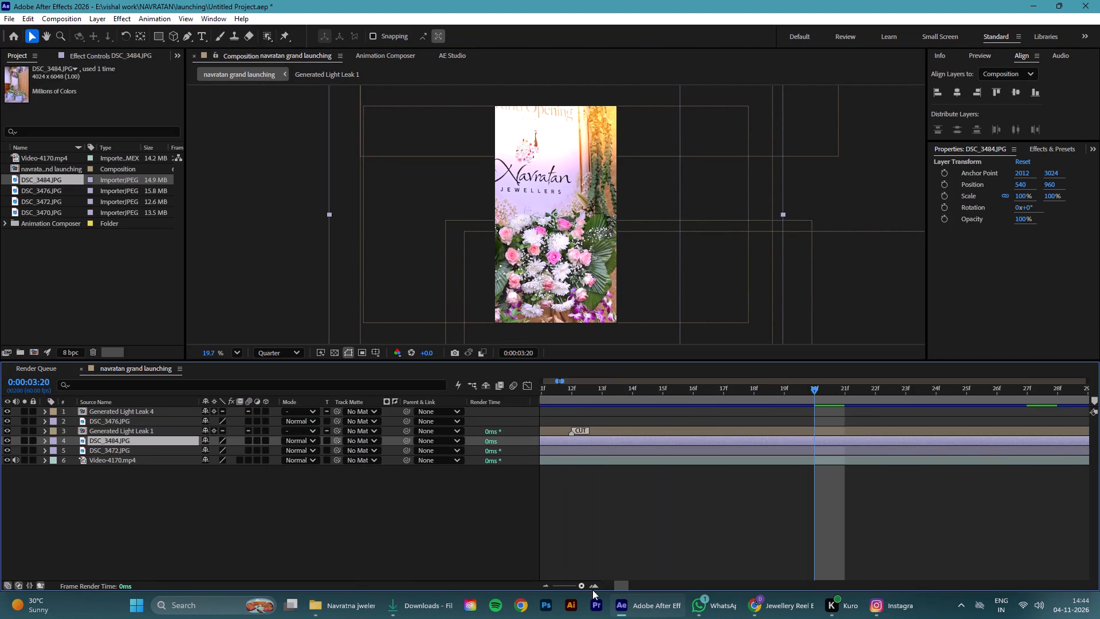
drag(592, 590, 602, 590)
drag(815, 391, 580, 444)
click(576, 439)
key(alt+bracketleft)
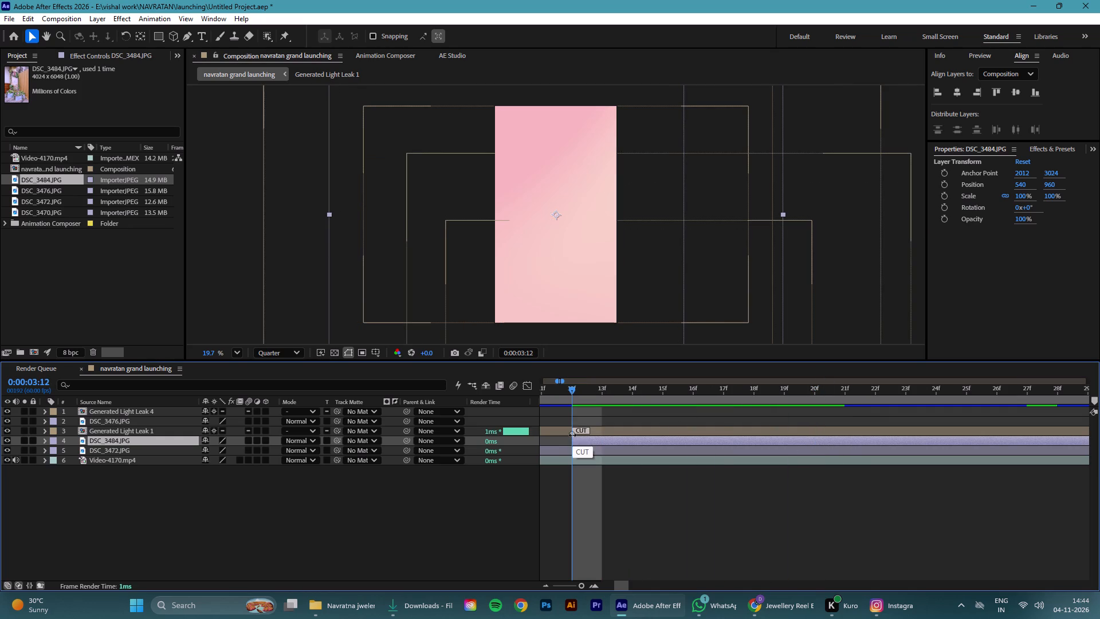
Trim the end of the DSC_3484.JPG layer at 0:00:06:23, just before the Generated Light Leak 4 CUT marker.
drag(579, 585, 528, 588)
drag(560, 394, 573, 401)
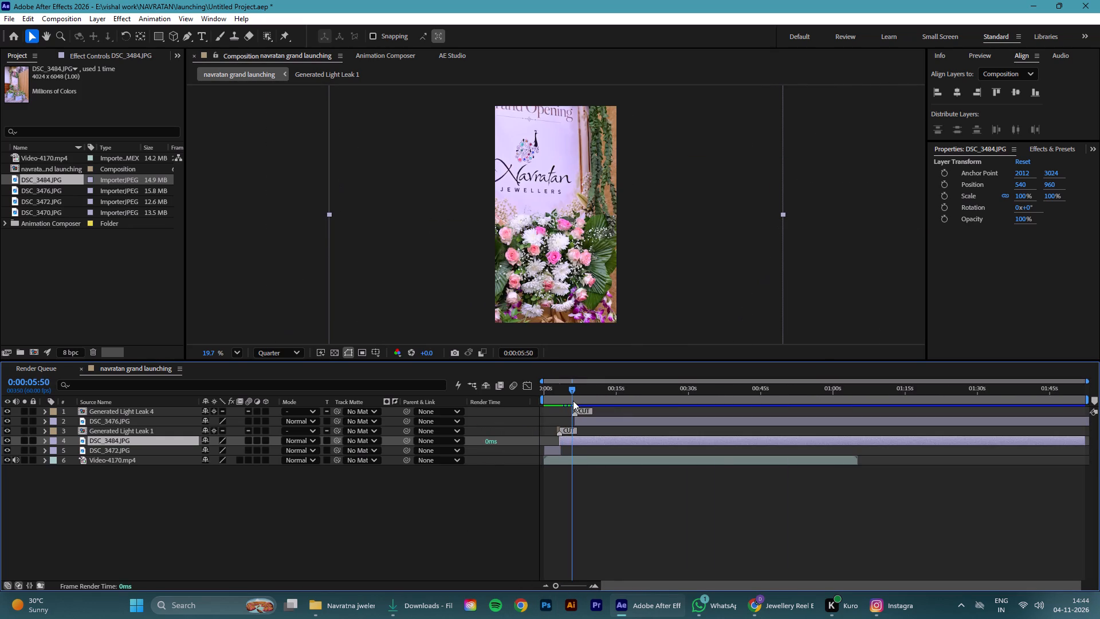
drag(573, 401, 576, 402)
drag(559, 585, 596, 583)
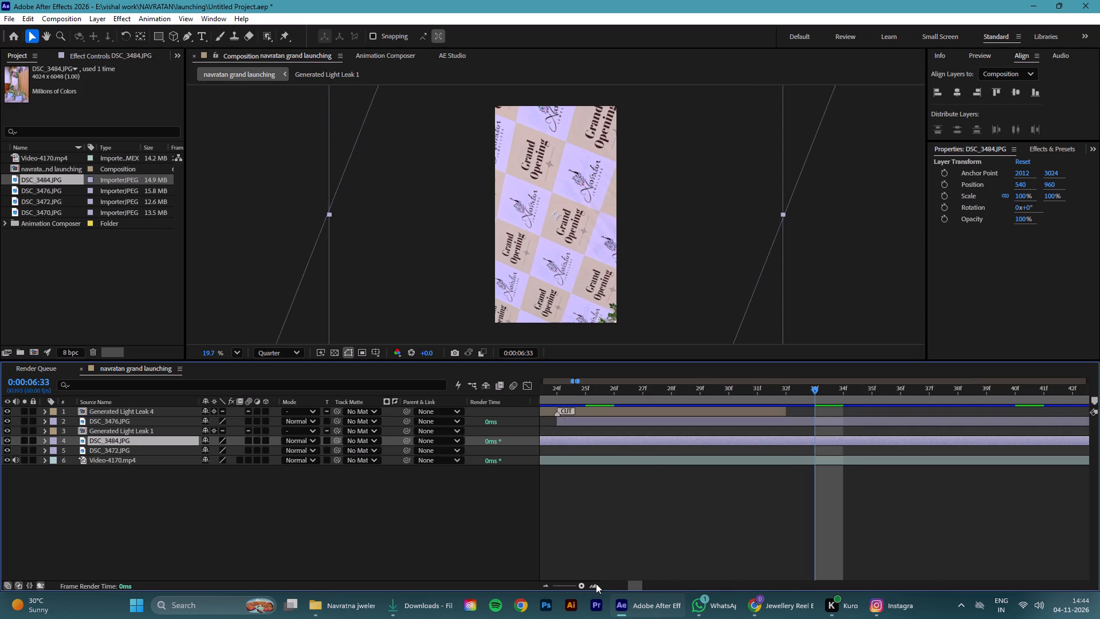
drag(596, 583, 612, 583)
drag(813, 387, 561, 421)
drag(556, 390, 546, 394)
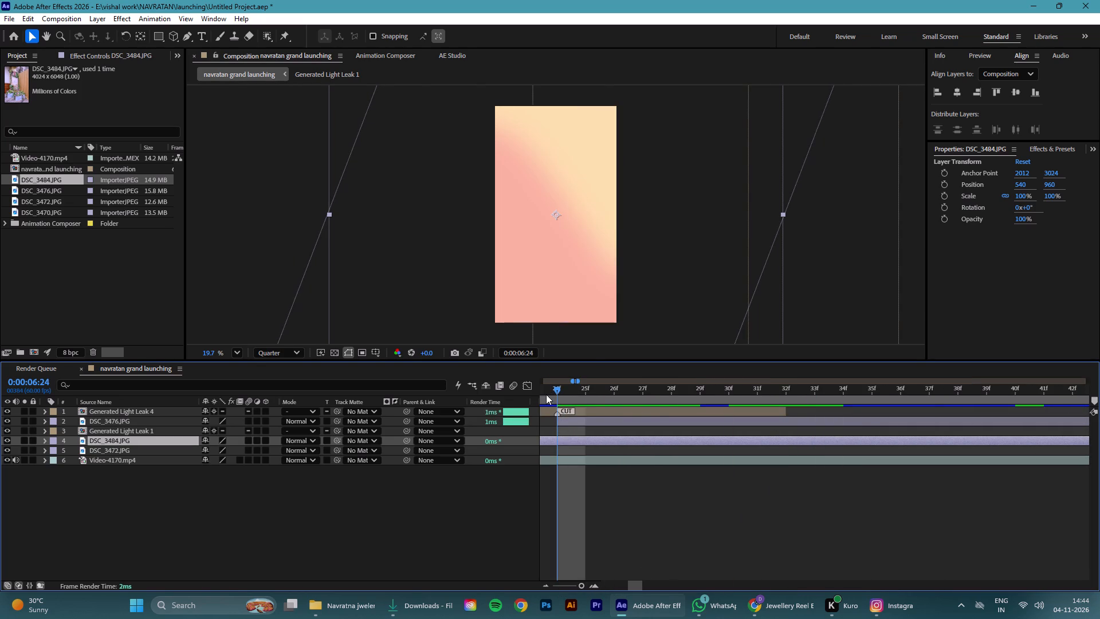
drag(546, 394, 805, 437)
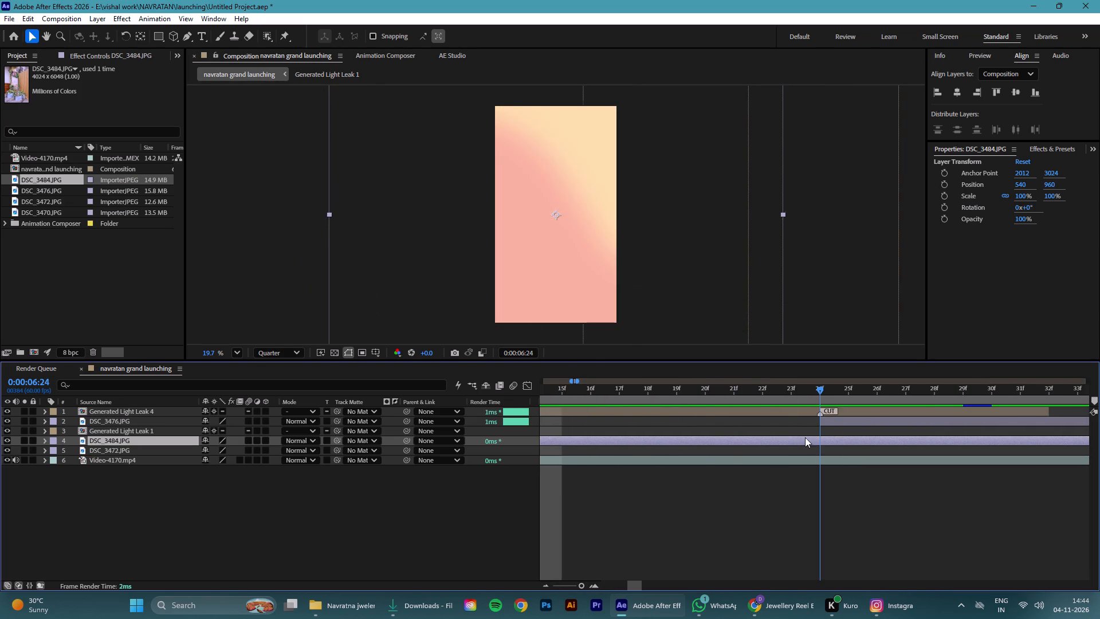
drag(805, 437, 799, 440)
click(809, 442)
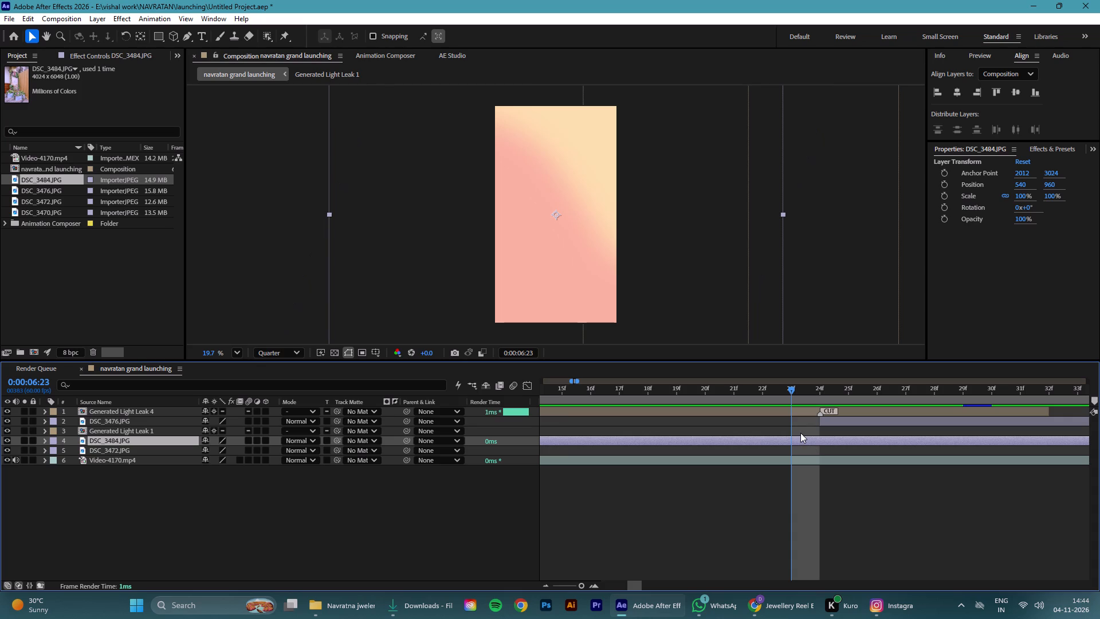
key(alt+bracketright)
Scale DSC_3484.JPG to 79% and reposition it to about 727.9, 1442.5 so the welcome board fills the frame.
drag(577, 588, 558, 590)
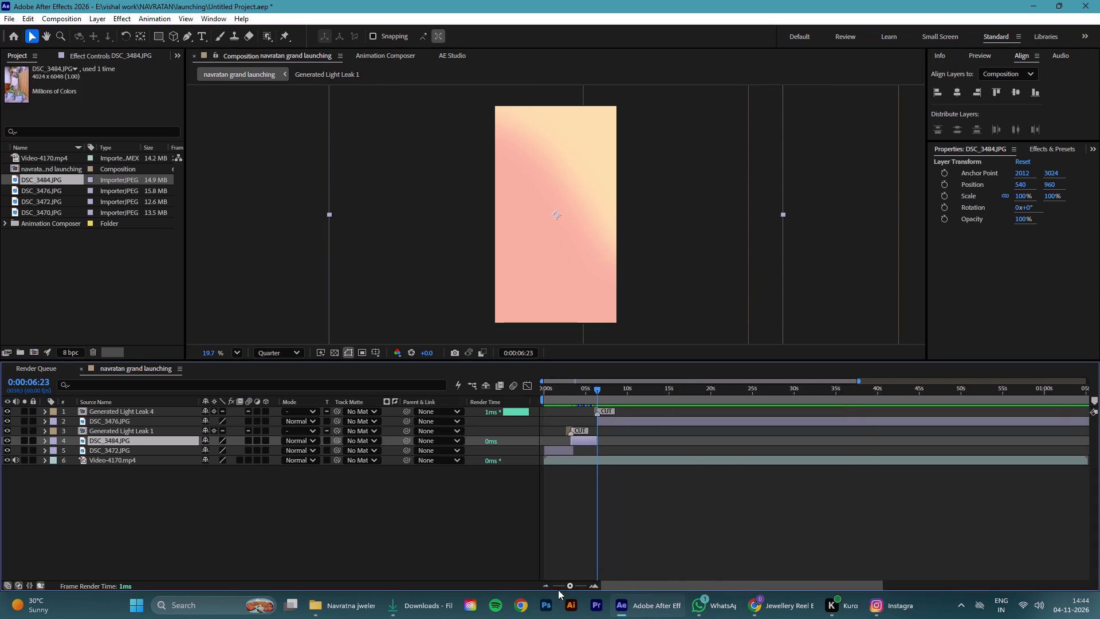
drag(558, 590, 536, 584)
drag(574, 383, 573, 388)
drag(571, 393, 565, 395)
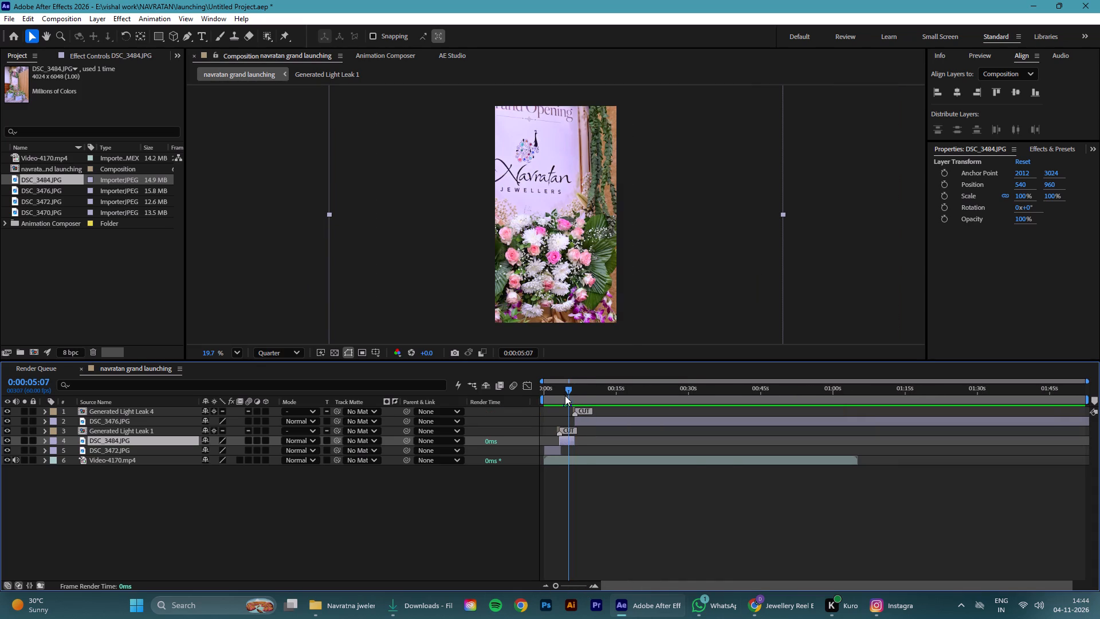
click(564, 442)
key(s)
drag(236, 453, 214, 463)
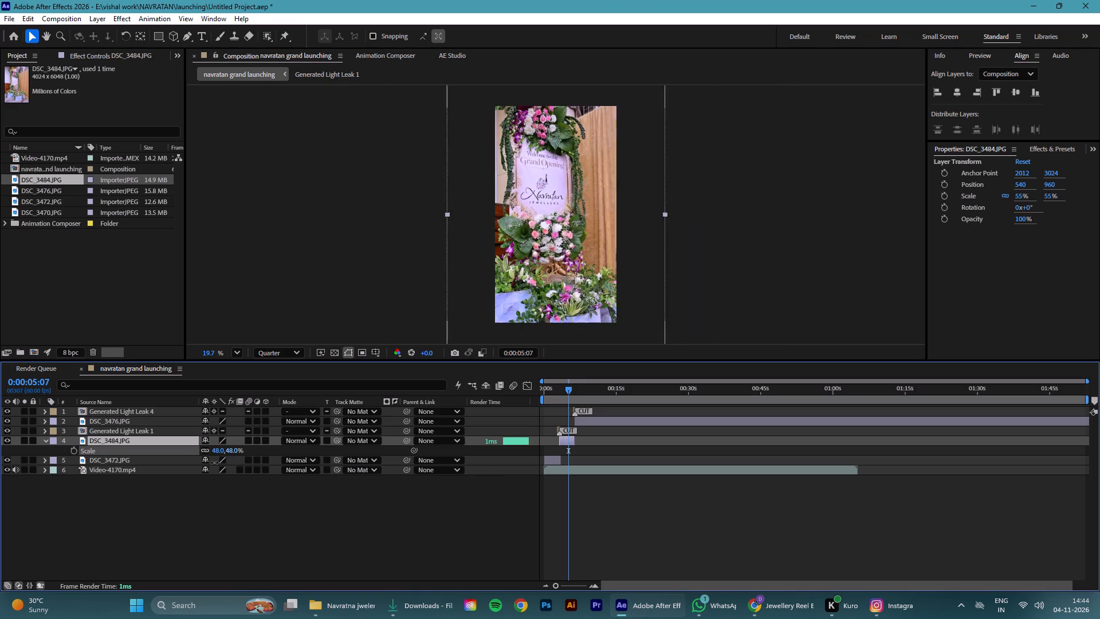
drag(214, 463, 238, 467)
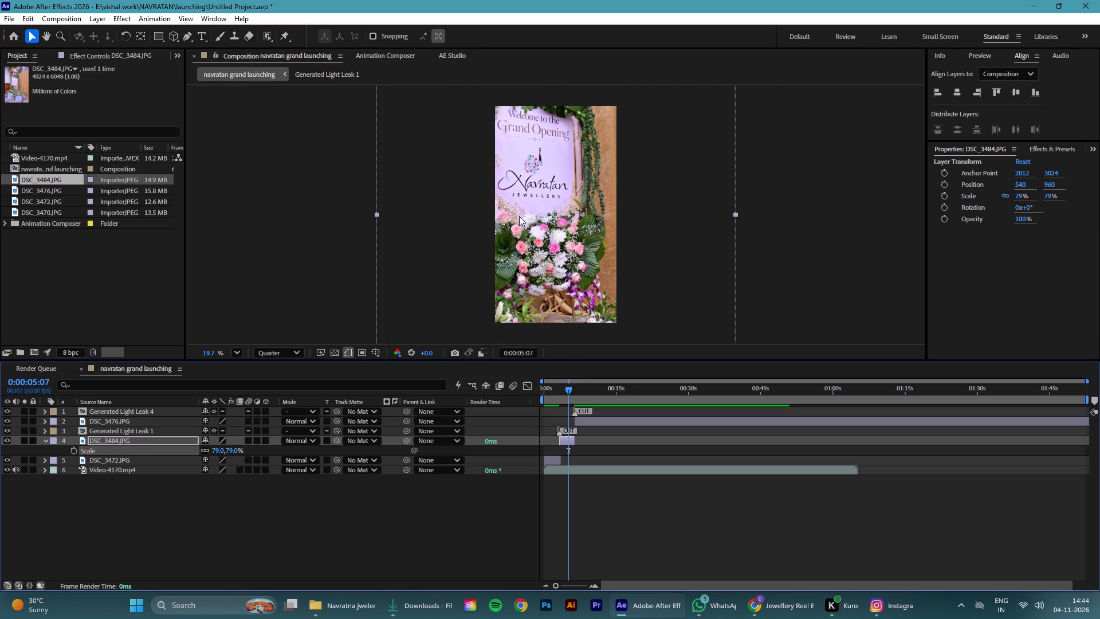
drag(528, 211, 549, 270)
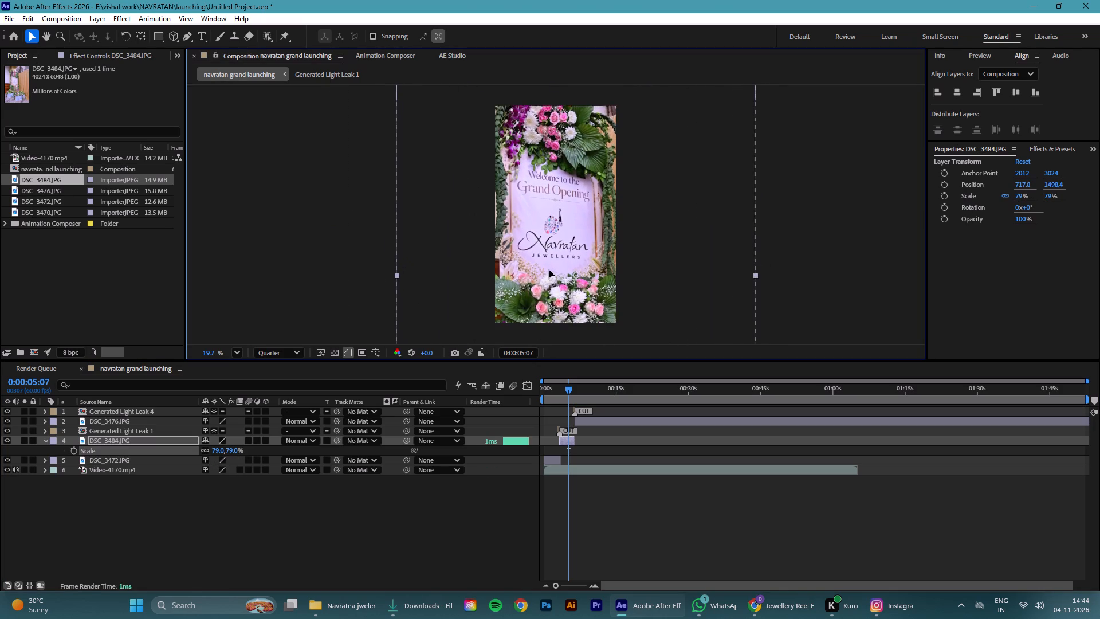
drag(549, 270, 549, 266)
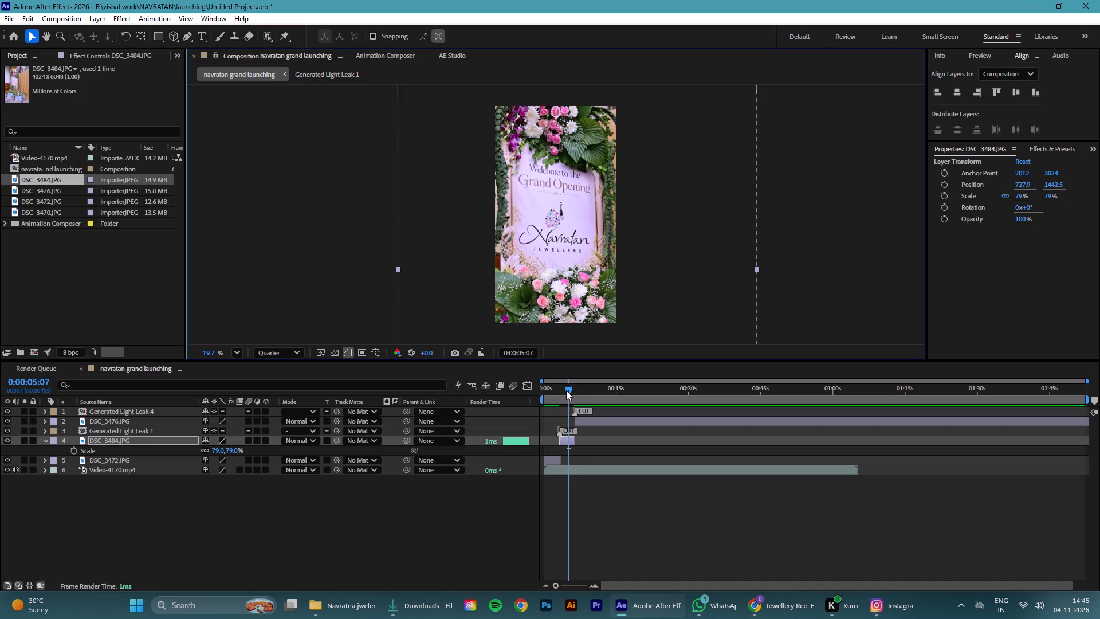
At 0:00:06:18, enlarge DSC_3484.JPG to 91% and nudge it to position 777.9, 1637.5 to reframe the board.
drag(568, 391, 573, 401)
drag(553, 586, 556, 585)
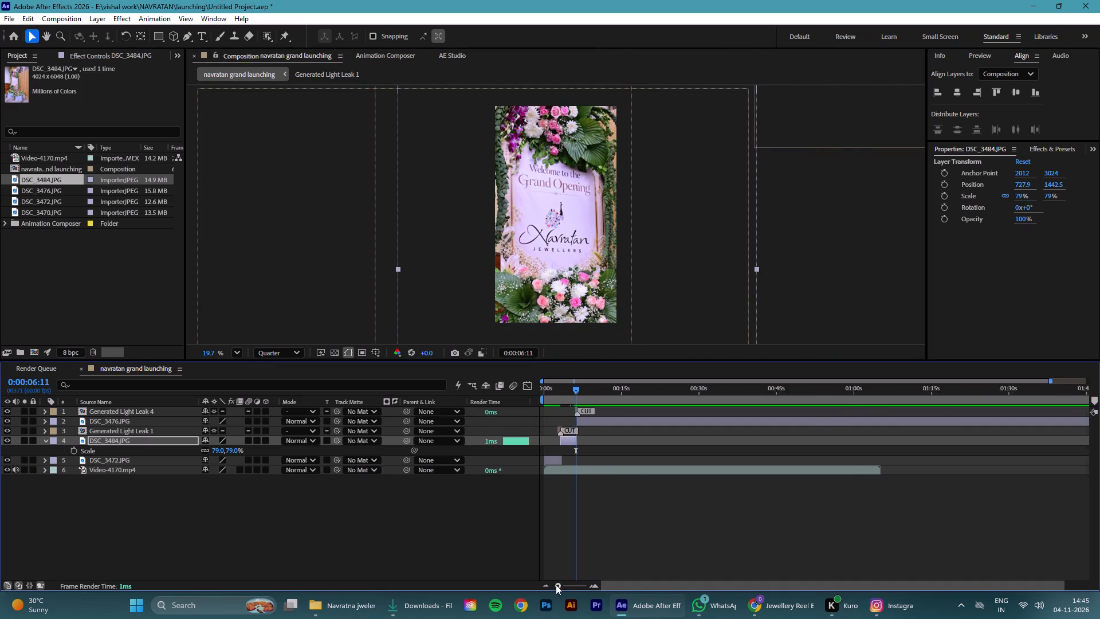
drag(556, 585, 652, 590)
drag(555, 587, 565, 587)
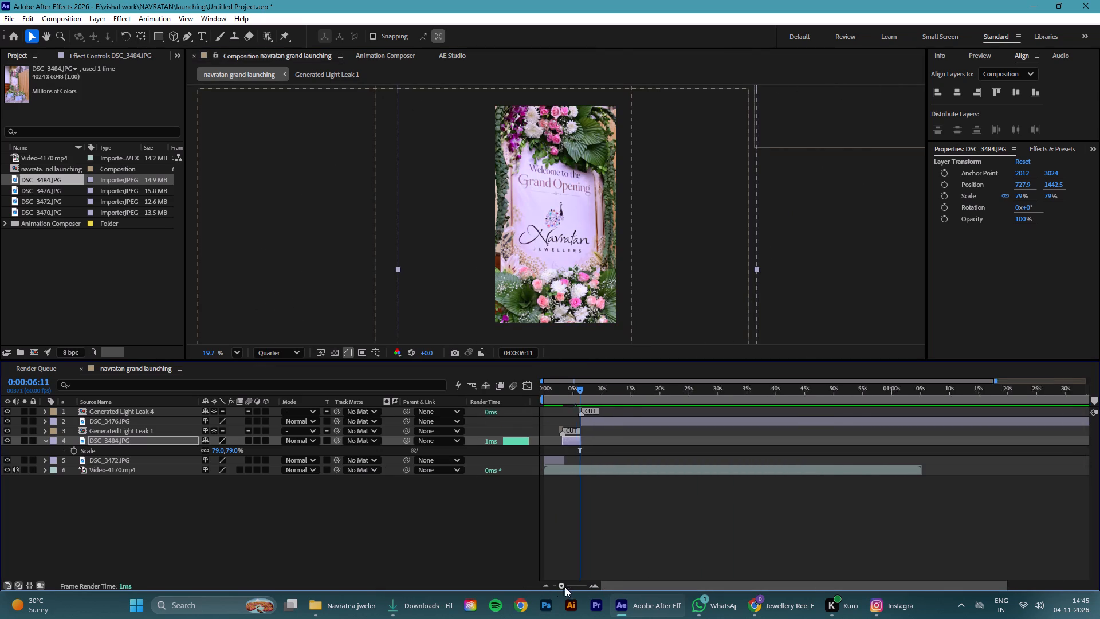
drag(565, 587, 595, 588)
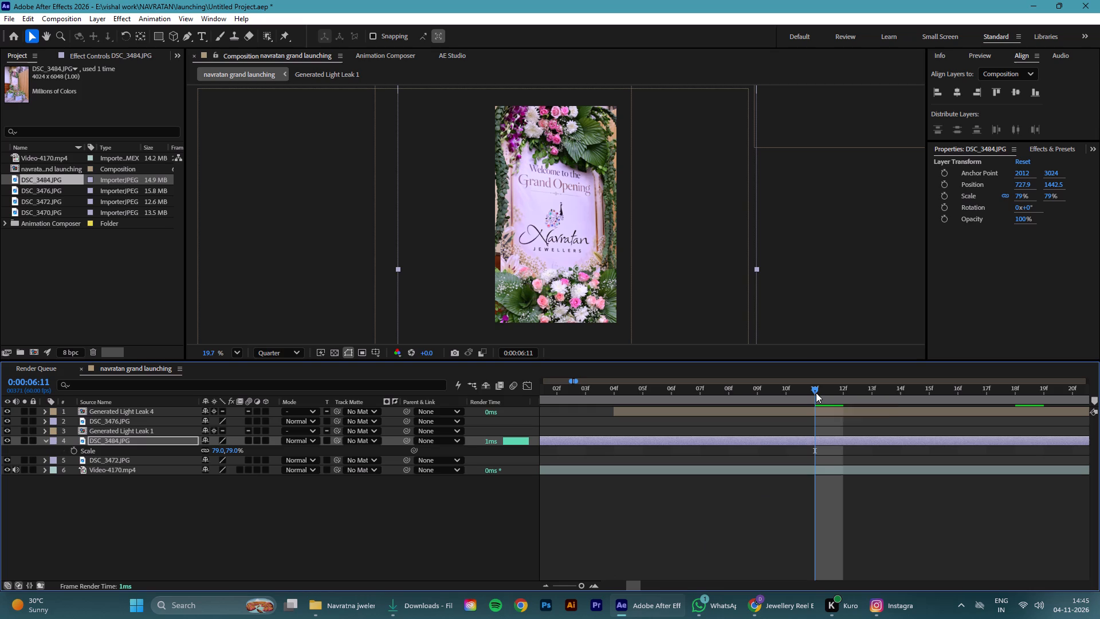
click(581, 585)
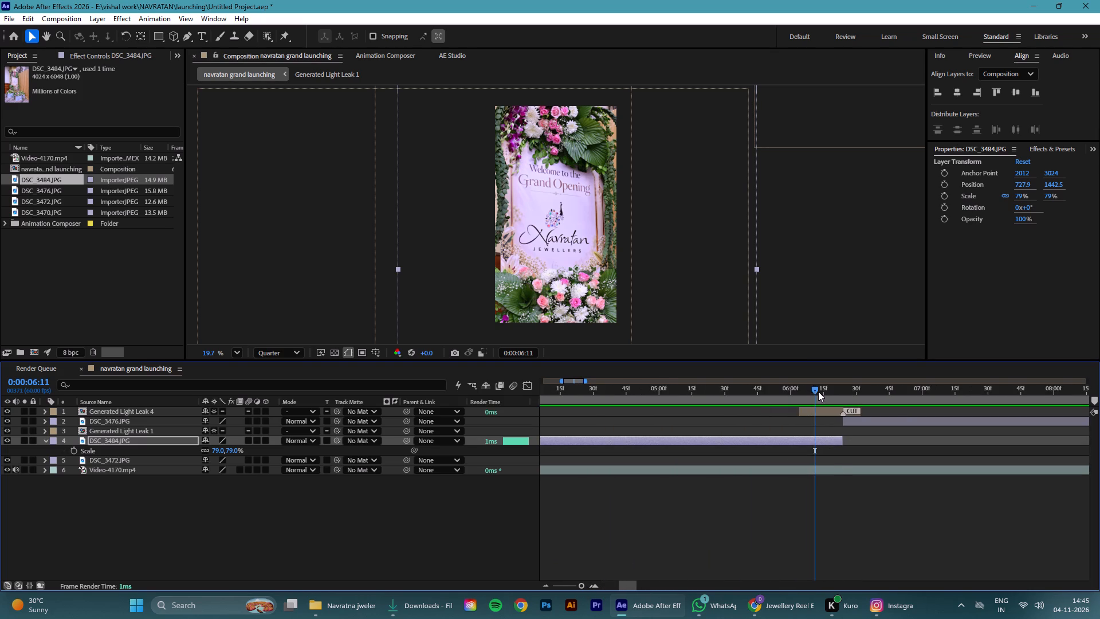
drag(818, 391, 847, 408)
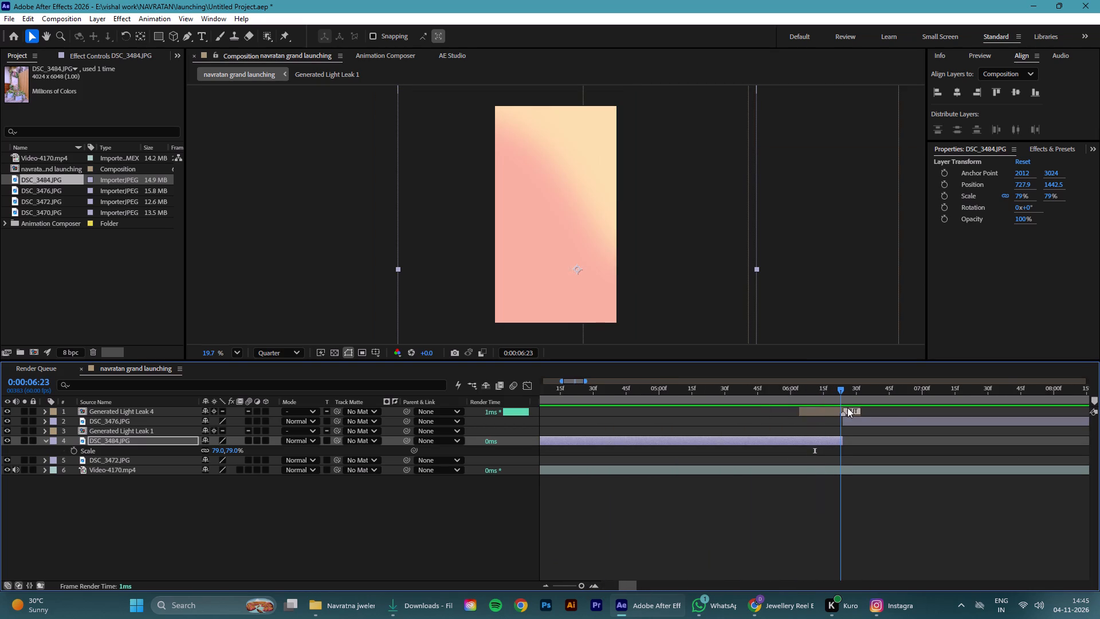
drag(847, 408, 834, 412)
click(780, 440)
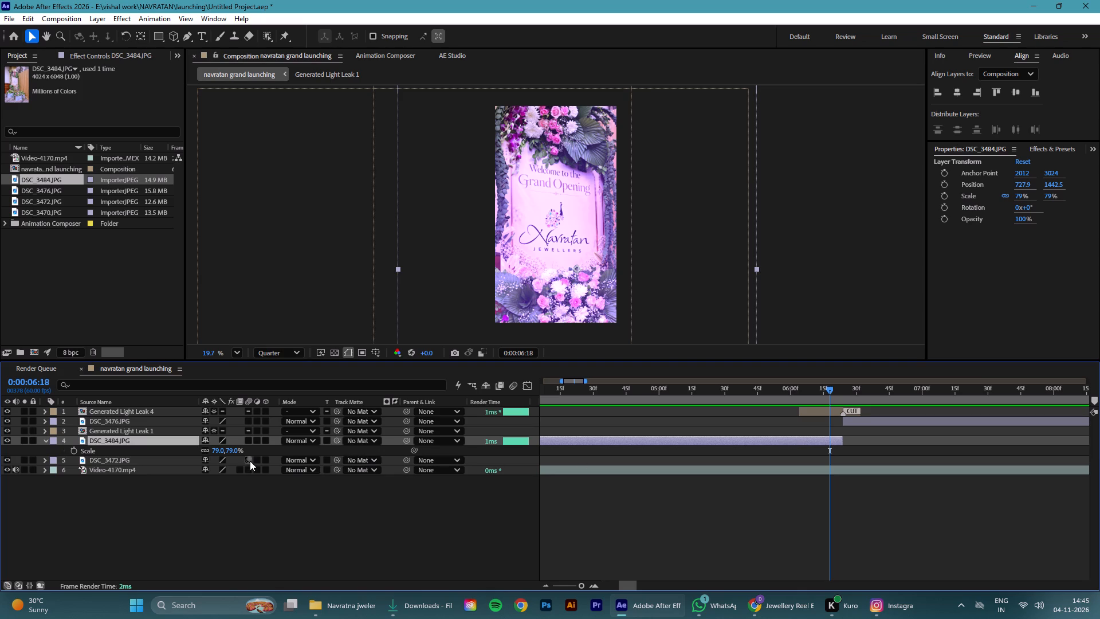
drag(230, 453, 239, 456)
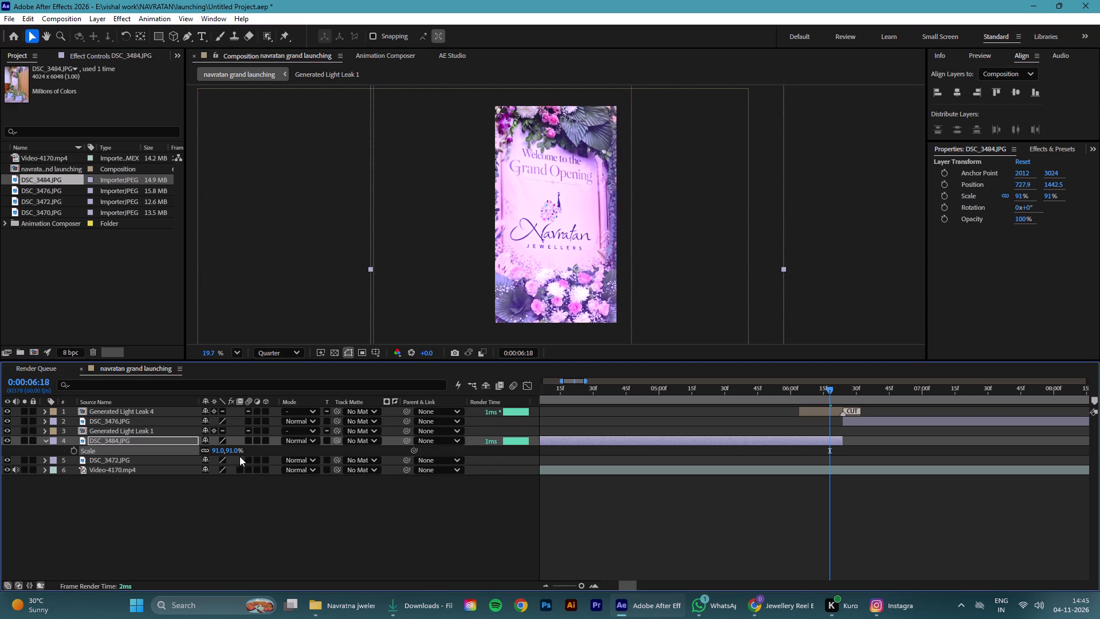
key(shift+Right)
key(shift+Down)
key(shift+Down)
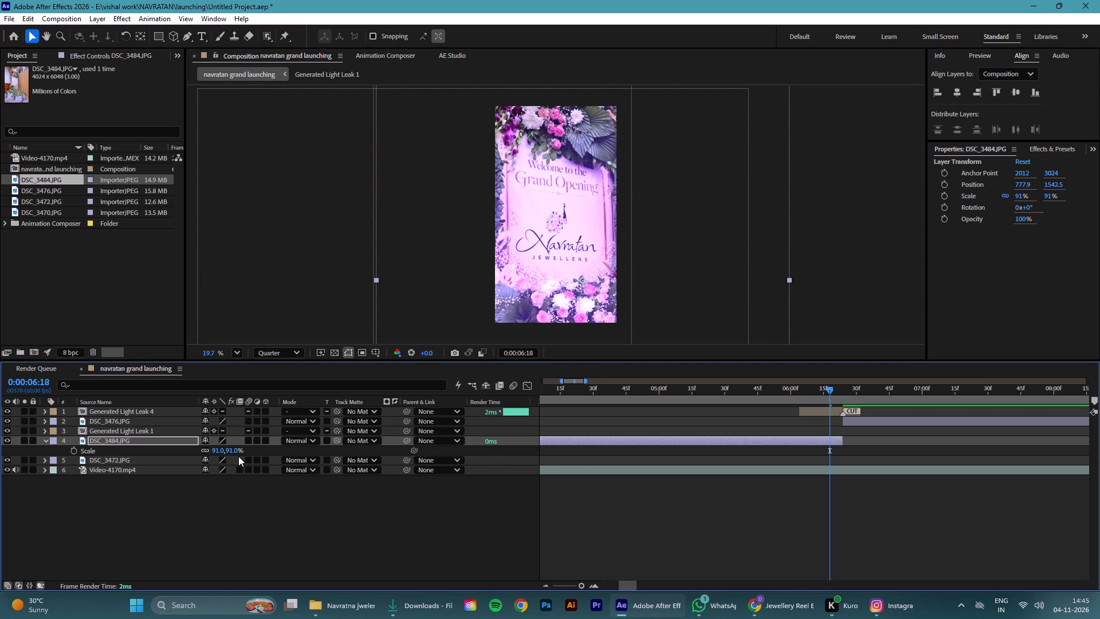
key(shift+Down)
key(shift+Down)
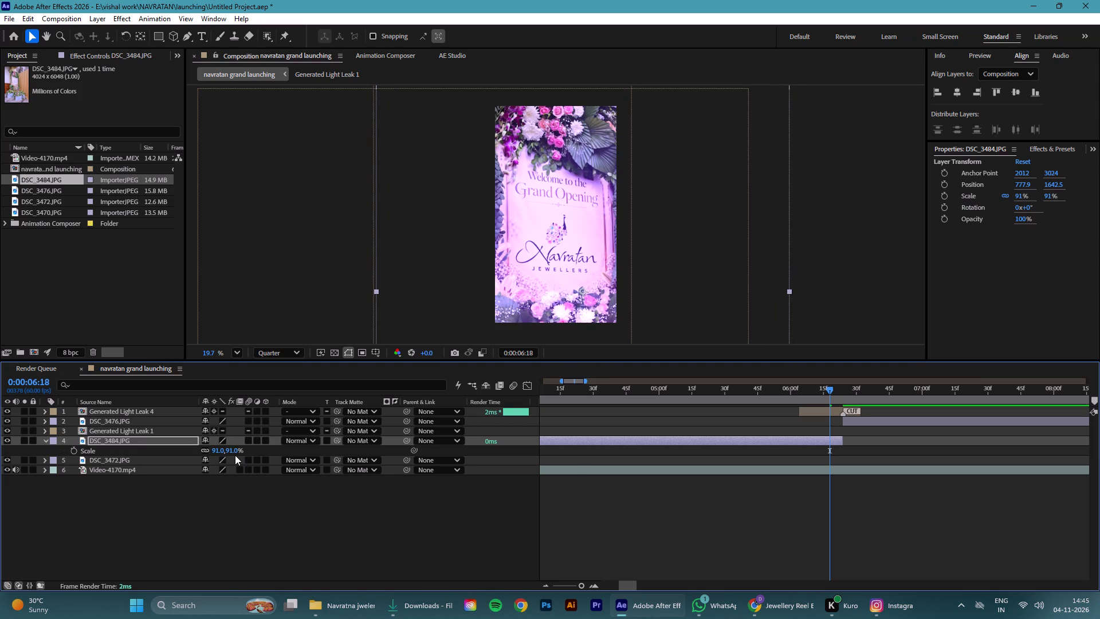
key(Up)
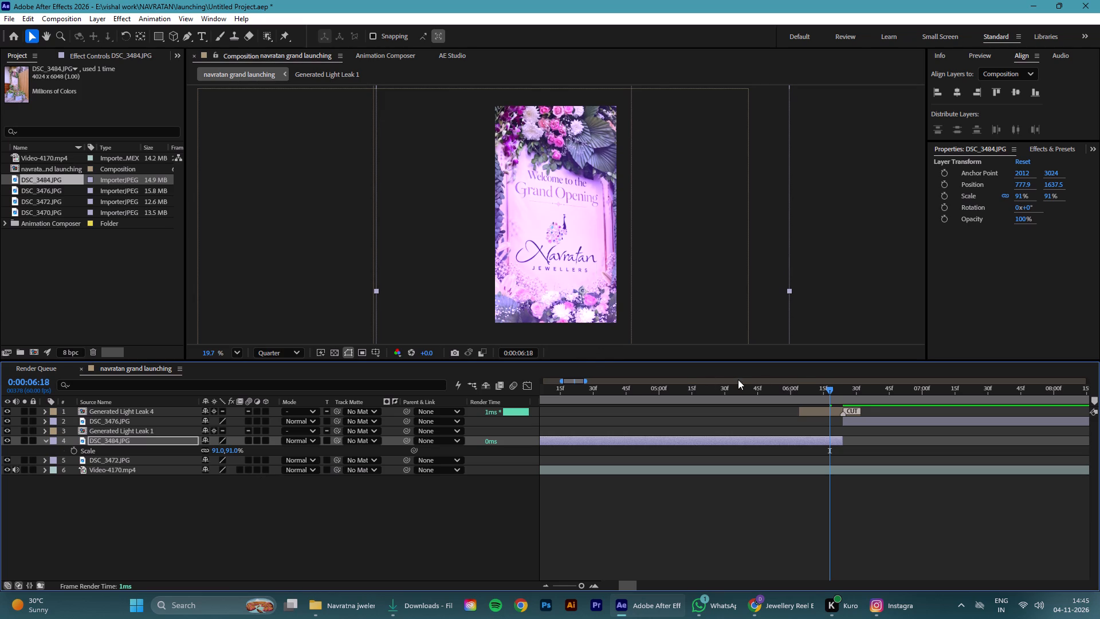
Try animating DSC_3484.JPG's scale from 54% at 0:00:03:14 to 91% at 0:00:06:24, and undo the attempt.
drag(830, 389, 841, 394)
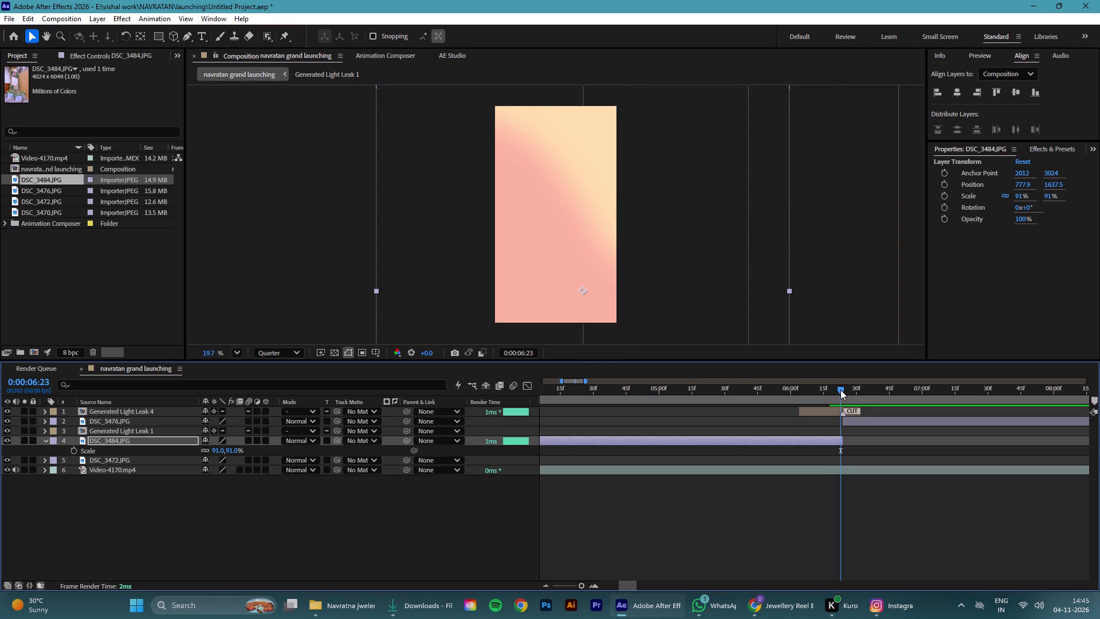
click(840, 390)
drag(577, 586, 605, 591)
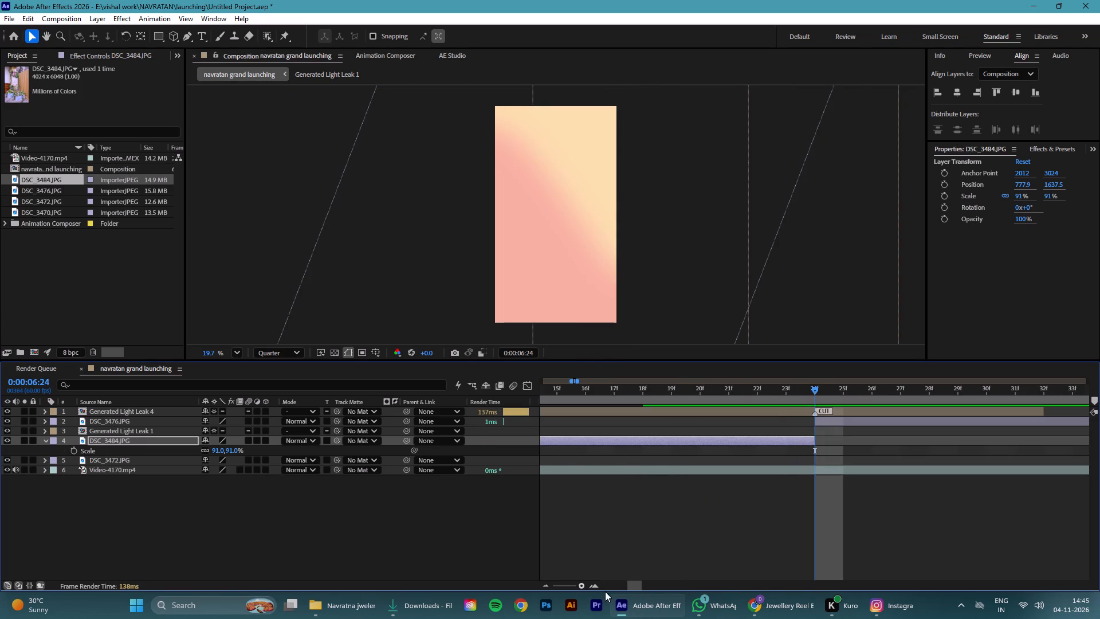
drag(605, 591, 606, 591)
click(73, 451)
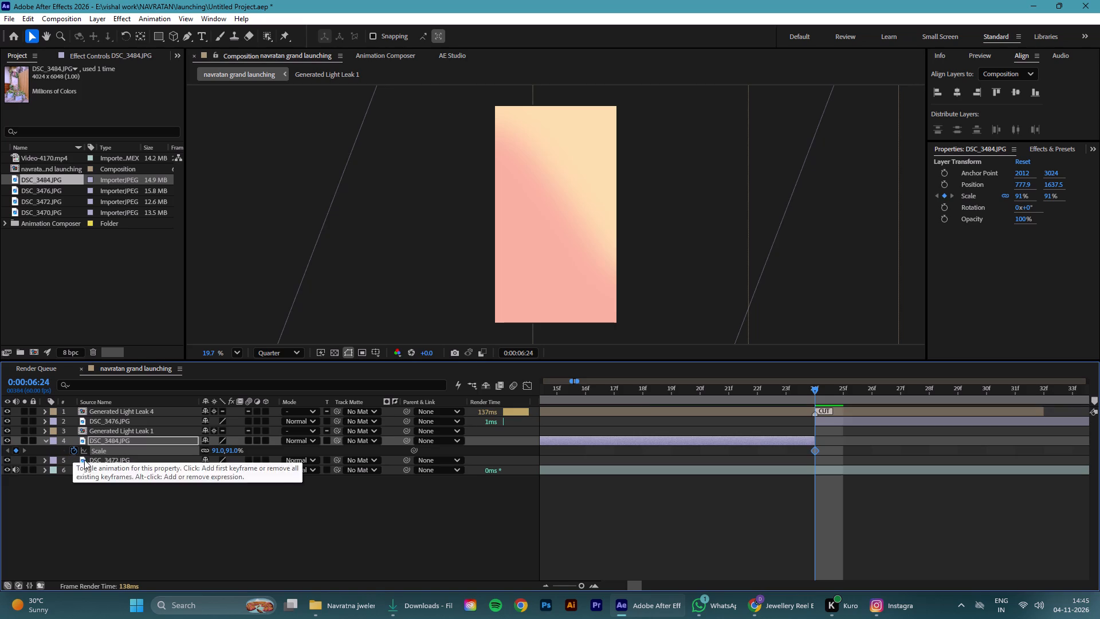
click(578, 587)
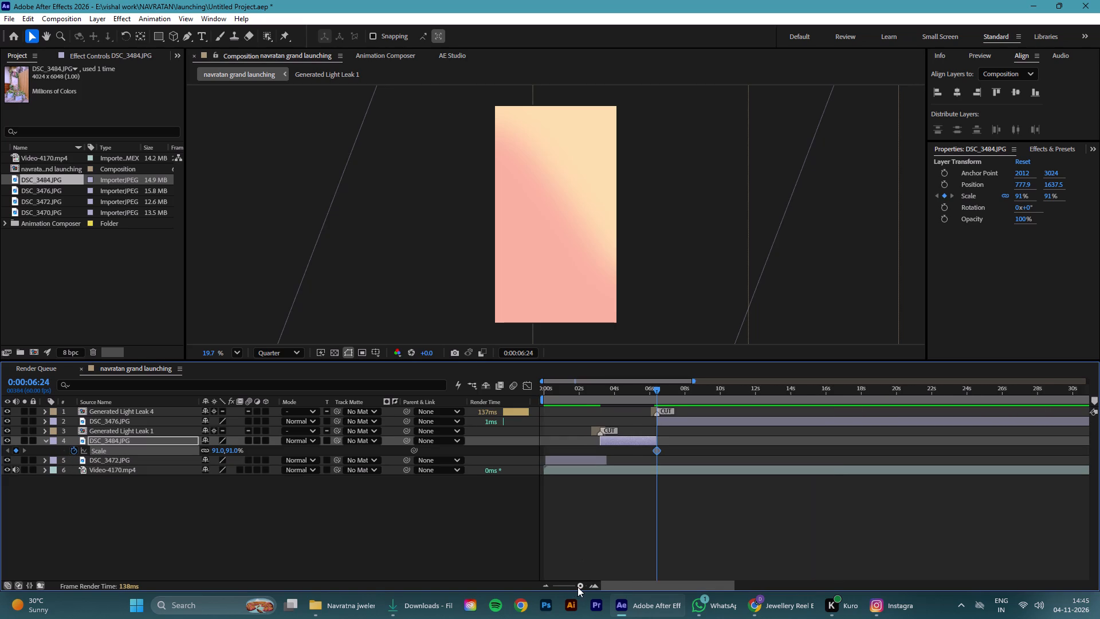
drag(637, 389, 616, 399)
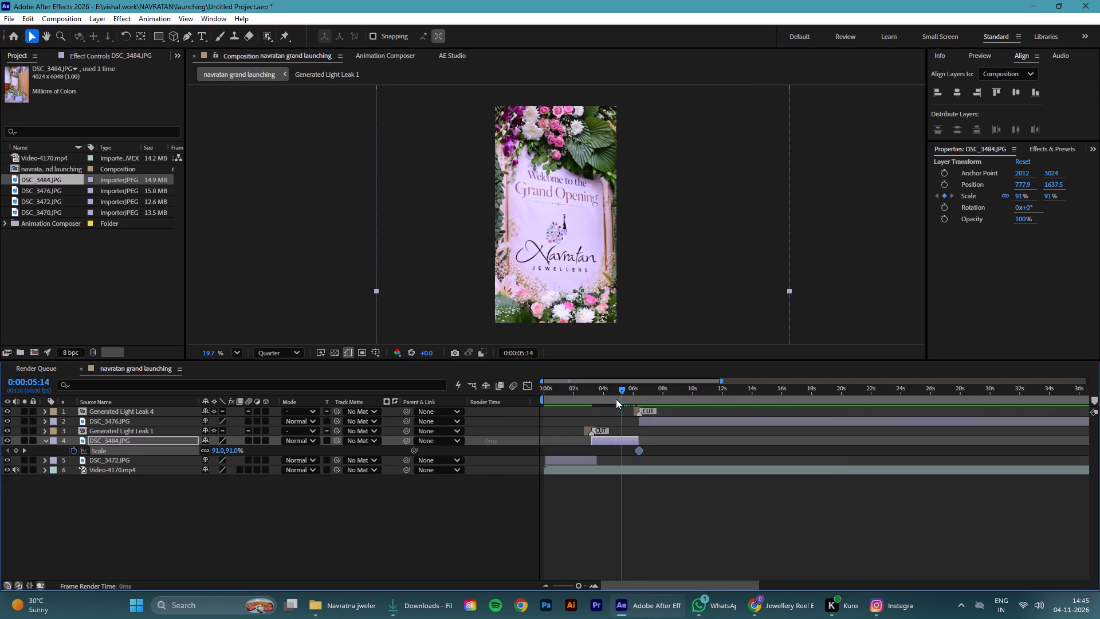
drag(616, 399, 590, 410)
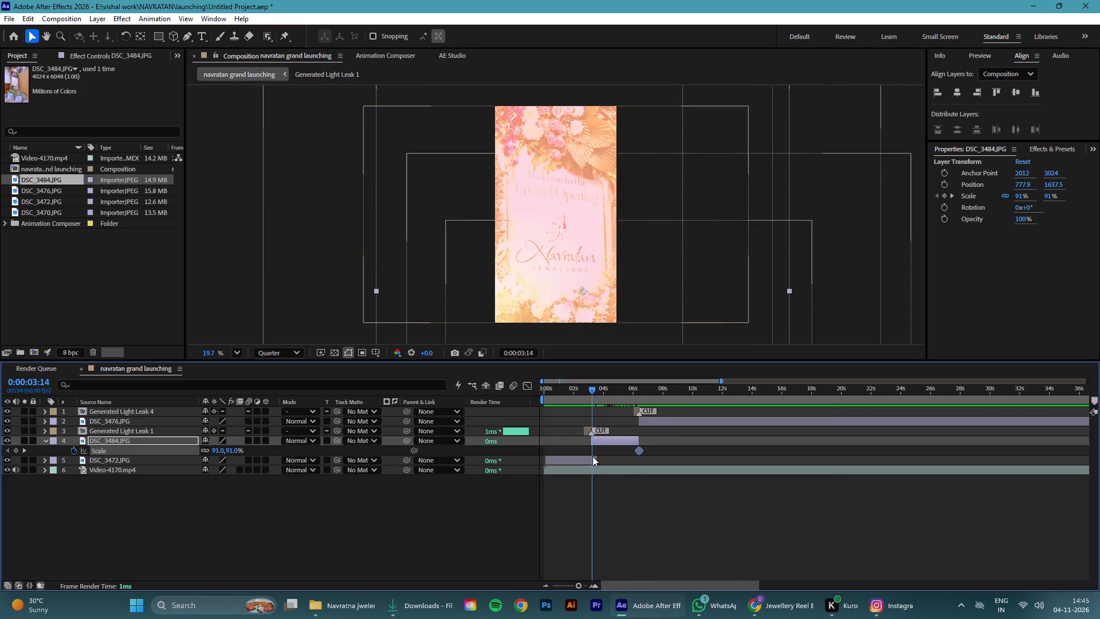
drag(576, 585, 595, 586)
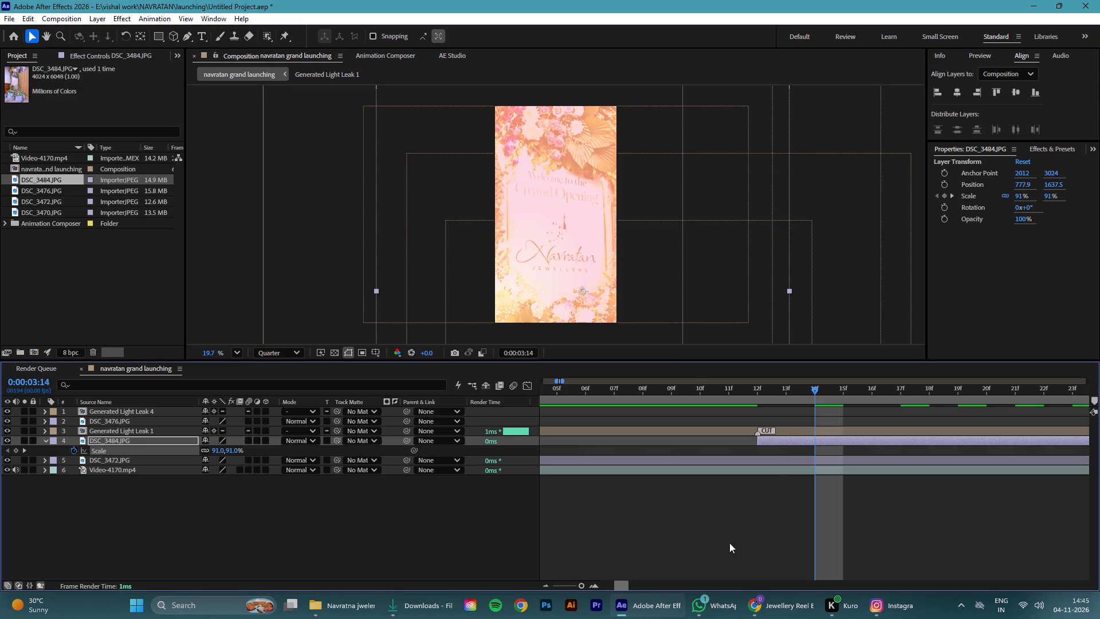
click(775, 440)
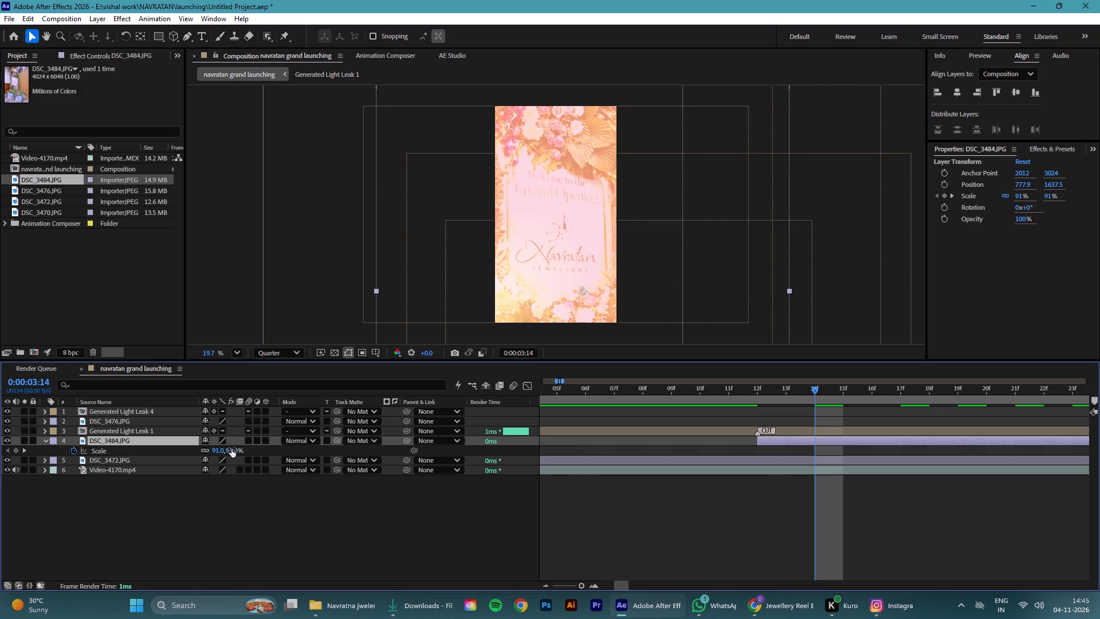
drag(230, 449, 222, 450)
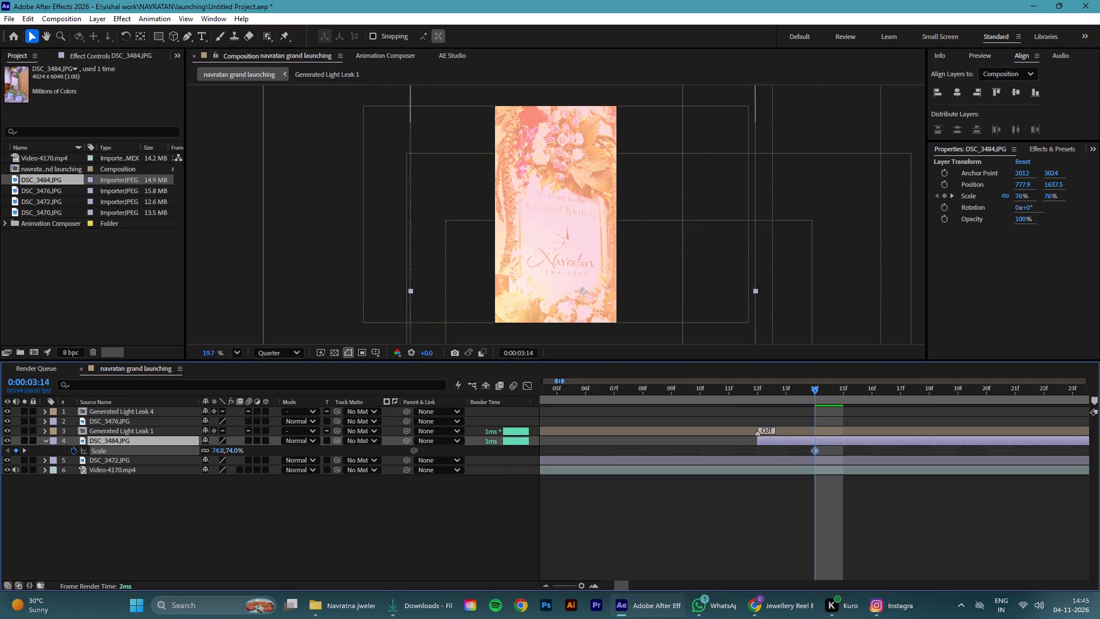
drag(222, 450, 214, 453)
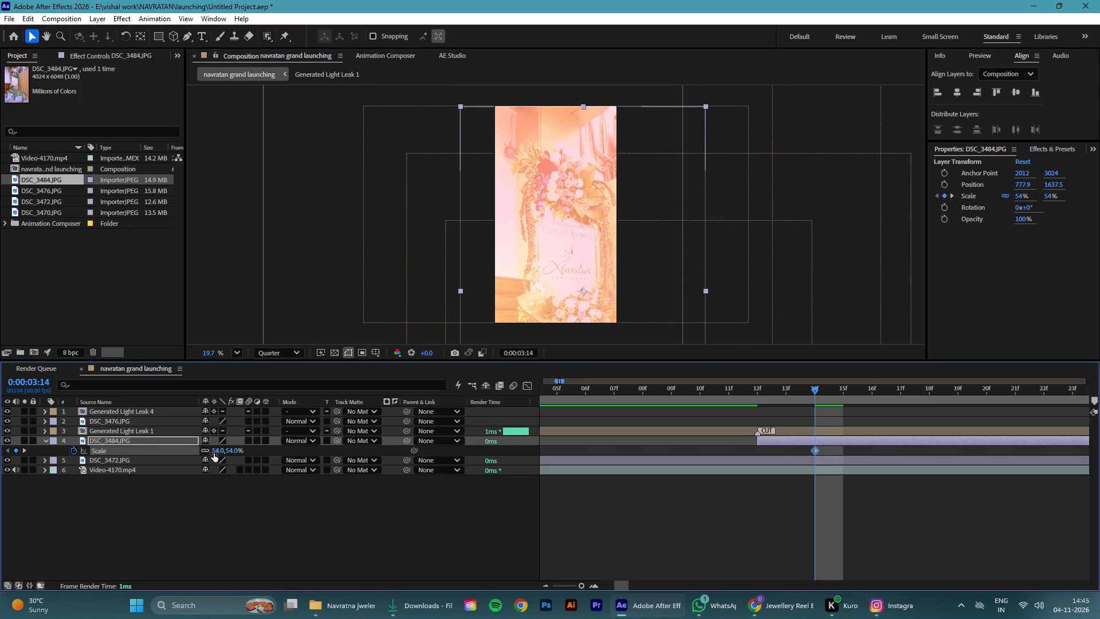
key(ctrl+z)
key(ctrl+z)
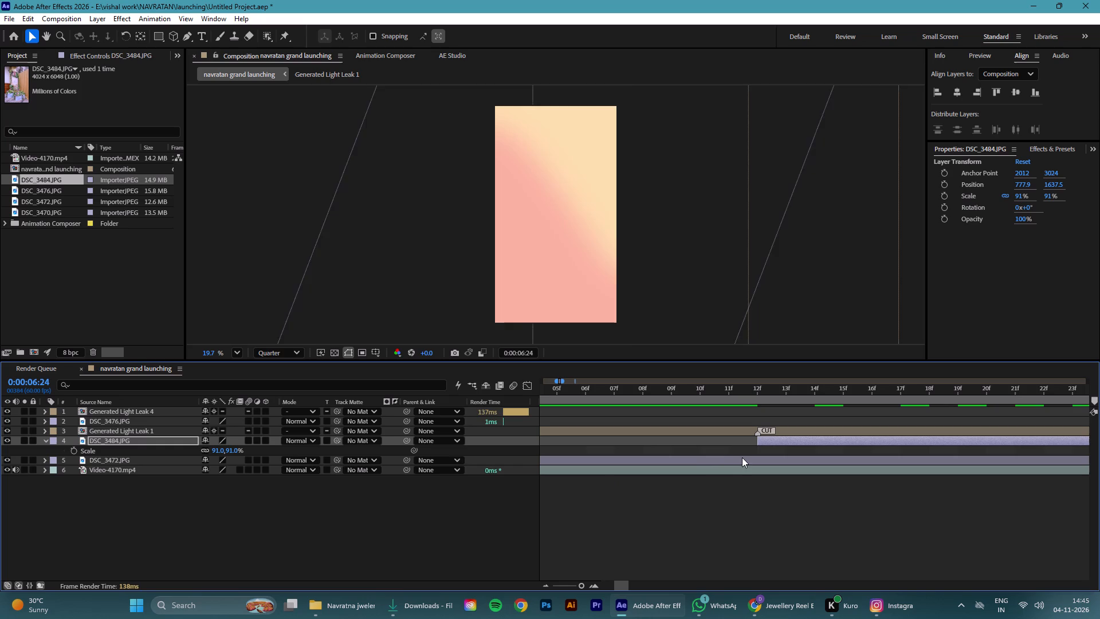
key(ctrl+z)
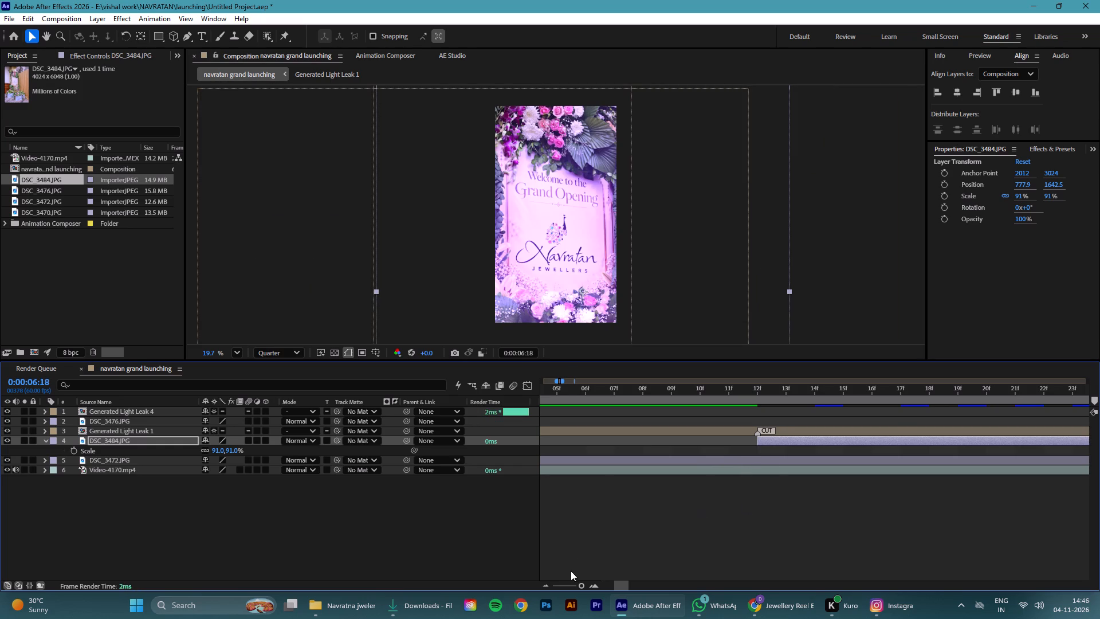
Keyframe DSC_3484.JPG's position at 777.9, 1642.5 and scale at 91%, placing both keyframes at the layer's end by the Generated Light Leak 4 CUT marker.
drag(579, 585, 591, 580)
drag(811, 393, 963, 414)
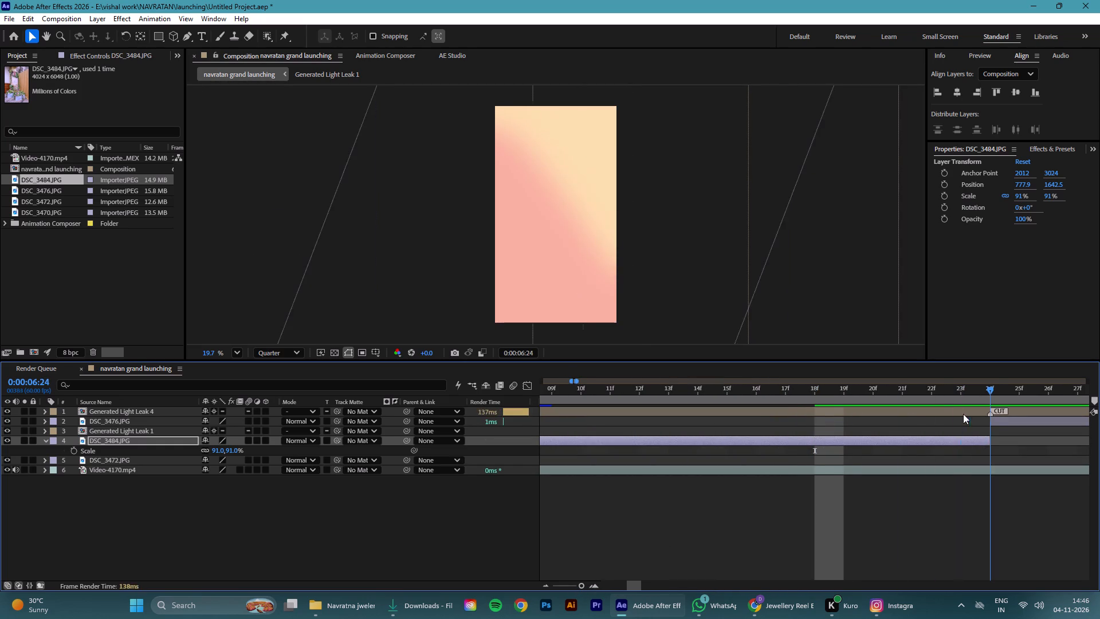
drag(963, 414, 895, 422)
click(894, 440)
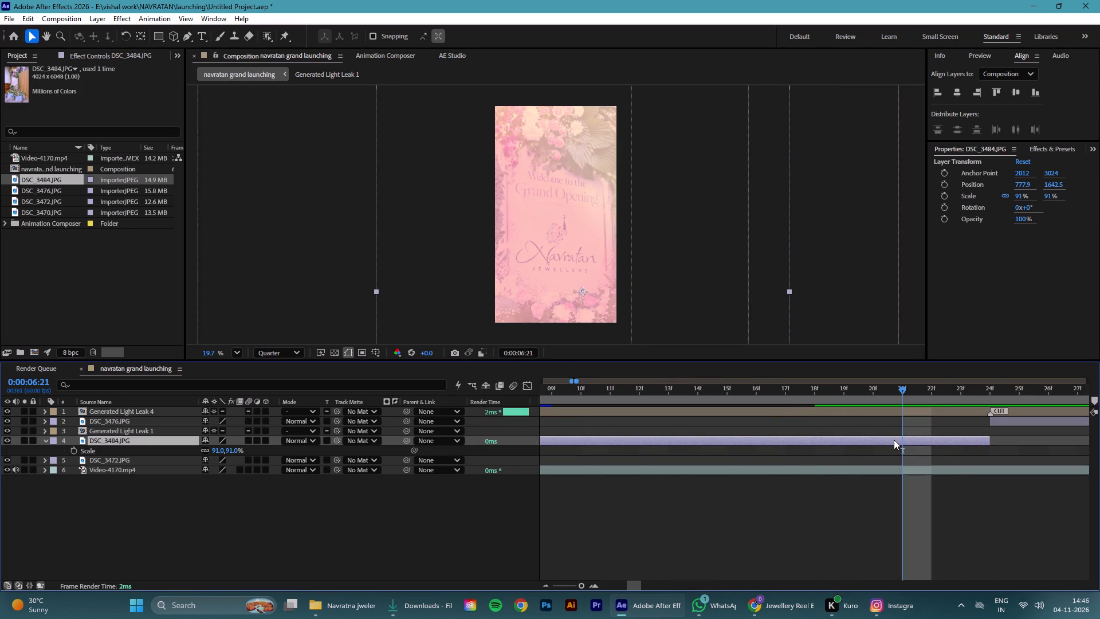
text(uu)
click(892, 441)
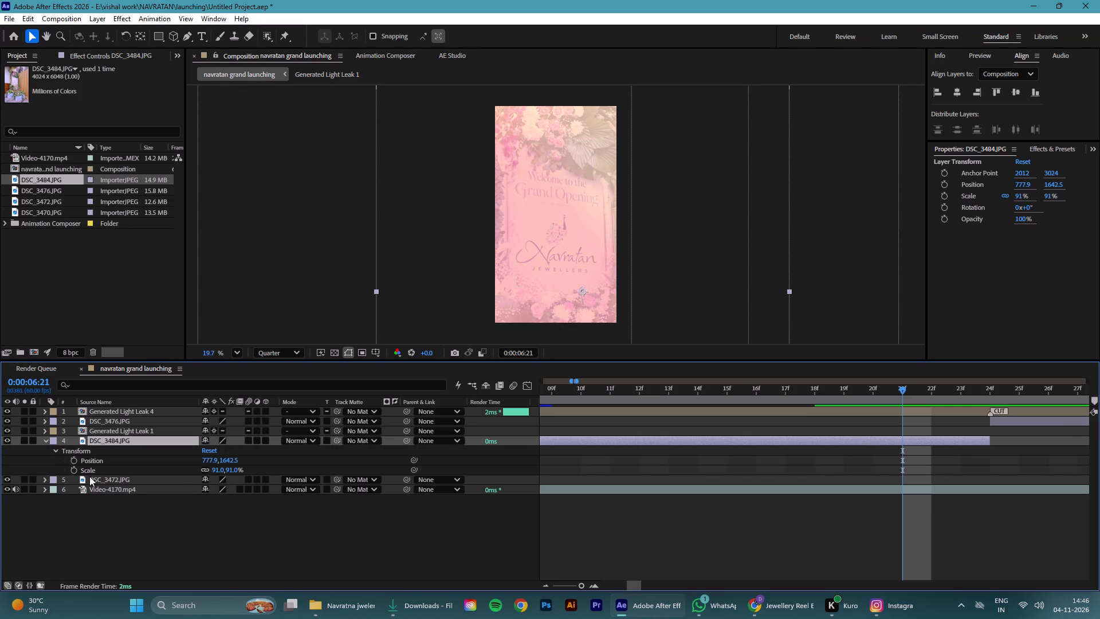
click(73, 468)
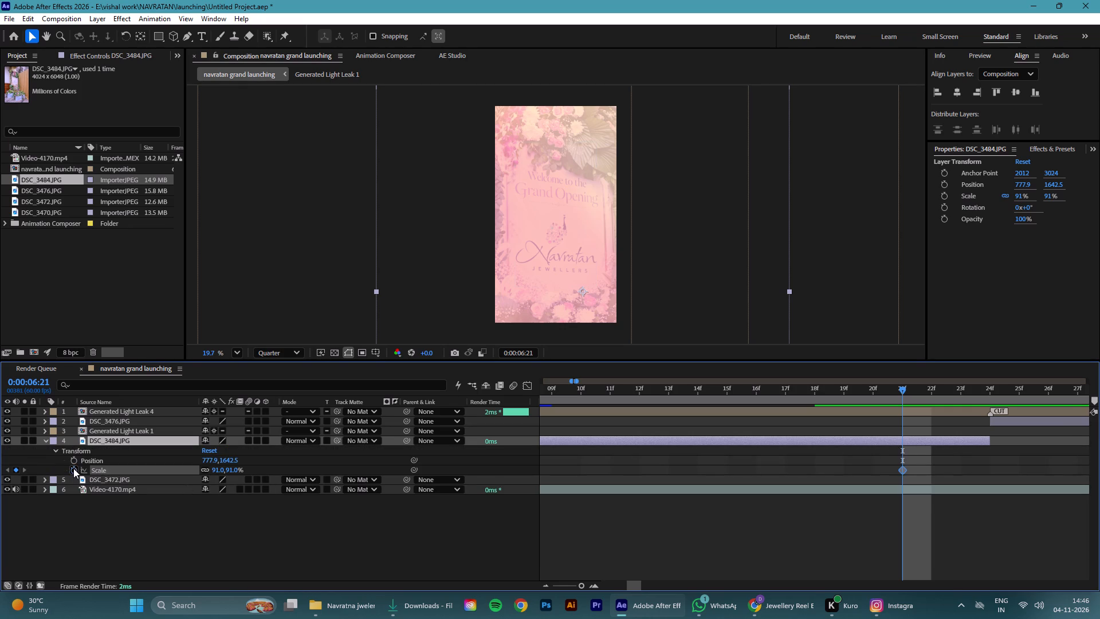
click(70, 460)
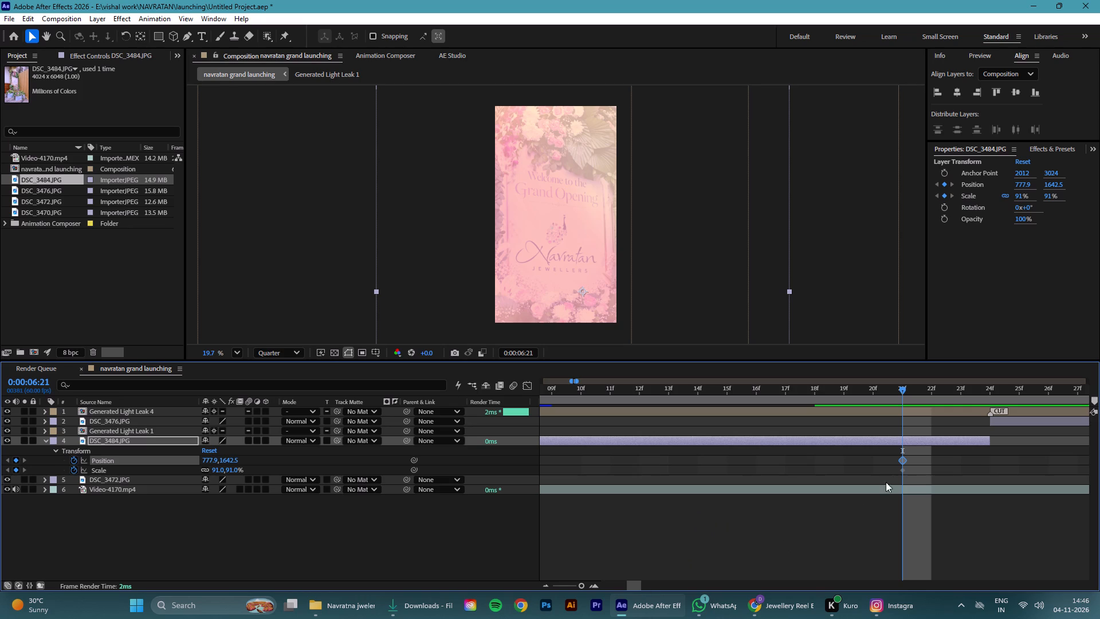
drag(909, 477, 895, 457)
drag(902, 459, 932, 458)
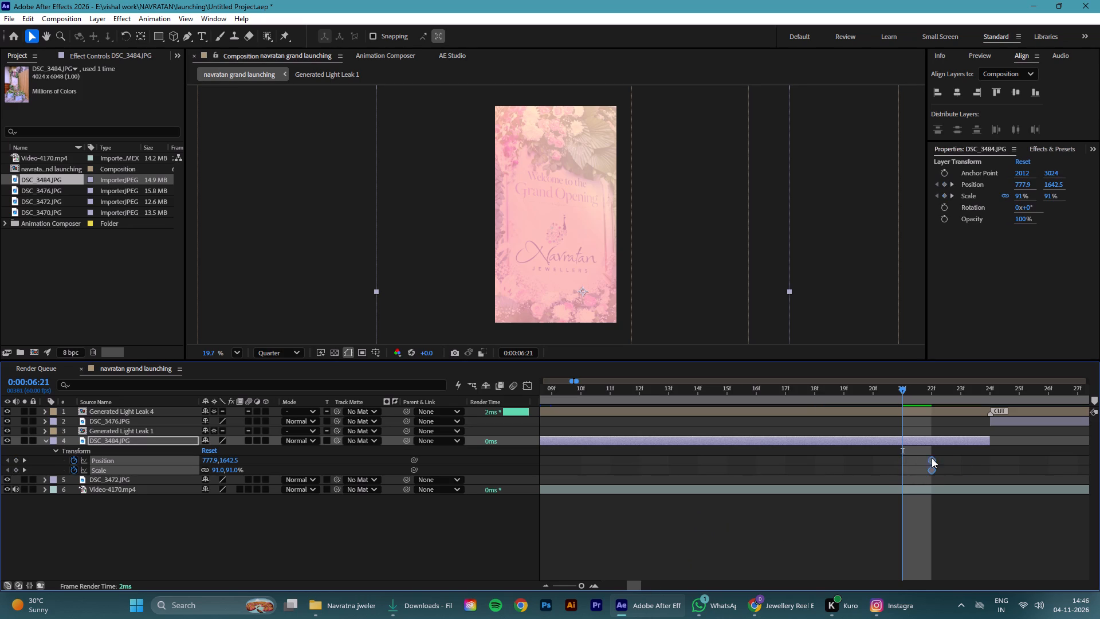
drag(932, 458, 994, 458)
At 0:00:03:13, just after the first light leak's CUT marker, keyframe the DSC_3484.JPG scale at 51%.
drag(580, 586, 572, 589)
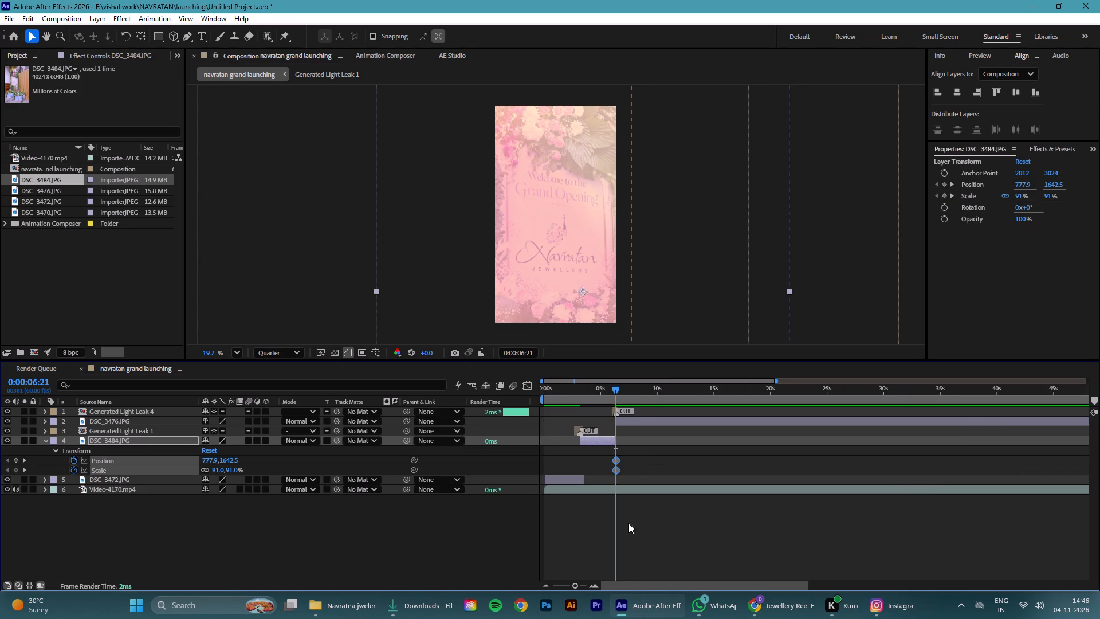
drag(614, 390, 580, 403)
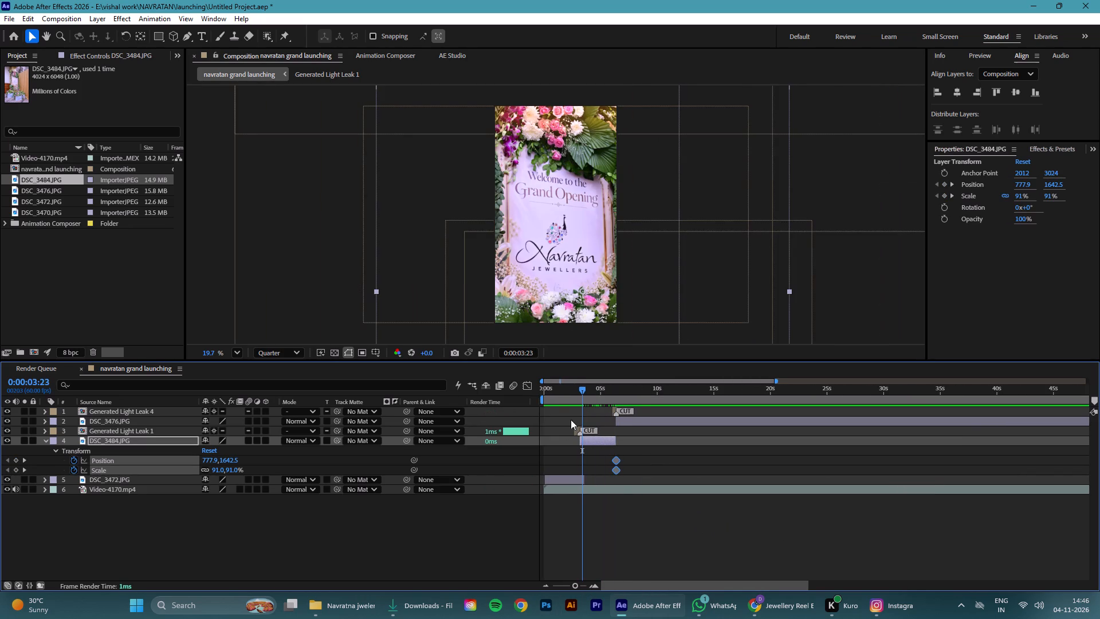
drag(571, 583, 607, 585)
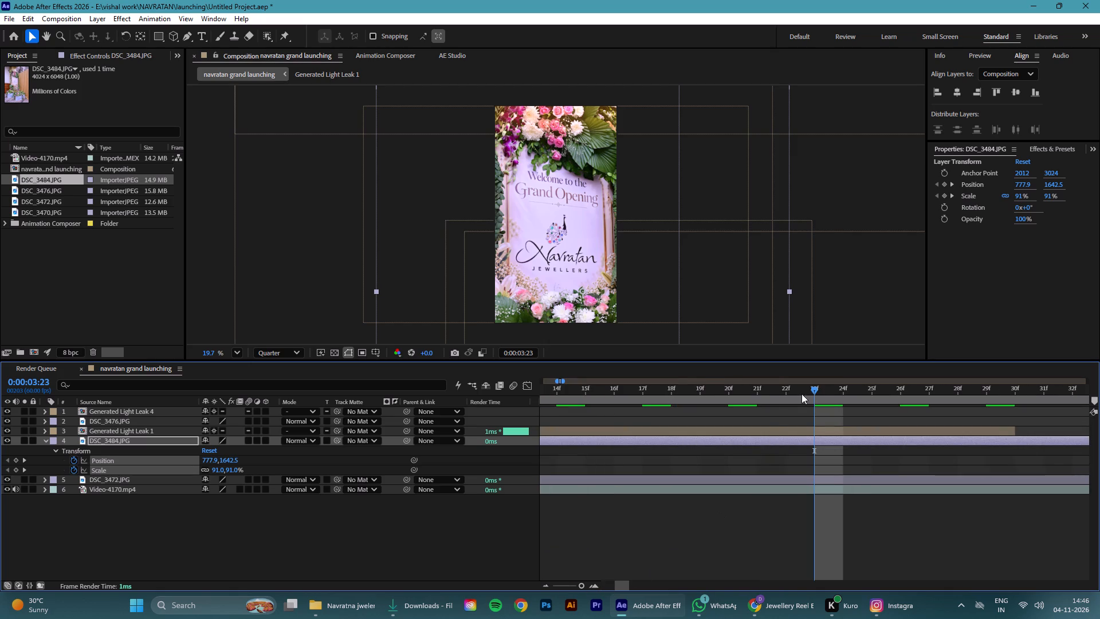
drag(815, 387, 797, 456)
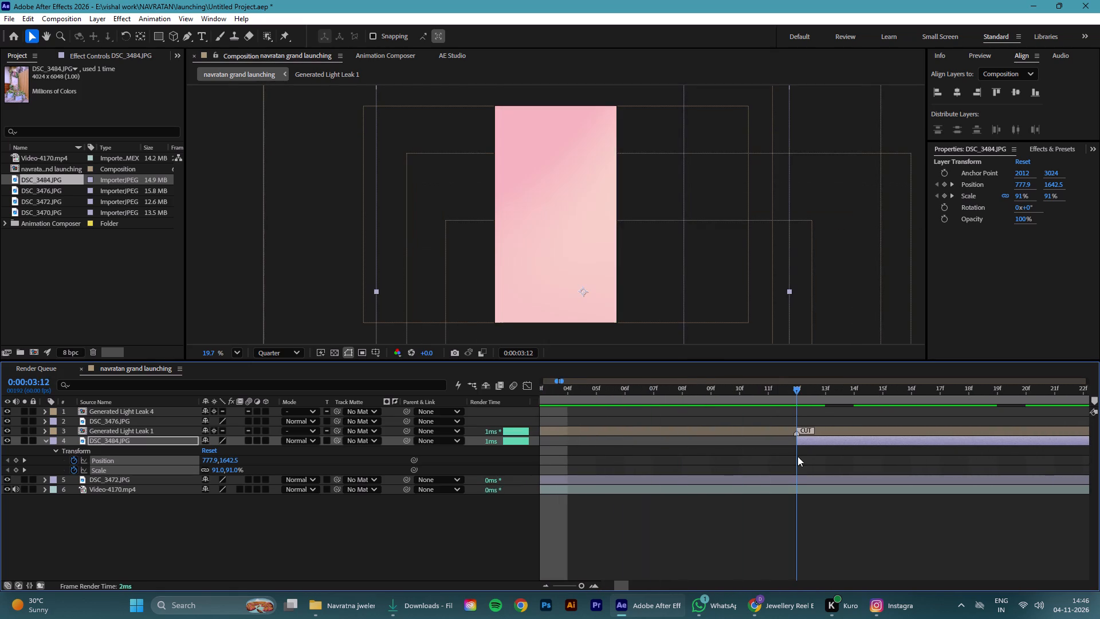
drag(797, 456, 833, 449)
click(842, 438)
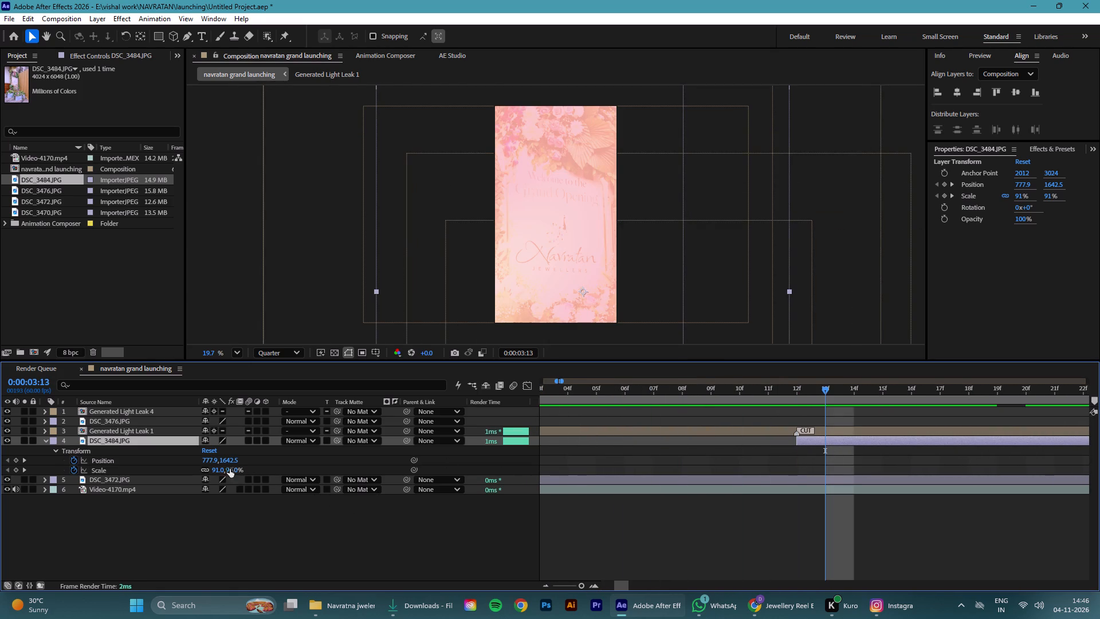
drag(229, 469, 228, 469)
drag(228, 469, 214, 477)
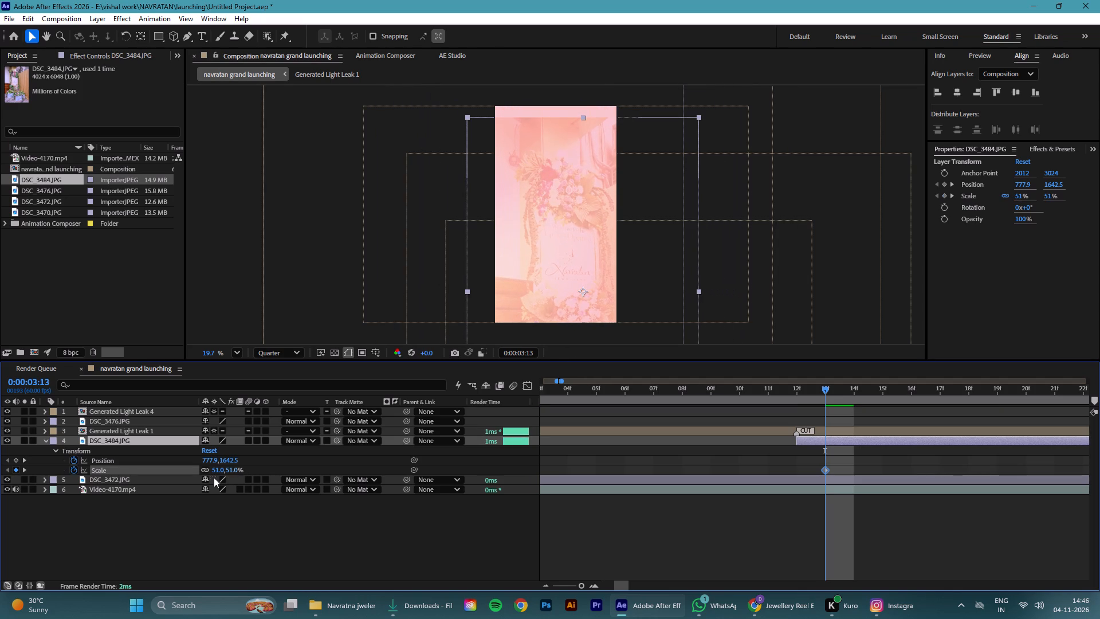
At the same frame, move DSC_3484.JPG up and slightly left to position 677.9, 1242.5 so it fills the frame.
key(shift+Up)
key(shift+Up)
key(shift+Left)
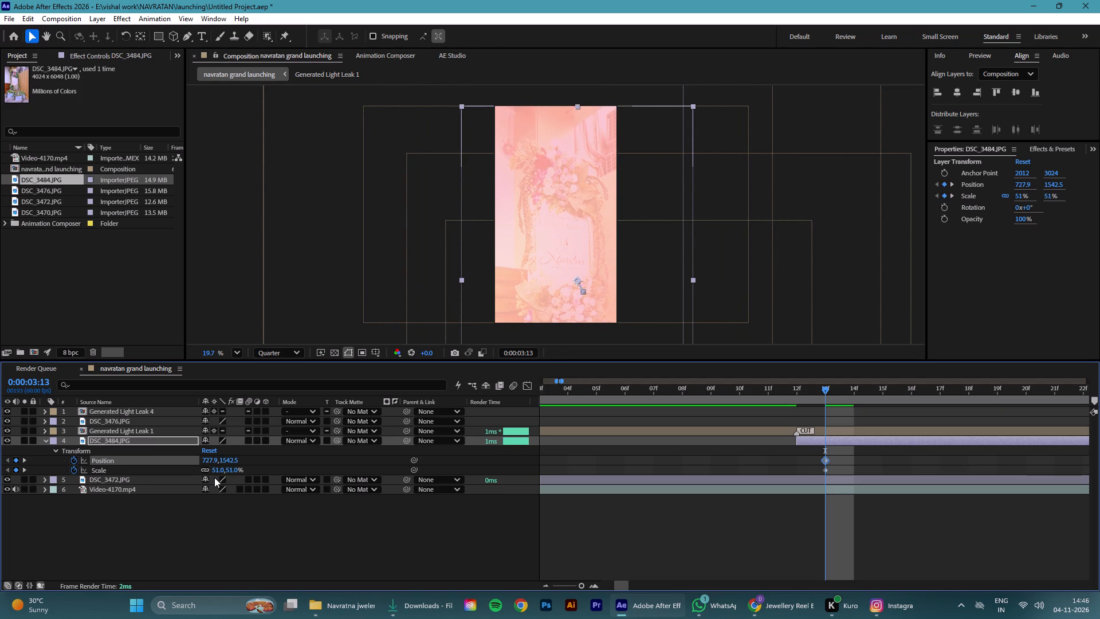
key(shift+Up)
key(shift+Up)
key(shift+Up)
key(shift+Up)
key(shift+Up)
key(shift+Left)
key(shift+Up)
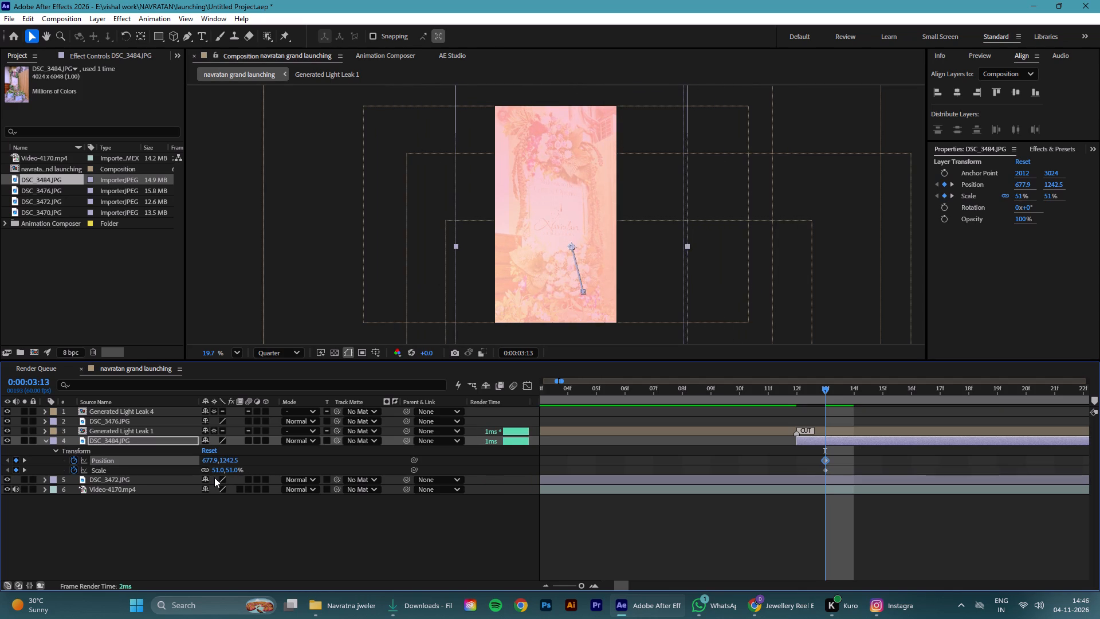
key(shift+Right)
key(shift+Left)
Shift the starting position and scale keyframes of DSC_3484.JPG back to the layer's start at the first CUT marker.
drag(835, 468, 813, 463)
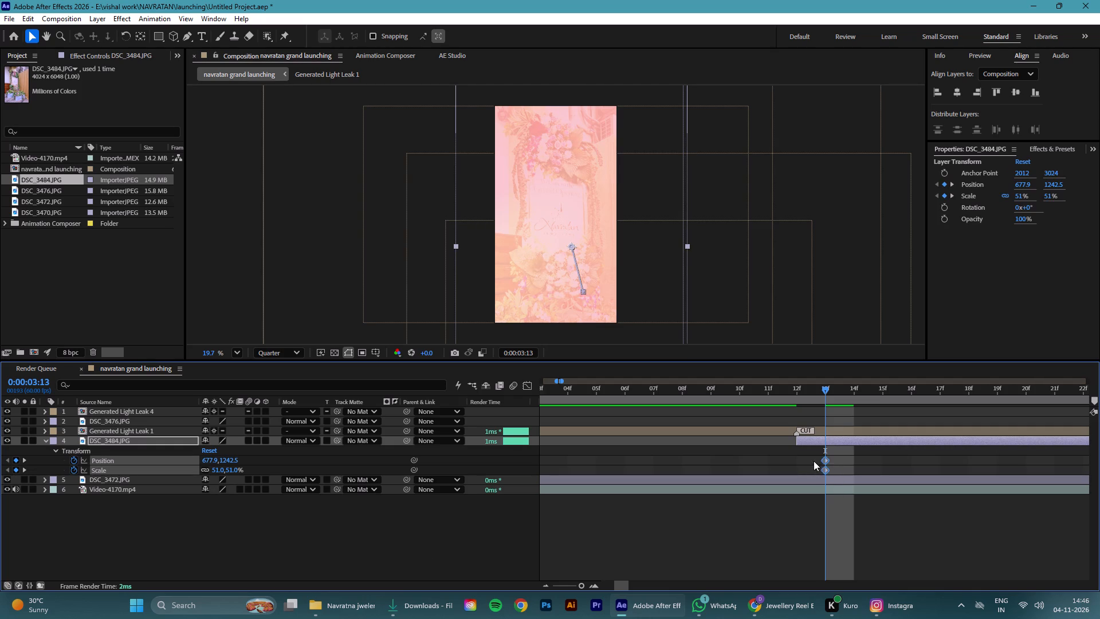
drag(825, 459, 791, 450)
Apply Easy Ease to all four DSC_3484.JPG position and scale keyframes and collapse the layer's properties.
drag(575, 589, 568, 591)
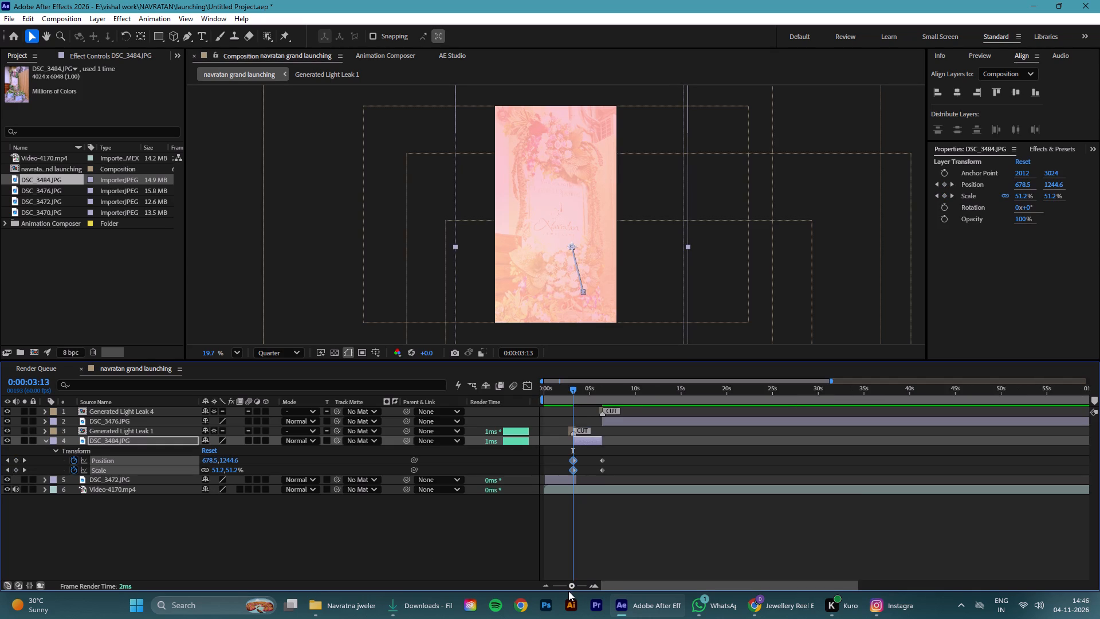
drag(568, 591, 567, 591)
drag(611, 471, 564, 460)
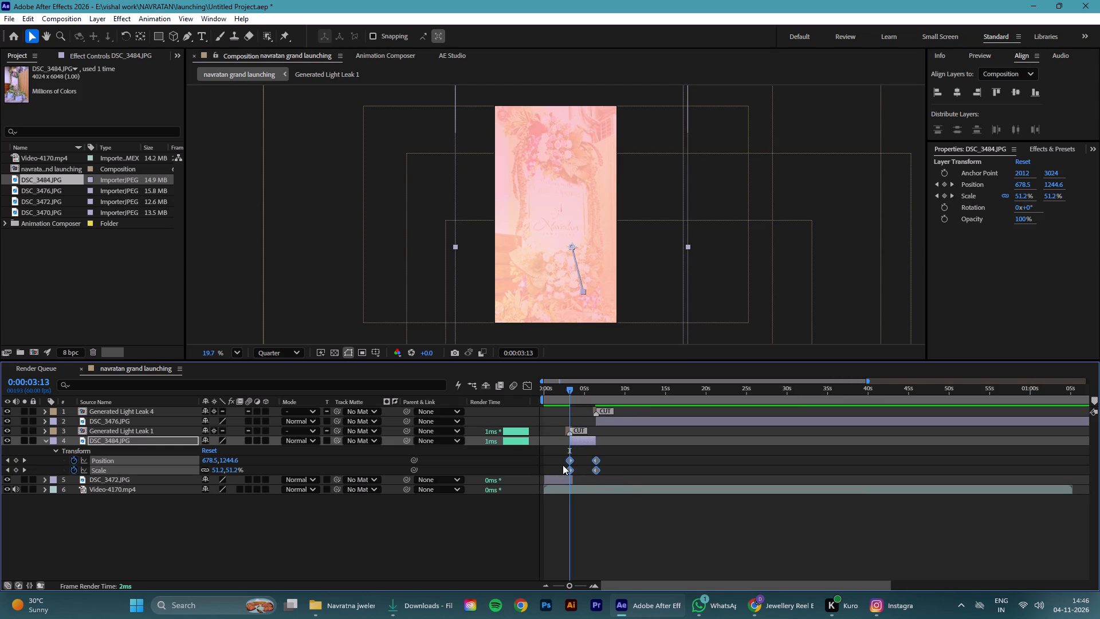
key(F9)
click(591, 514)
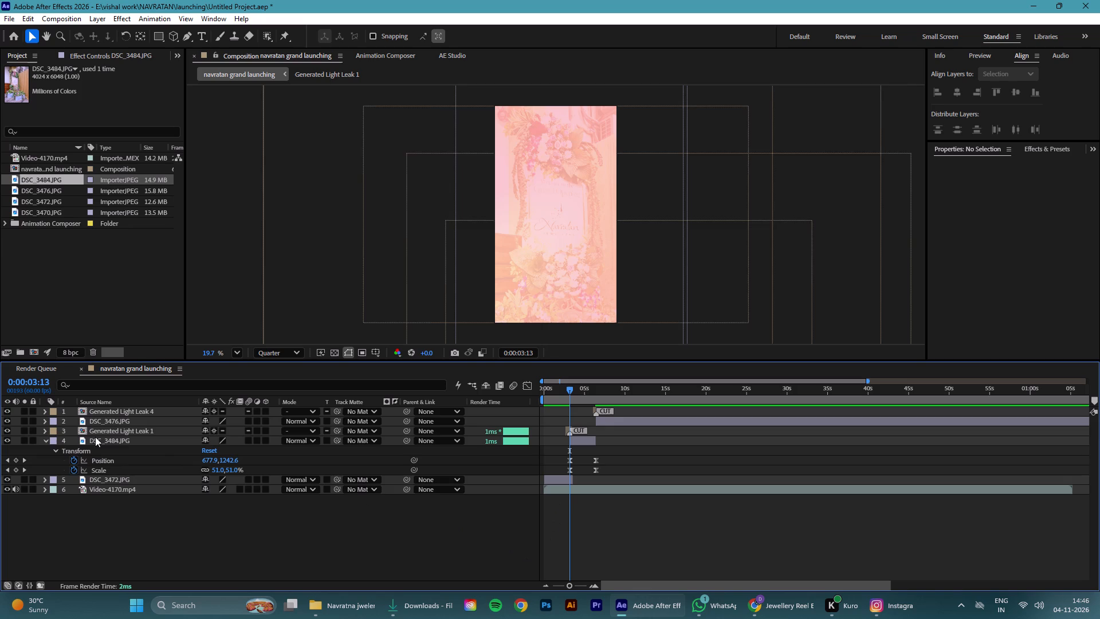
click(45, 440)
Enable motion blur on all six layers of the composition and save the project.
click(158, 508)
drag(229, 497, 156, 409)
click(246, 421)
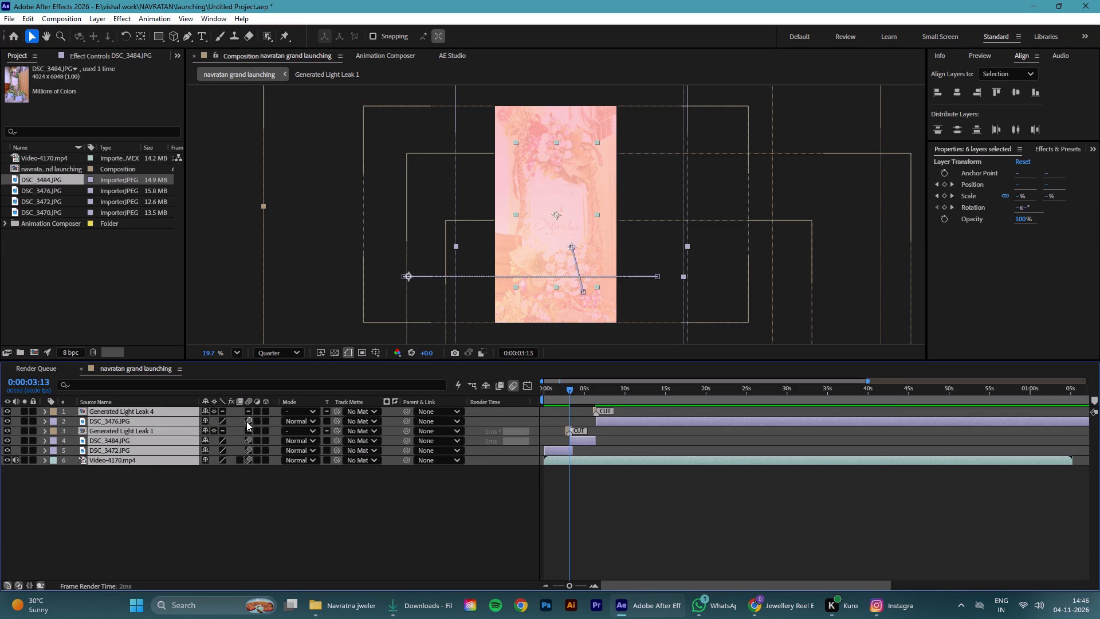
click(272, 504)
key(ctrl+s)
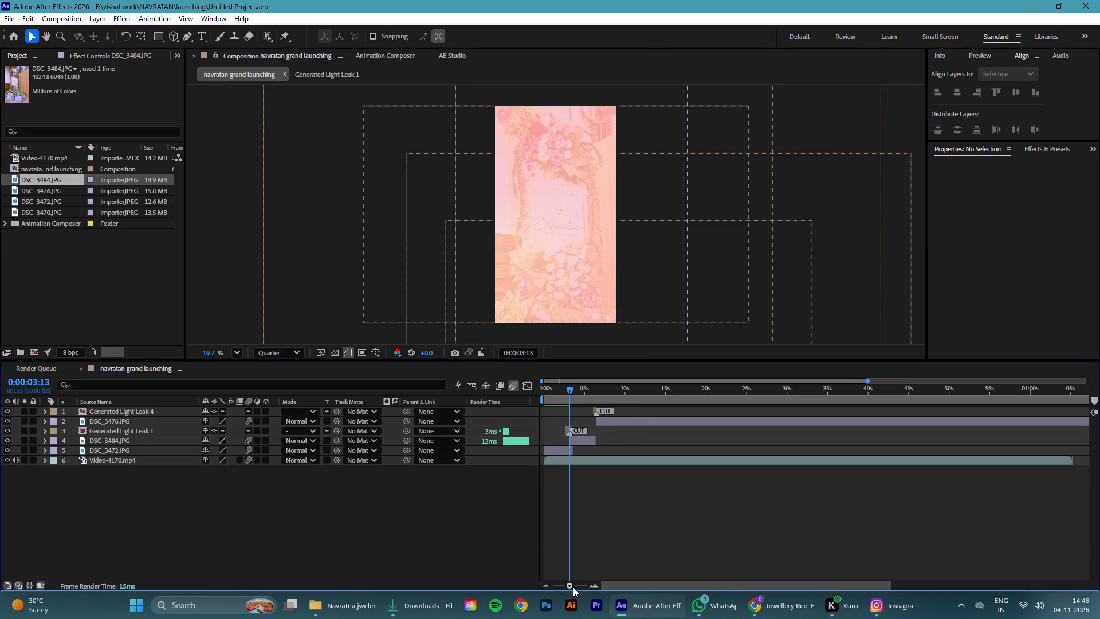
Preview the composition from the beginning through the light-leak transitions and into the DSC_3476.JPG shot.
drag(573, 587, 525, 582)
click(583, 391)
drag(587, 390, 387, 447)
click(423, 532)
key(space)
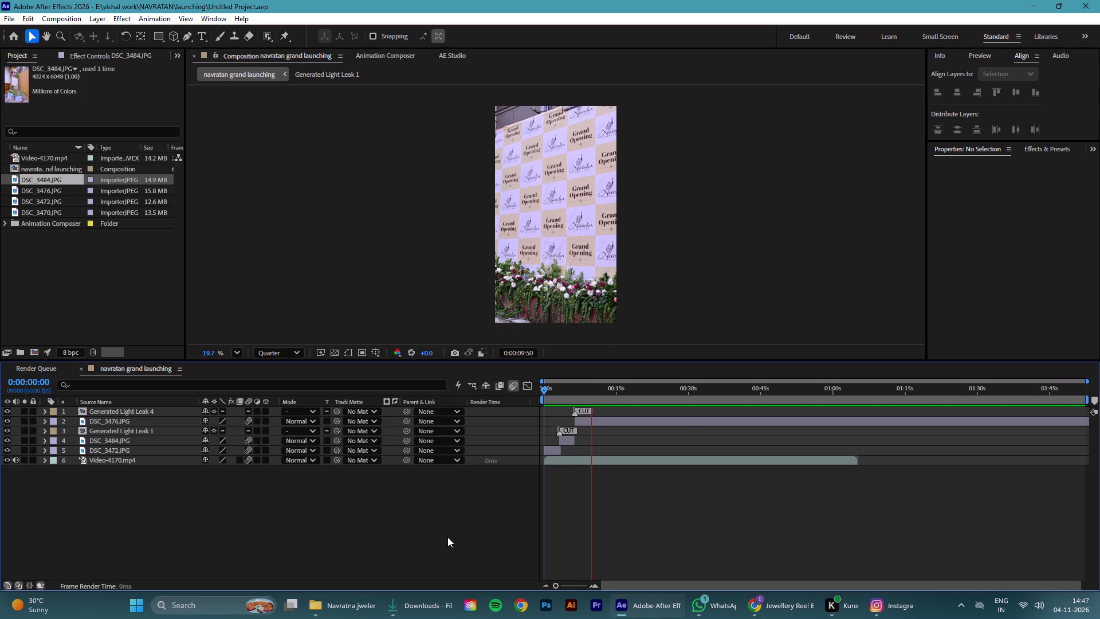
key(space)
drag(595, 386, 590, 389)
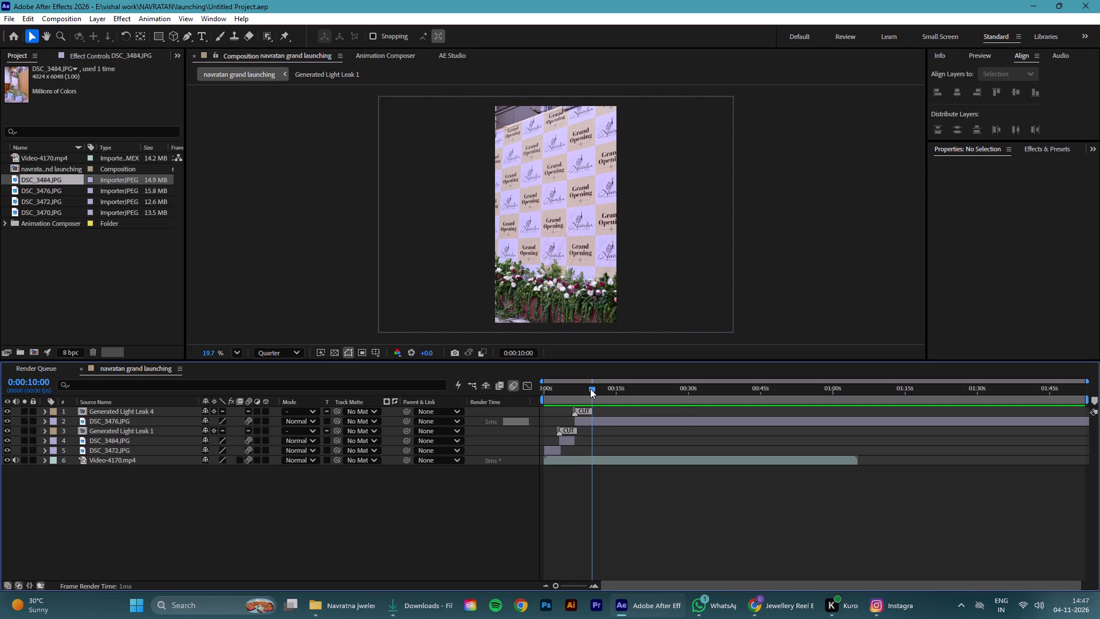
drag(590, 389, 586, 391)
key(space)
key(space)
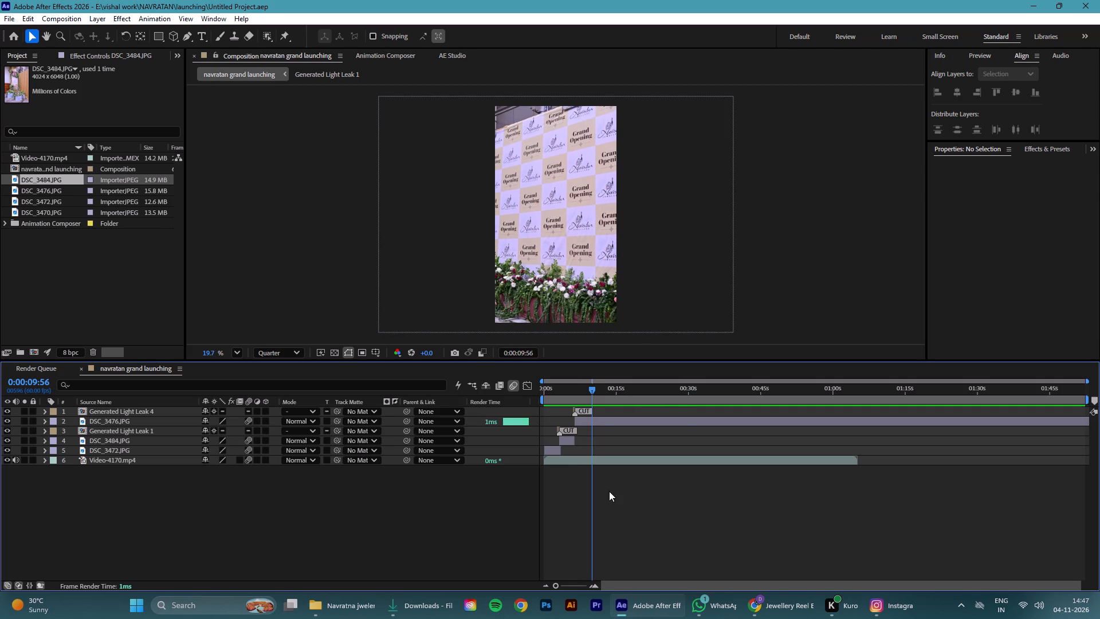
Save the project and minimize the After Effects and Downloads windows.
key(ctrl+s)
click(1032, 4)
click(1029, 5)
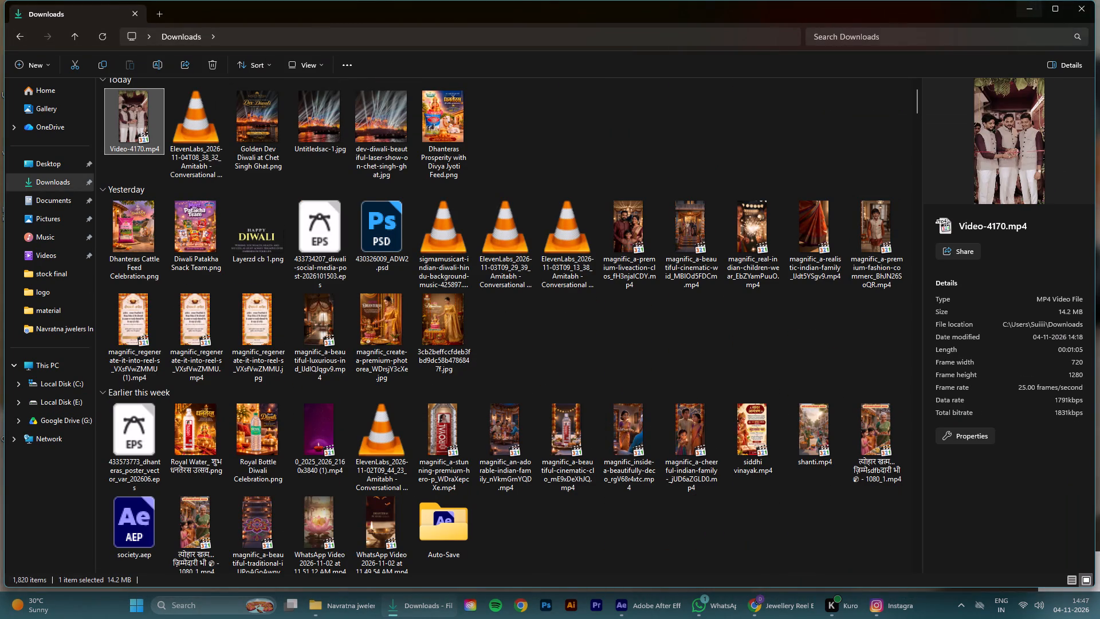
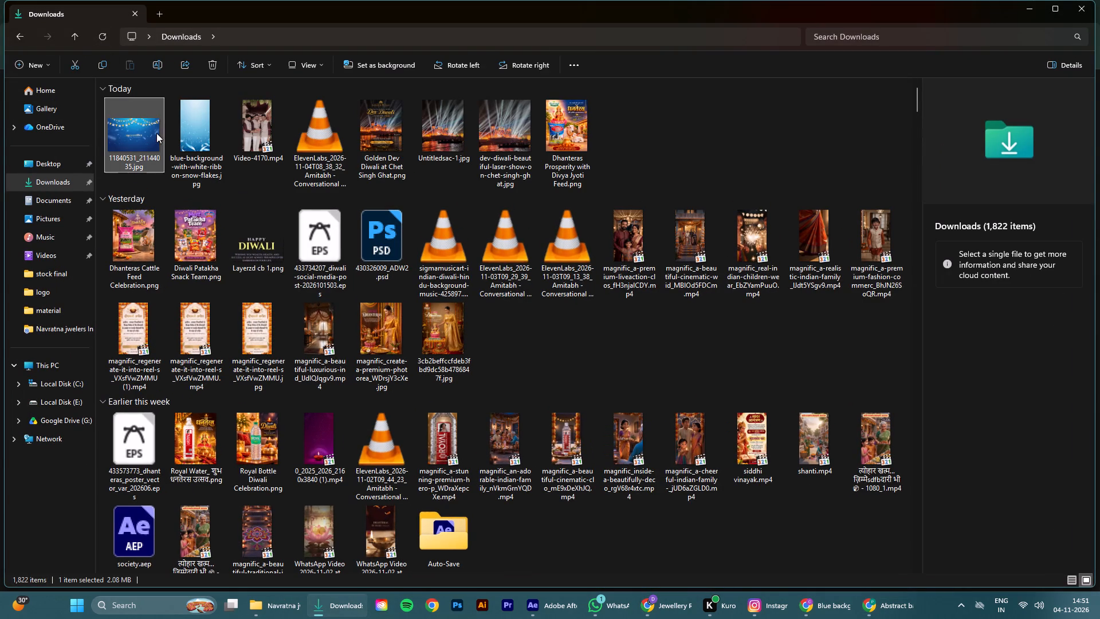
drag(134, 134, 480, 463)
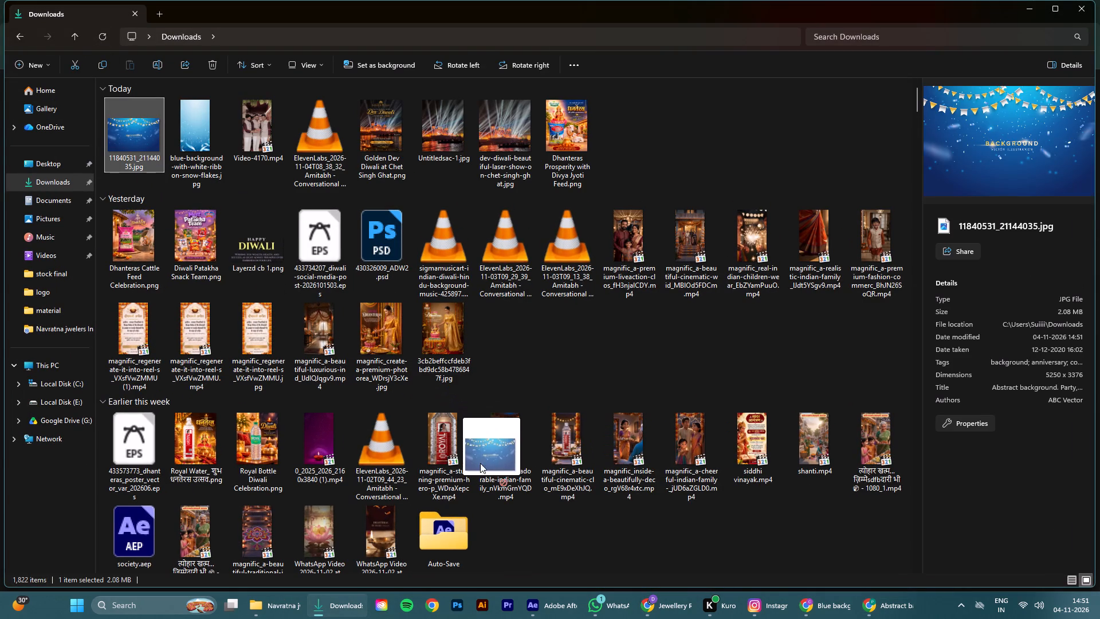
drag(480, 463, 134, 150)
double_click(463, 603)
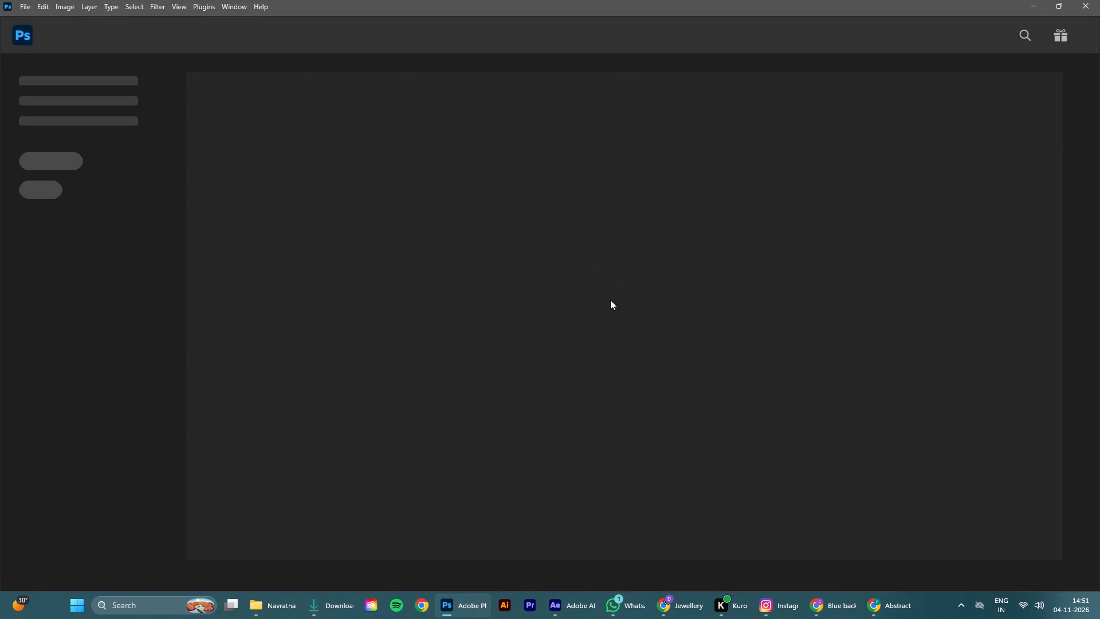
Open blue-background-with-white-ribbon-snow-flakes.jpg from the Downloads folder in Photoshop.
click(325, 604)
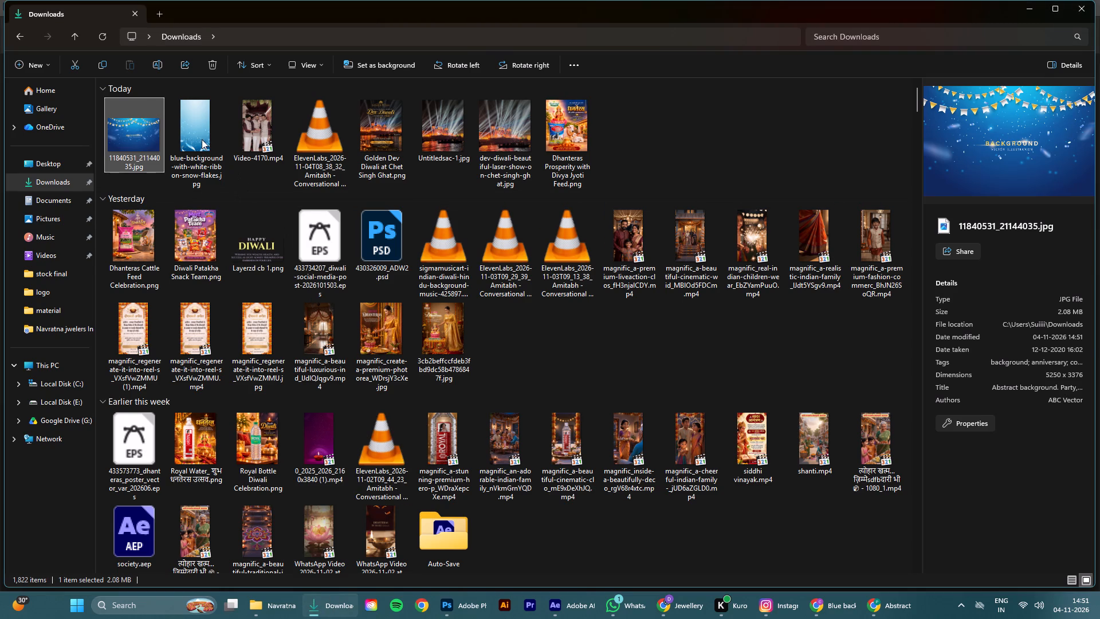
drag(202, 139, 160, 189)
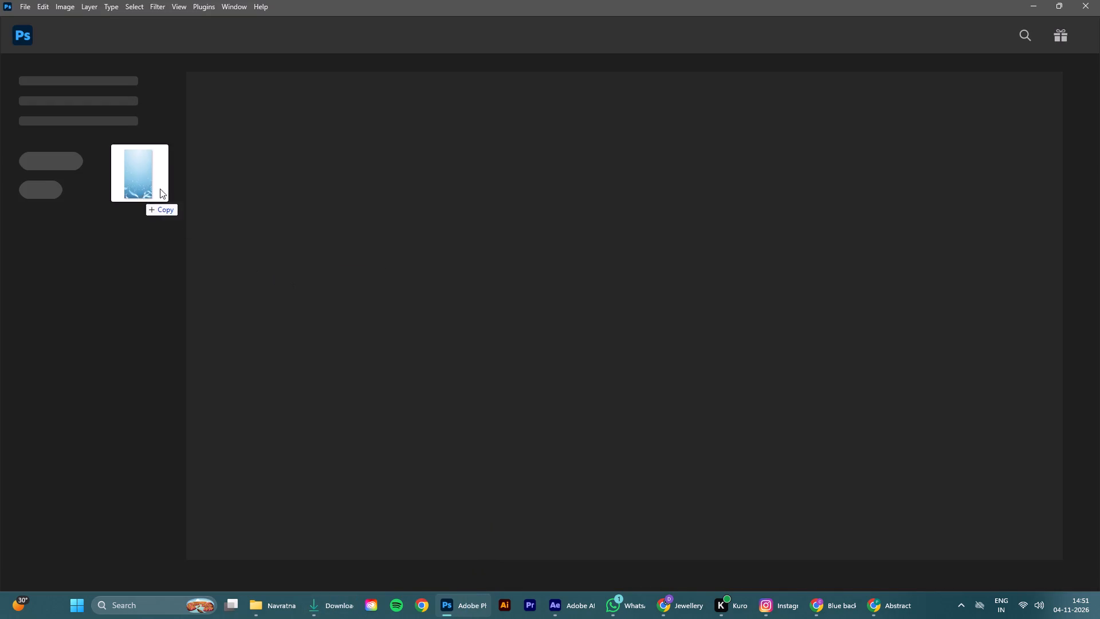
drag(160, 189, 166, 184)
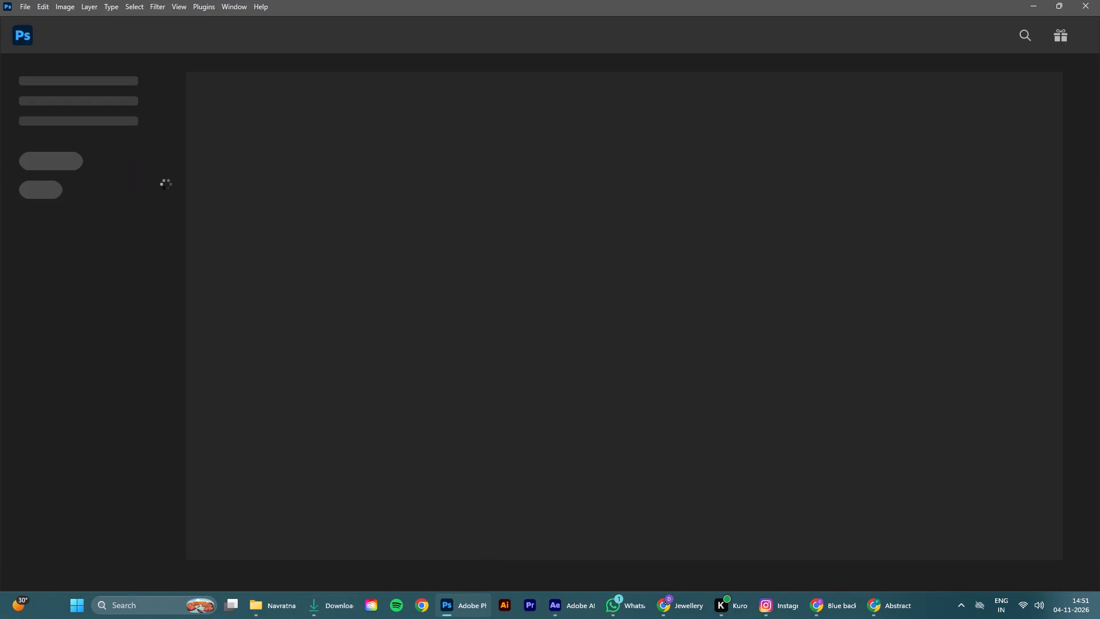
click(624, 380)
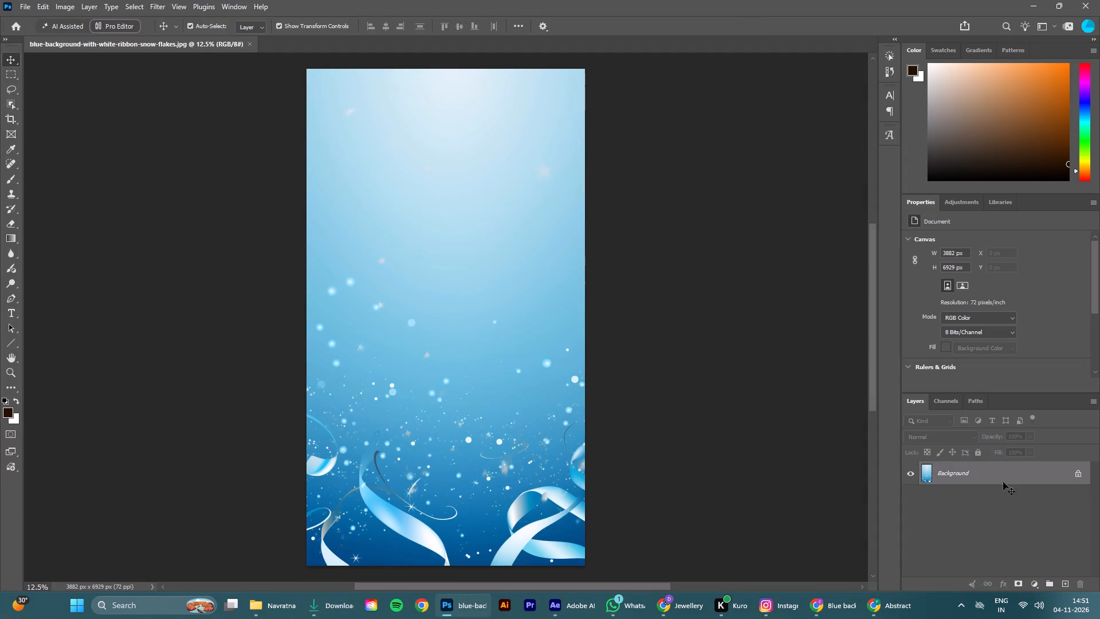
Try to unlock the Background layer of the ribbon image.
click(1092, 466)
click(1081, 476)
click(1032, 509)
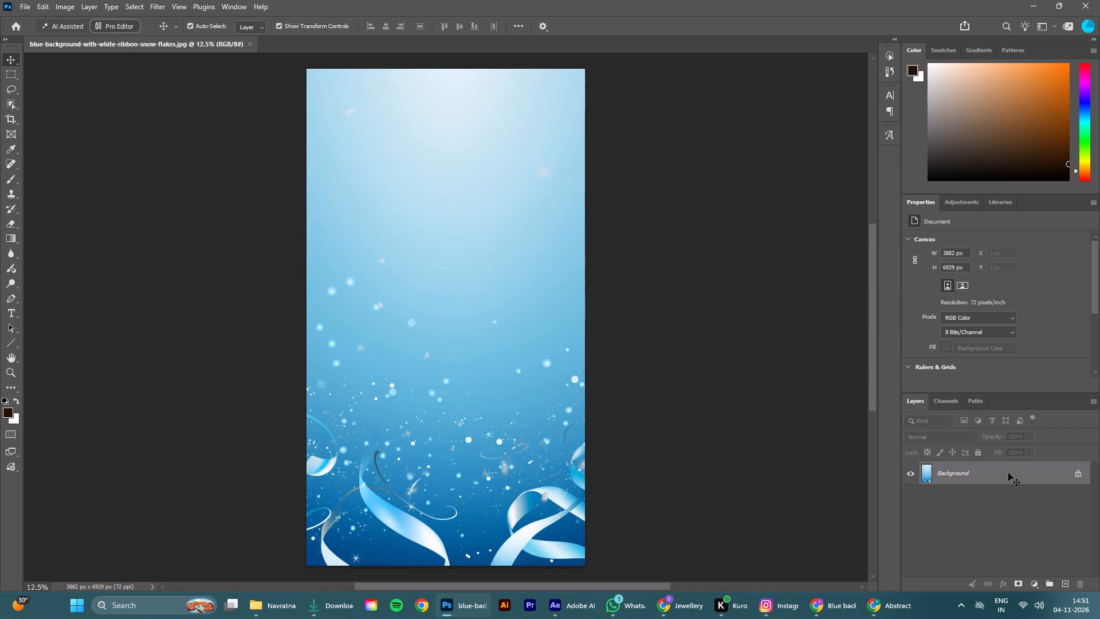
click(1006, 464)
Relaunch Photoshop and reopen blue-background-with-white-ribbon-snow-flakes.jpg from the Downloads folder.
click(685, 292)
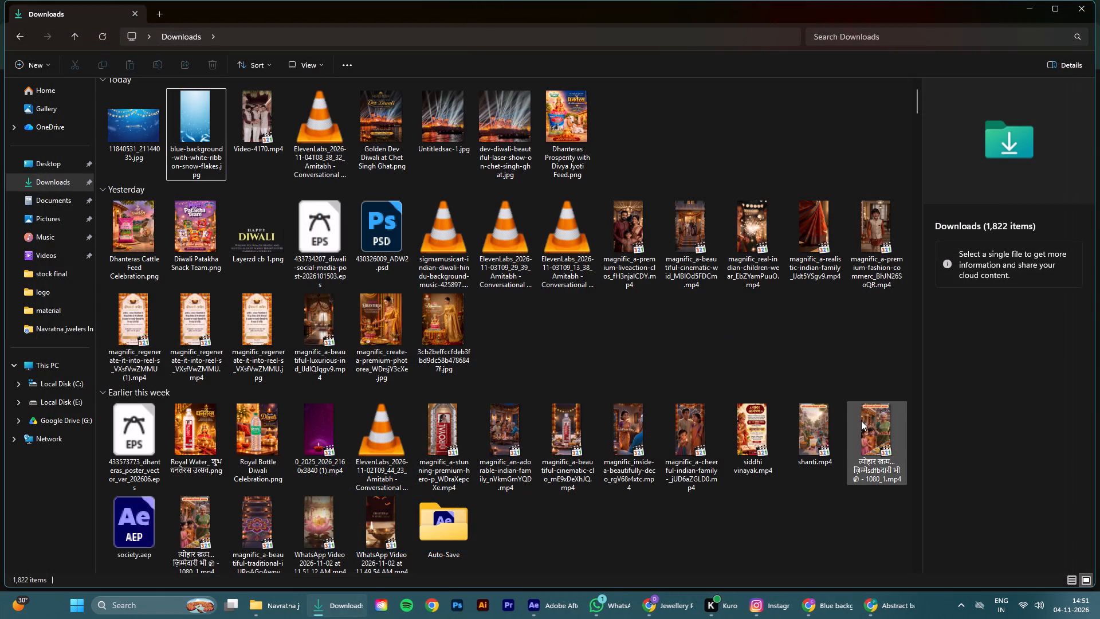
click(457, 601)
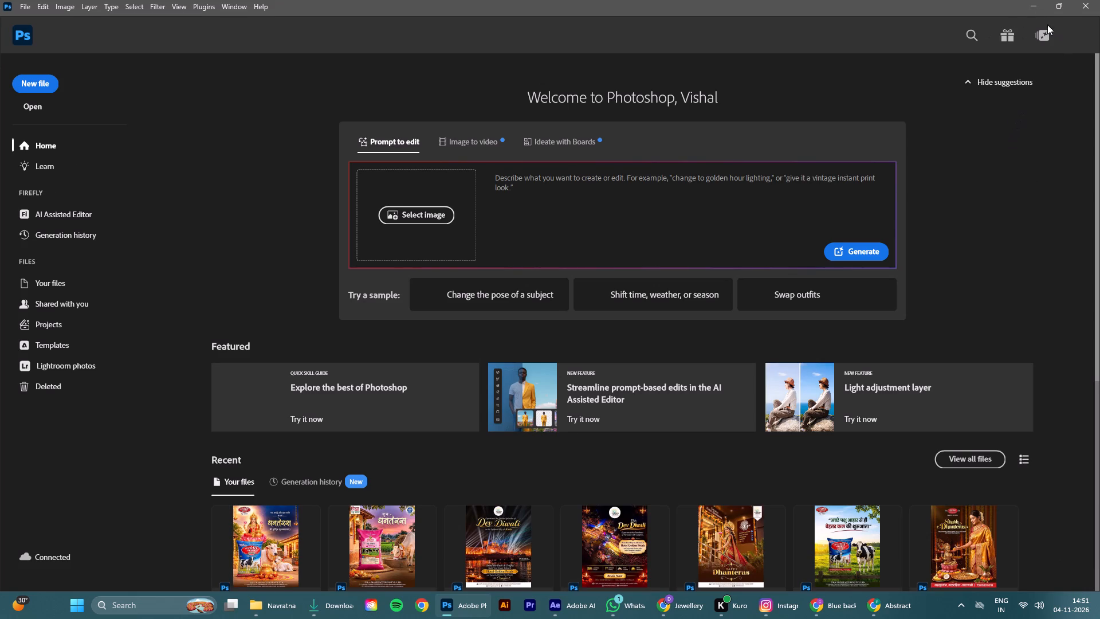
click(1030, 7)
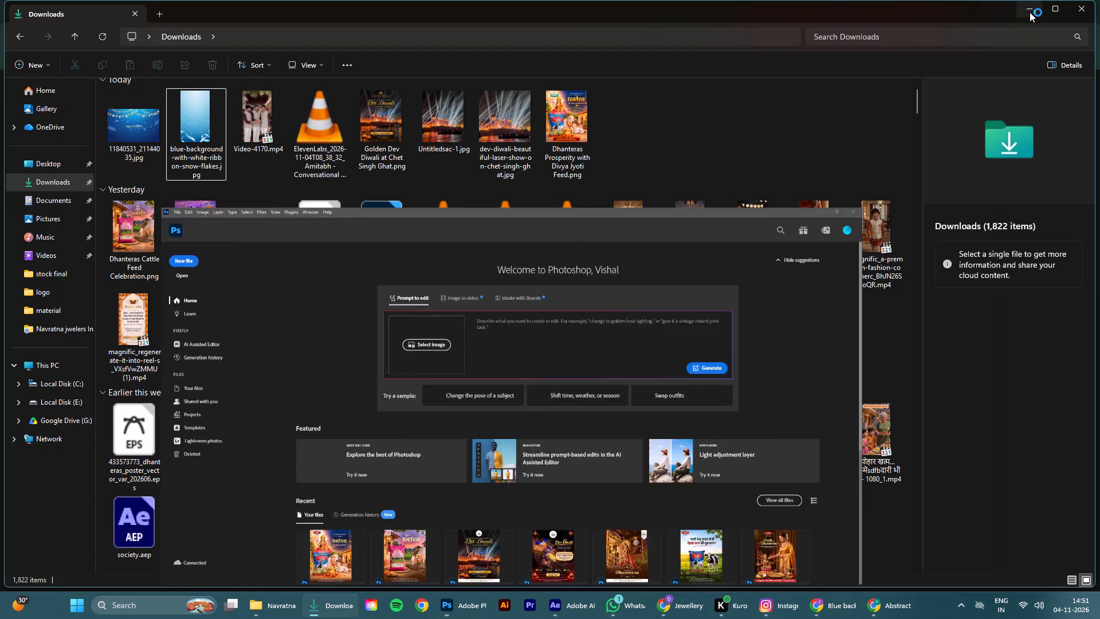
drag(195, 119, 463, 618)
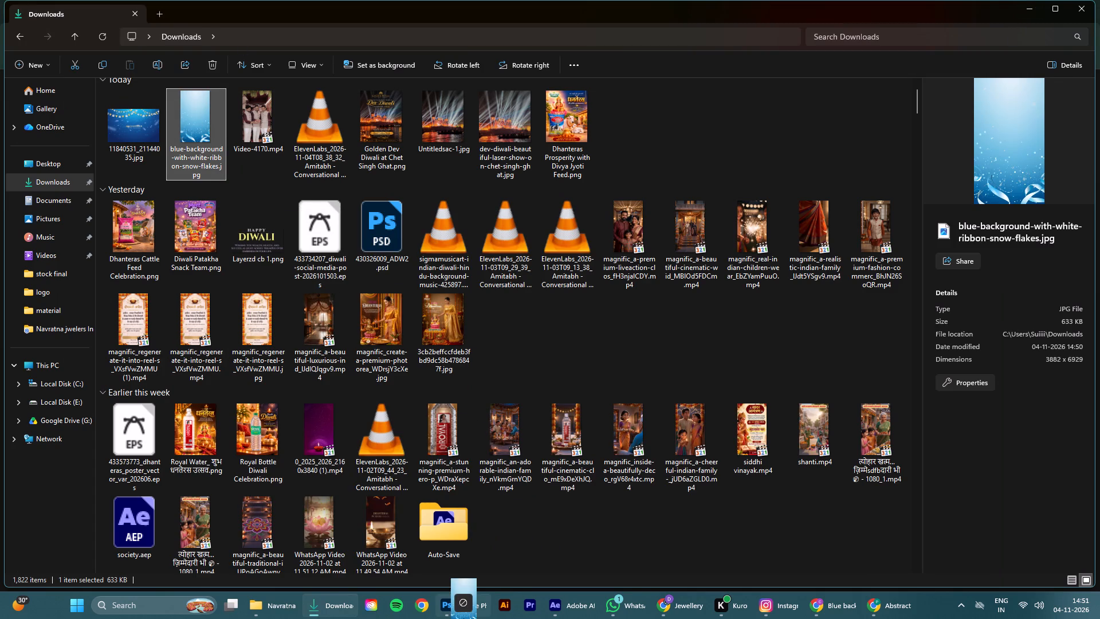
drag(463, 618, 192, 240)
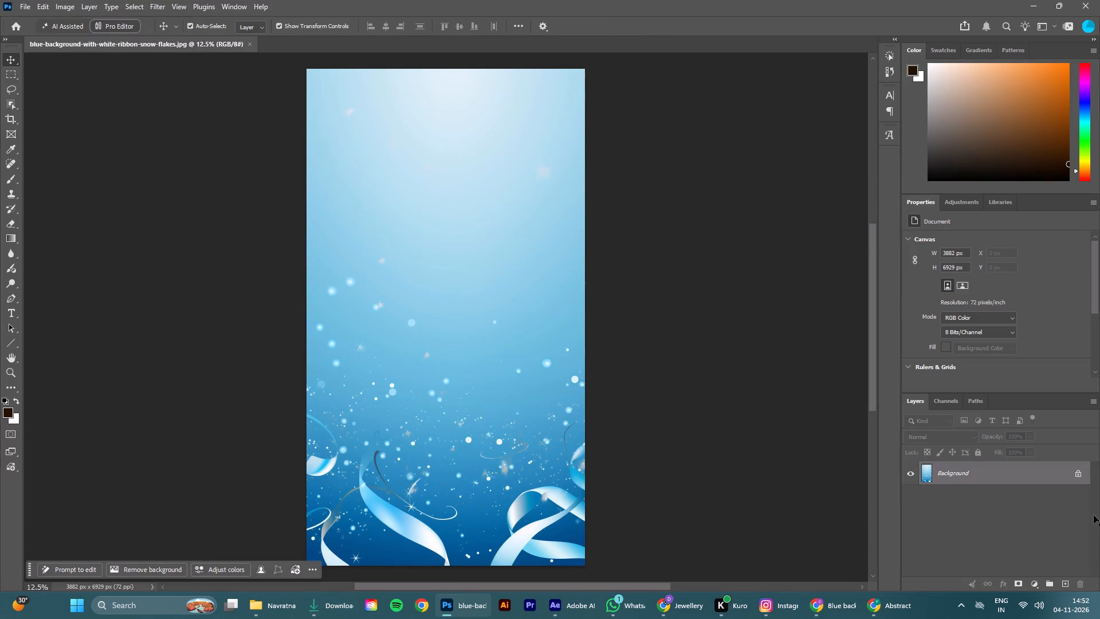
Unlock the Background layer so it becomes a regular editable layer.
click(1076, 472)
click(700, 397)
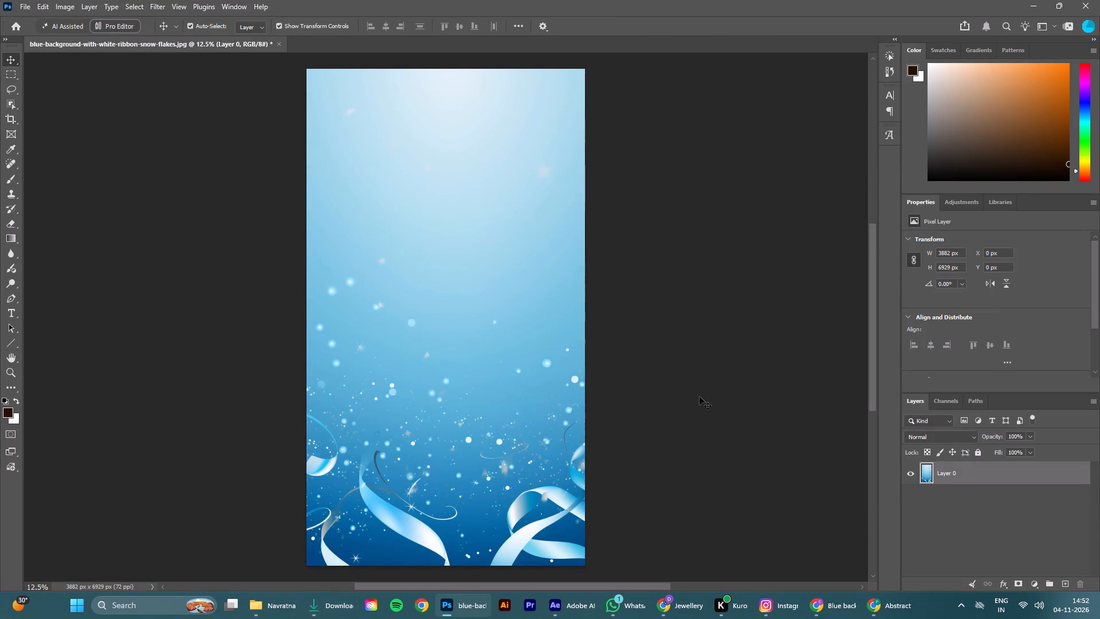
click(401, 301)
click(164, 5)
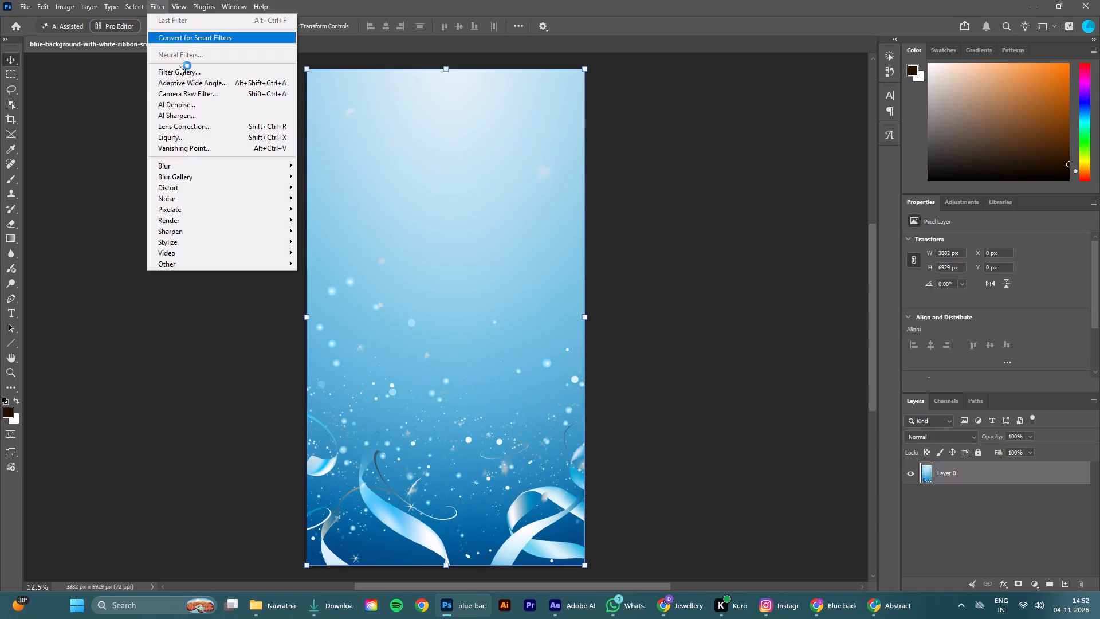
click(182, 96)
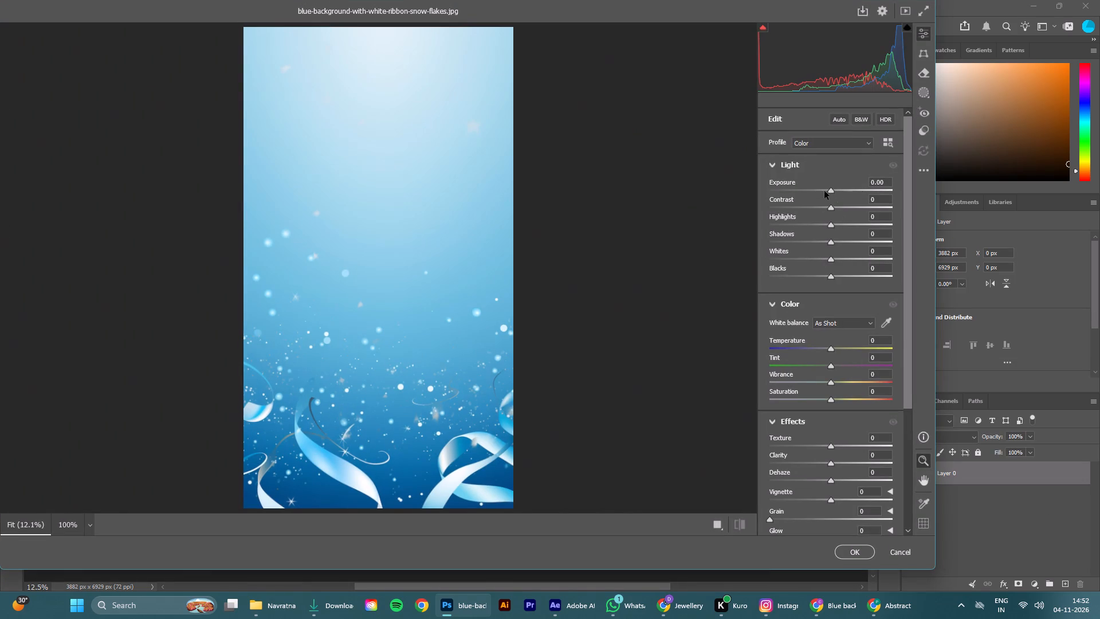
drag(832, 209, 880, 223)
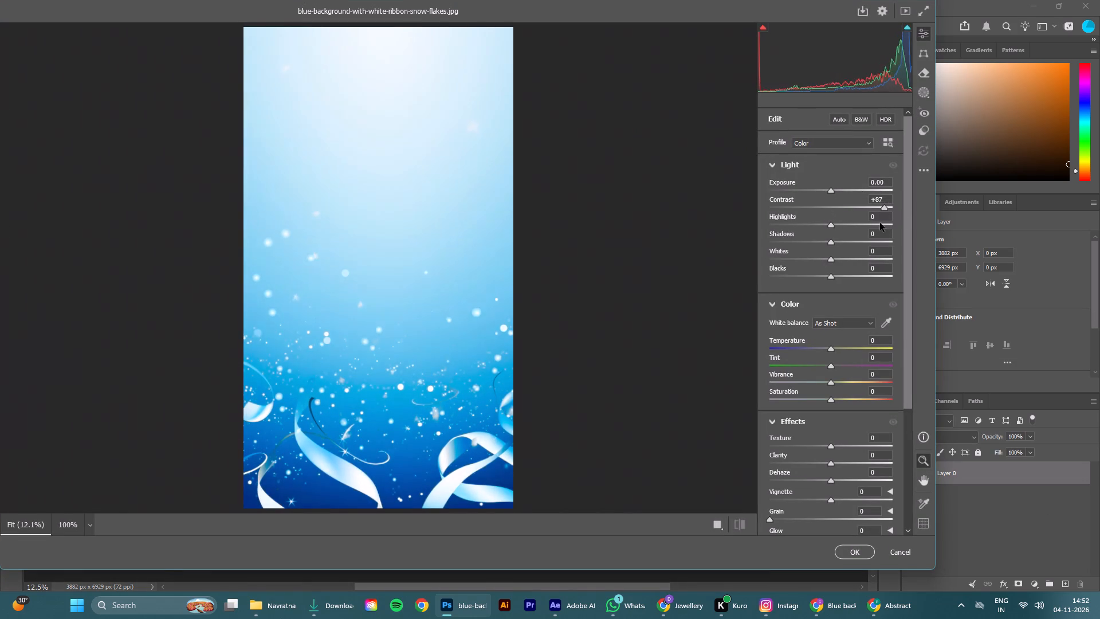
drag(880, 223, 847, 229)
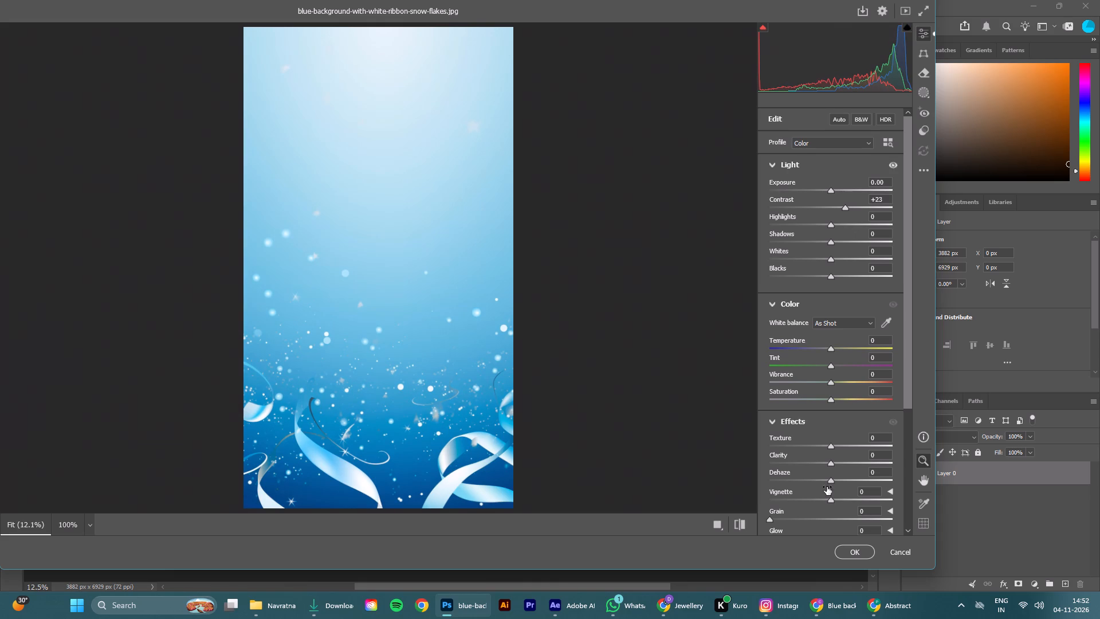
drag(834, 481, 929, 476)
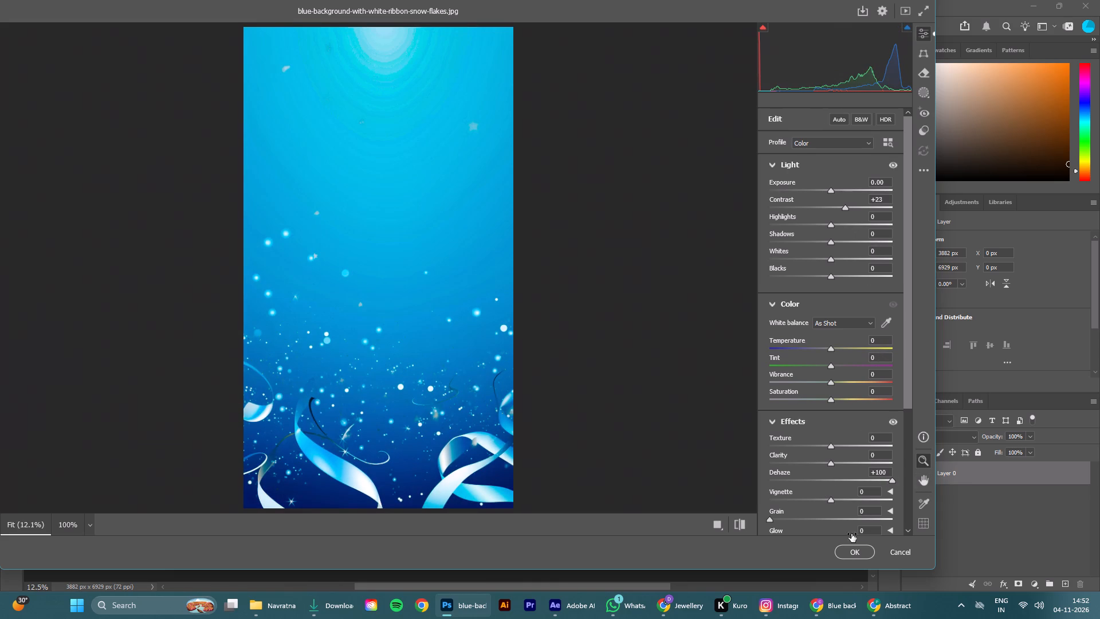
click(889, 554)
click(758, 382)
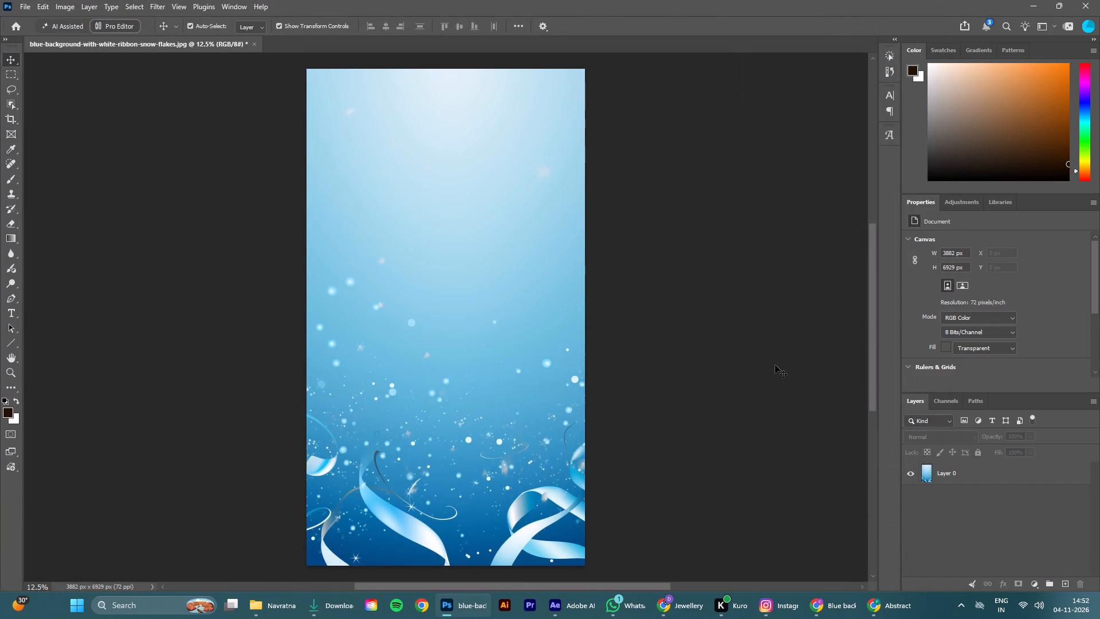
Place 11840531_21144035.jpg from the Downloads folder into the ribbon document and hide Layer 0 beneath it.
click(328, 603)
click(147, 127)
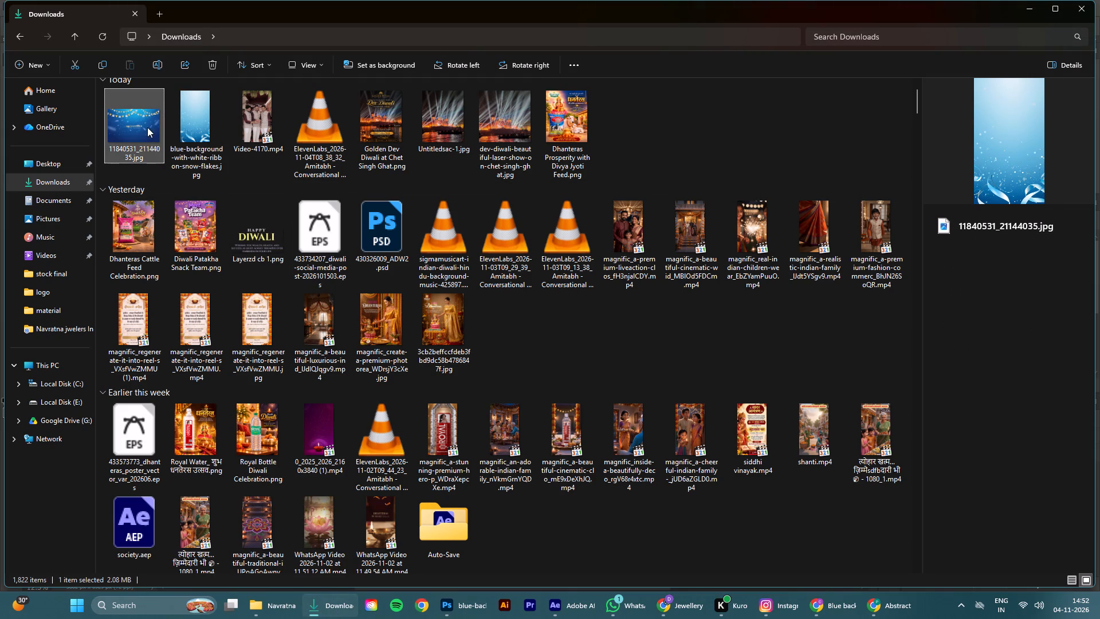
drag(123, 130, 491, 418)
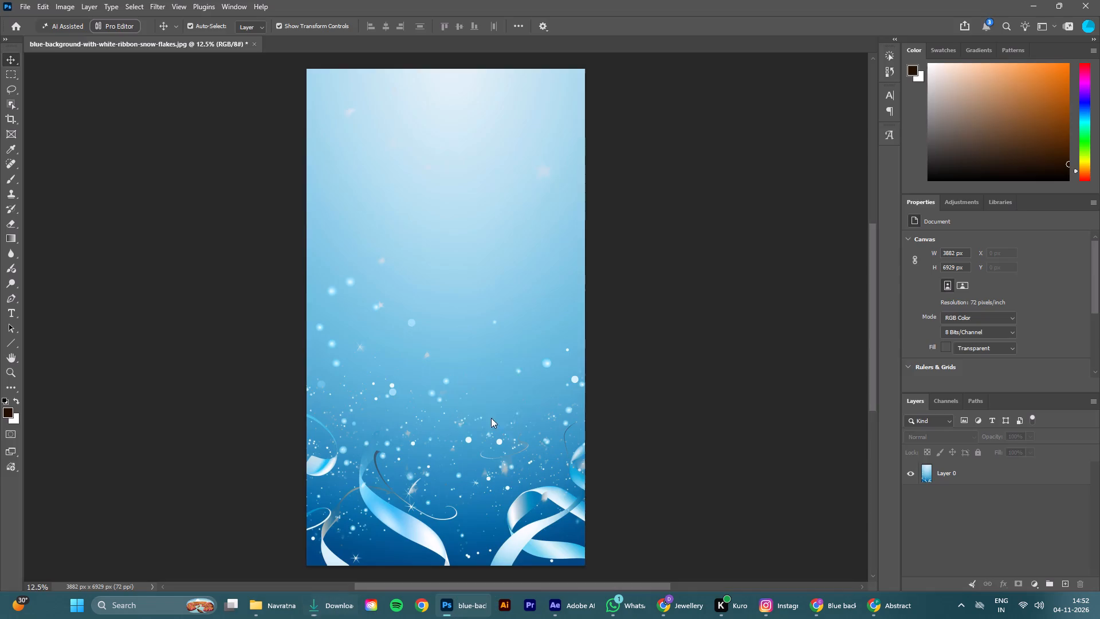
drag(491, 418, 489, 414)
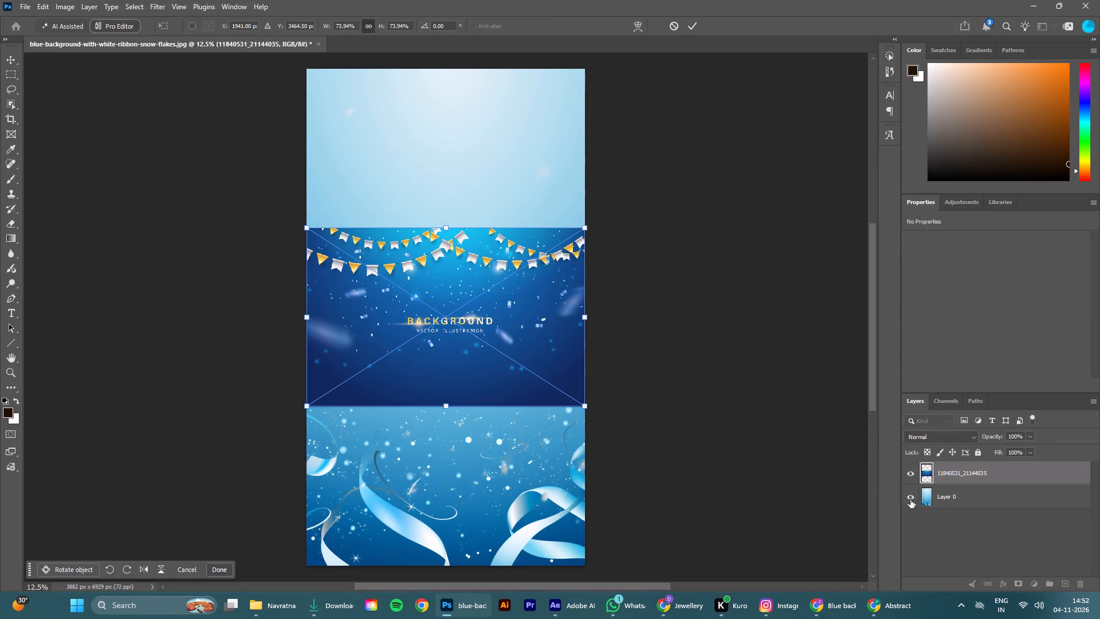
click(910, 500)
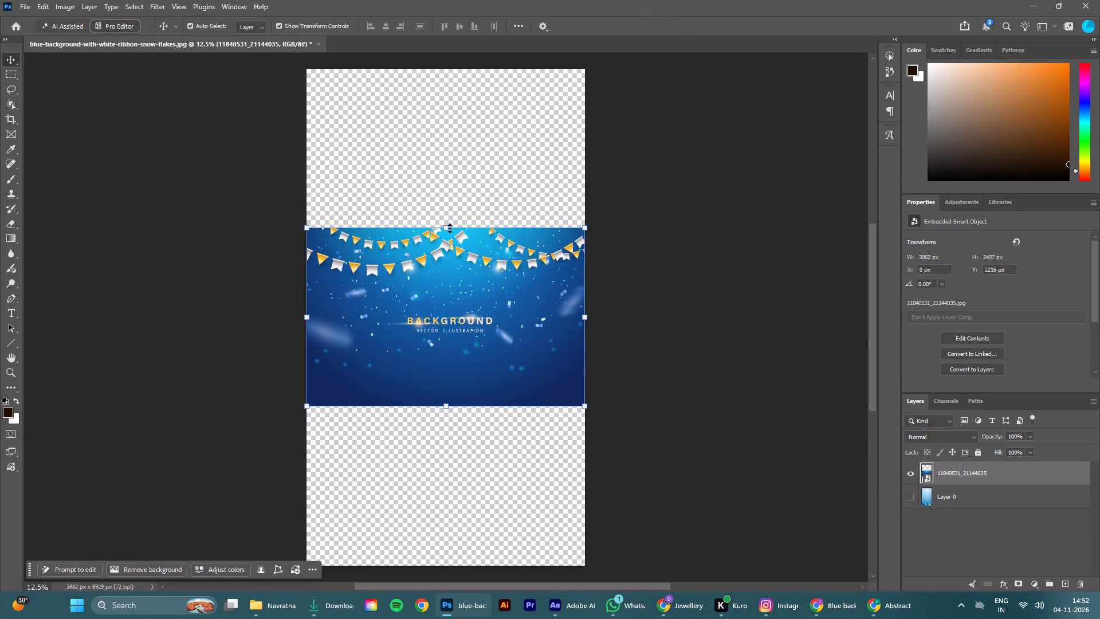
Scale the placed bunting image proportionally to about 205% so it spans the canvas from top to bottom edge.
drag(445, 225, 443, 62)
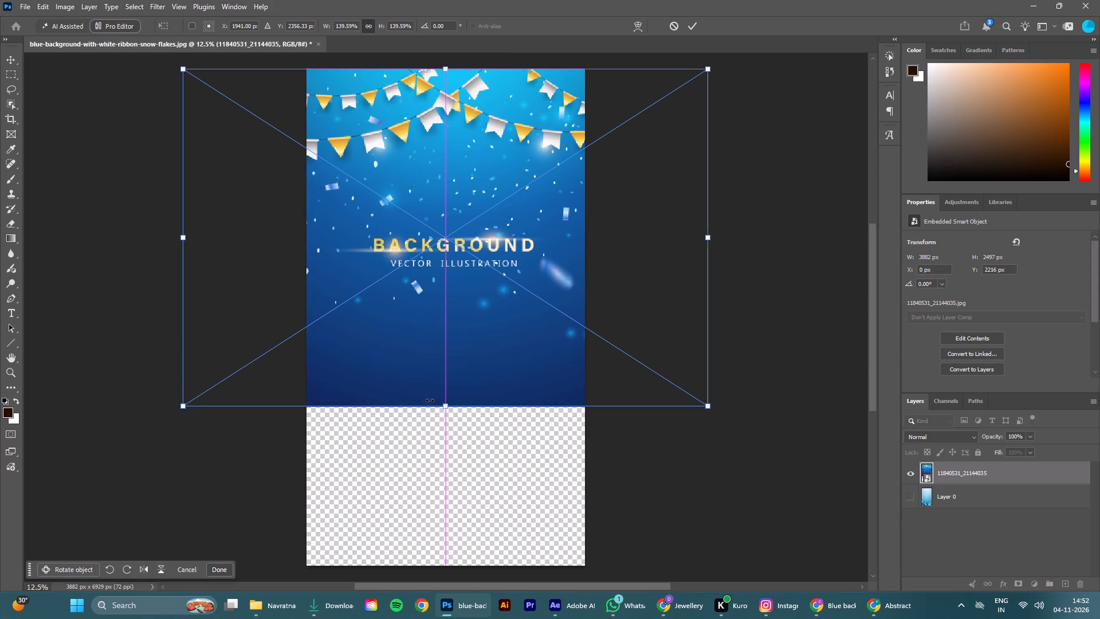
drag(443, 409, 461, 558)
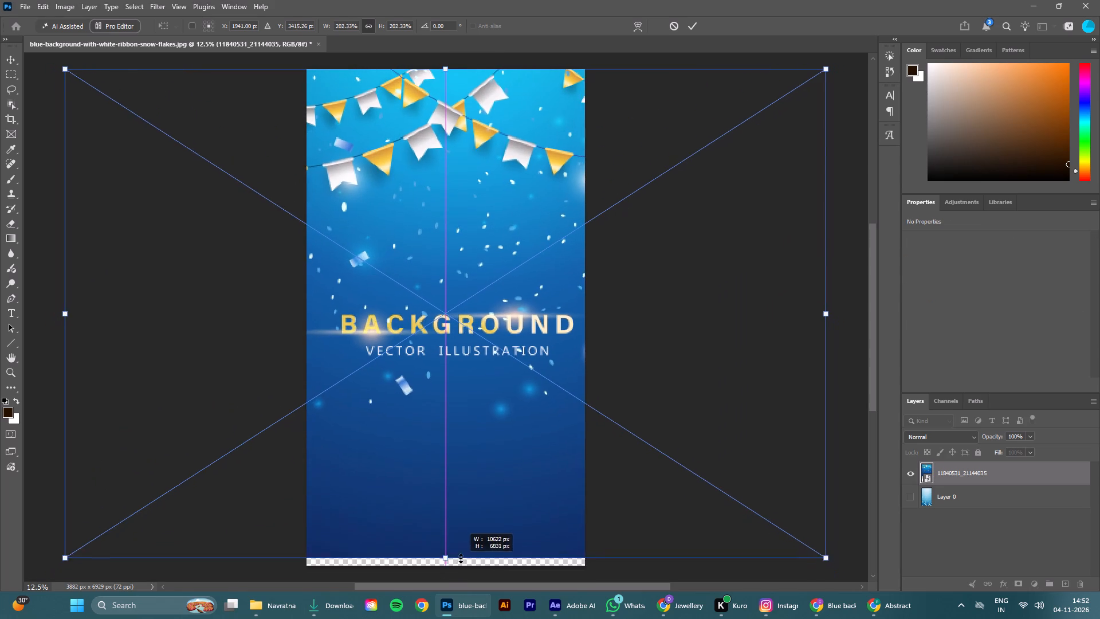
drag(461, 558, 457, 566)
click(689, 22)
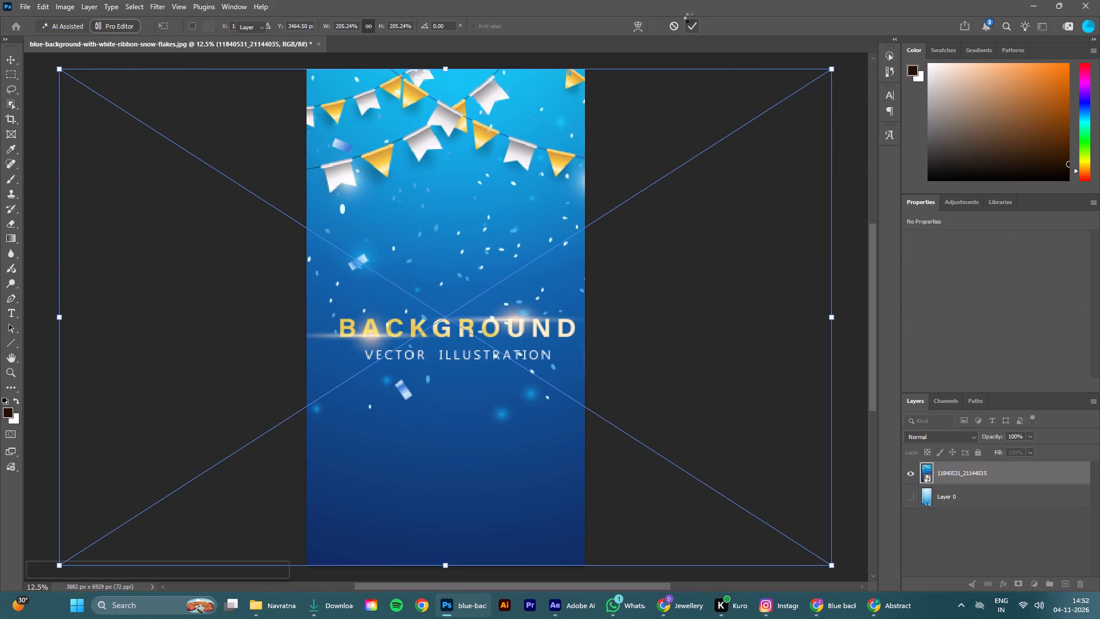
click(199, 193)
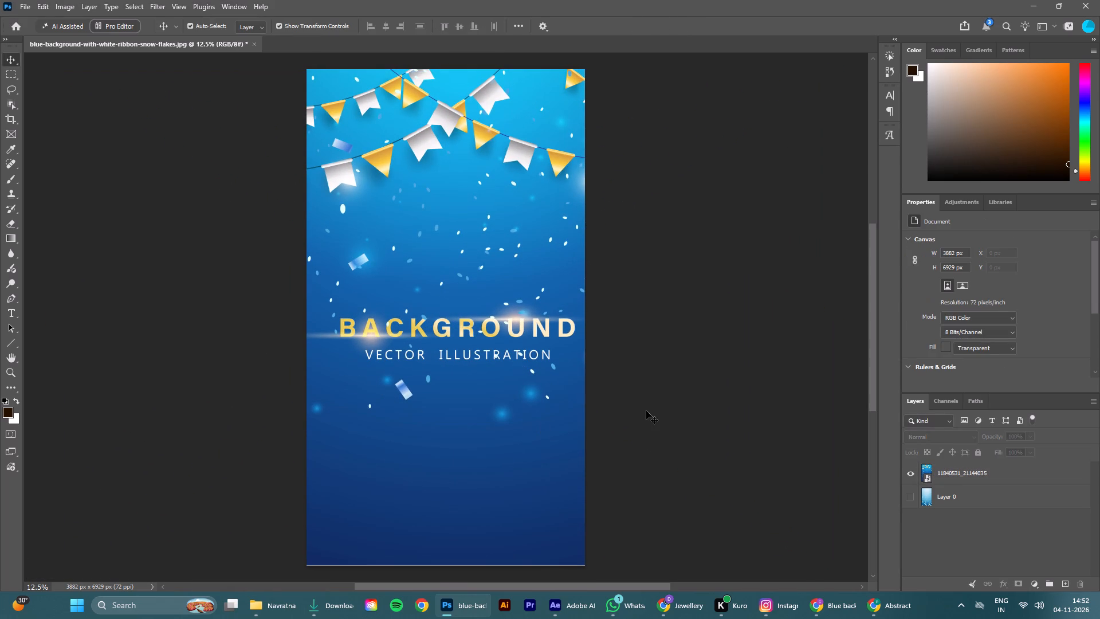
click(552, 438)
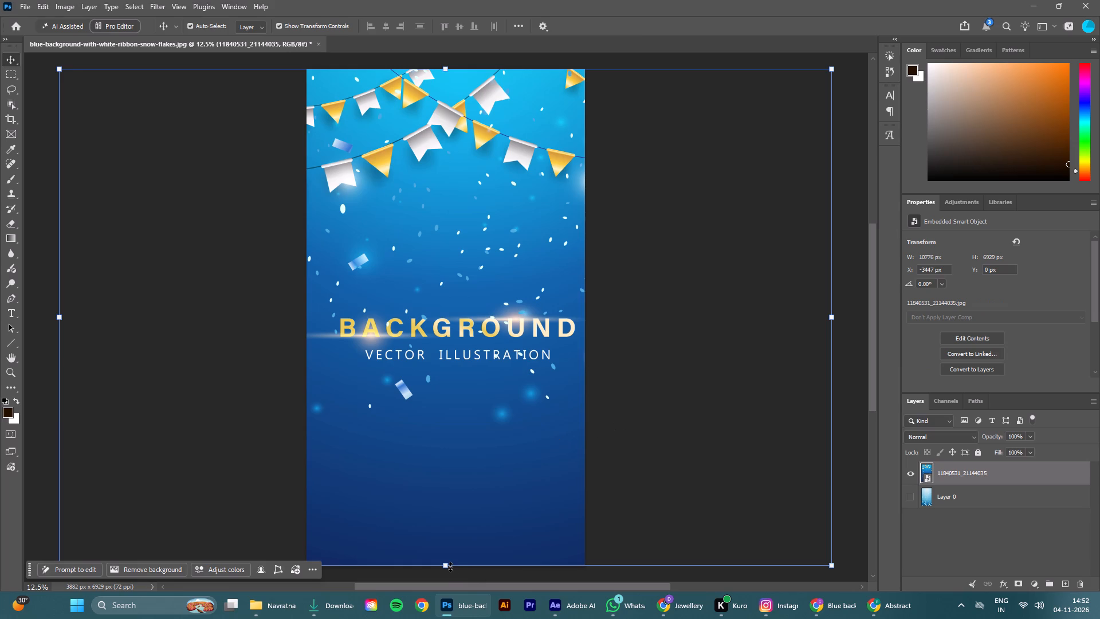
click(447, 567)
click(670, 418)
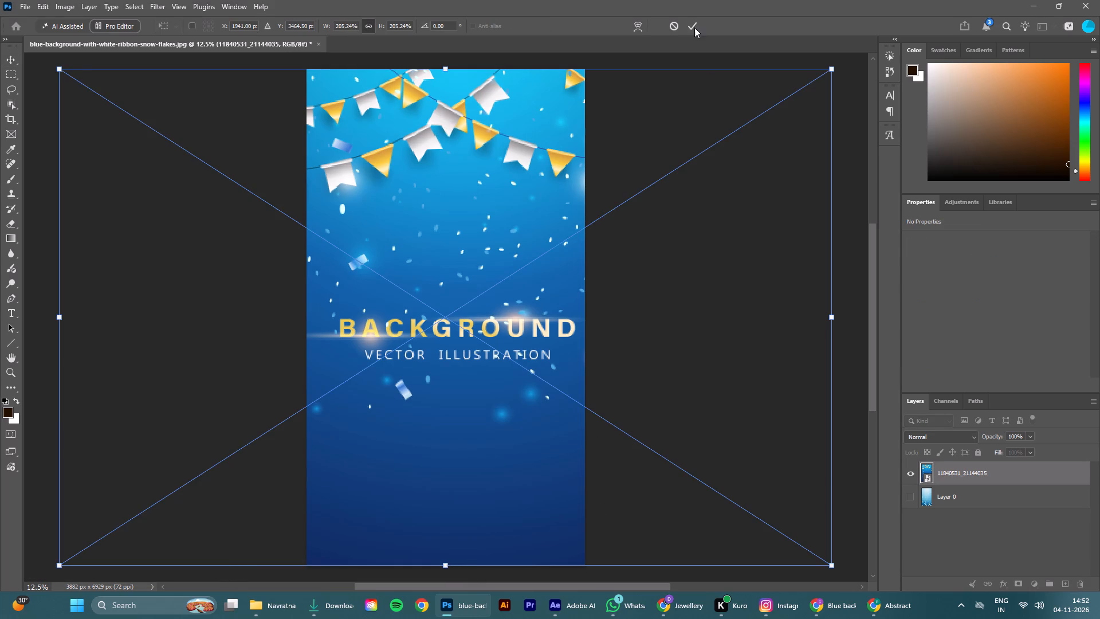
click(694, 28)
click(229, 506)
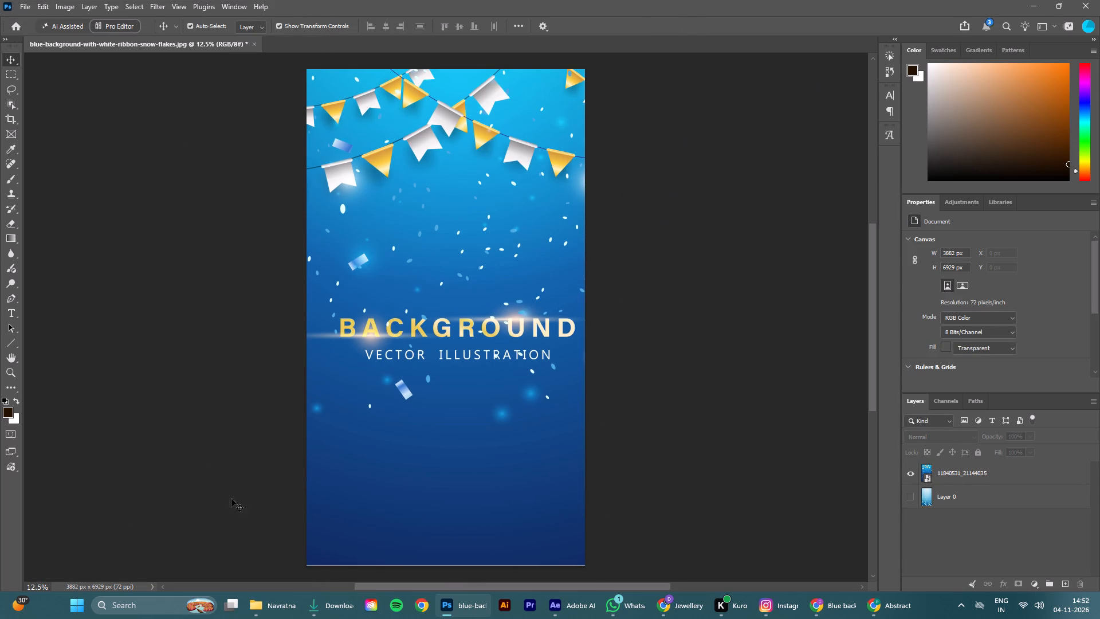
Inspect the canvas's bottom edge and enlarge the bunting image to about 208% so it extends slightly past that edge.
scroll(505, 561, down, 15)
scroll(503, 485, up, 1)
scroll(500, 463, down, 4)
scroll(472, 497, up, 1)
scroll(465, 472, down, 4)
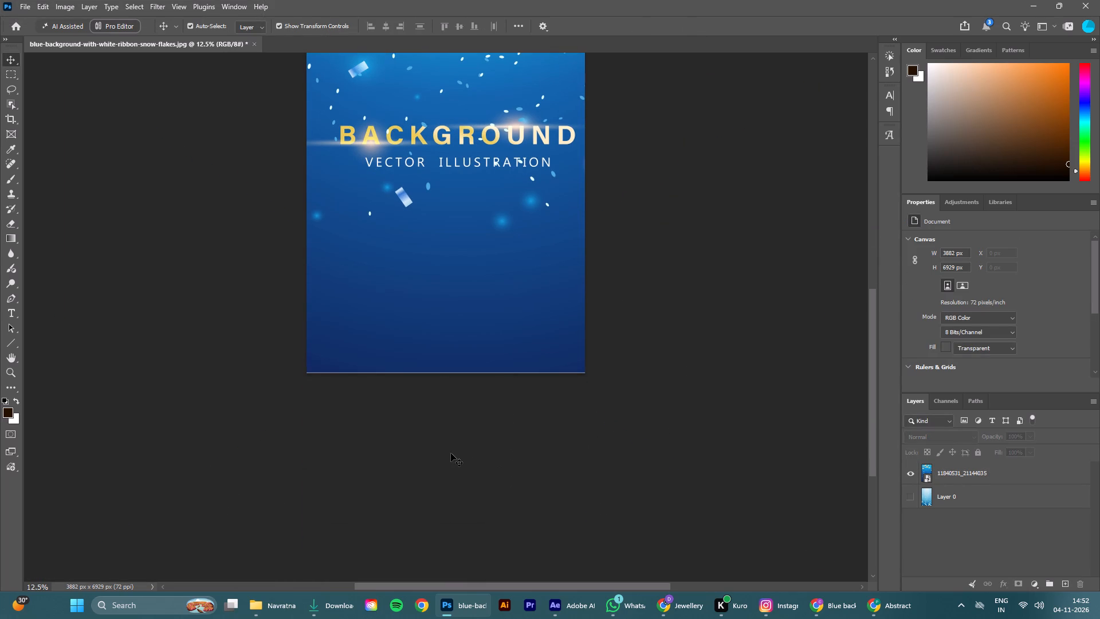
scroll(451, 453, up, 2)
alt+scroll(461, 443, up, 16)
alt+scroll(461, 442, down, 13)
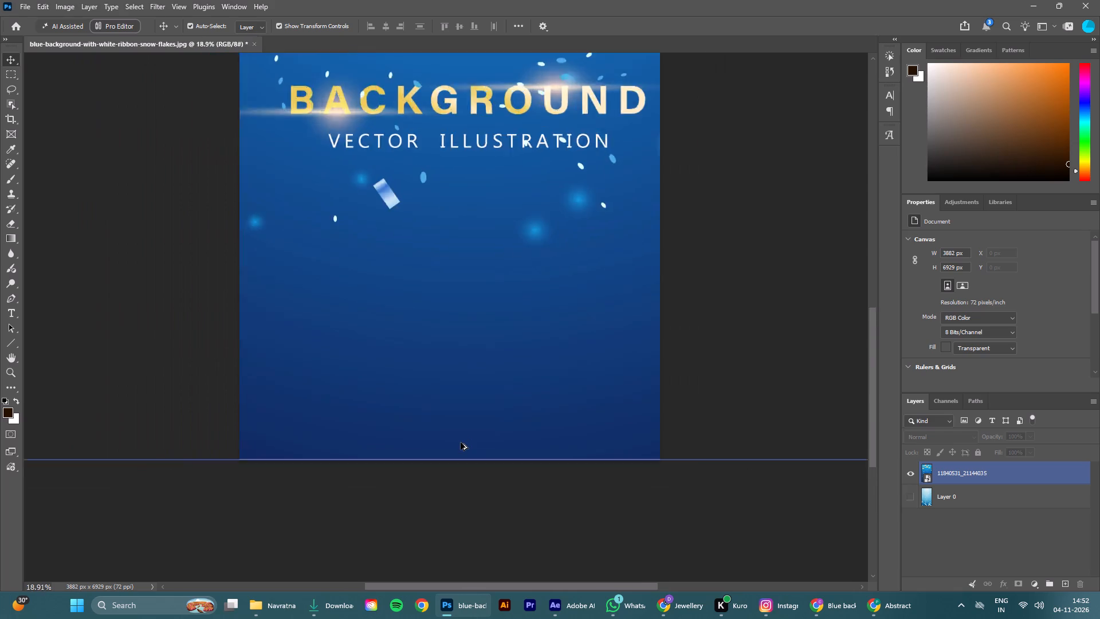
alt+scroll(461, 442, down, 6)
click(458, 352)
drag(455, 454, 456, 457)
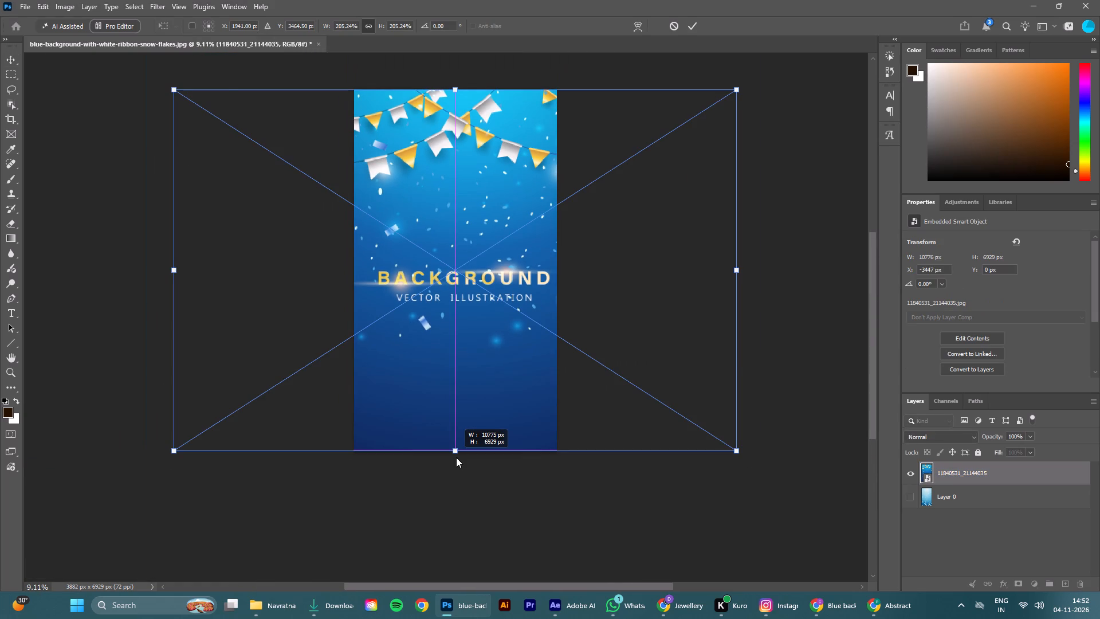
drag(456, 457, 457, 459)
click(690, 26)
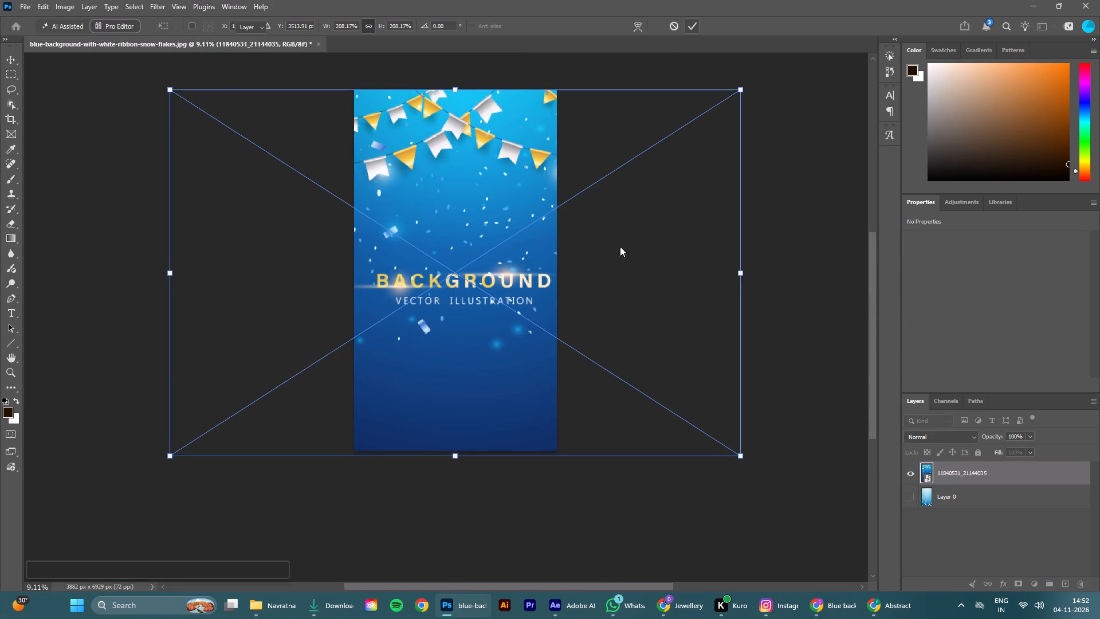
click(481, 526)
scroll(481, 526, up, 5)
alt+scroll(450, 469, up, 6)
alt+scroll(450, 469, down, 1)
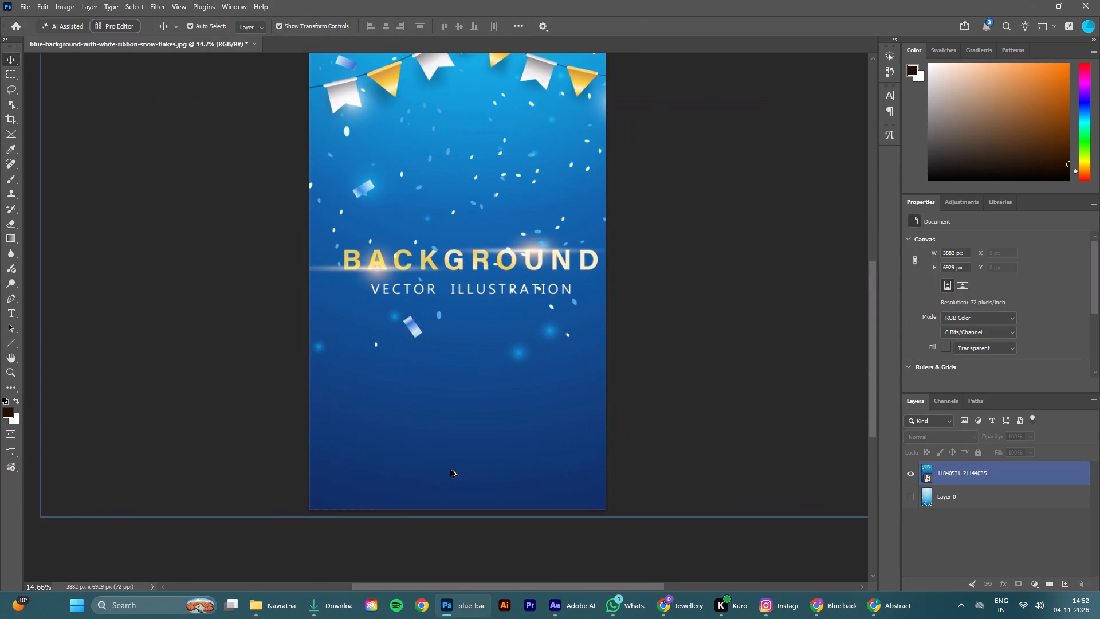
alt+scroll(450, 469, down, 1)
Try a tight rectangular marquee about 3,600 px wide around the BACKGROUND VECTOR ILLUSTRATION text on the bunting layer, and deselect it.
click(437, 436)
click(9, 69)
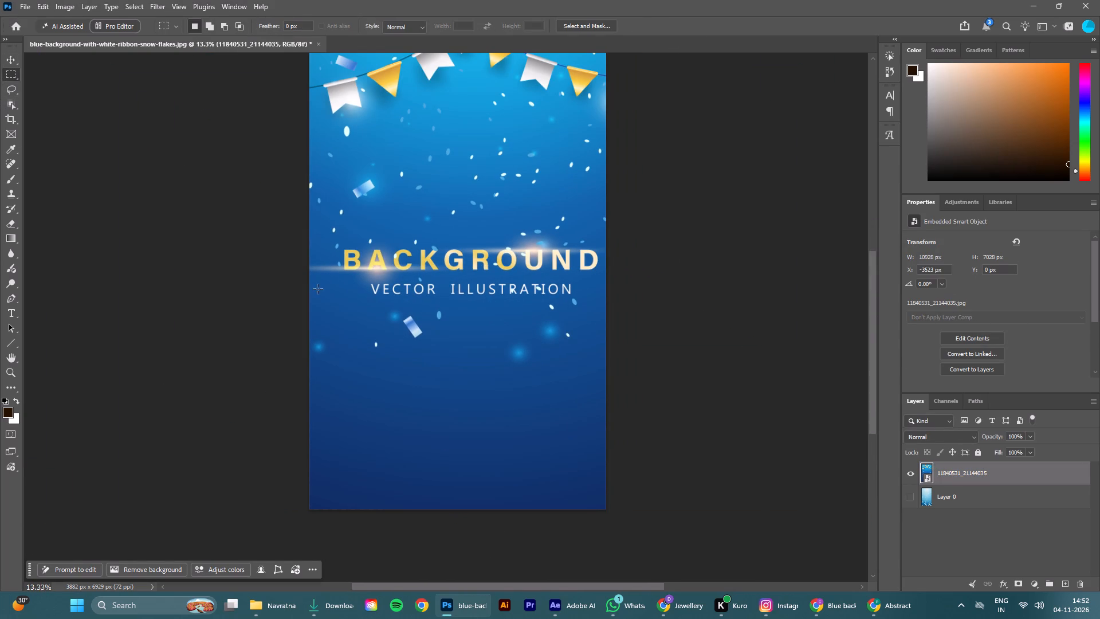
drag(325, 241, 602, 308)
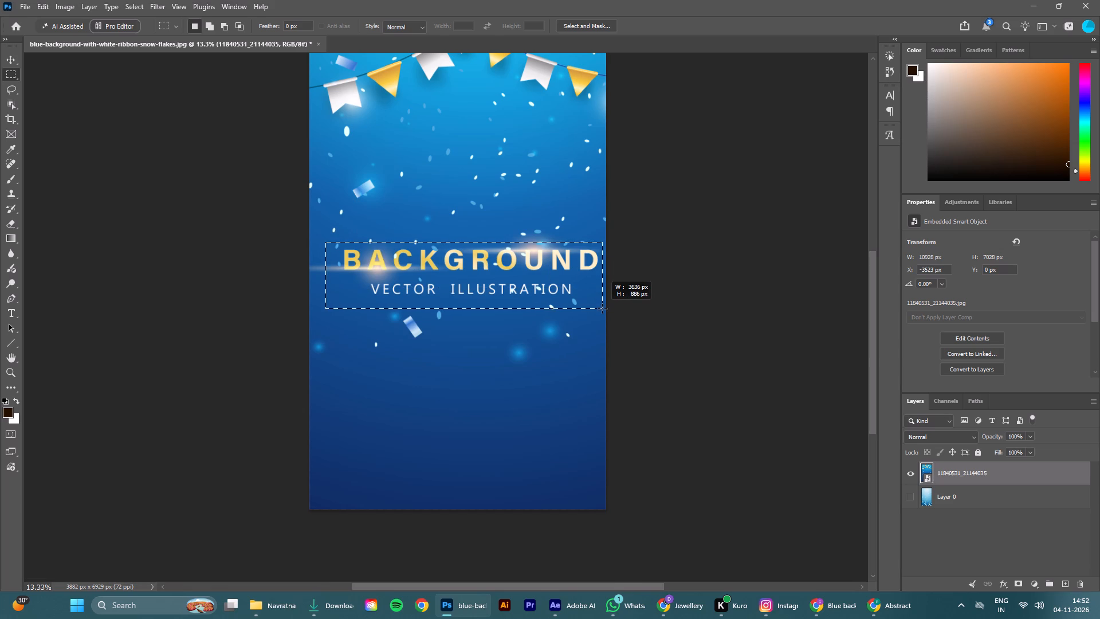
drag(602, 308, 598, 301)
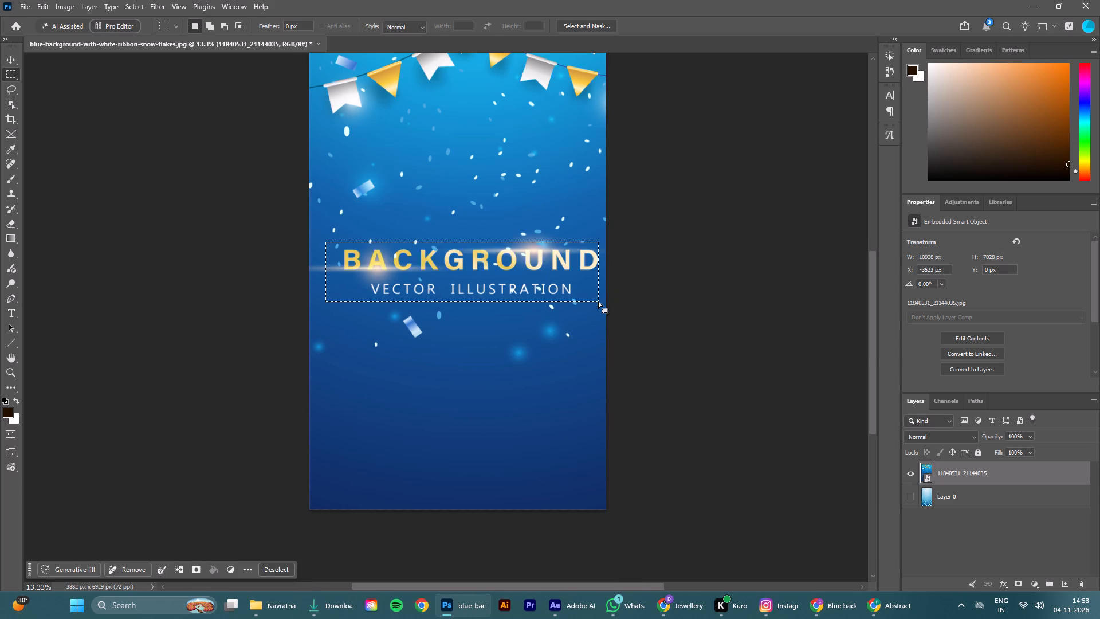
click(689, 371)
Marquee an area about 3,857 by 2,607 px around the BACKGROUND VECTOR ILLUSTRATION text on the bunting layer and remove its content.
scroll(709, 367, up, 4)
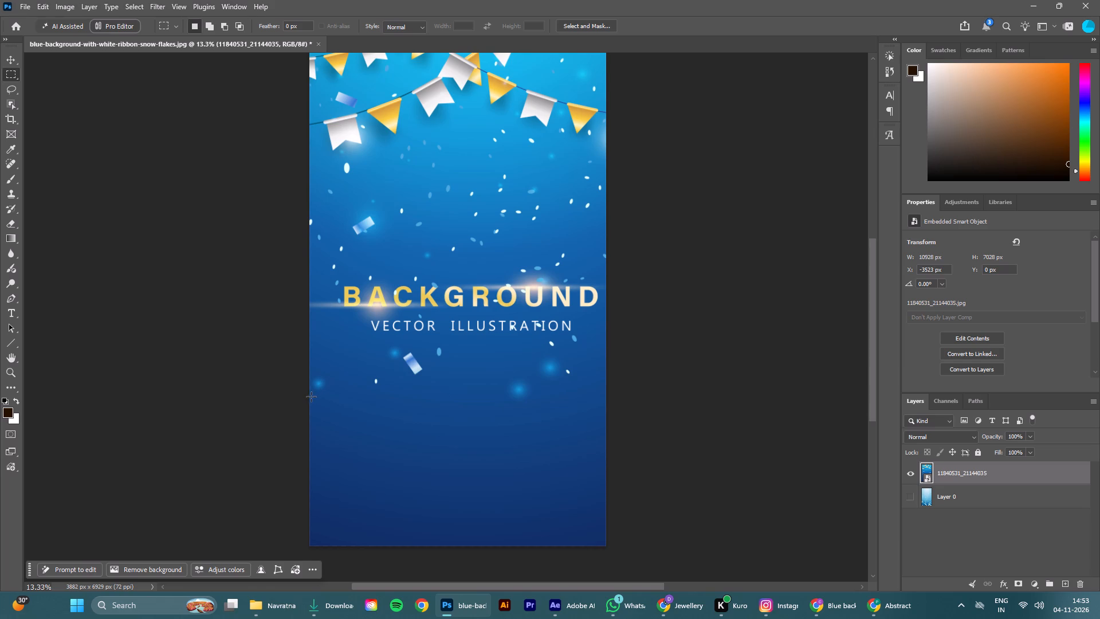
drag(311, 397, 606, 197)
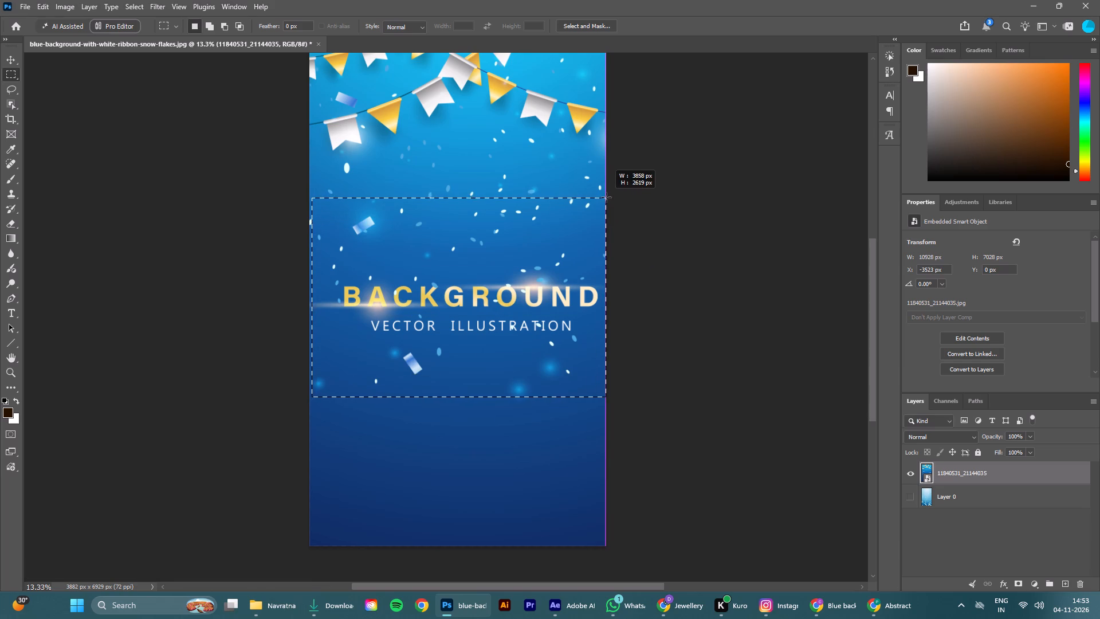
drag(606, 197, 603, 200)
click(950, 475)
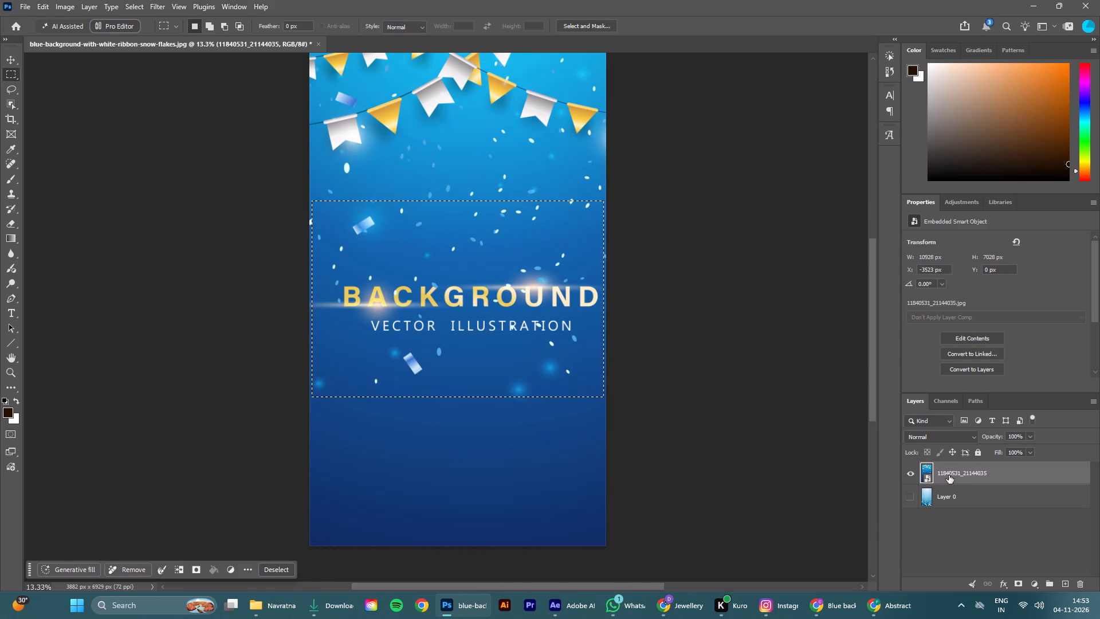
click(123, 565)
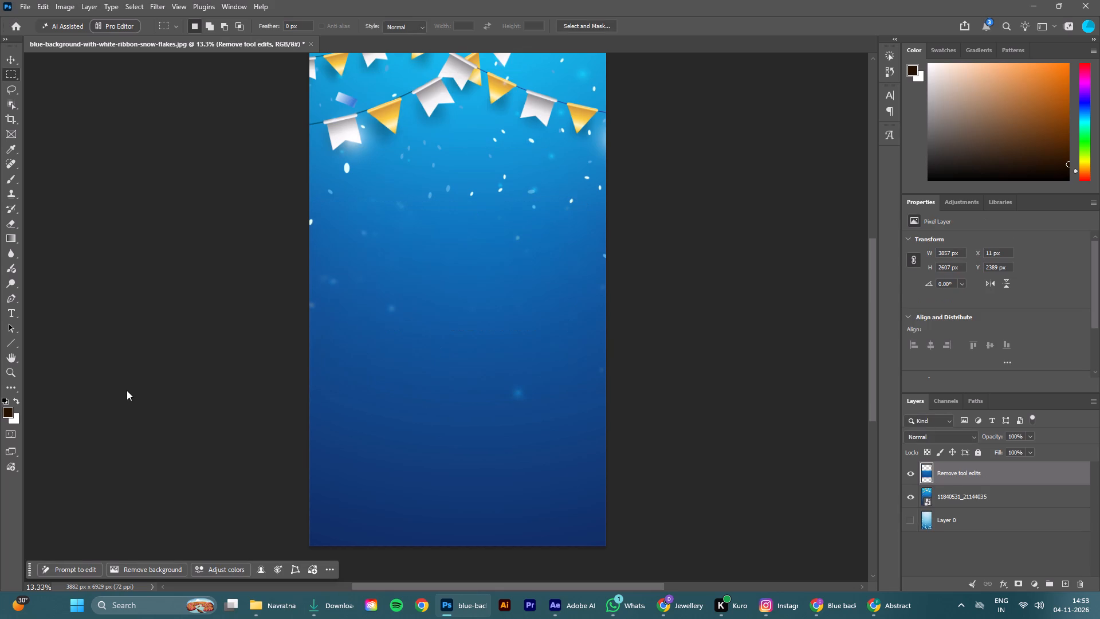
Merge the Remove tool edits layer with the 11840531_21144035 bunting layer, leaving Layer 0 separate.
scroll(253, 324, up, 2)
scroll(349, 424, up, 4)
scroll(355, 422, down, 5)
alt+scroll(379, 411, down, 4)
scroll(379, 411, up, 3)
scroll(401, 424, down, 3)
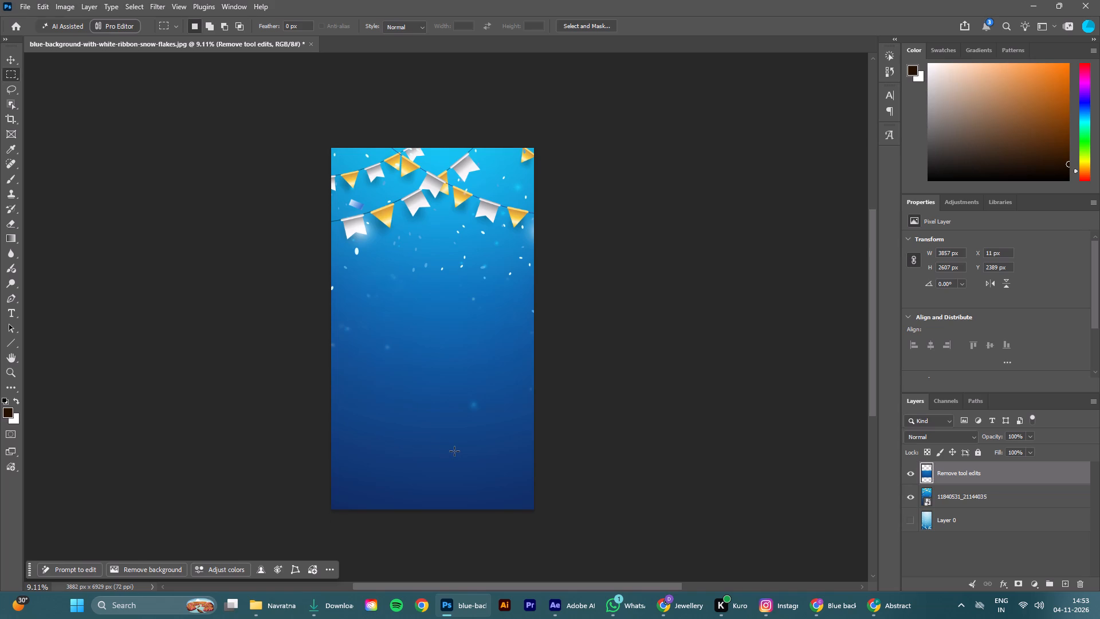
click(7, 62)
click(105, 218)
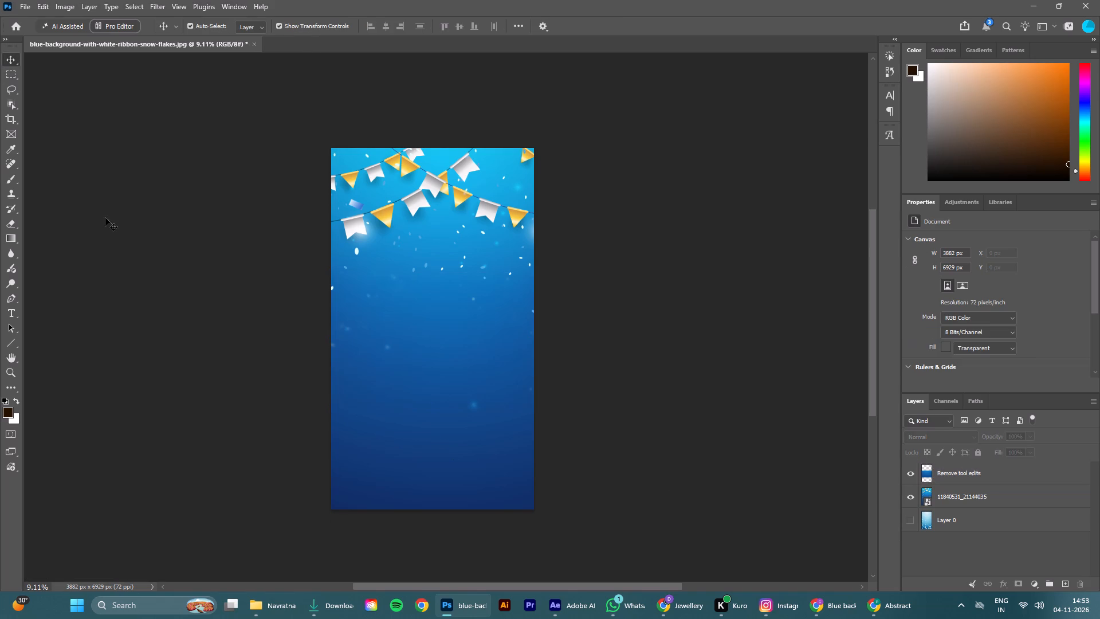
click(946, 499)
shift+click(944, 477)
right_click(944, 477)
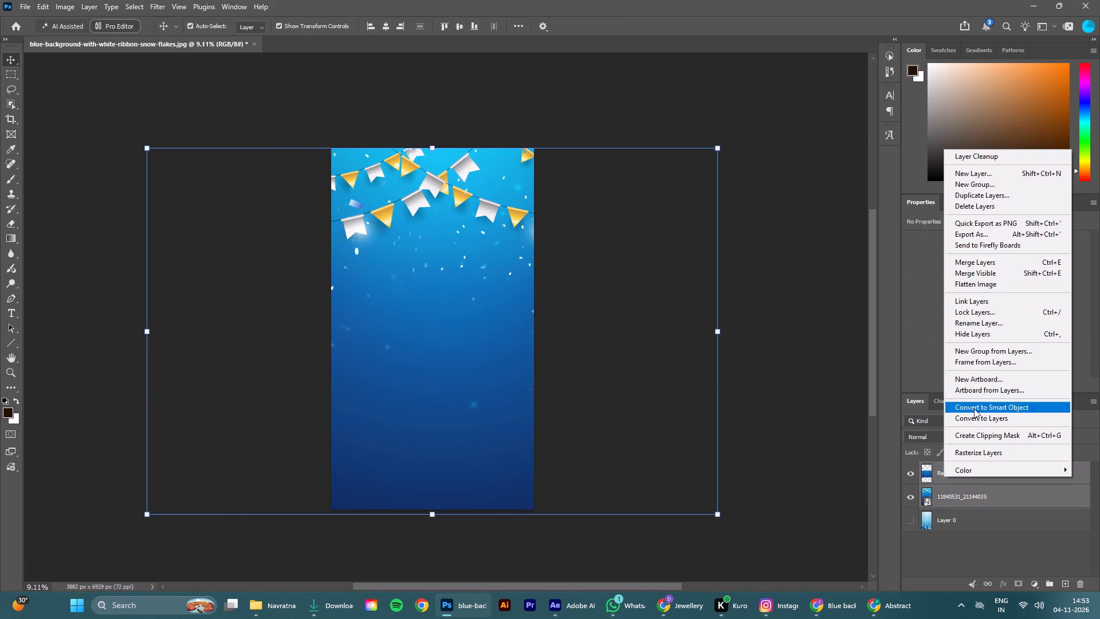
click(969, 267)
click(975, 571)
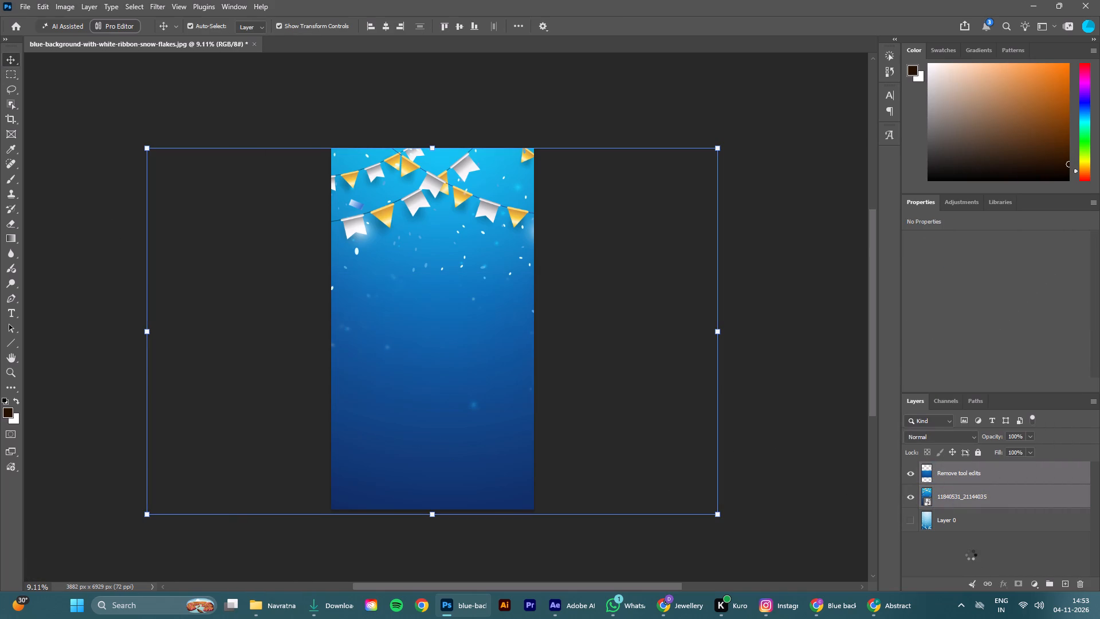
click(977, 544)
click(968, 479)
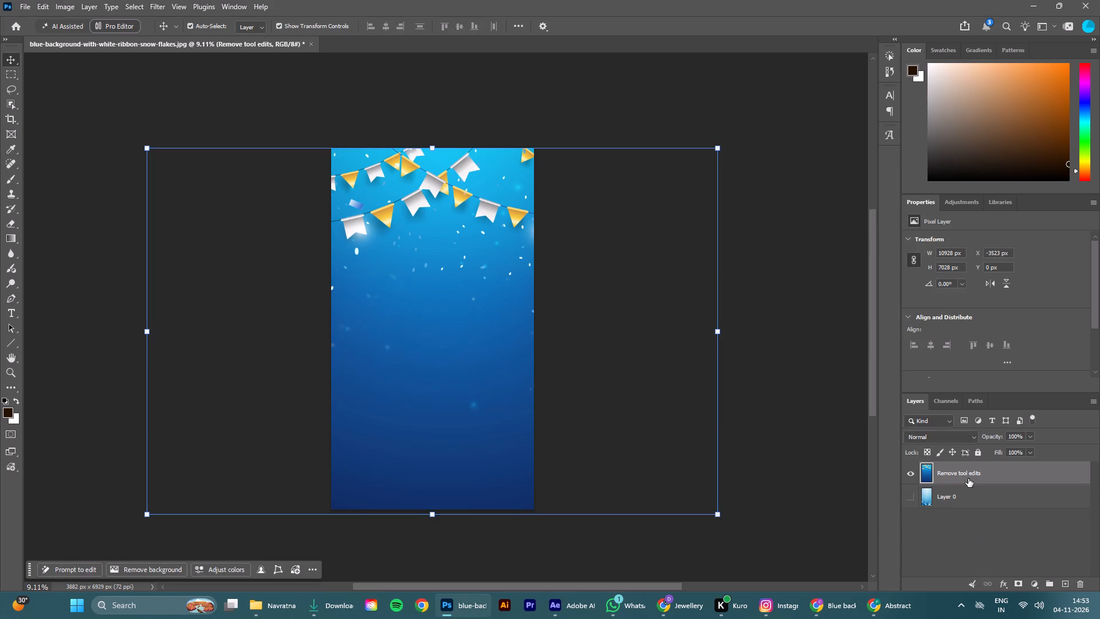
Move the merged bunting layer up about 760 px and scale it proportionally to about 109%, down to the canvas's bottom edge.
click(529, 402)
drag(463, 316, 461, 281)
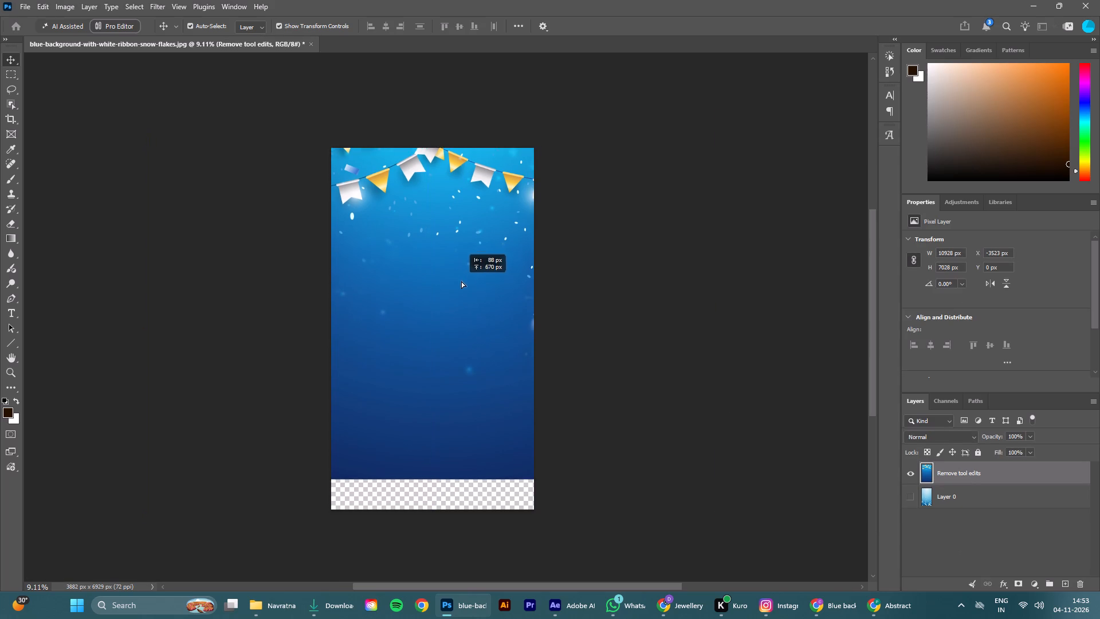
drag(461, 281, 463, 273)
drag(433, 473, 433, 490)
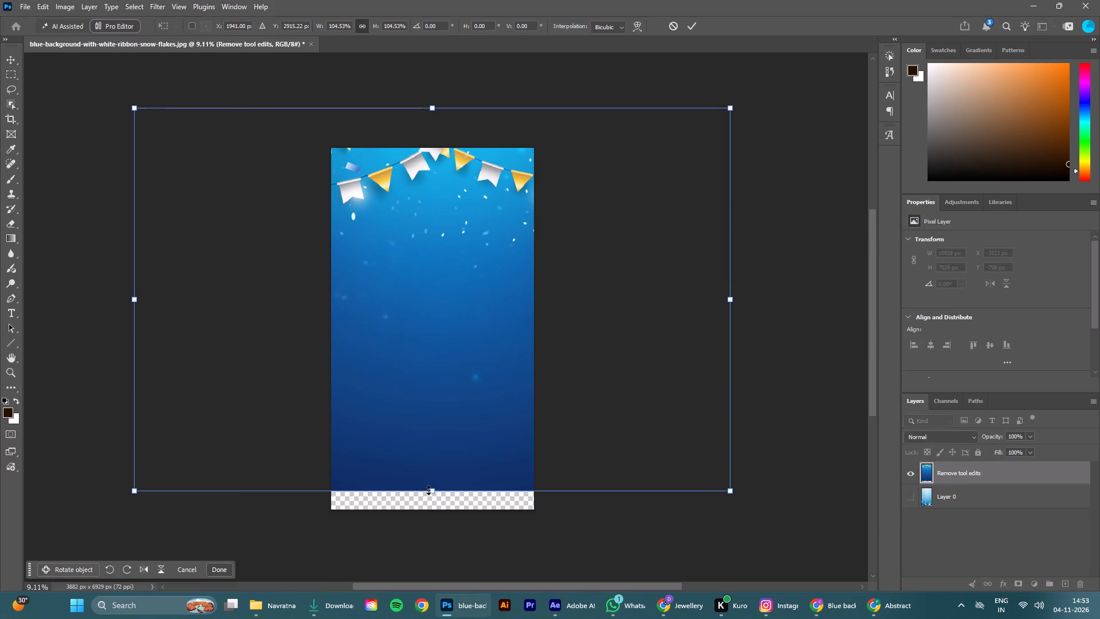
drag(427, 496, 430, 512)
Shift the bunting layer left about 263 px, keeping its lower edge on the canvas's bottom edge.
drag(443, 465, 444, 464)
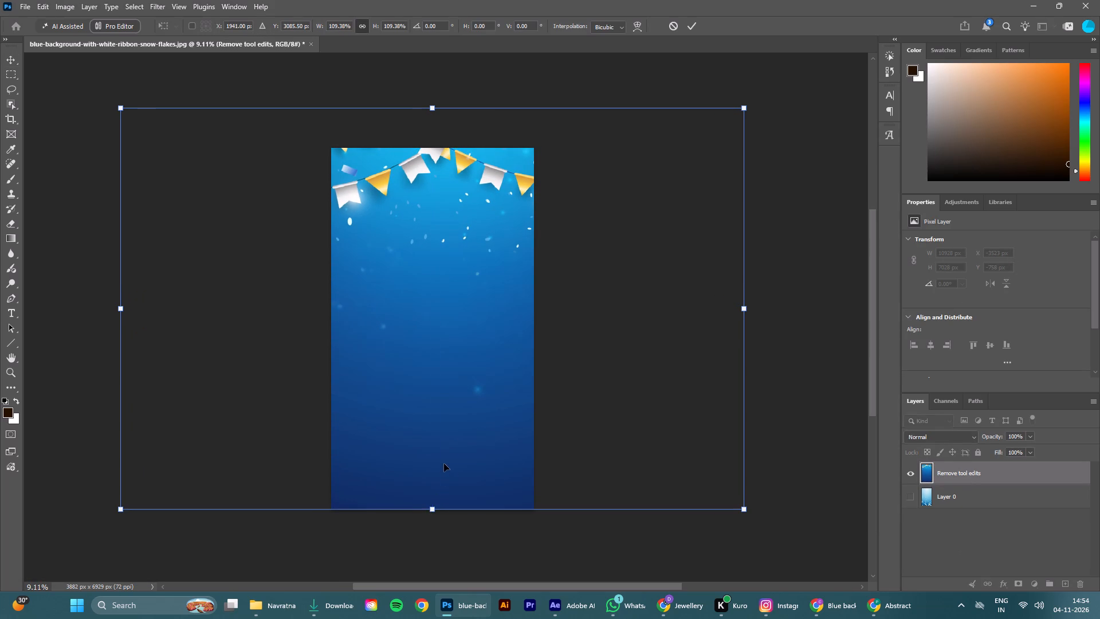
drag(444, 464, 429, 463)
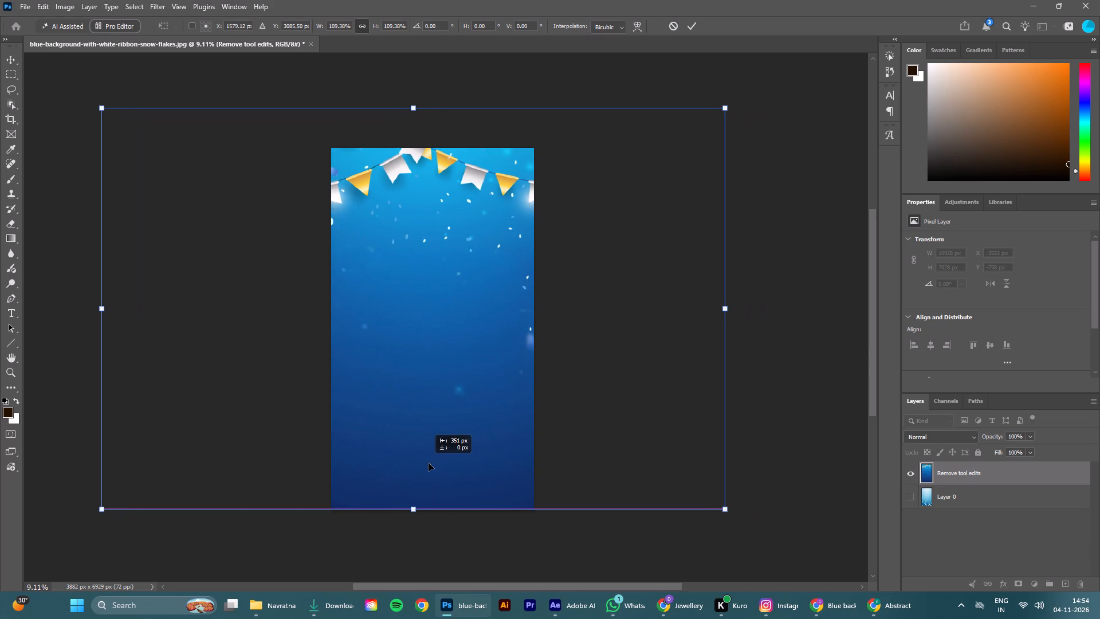
drag(429, 463, 429, 468)
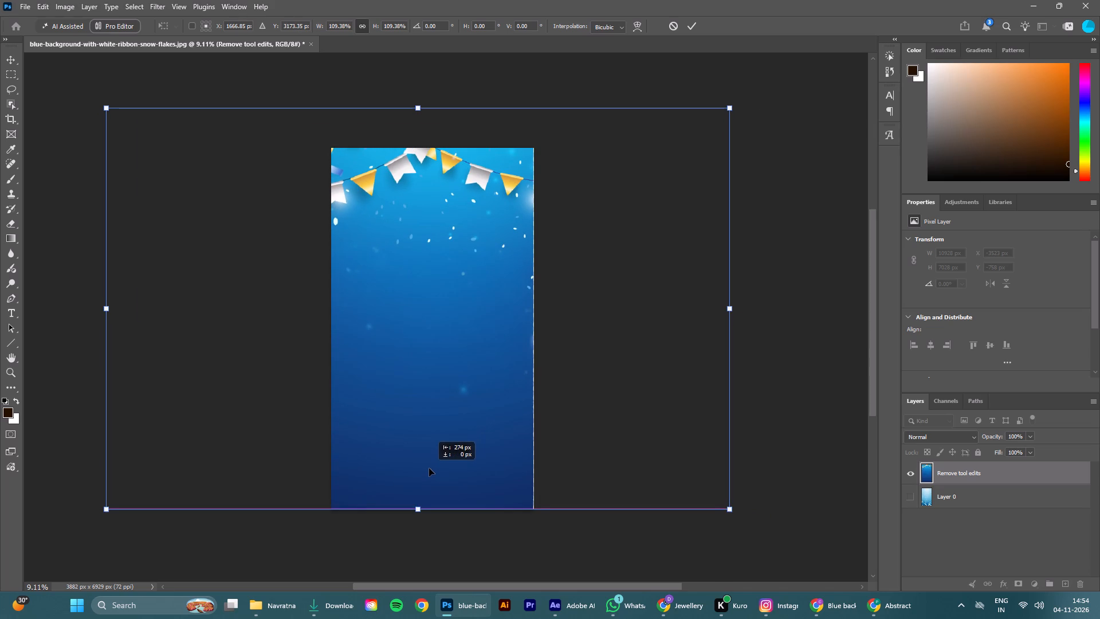
drag(429, 468, 430, 462)
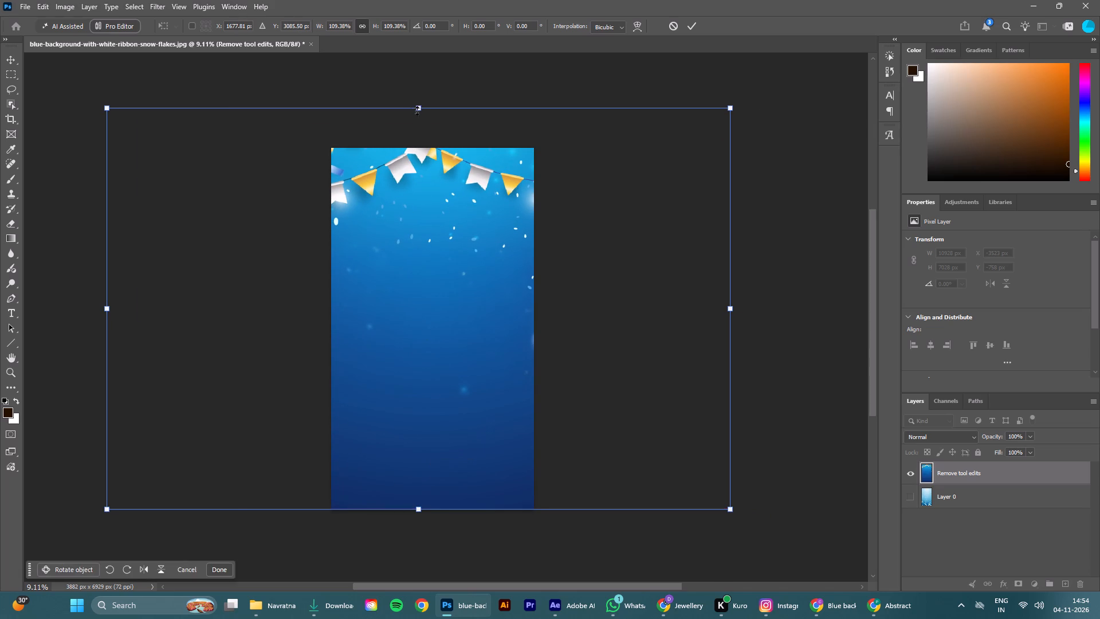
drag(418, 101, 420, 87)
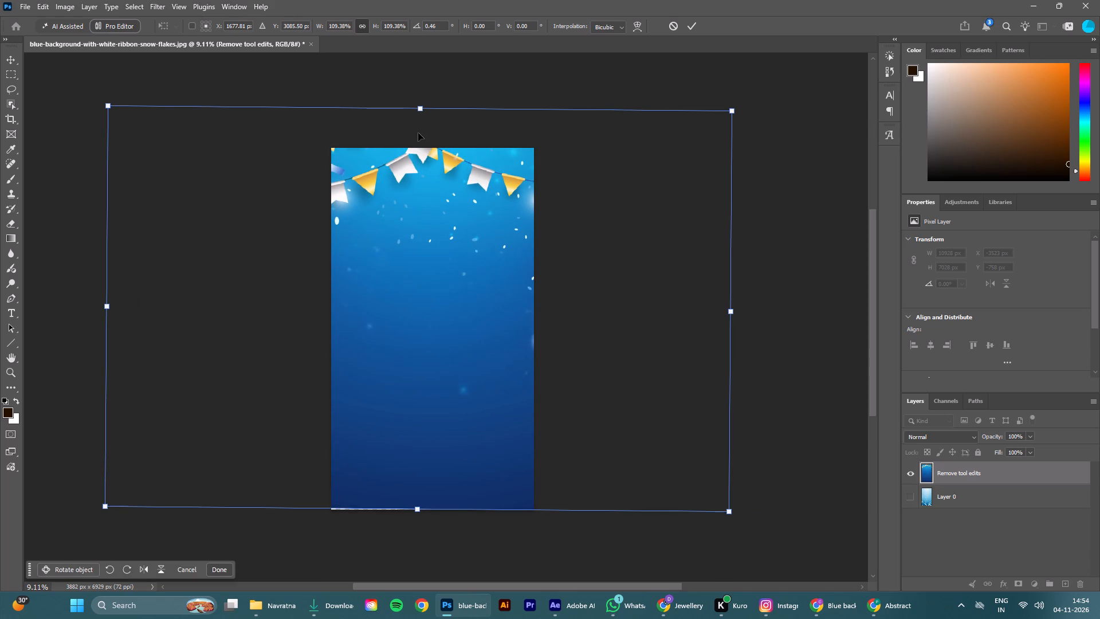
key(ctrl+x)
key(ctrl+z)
Enlarge the bunting layer upward to about 114%, keeping its lower edge fixed, and apply the transform.
drag(419, 104, 419, 101)
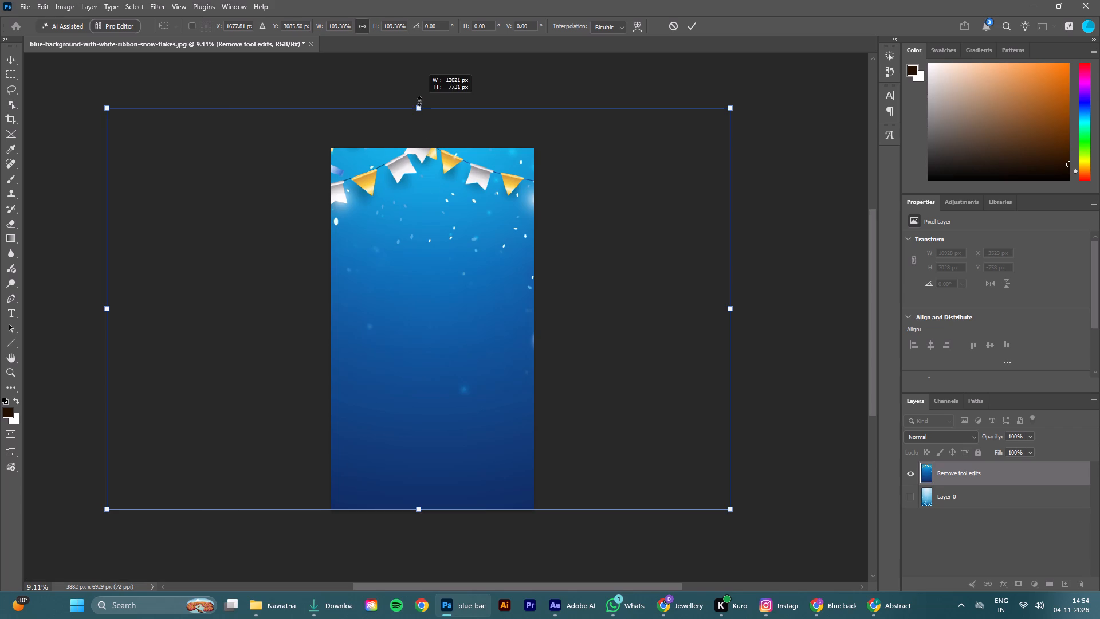
drag(419, 101, 417, 85)
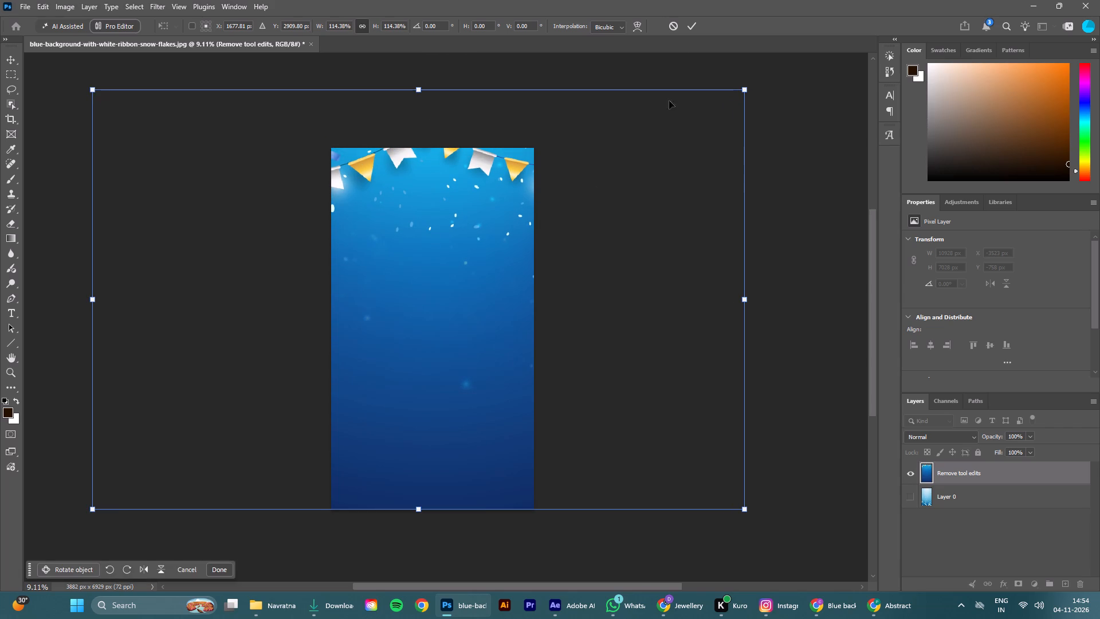
click(688, 30)
click(776, 152)
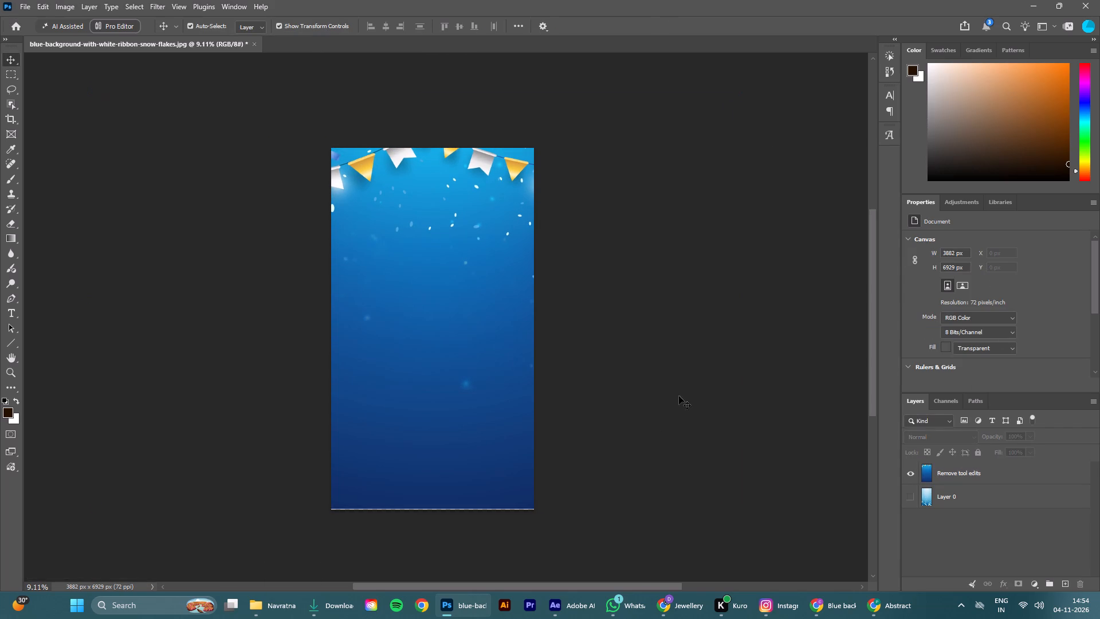
Nudge the bunting layer down 20 px to cover the canvas's bottom edge.
click(488, 437)
key(shift+Down)
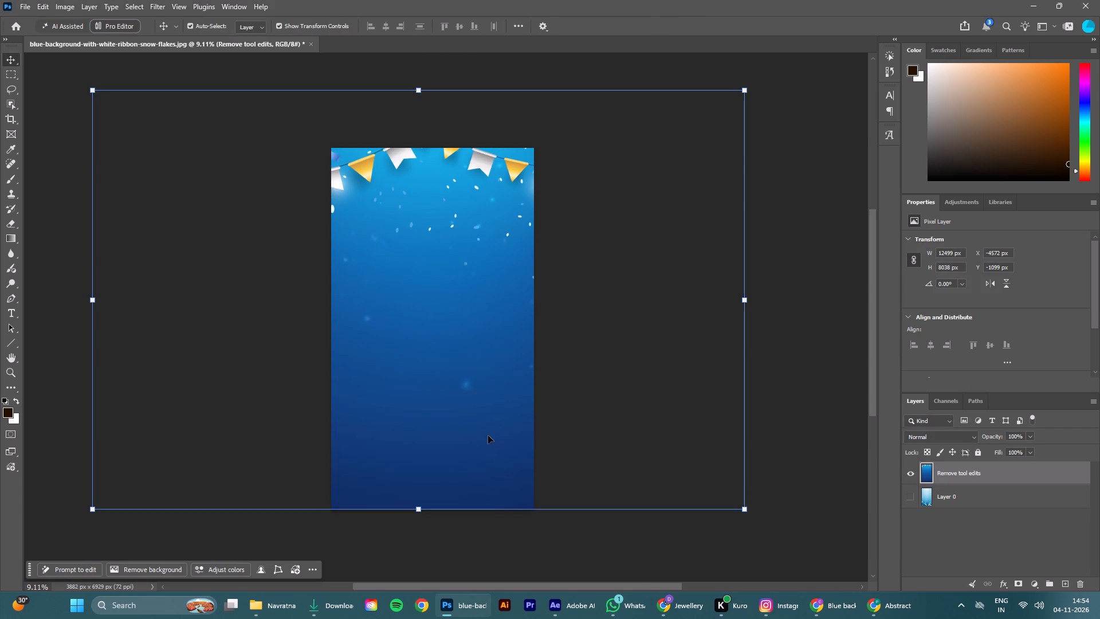
key(shift+Down)
click(496, 551)
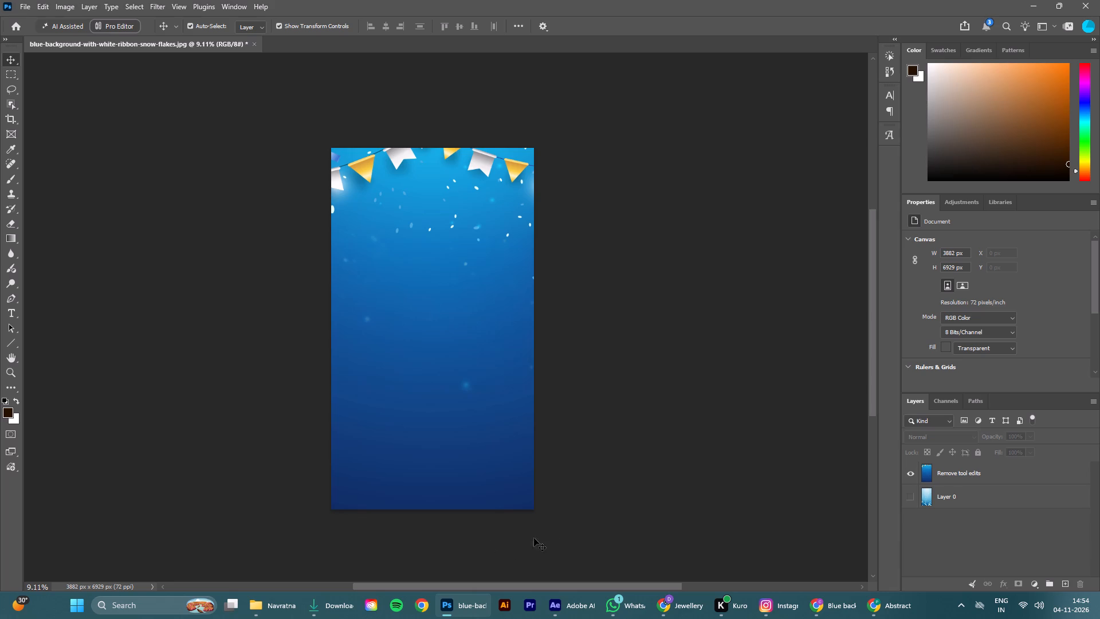
Apply a Gaussian Blur with a radius of about 21 px to the bunting layer.
click(431, 421)
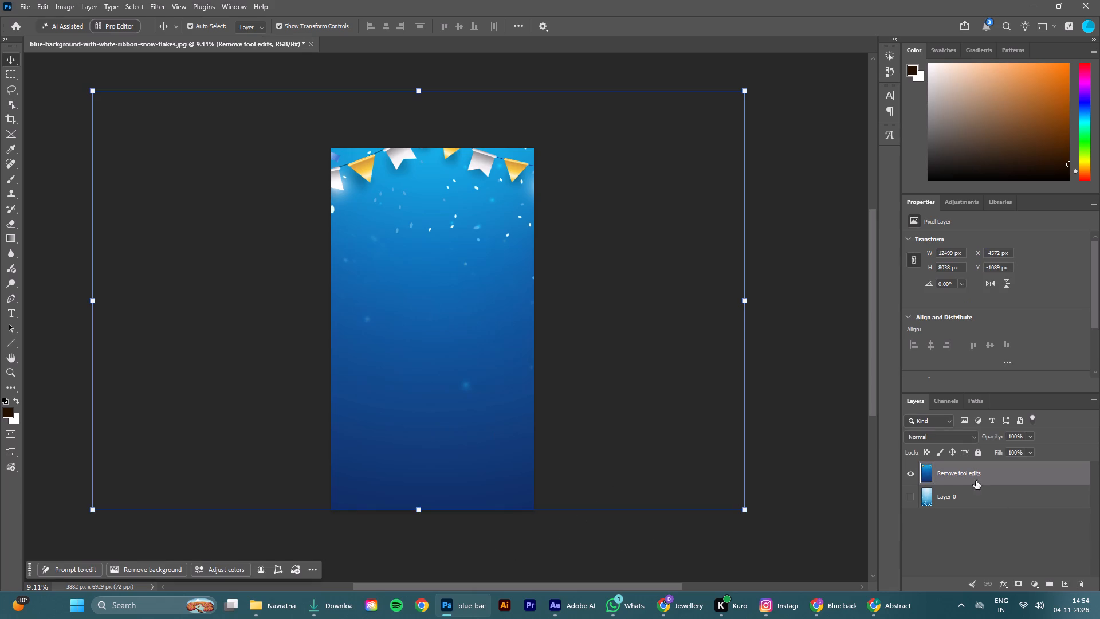
click(155, 2)
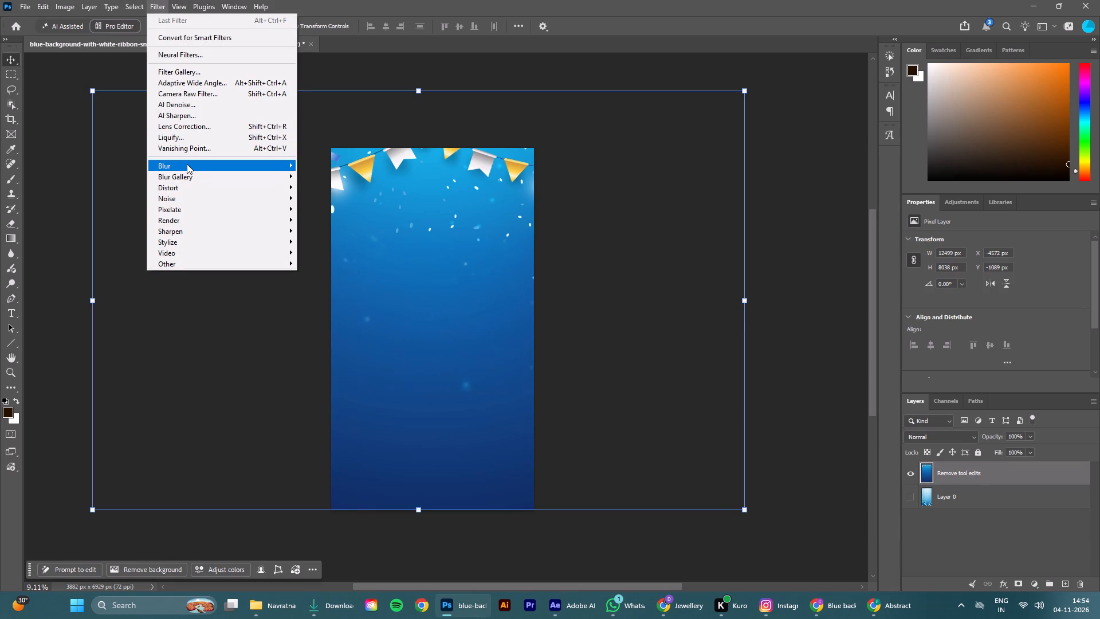
click(187, 164)
click(313, 209)
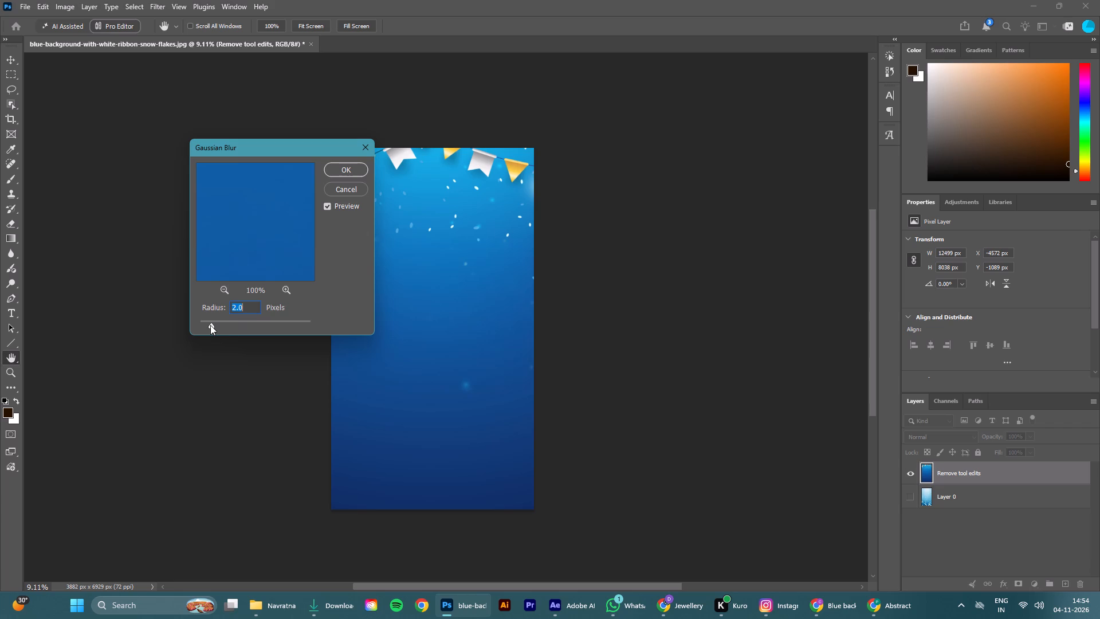
drag(210, 325, 261, 330)
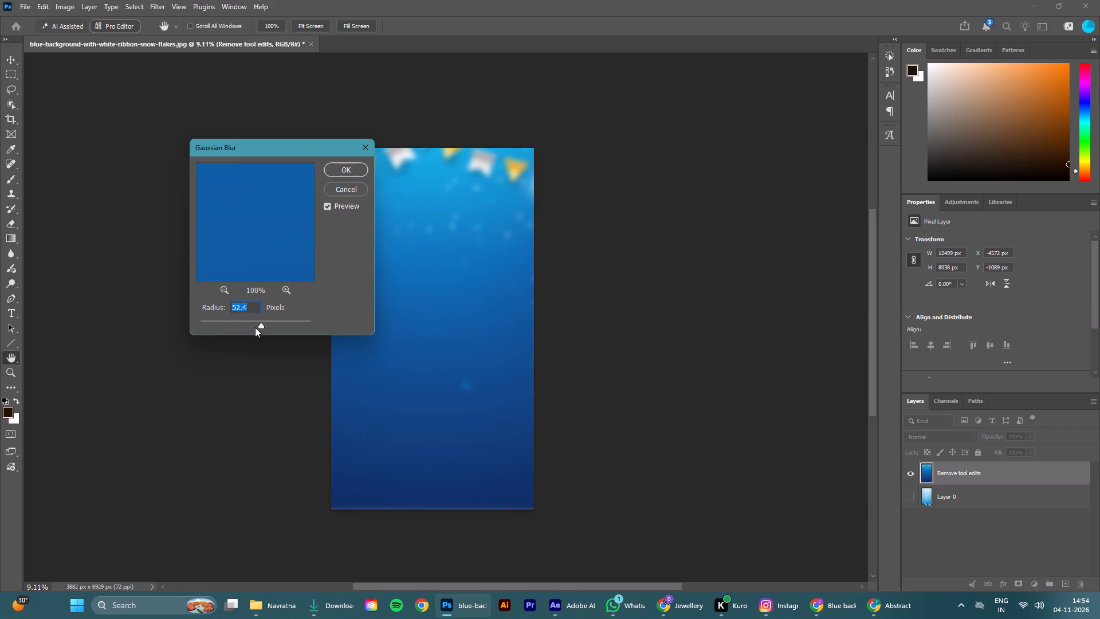
click(249, 324)
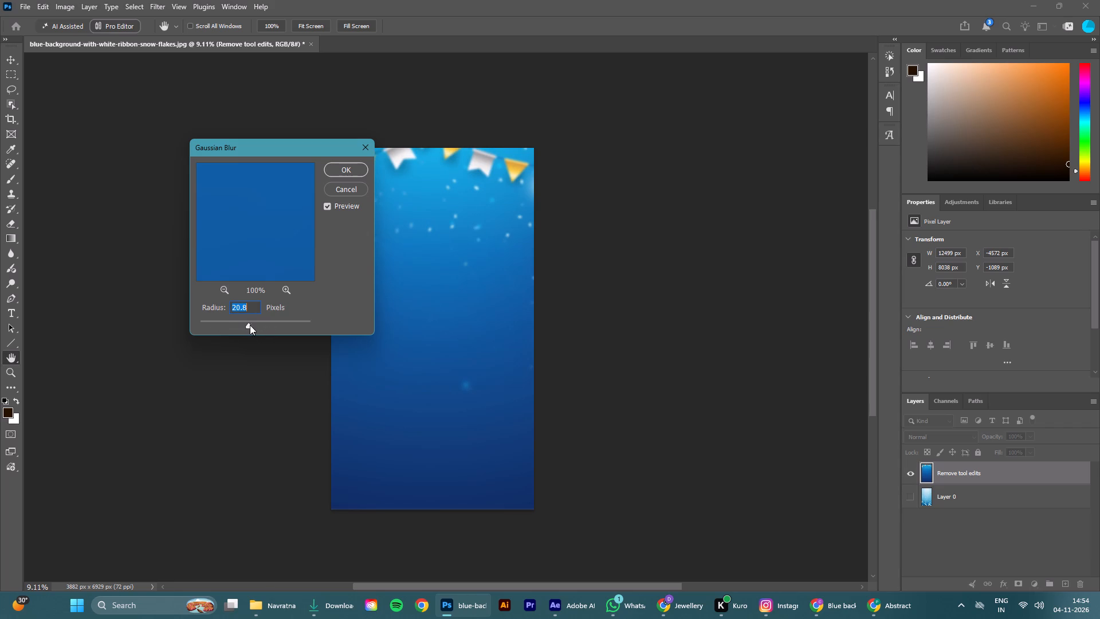
click(333, 171)
click(589, 221)
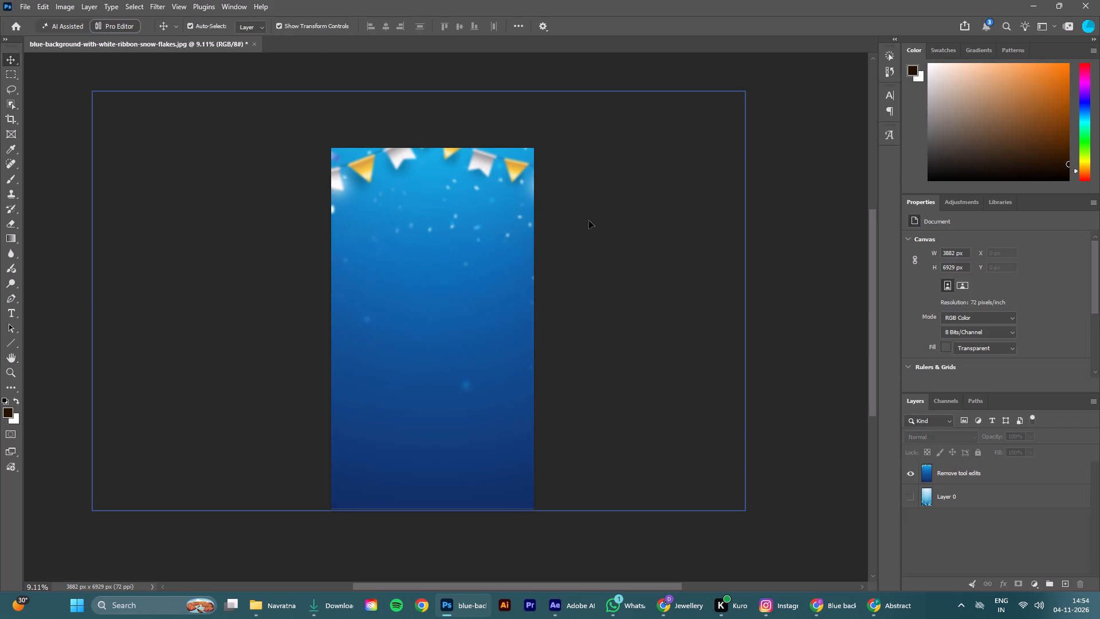
click(811, 335)
Export the bunting image as a quality 7 JPG to Downloads, replacing blue-background-with-white-ribbon-snow-flakes.jpg.
click(29, 3)
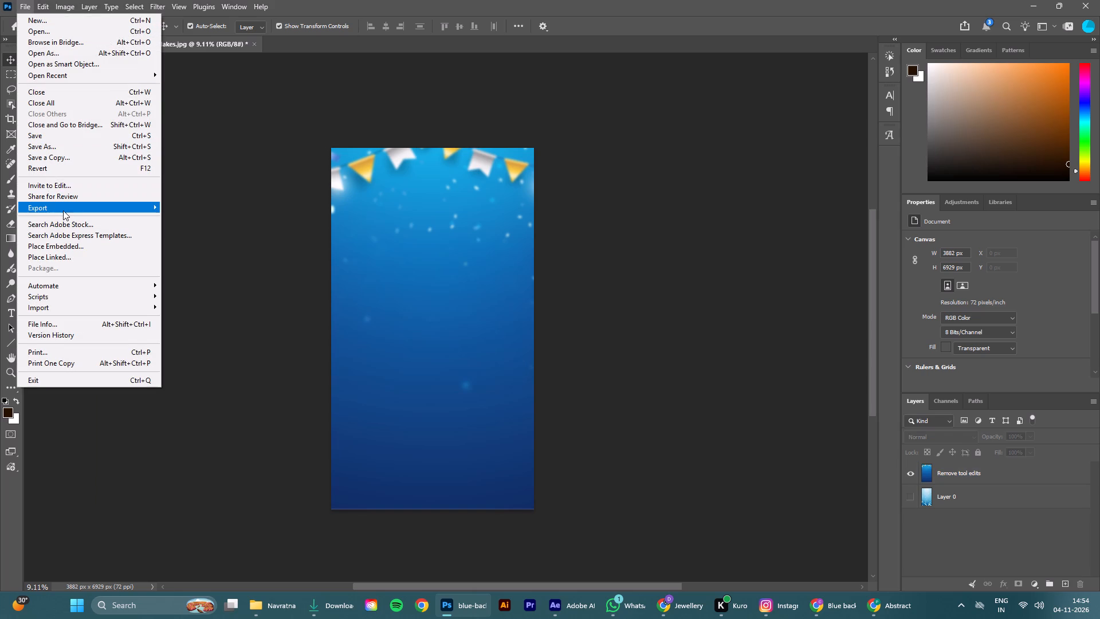
click(192, 217)
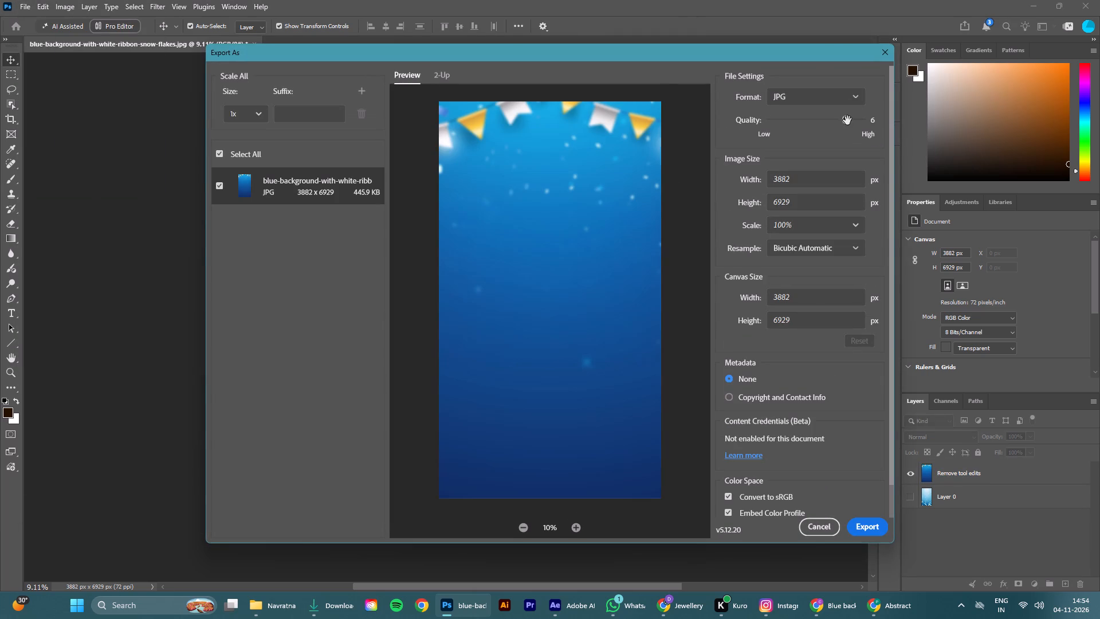
drag(847, 120, 878, 120)
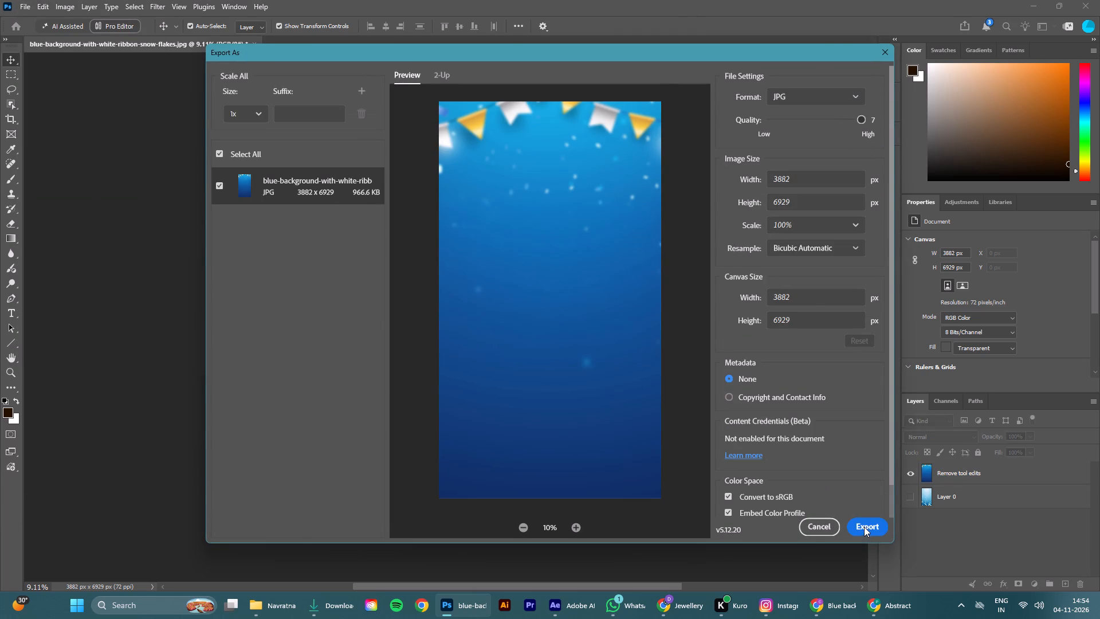
click(864, 526)
scroll(264, 222, up, 6)
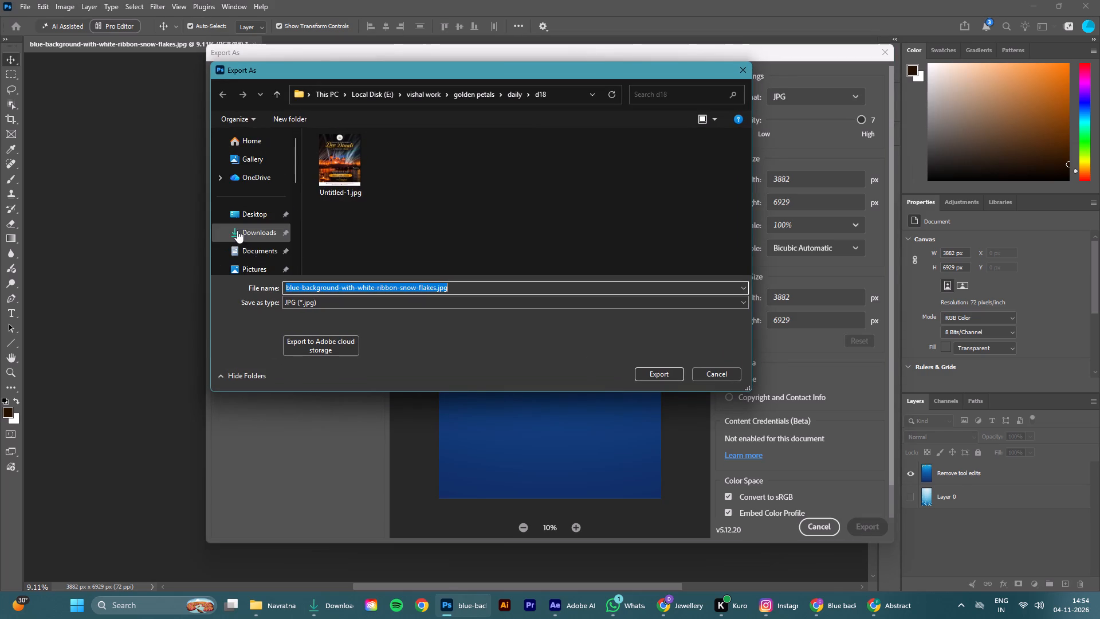
click(256, 243)
click(259, 233)
click(671, 374)
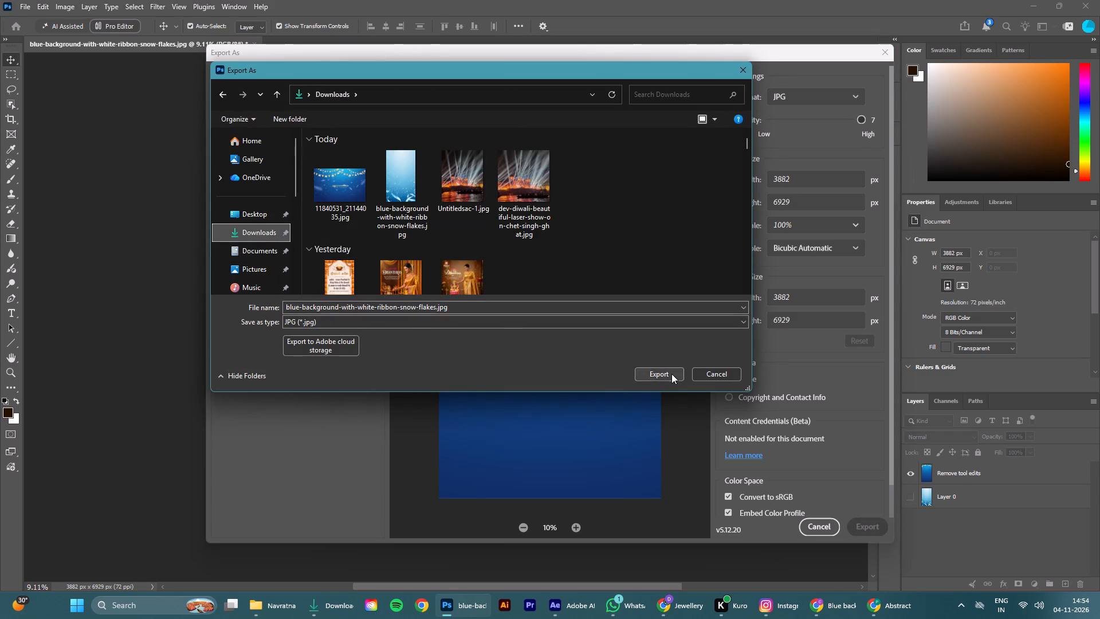
click(636, 304)
click(347, 309)
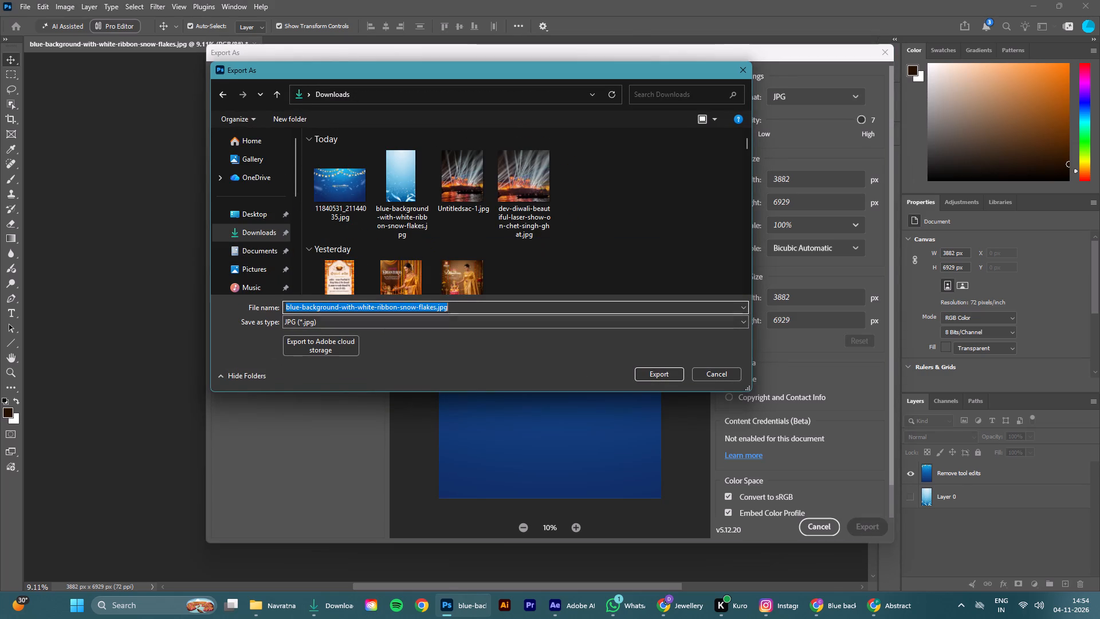
click(652, 377)
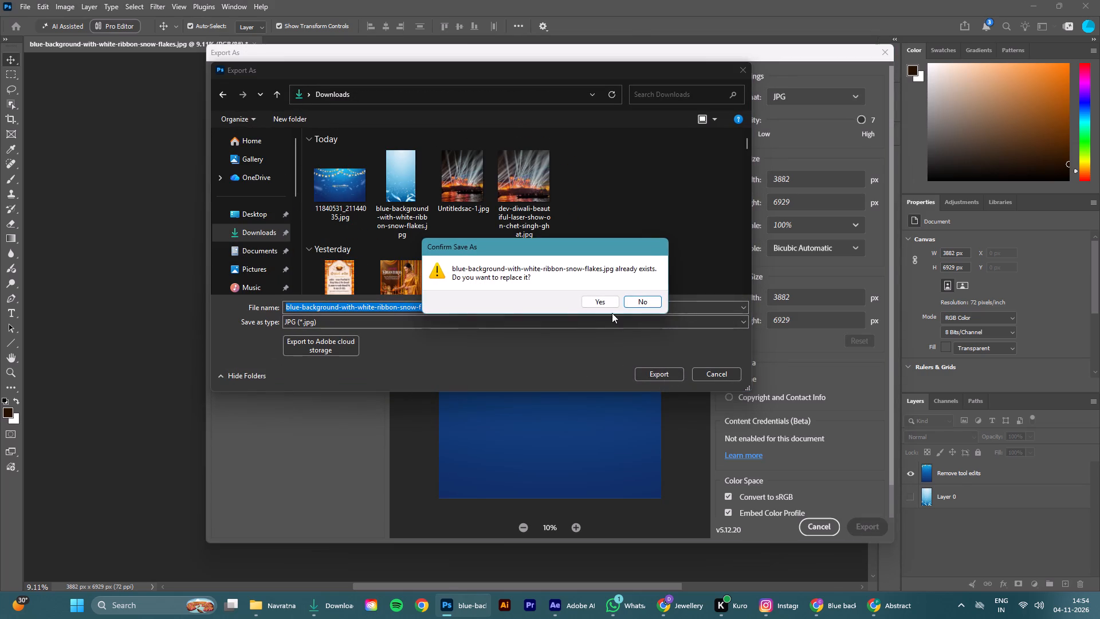
click(605, 303)
Add the exported blue-background-with-white-ribbon-snow-flakes.jpg from Downloads to the After Effects navratan grand launching composition as the top layer.
click(1037, 9)
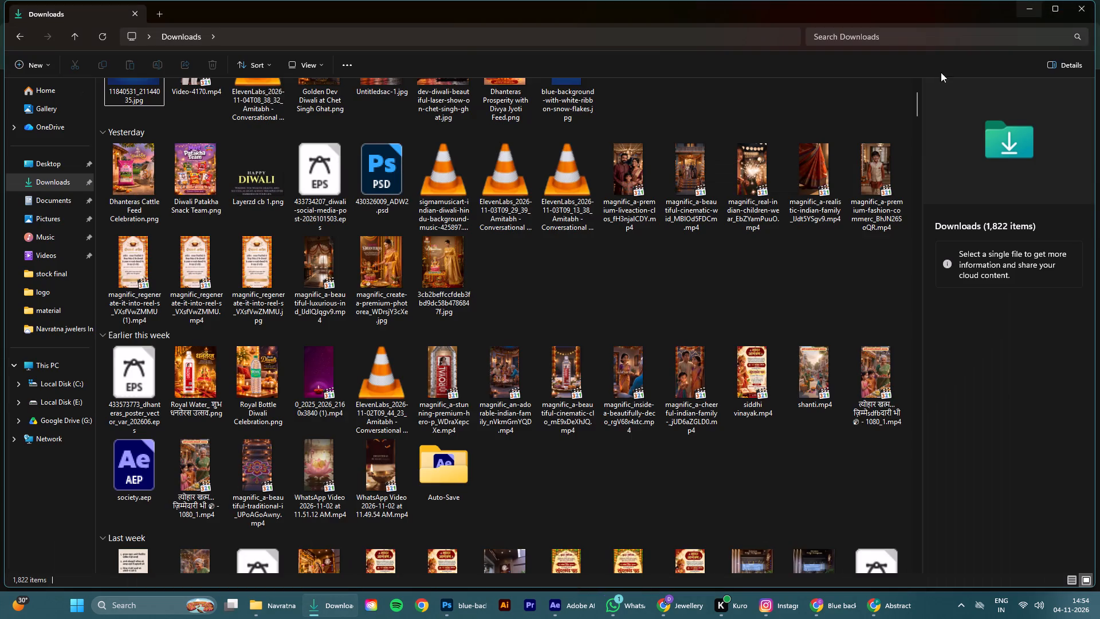
scroll(144, 103, up, 7)
click(99, 40)
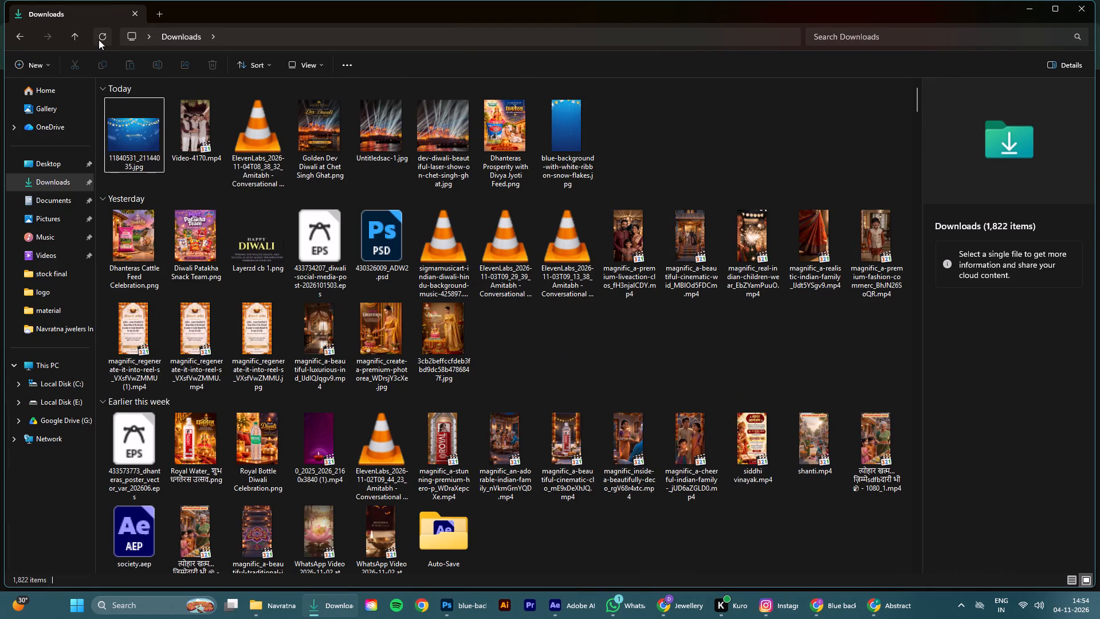
click(121, 122)
drag(136, 128, 415, 463)
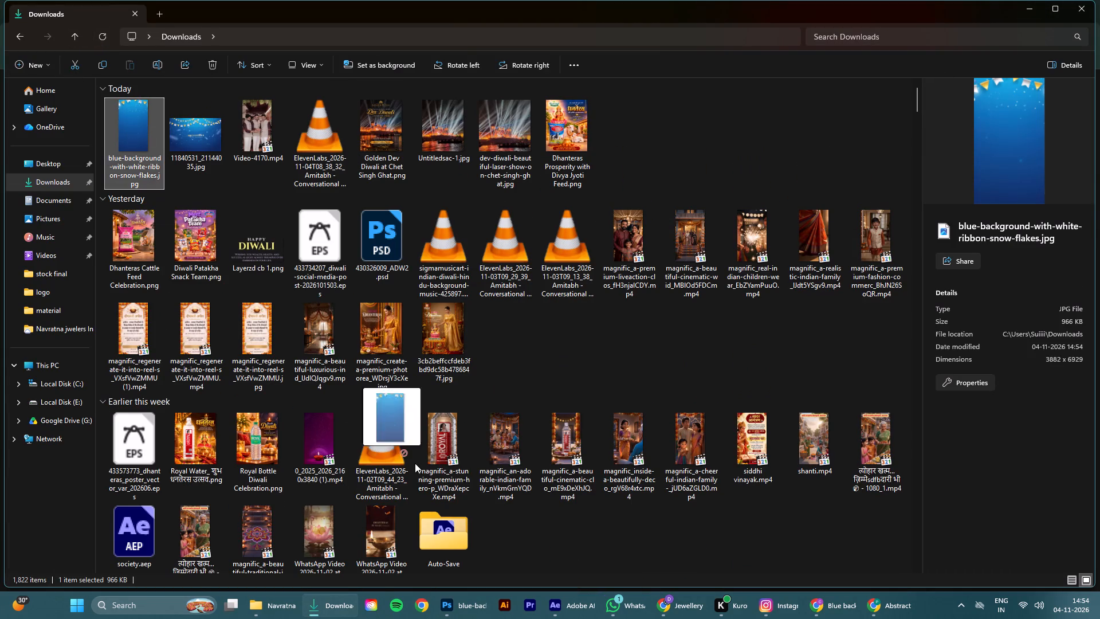
drag(415, 463, 362, 542)
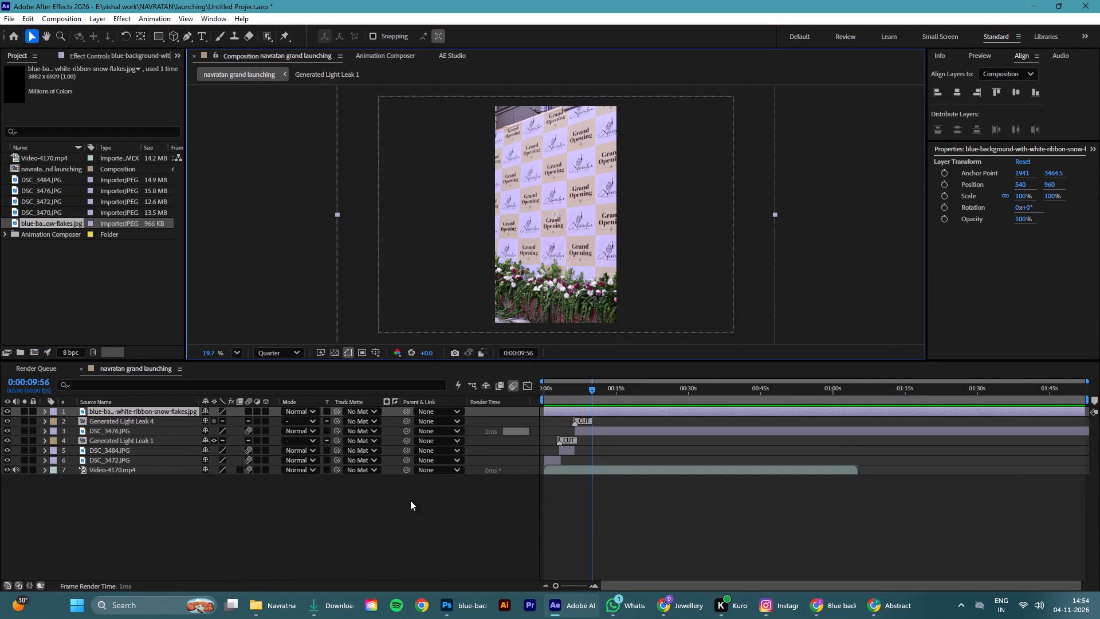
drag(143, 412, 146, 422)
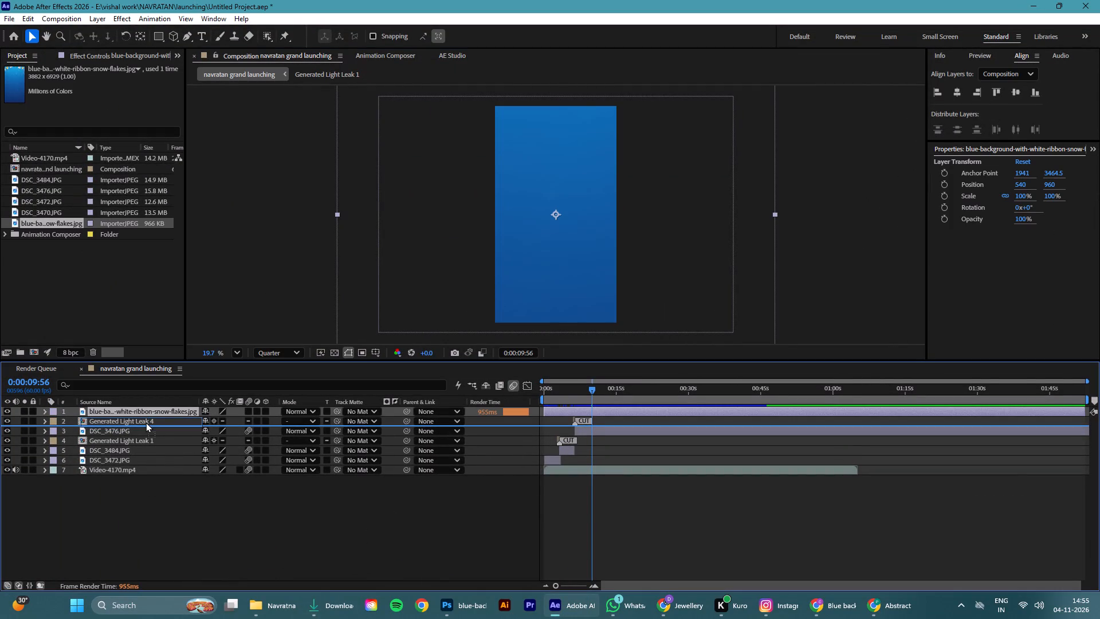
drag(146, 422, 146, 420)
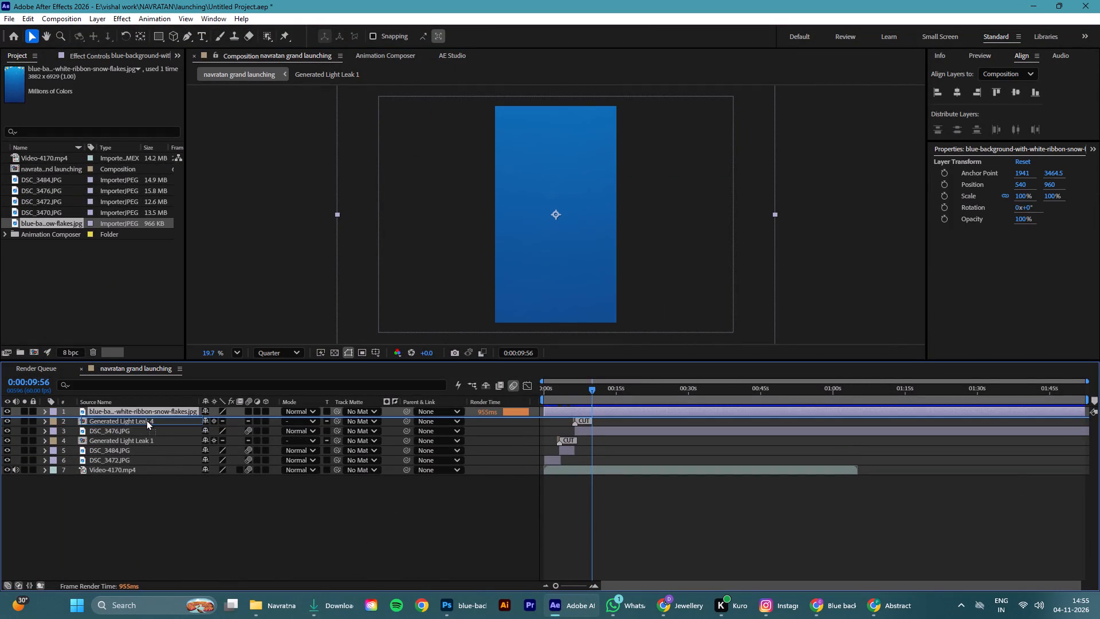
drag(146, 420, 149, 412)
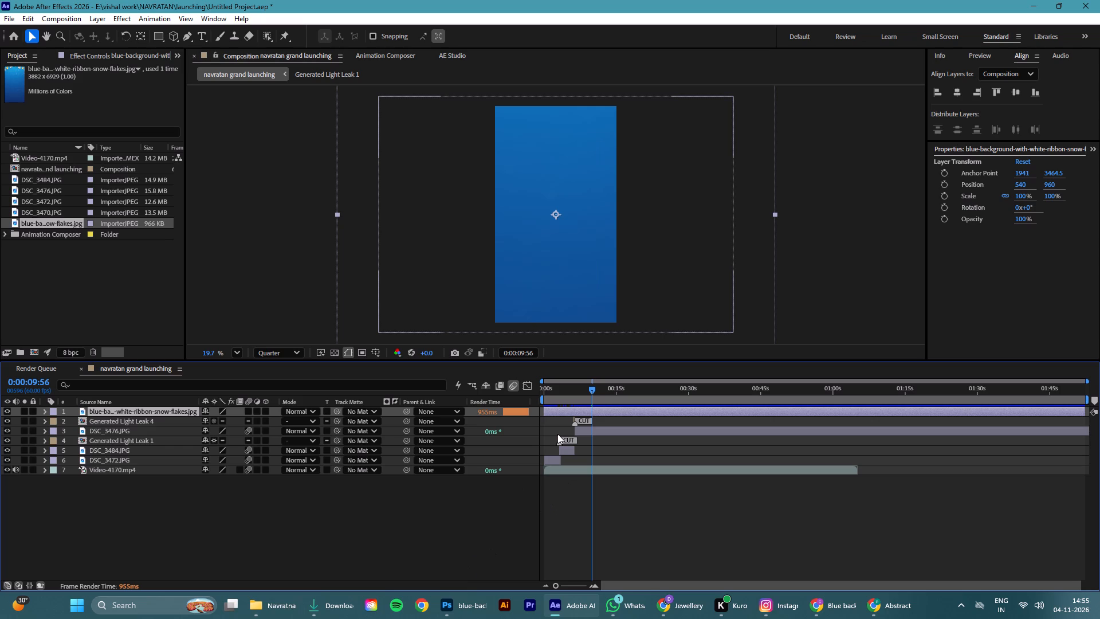
Fit the blue bunting background layer to the composition and save the project.
click(618, 413)
right_click(618, 413)
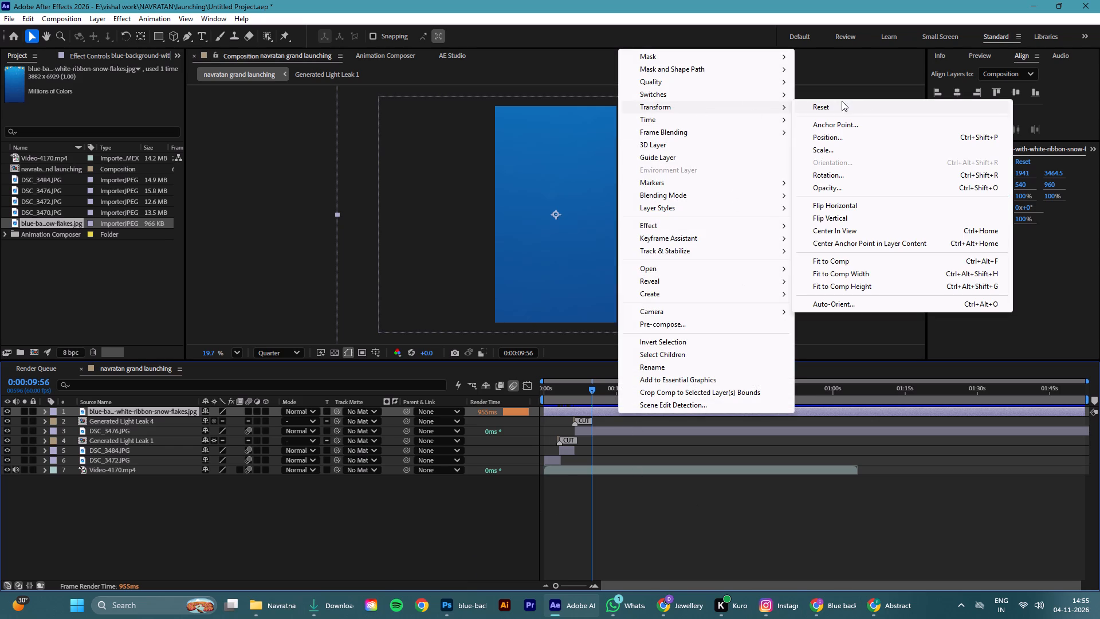
click(820, 262)
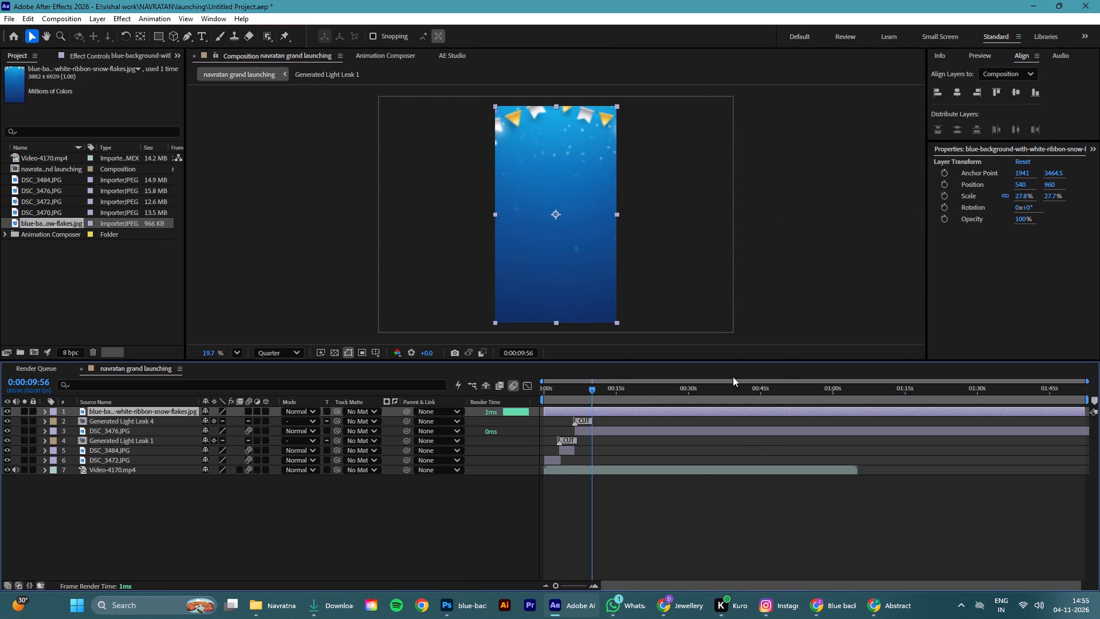
key(ctrl+s)
Play the reel's opening seconds from the start to check its timing for the blue background.
drag(589, 391, 488, 413)
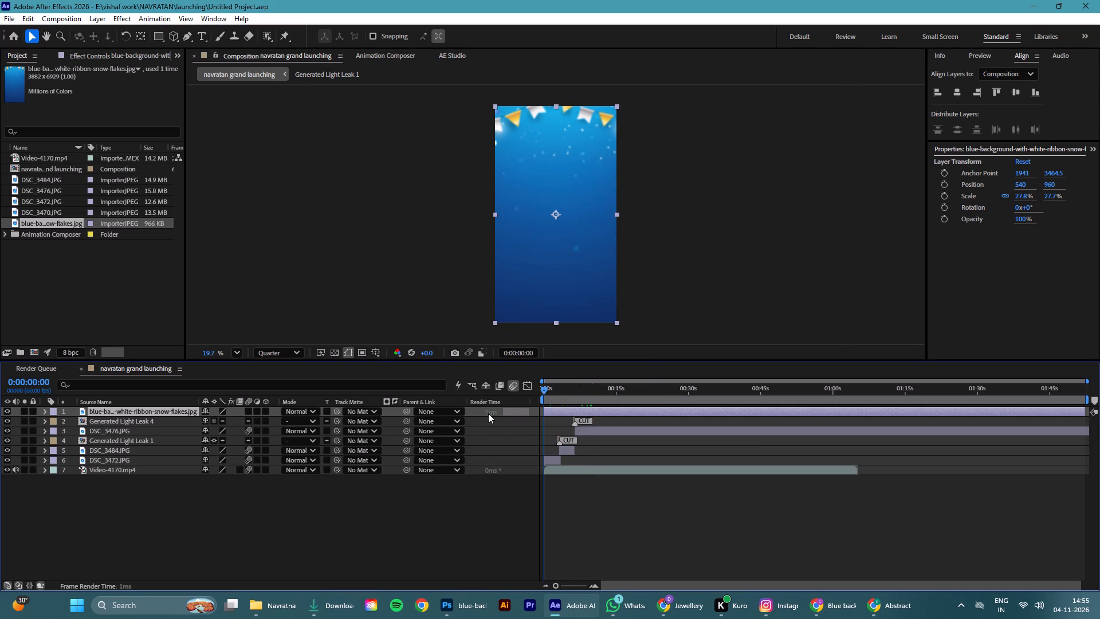
drag(488, 413, 464, 417)
click(469, 529)
key(space)
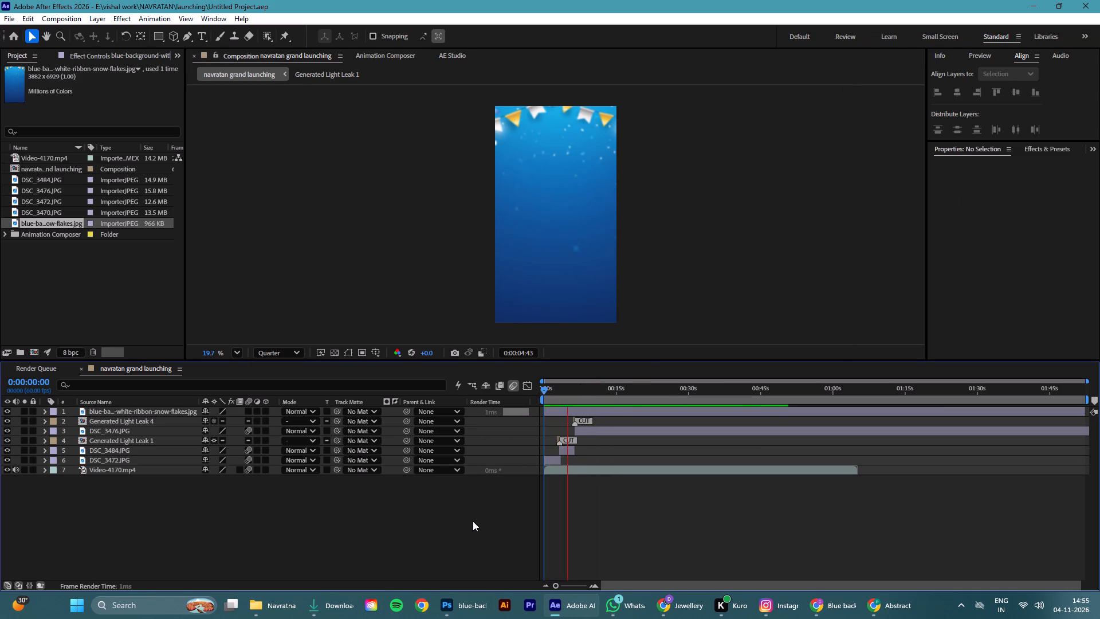
key(space)
drag(573, 382, 572, 390)
drag(573, 391, 450, 425)
click(411, 581)
key(space)
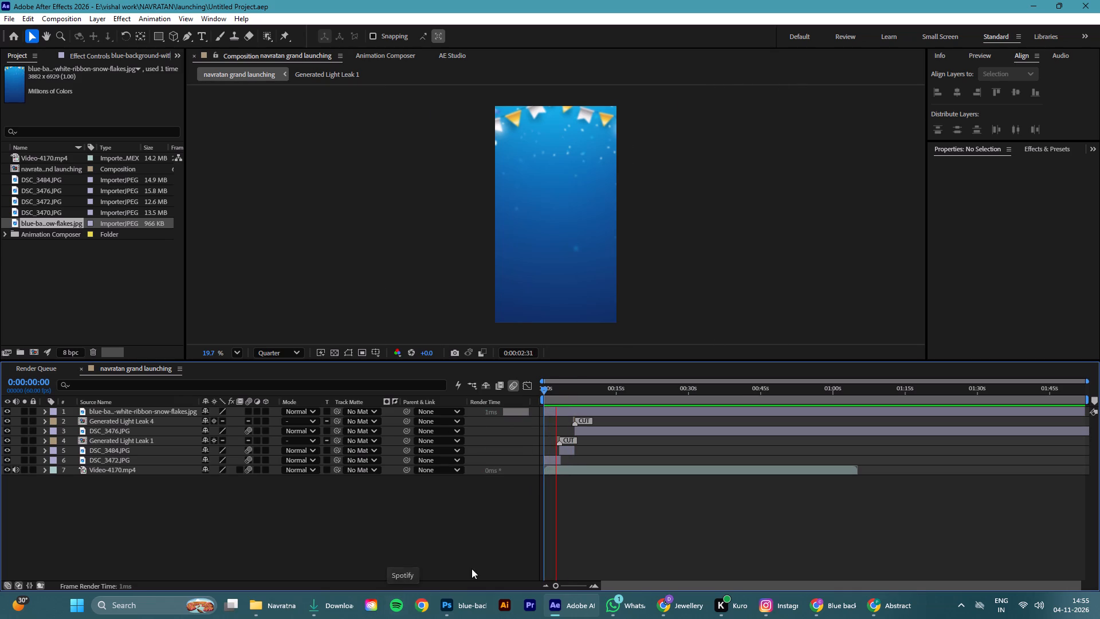
key(space)
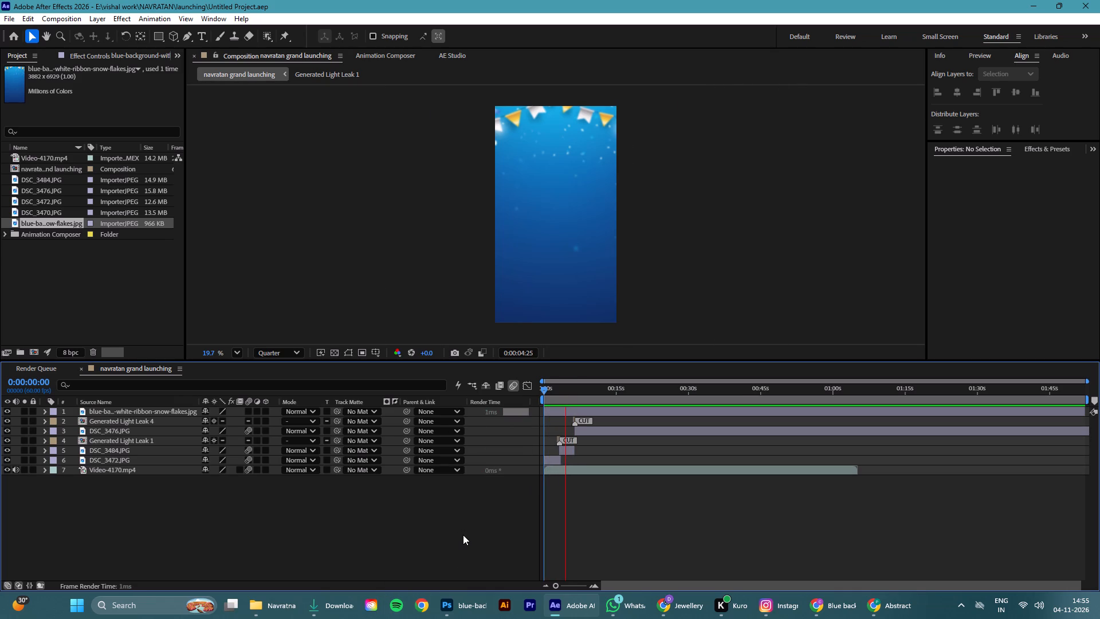
key(space)
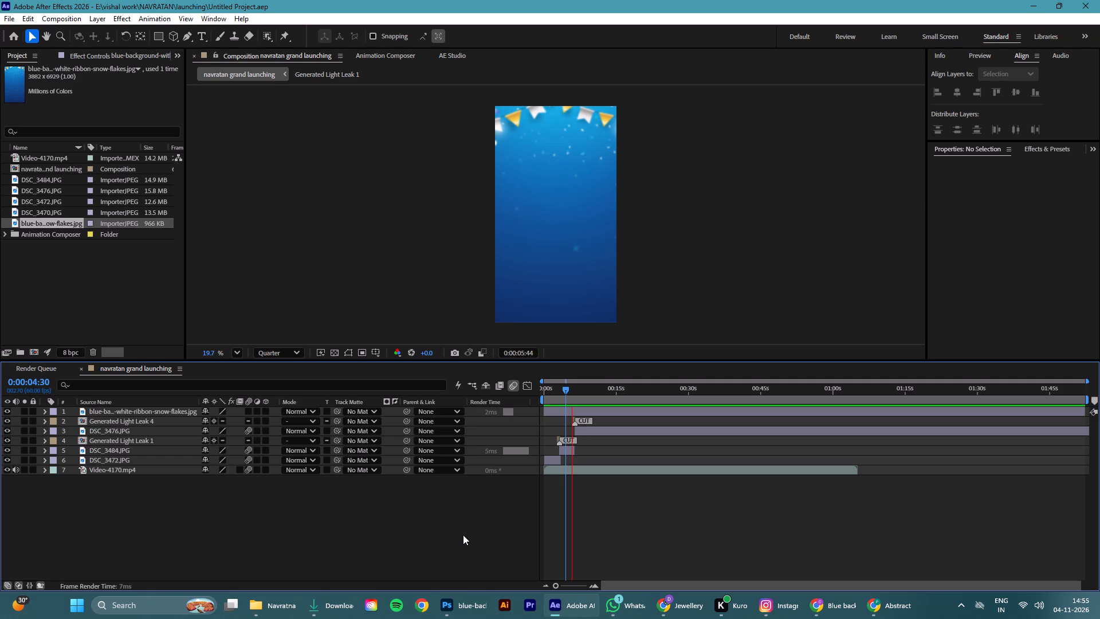
key(space)
Shorten the work area so that it ends at about the end of the Video-4170.mp4 layer.
drag(1086, 400, 861, 429)
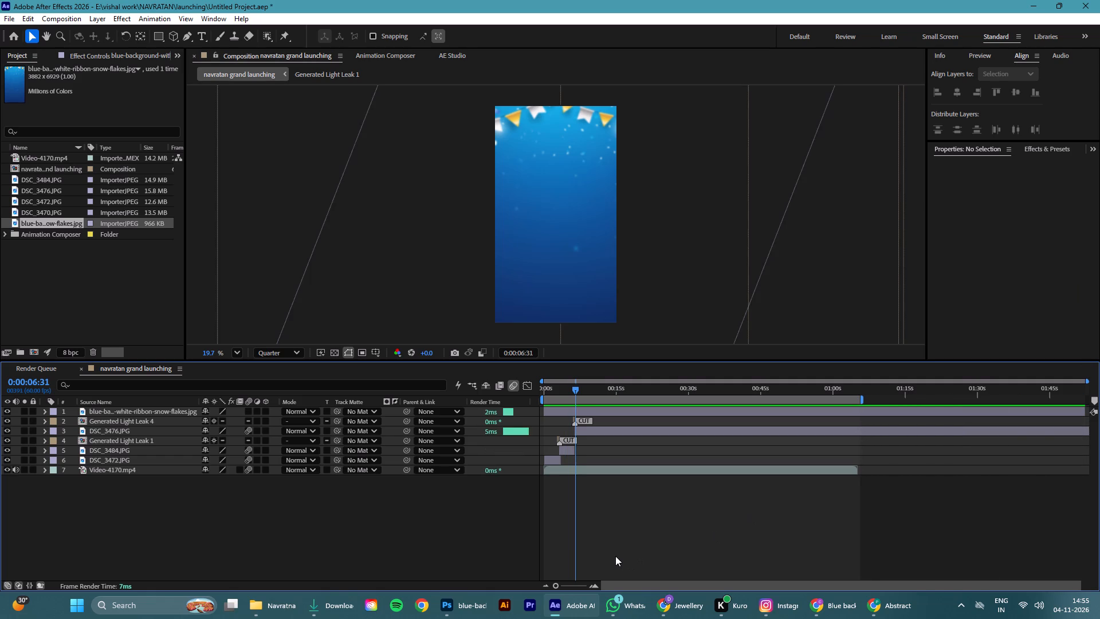
Play on to find the cut point and trim the blue background layer's start to 0:00:09:38.
key(space)
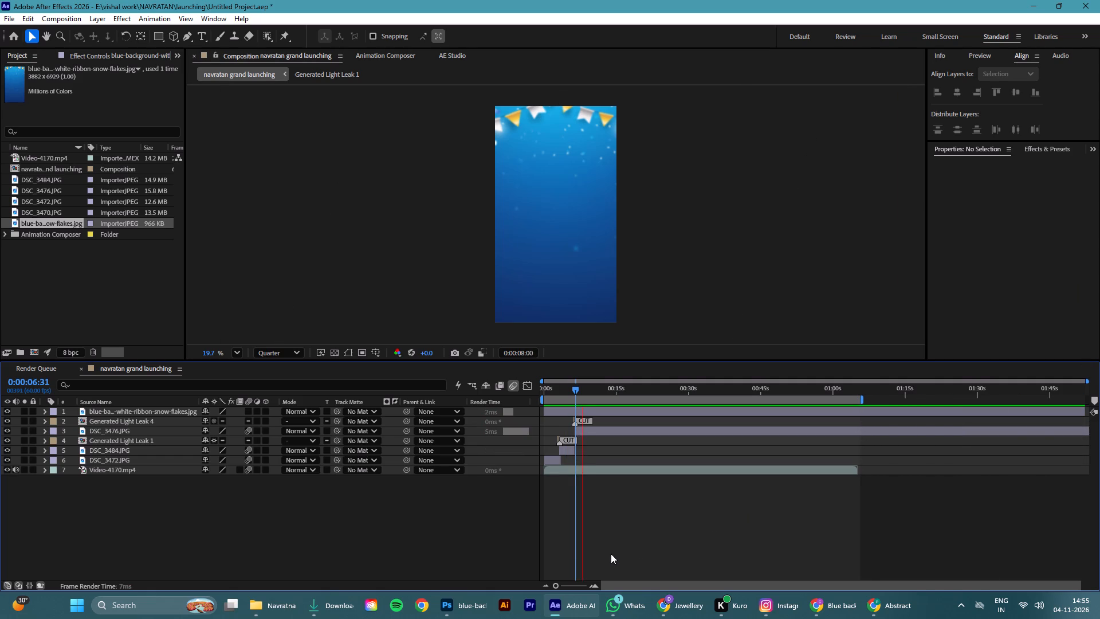
key(space)
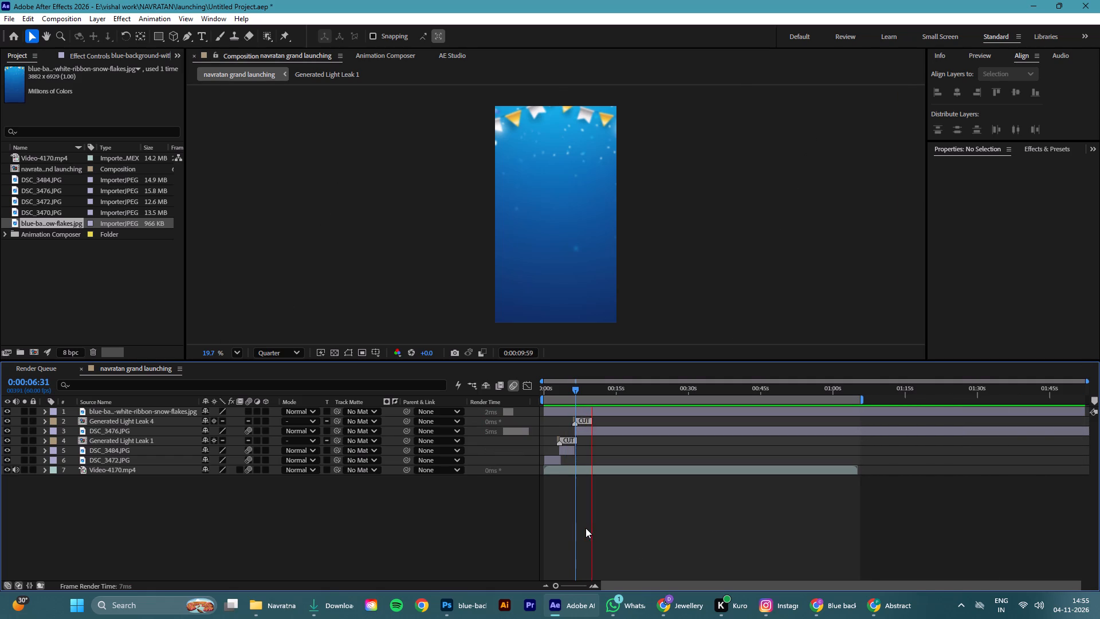
click(590, 391)
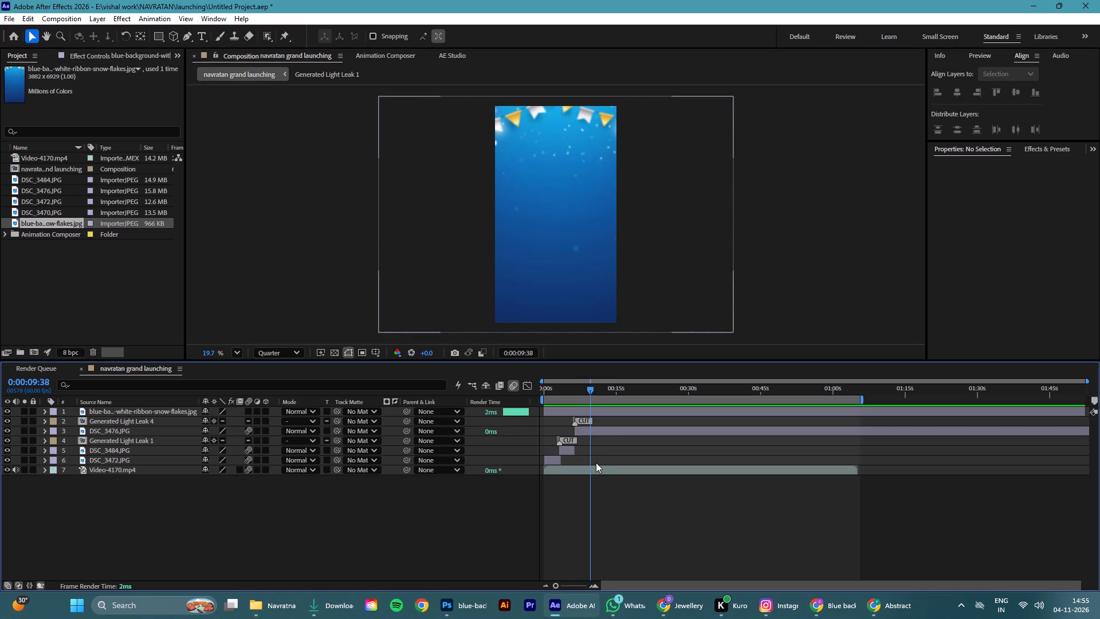
click(606, 411)
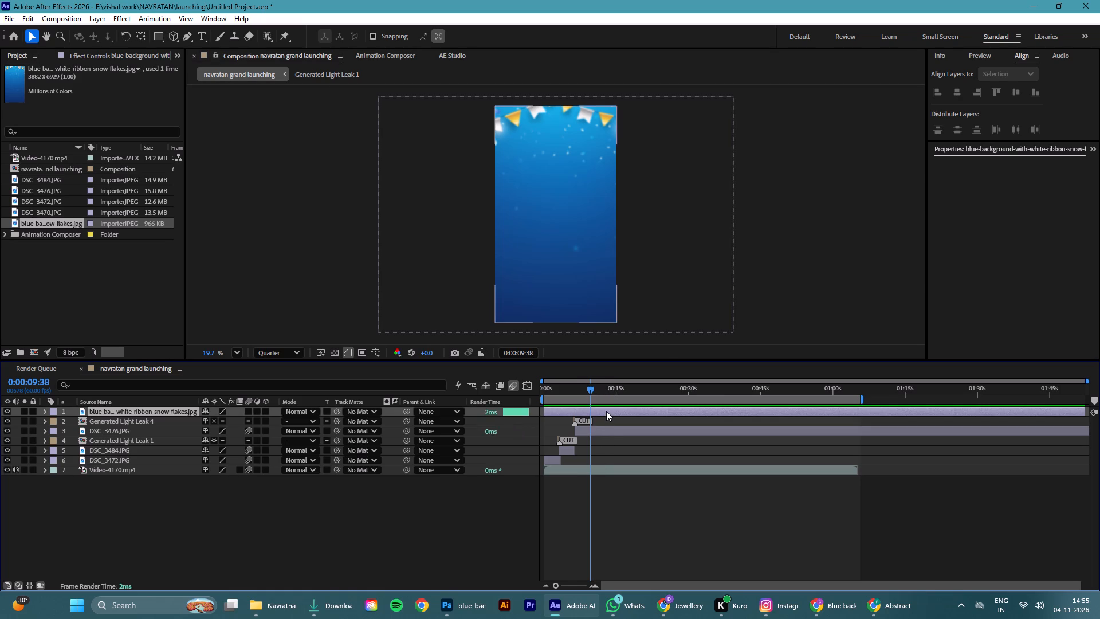
key(alt+bracketleft)
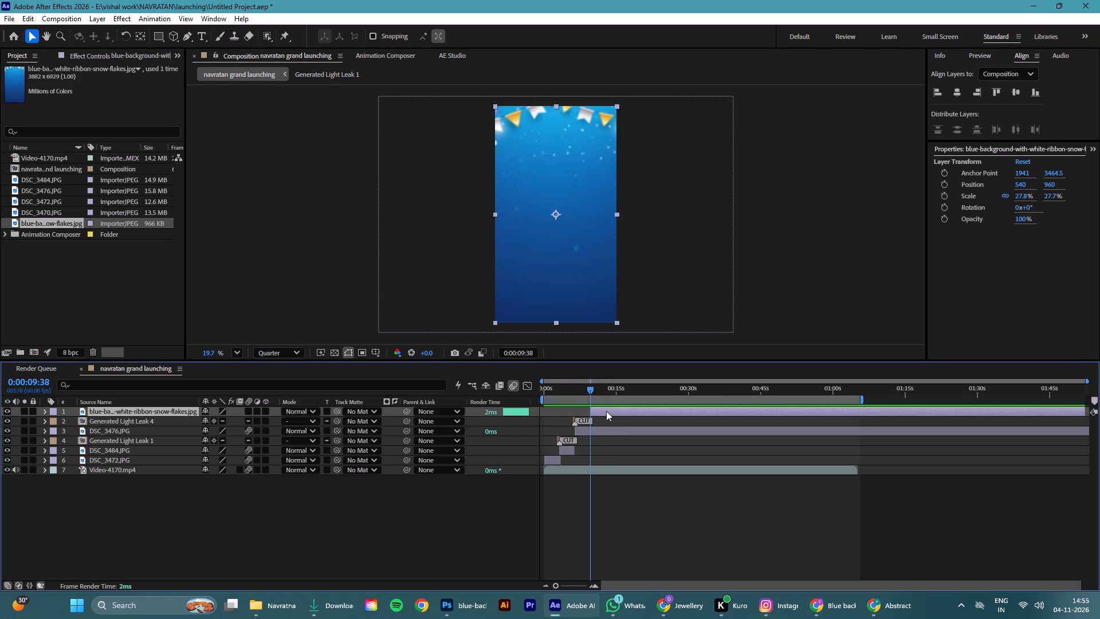
Trim the end of the DSC_3476.JPG layer to 0:00:09:52 and save the project.
click(590, 391)
click(602, 426)
click(604, 431)
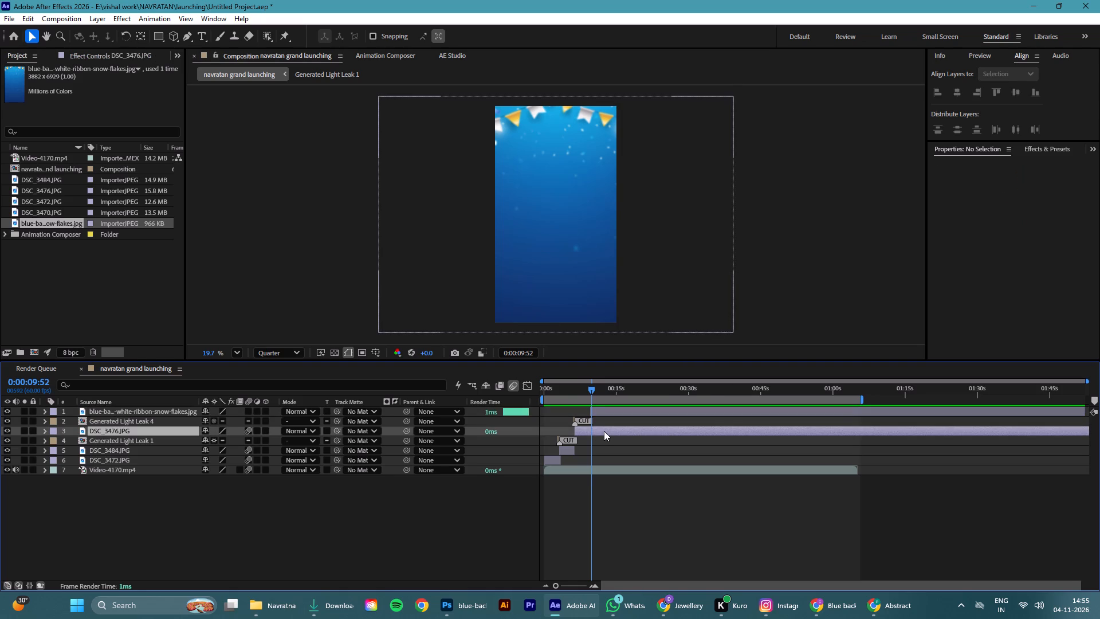
key(alt+bracketright)
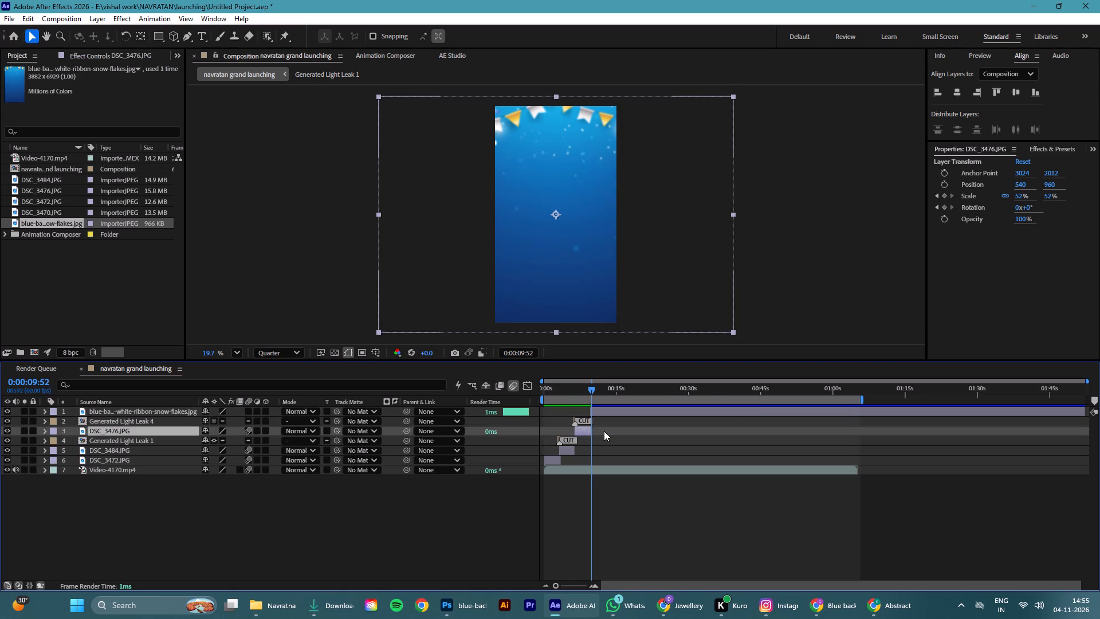
key(ctrl+s)
Play the reel from the start and replay the transition from DSC_3476.JPG to the blue background to check its timing.
drag(555, 588, 521, 591)
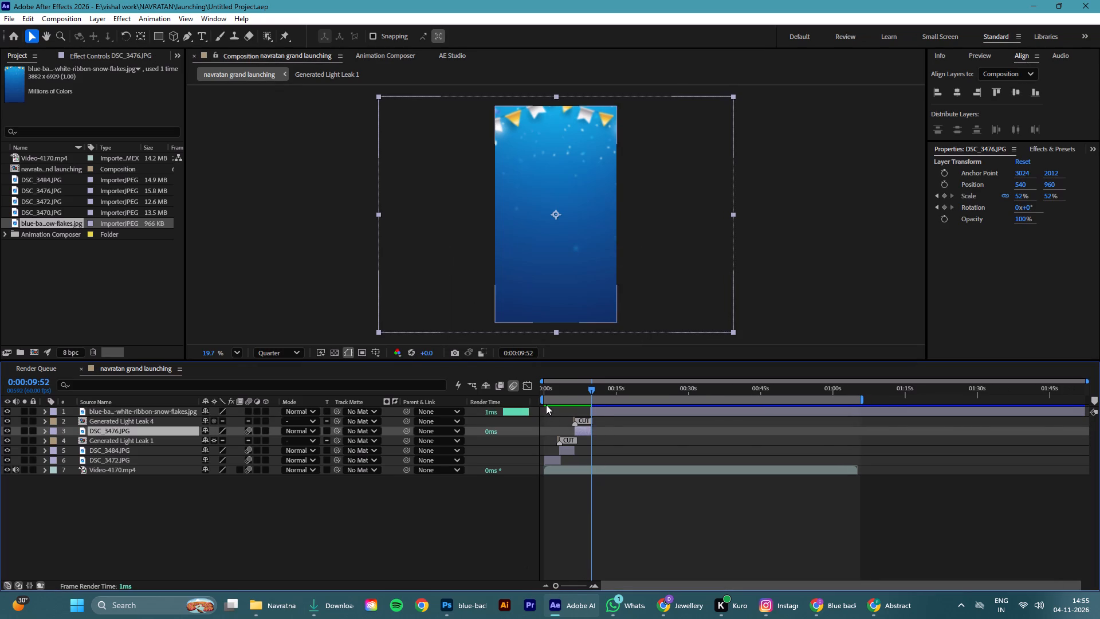
click(561, 388)
drag(564, 387, 380, 449)
click(378, 526)
key(space)
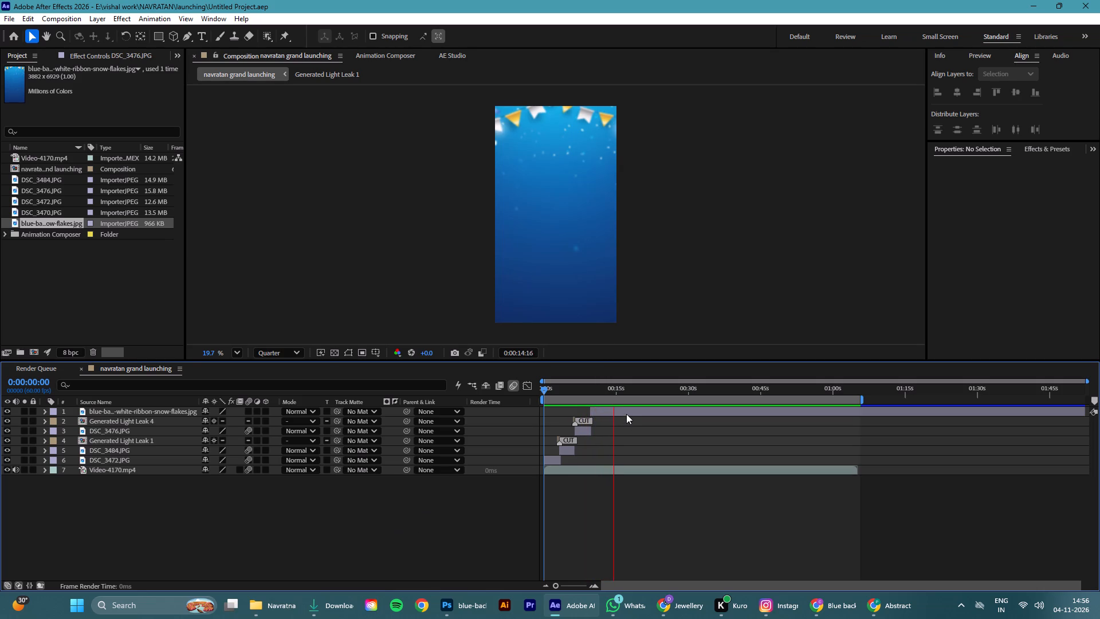
key(space)
drag(614, 391, 586, 396)
key(space)
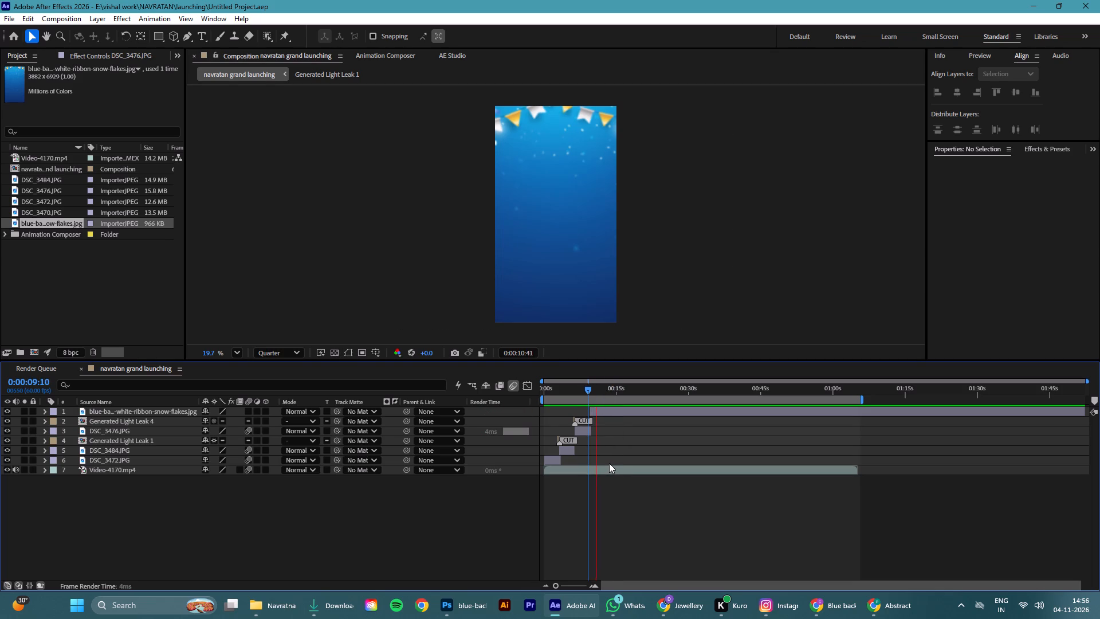
key(space)
drag(600, 391, 590, 393)
key(space)
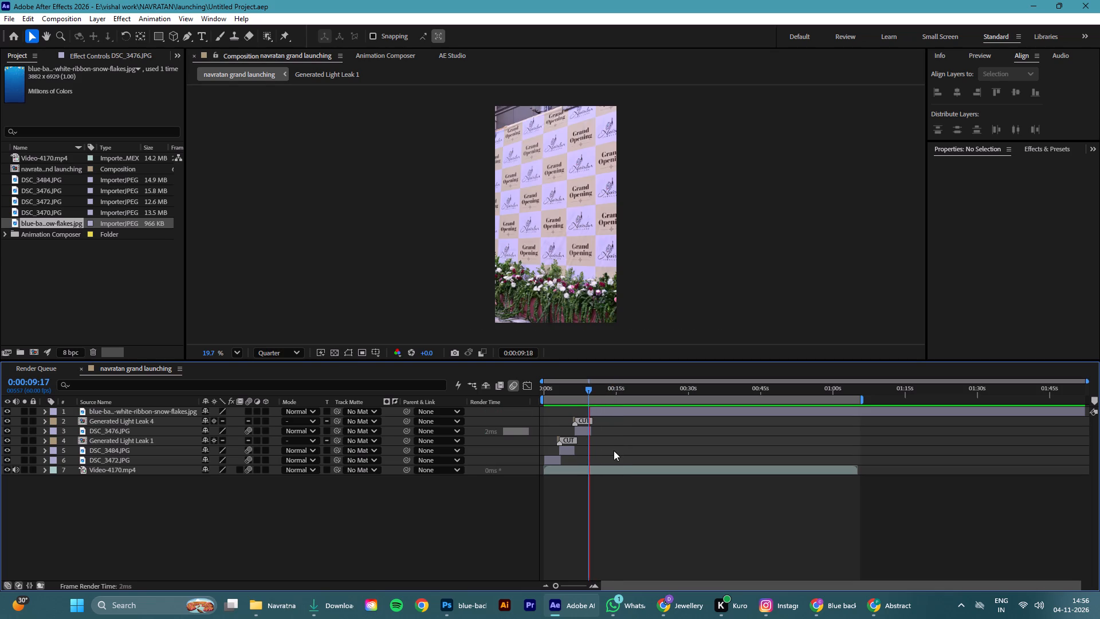
key(space)
click(608, 411)
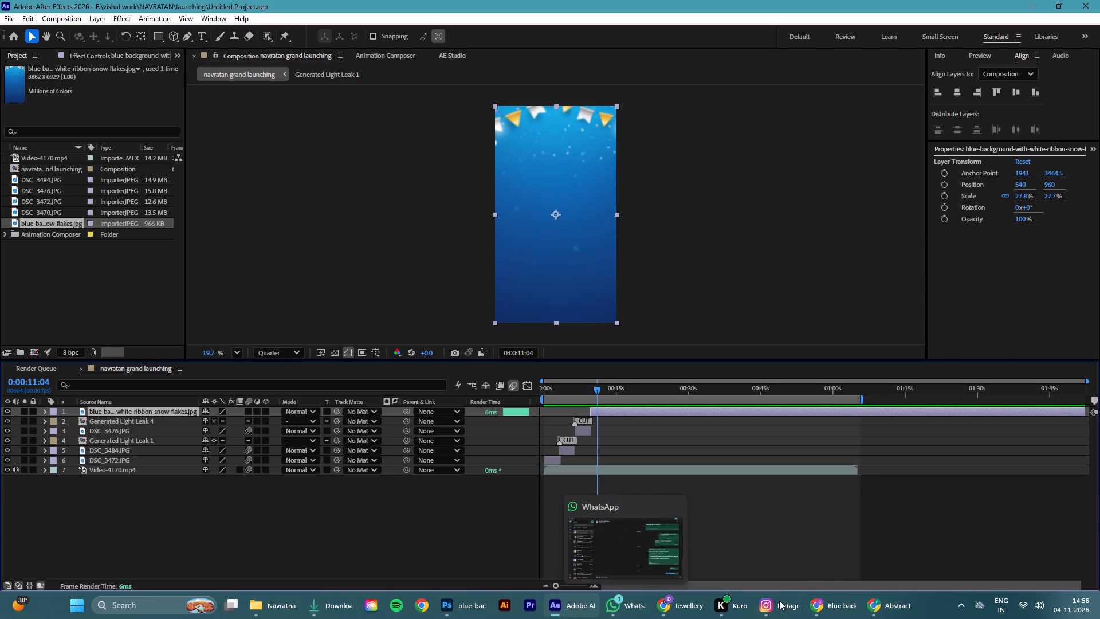
Switch to the ChatGPT reel plan in Chrome and copy the line "A New Era of Elegance Begins".
click(680, 608)
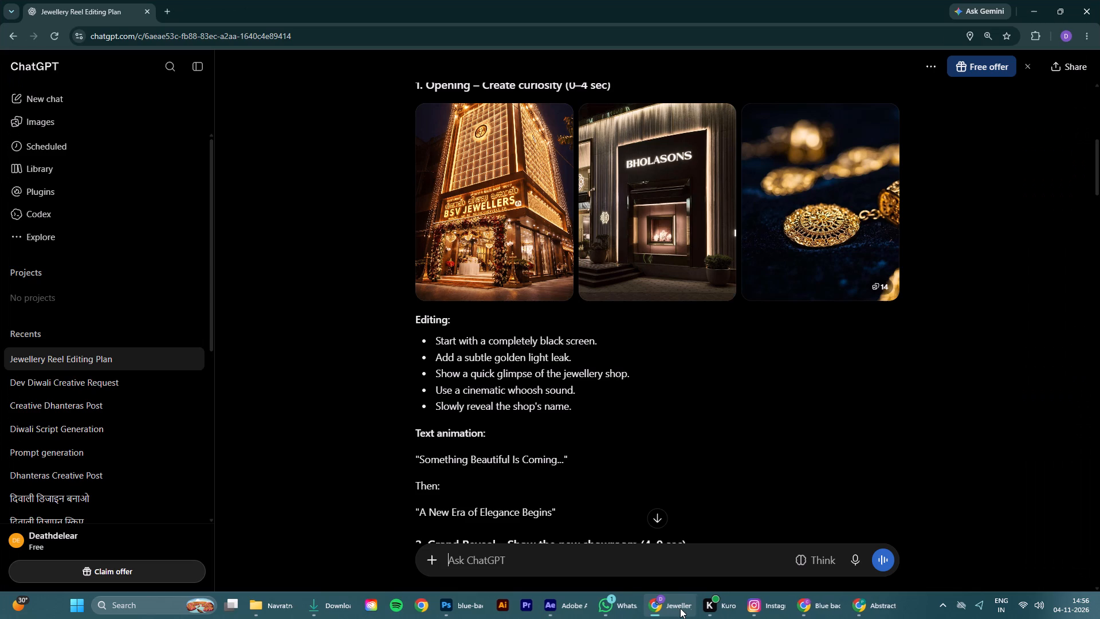
scroll(651, 467, down, 2)
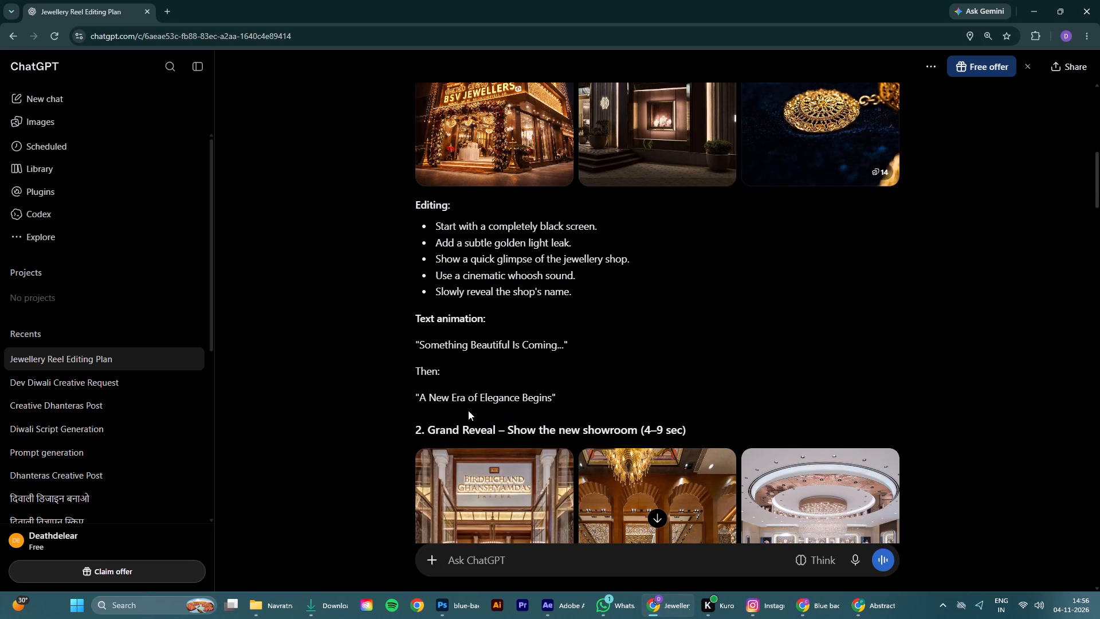
drag(420, 399, 553, 408)
right_click(536, 395)
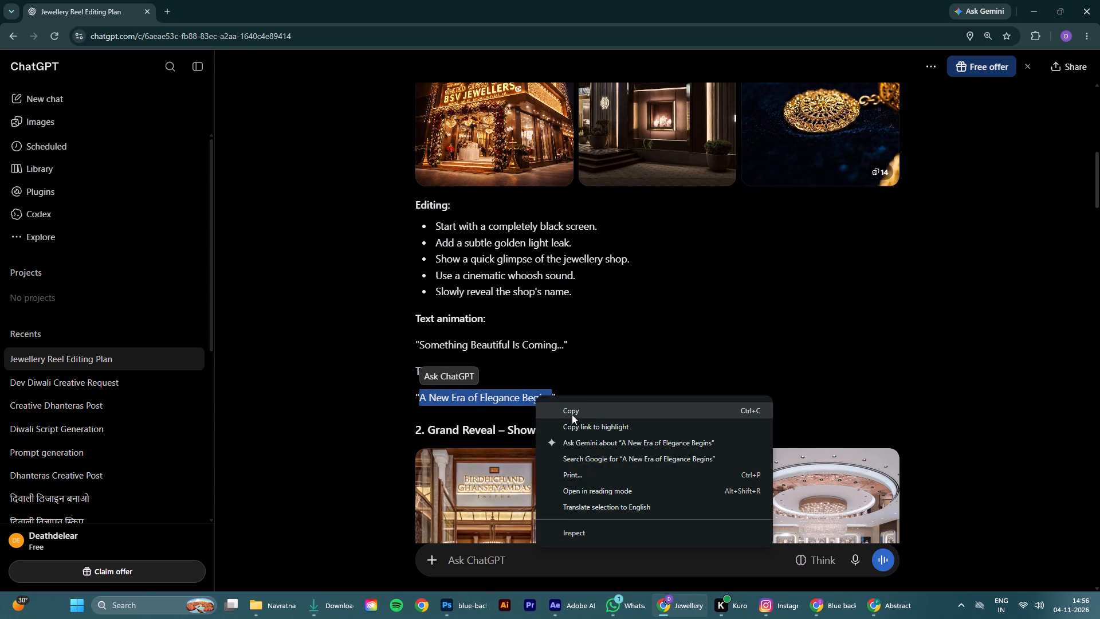
click(572, 413)
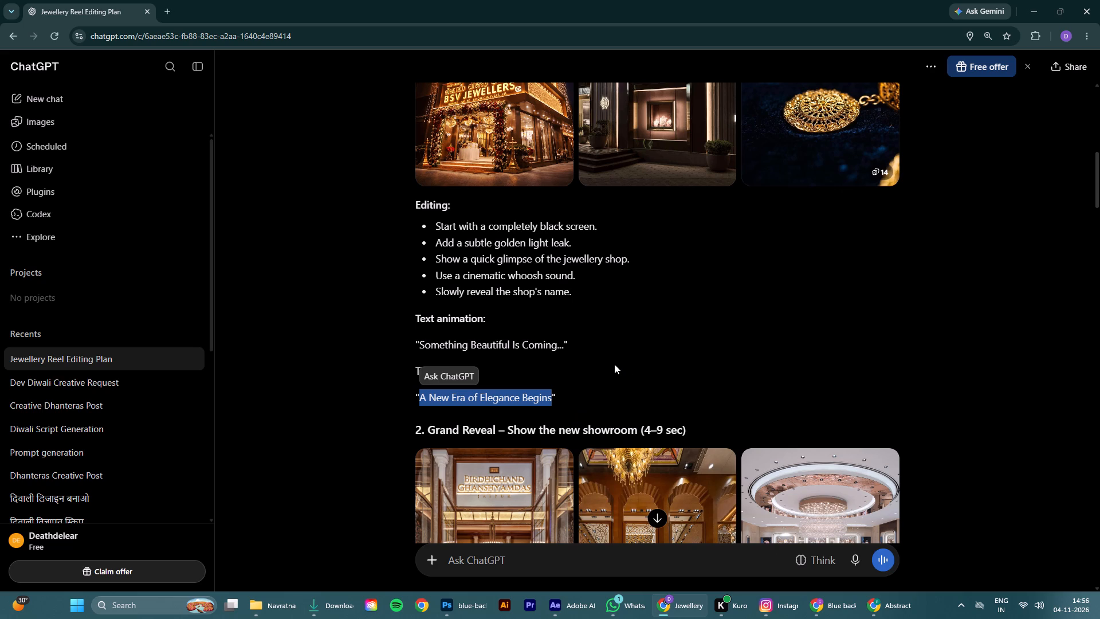
Back in After Effects, add a text layer with the copied line over the blue background and centre it horizontally.
click(571, 608)
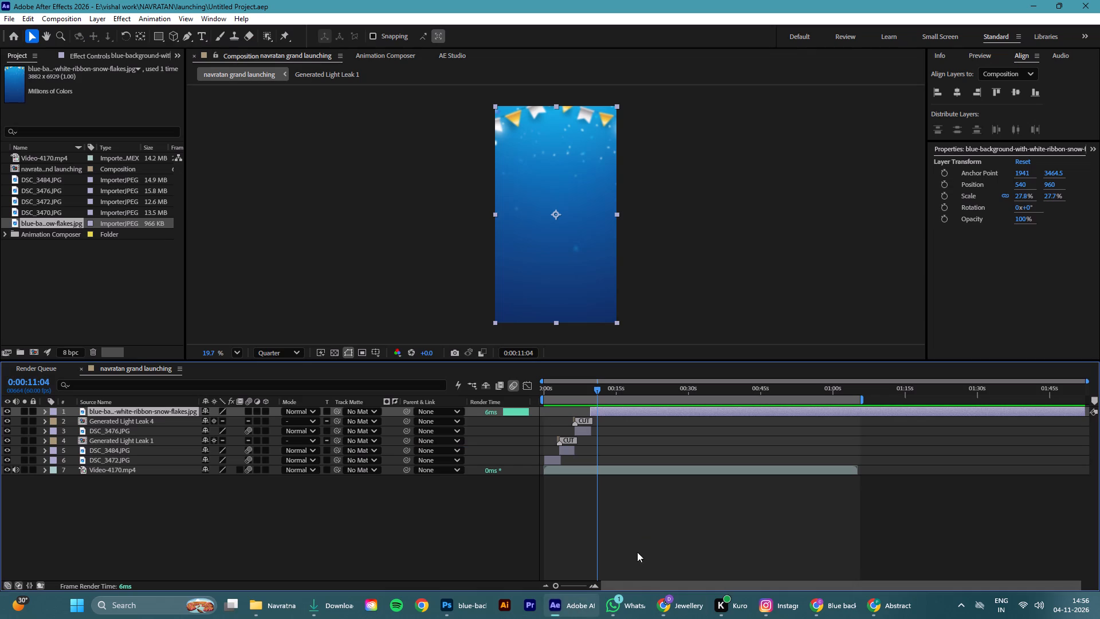
click(199, 35)
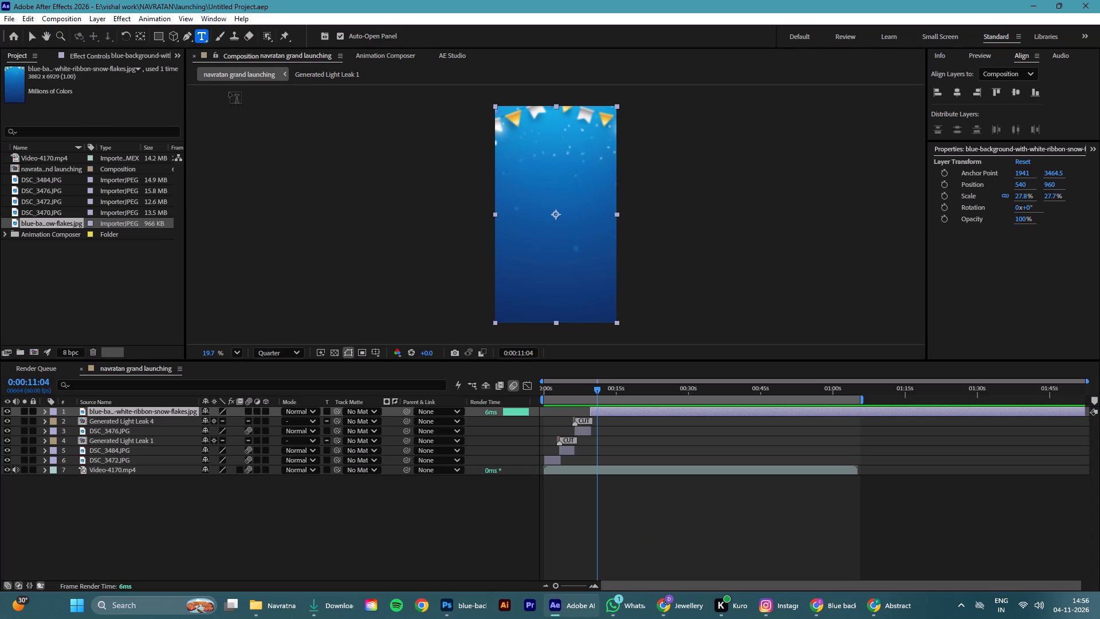
click(545, 231)
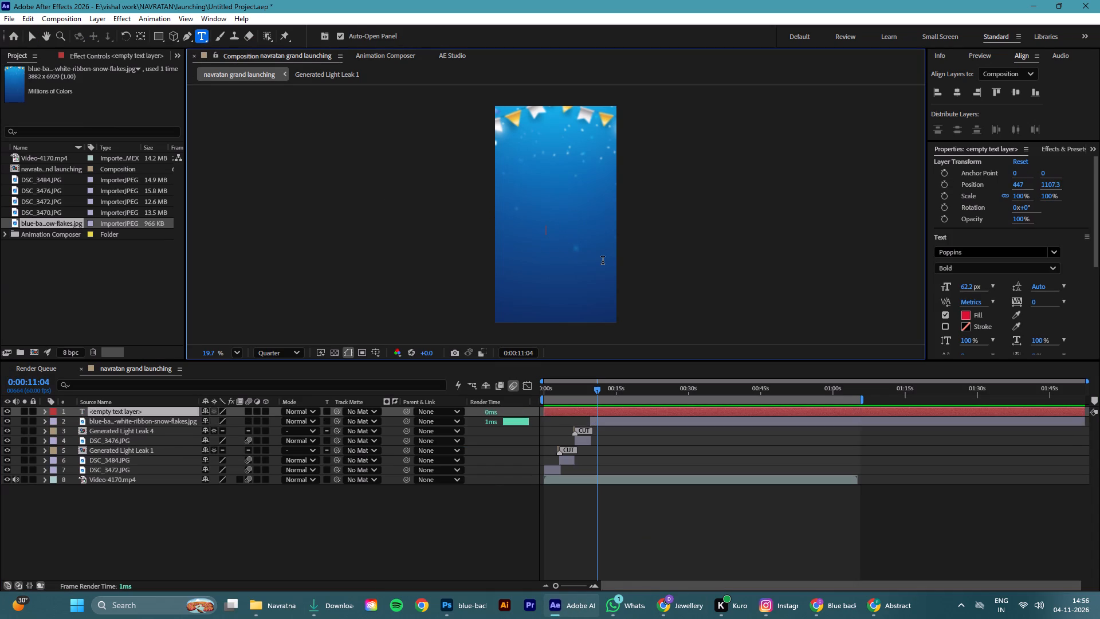
key(ctrl+v)
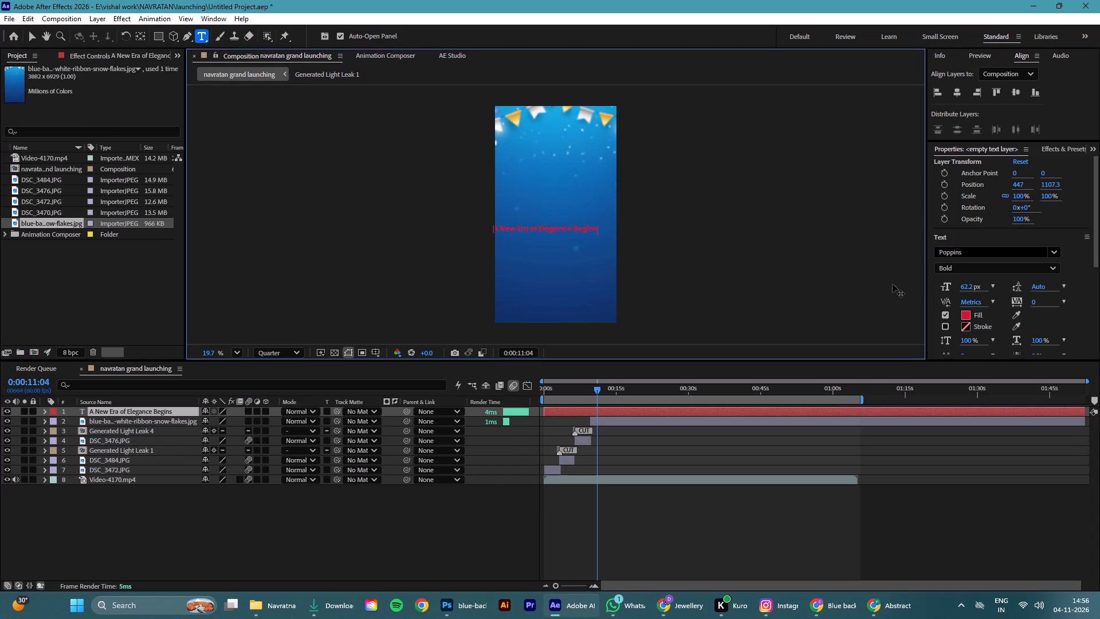
click(956, 94)
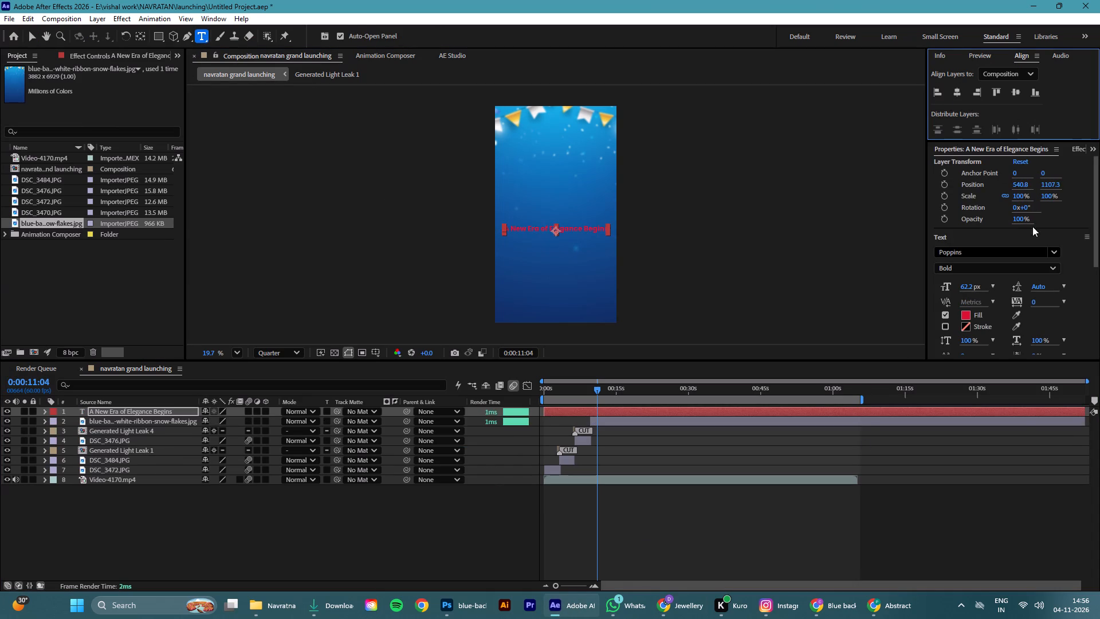
Change the fill colour of the "A New Era of Elegance Begins" text to white (FFFFFF).
click(966, 316)
drag(256, 288, 18, 134)
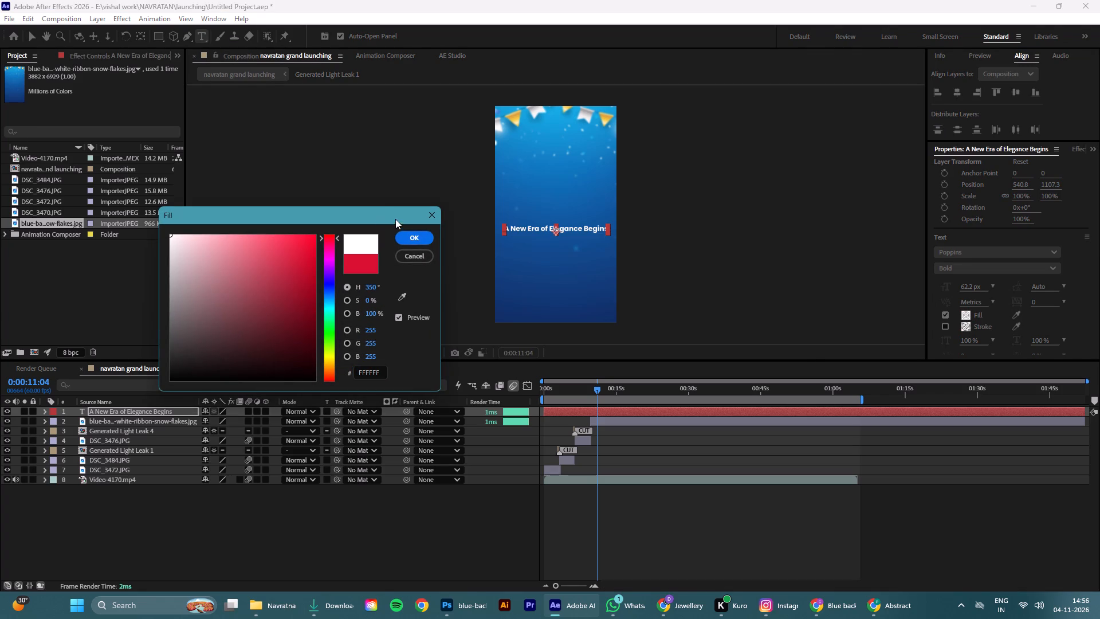
click(402, 235)
click(500, 513)
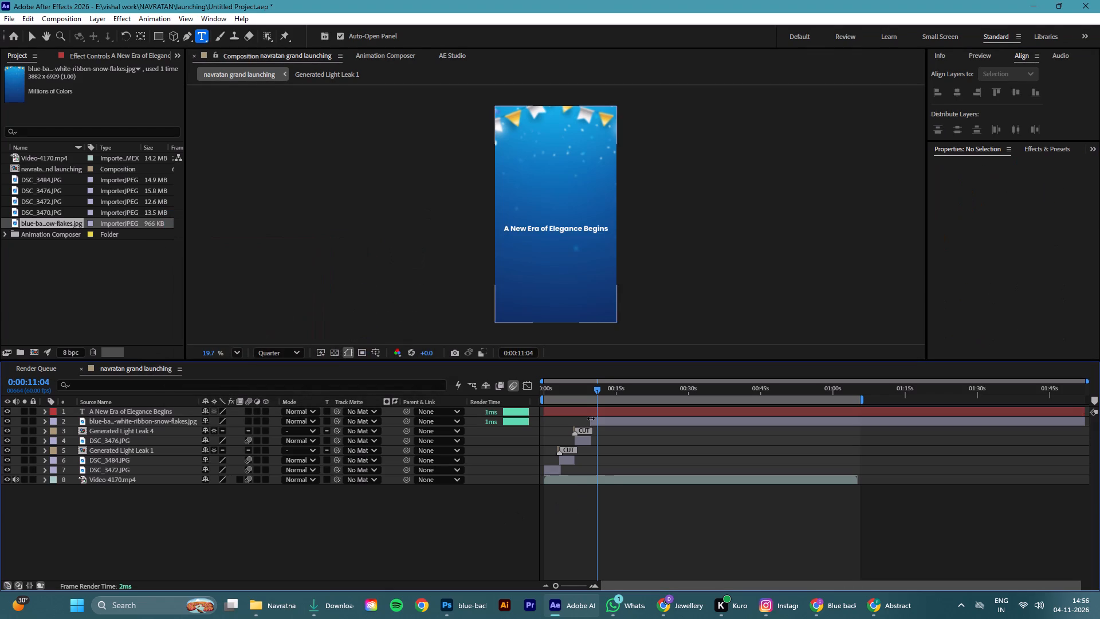
Centre the text layer horizontally again and split it into two lines, "A New Era" and "of Elegance Begins".
click(587, 410)
click(957, 91)
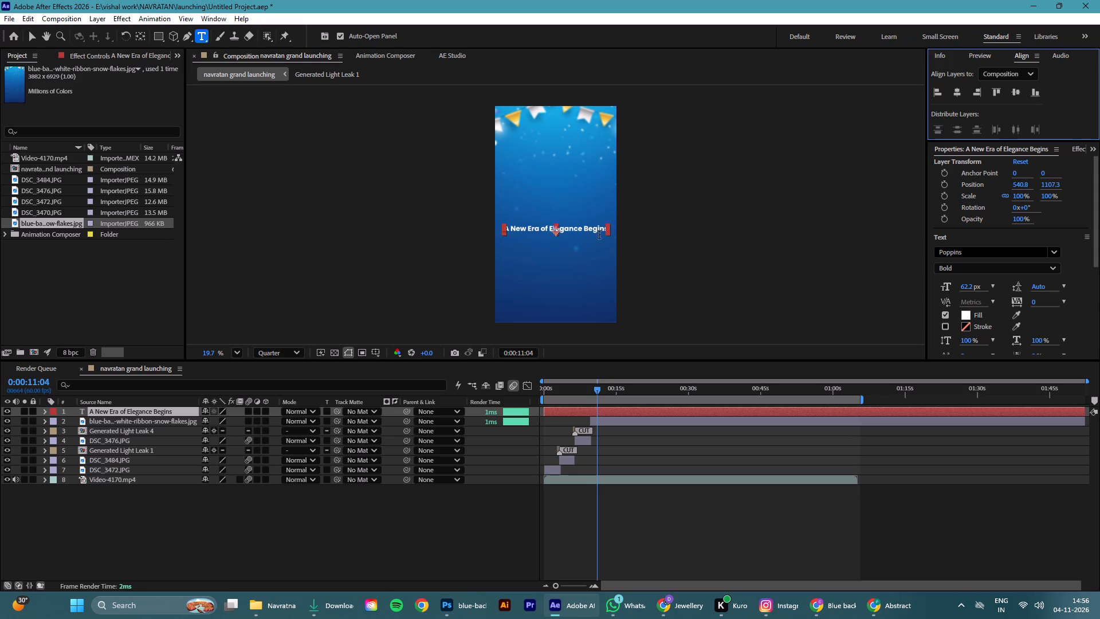
click(540, 228)
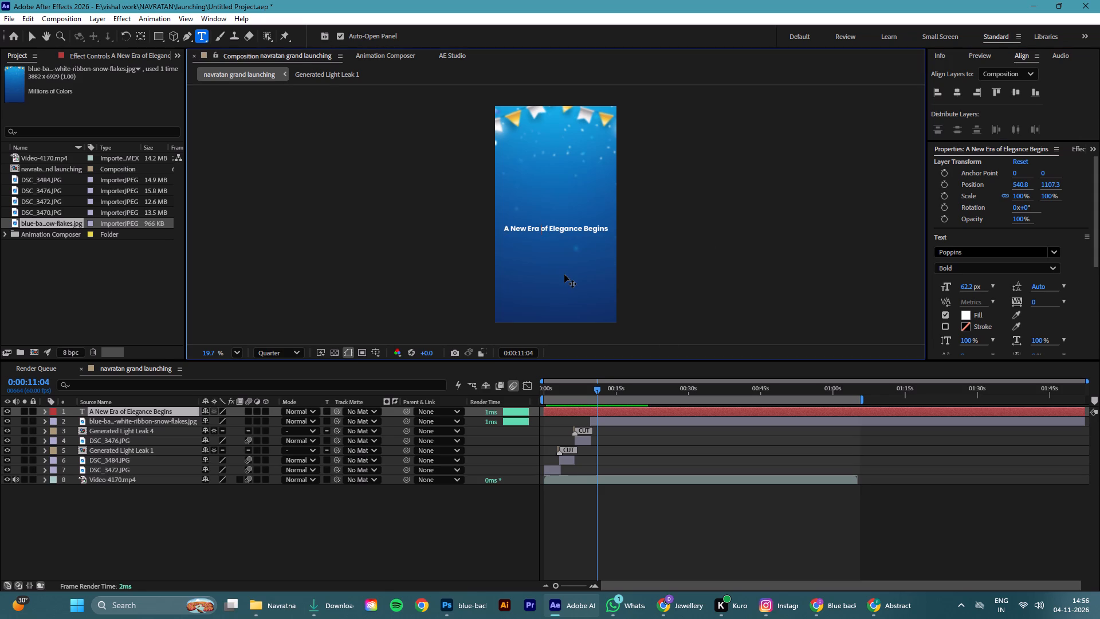
key(Return)
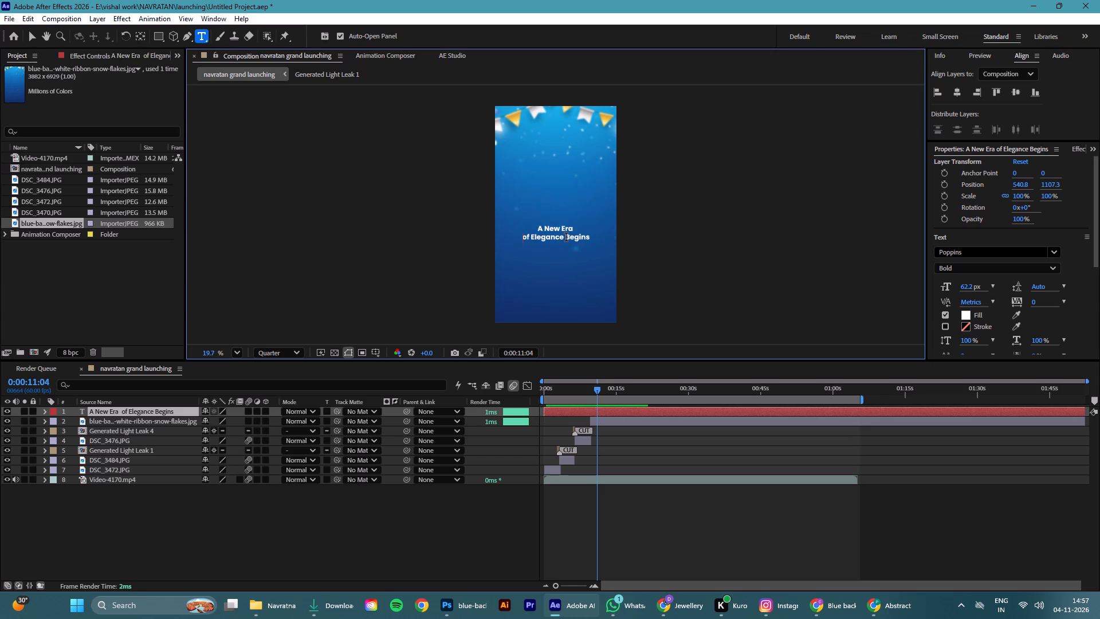
Trim the start of the "A New Era of Elegance Begins" text layer to 0:00:10:14.
click(622, 409)
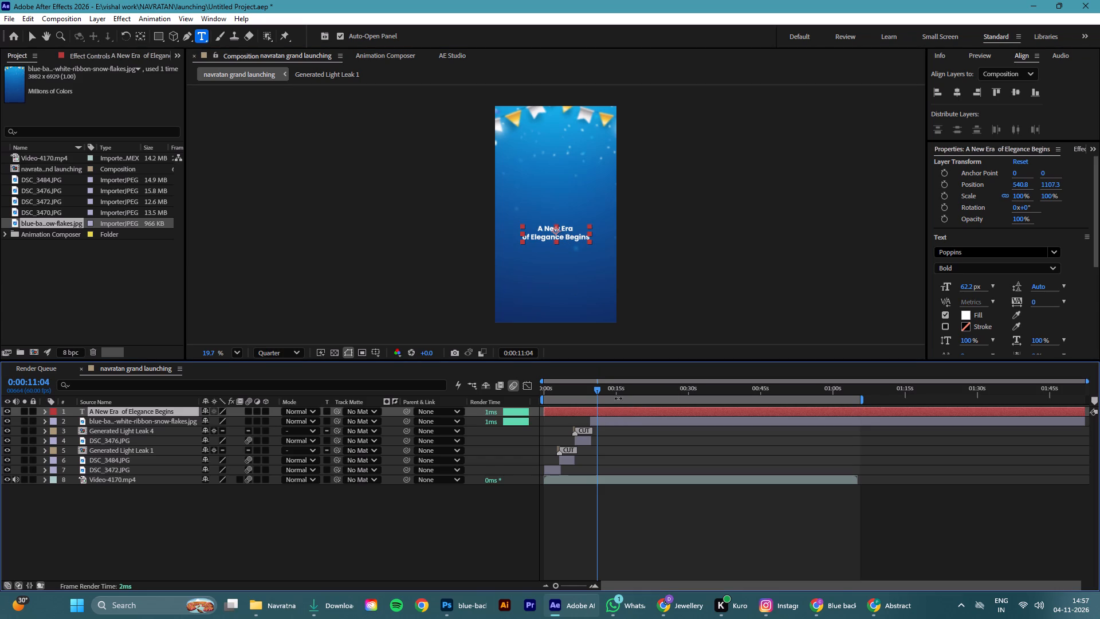
click(596, 391)
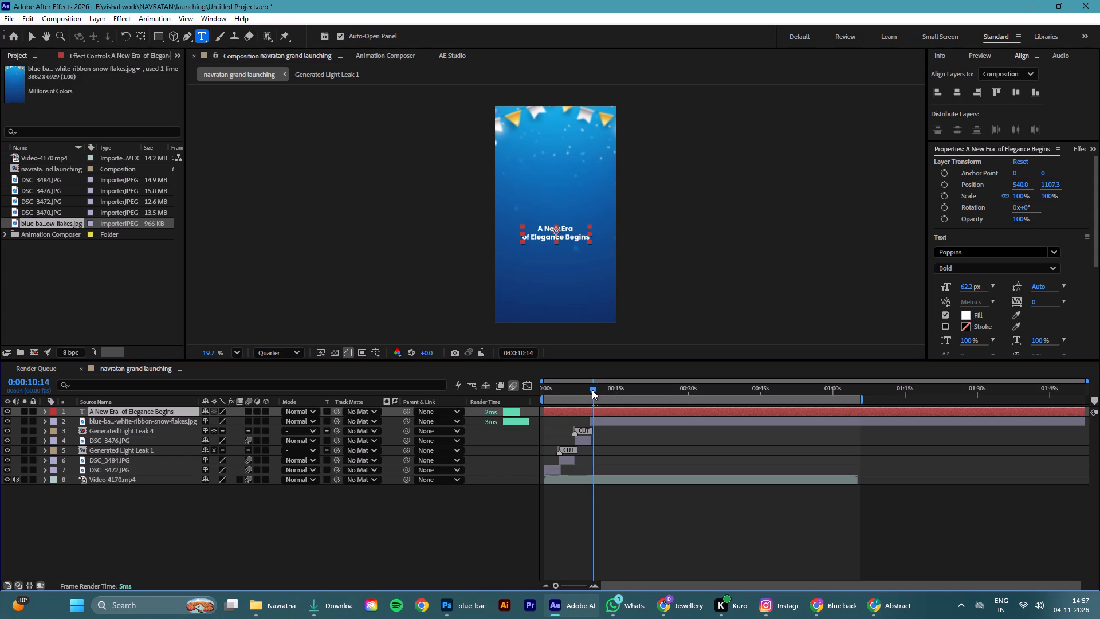
click(604, 412)
key(alt+bracketleft)
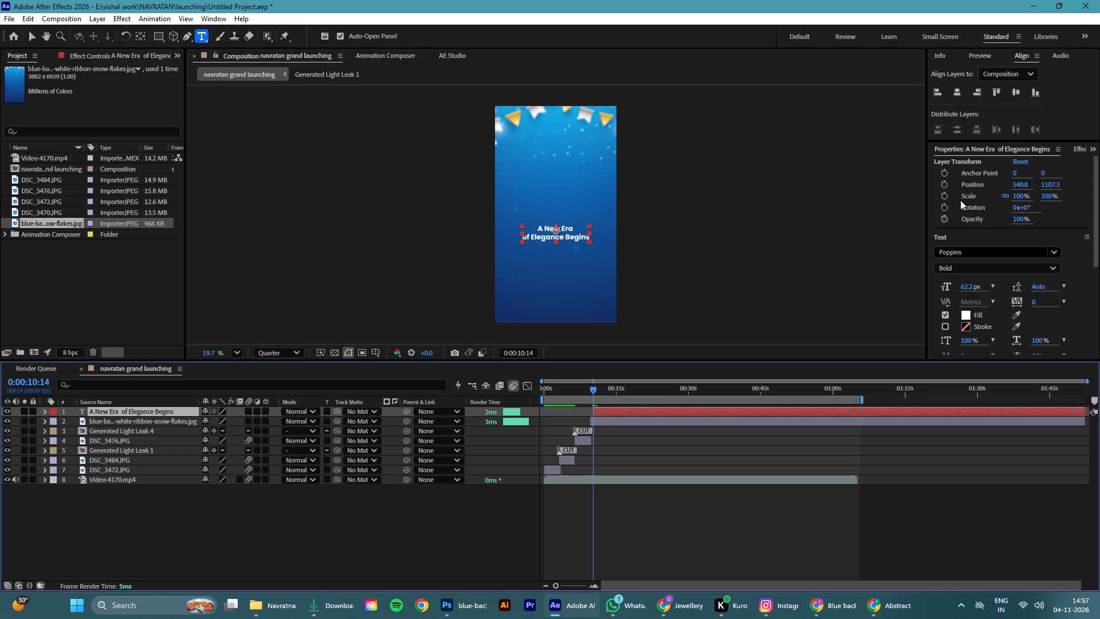
Centre the text layer horizontally and vertically in the composition and enlarge its font size to 87.2 px.
click(955, 91)
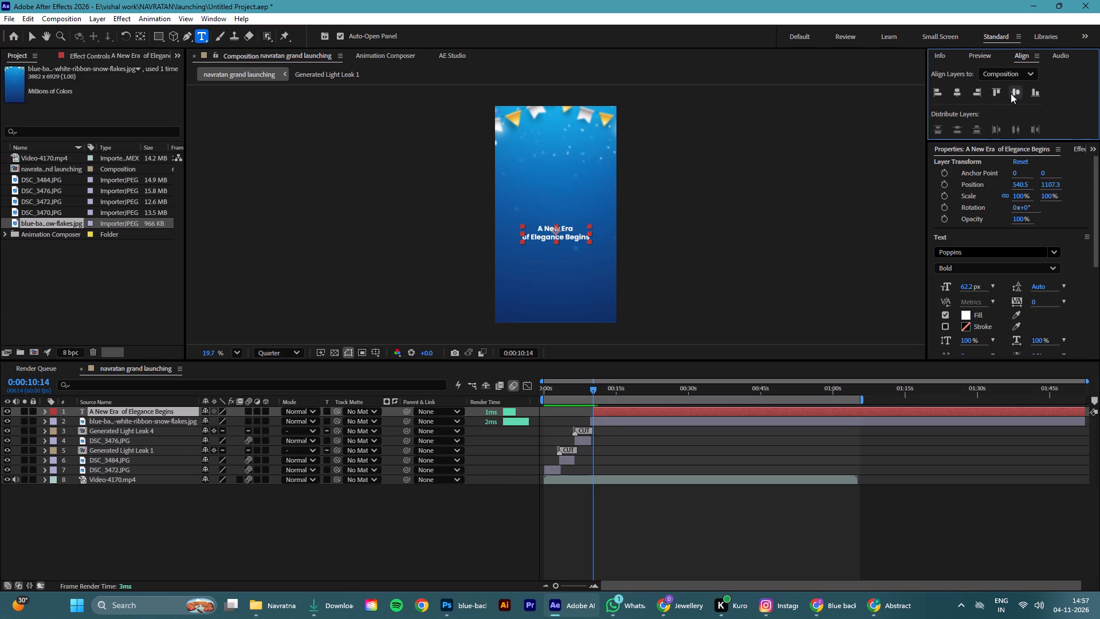
click(1011, 93)
drag(965, 286, 971, 286)
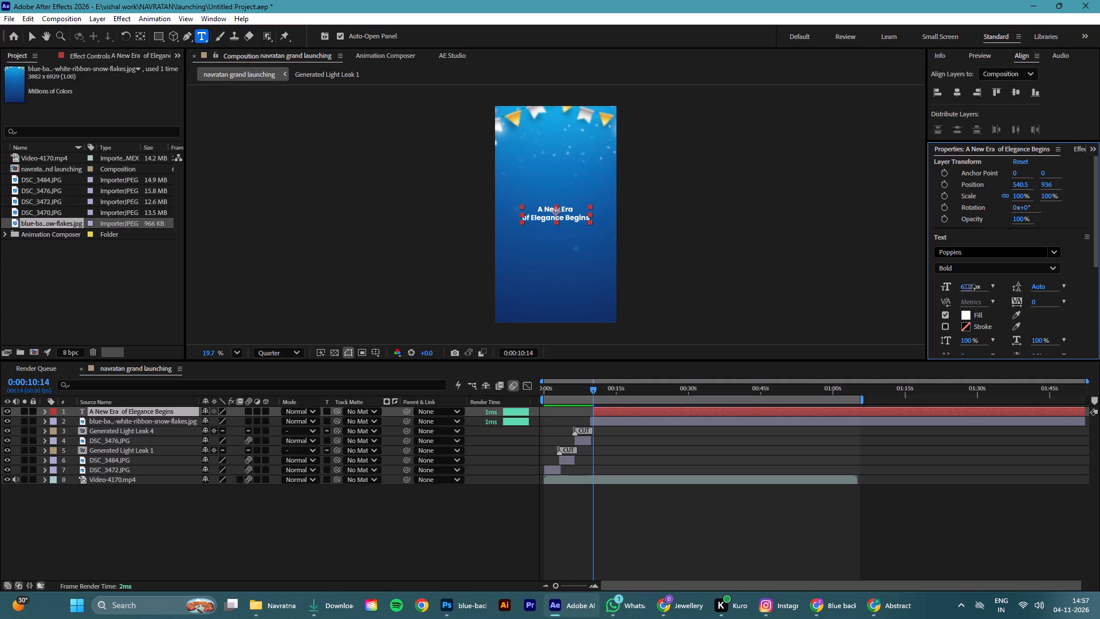
drag(971, 286, 987, 291)
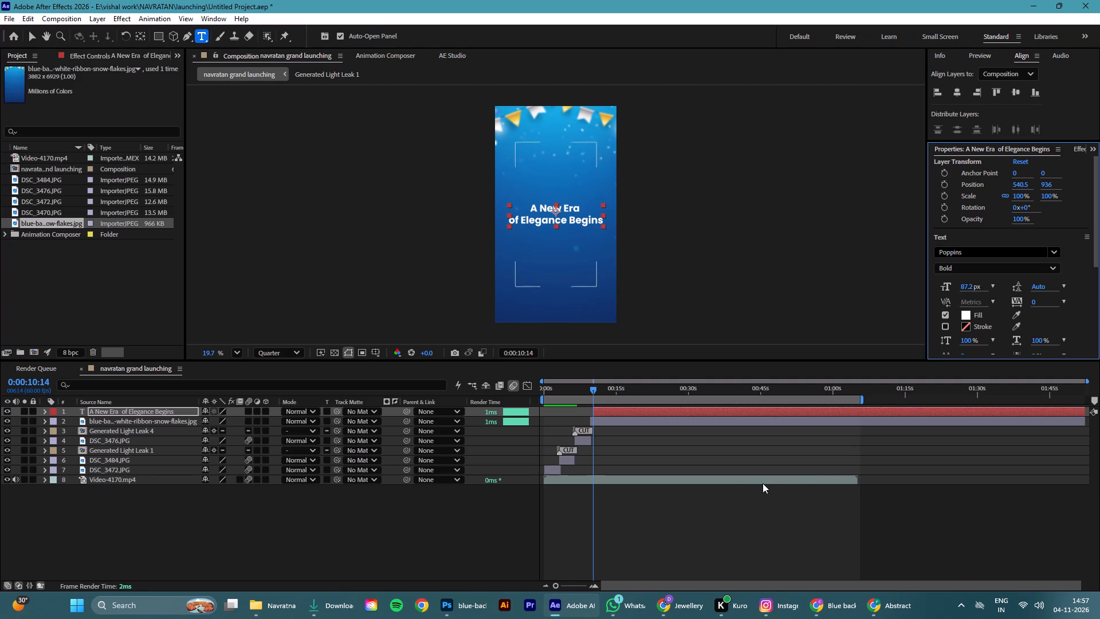
click(658, 515)
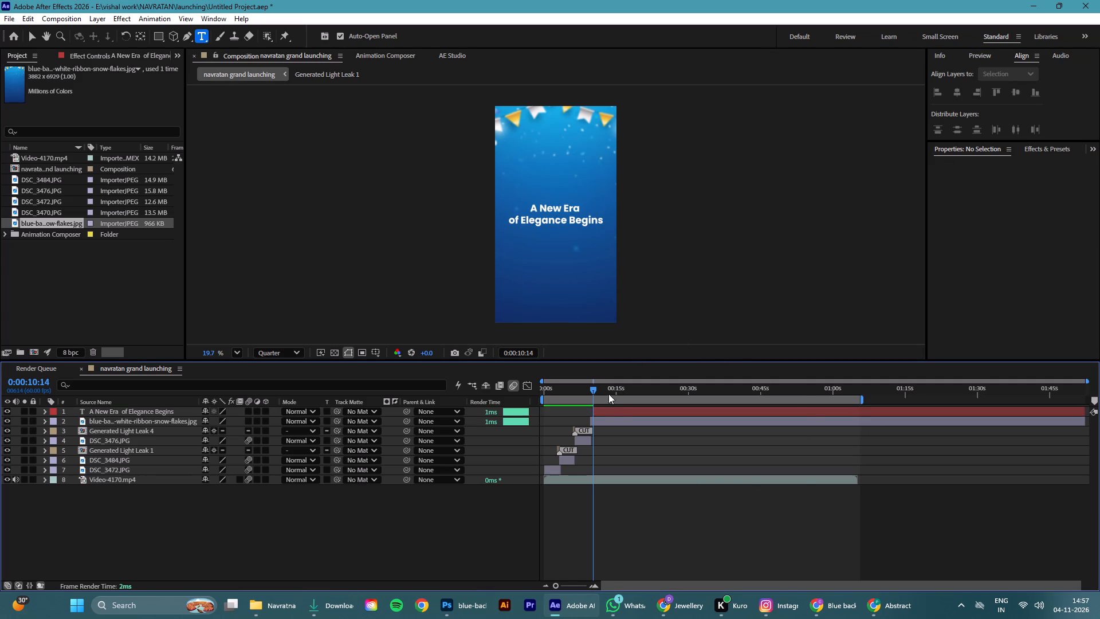
Preview alternative fonts on the "A New Era of Elegance Begins" text layer and set its font to Roboto Bold Condensed.
click(620, 418)
click(622, 408)
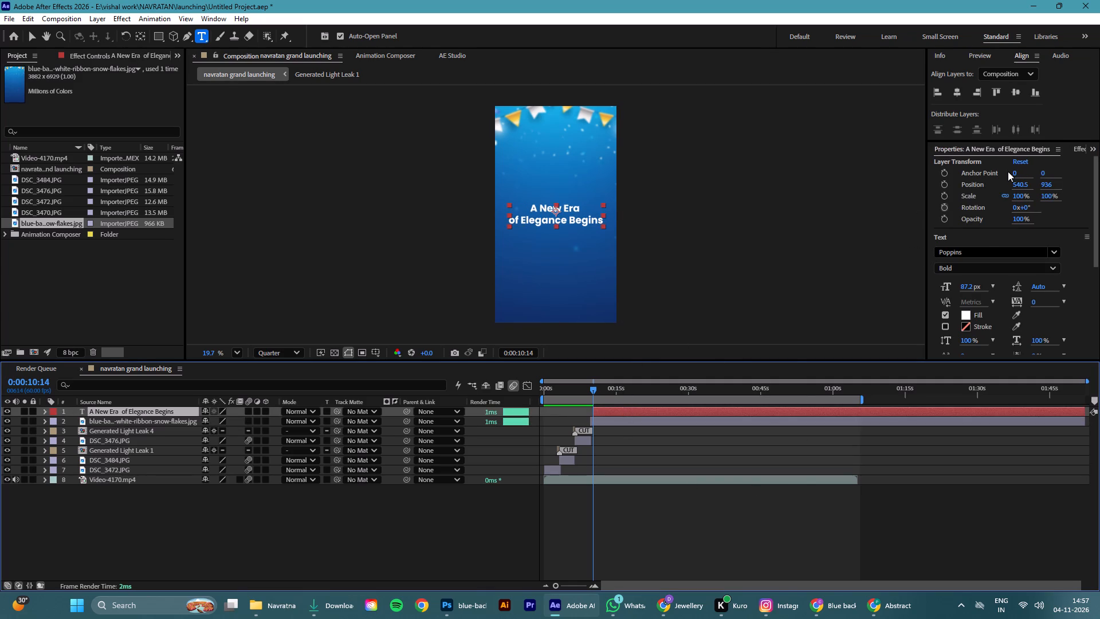
click(1052, 258)
click(1052, 252)
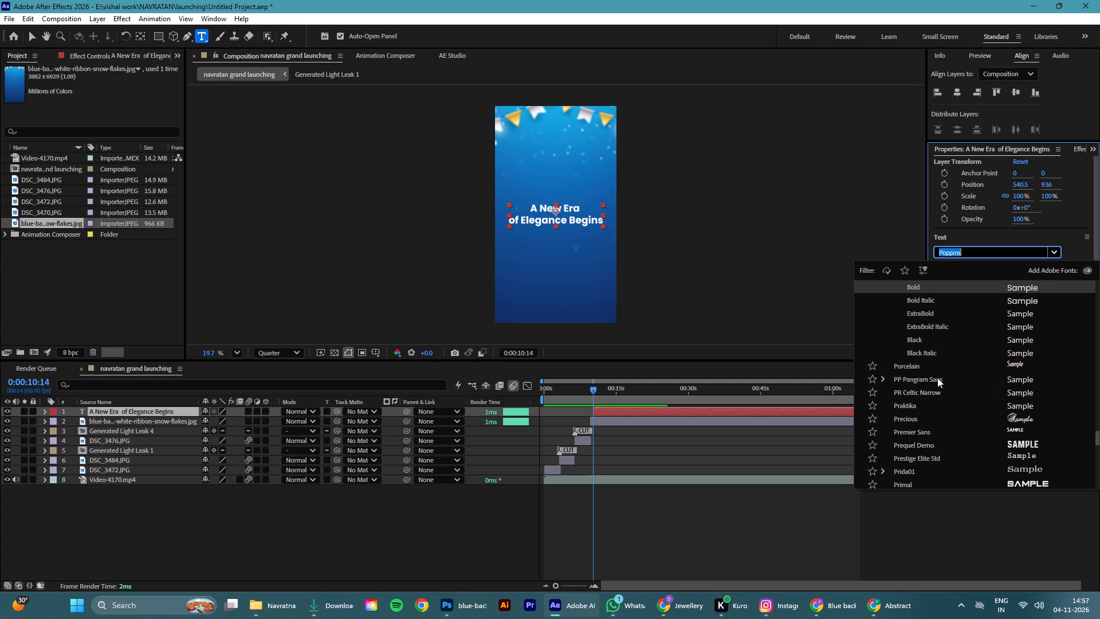
key(Down)
key(Down)
key(Down)
key(Down)
key(Down)
key(Down)
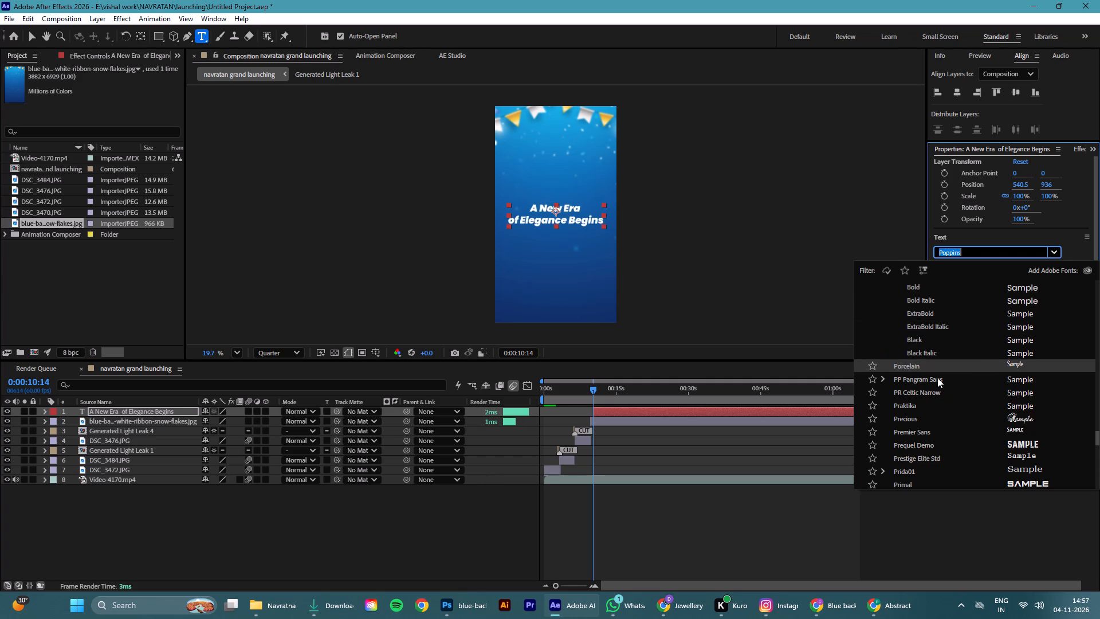
key(Down)
key(Down)
key(Down)
key(Down)
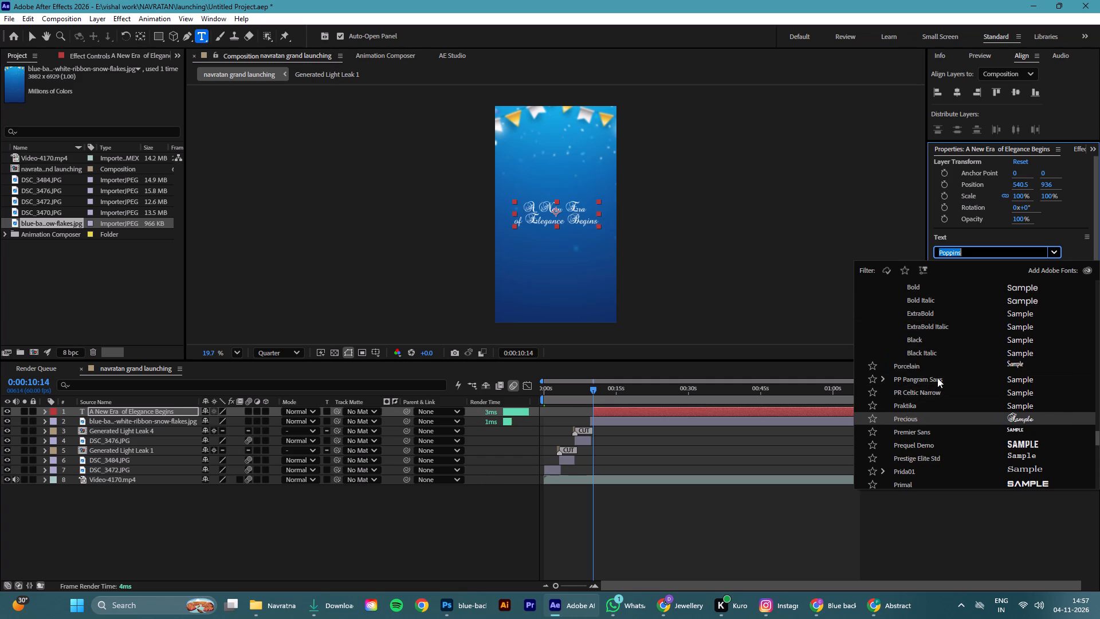
key(Down)
key(Down)
key(Down)
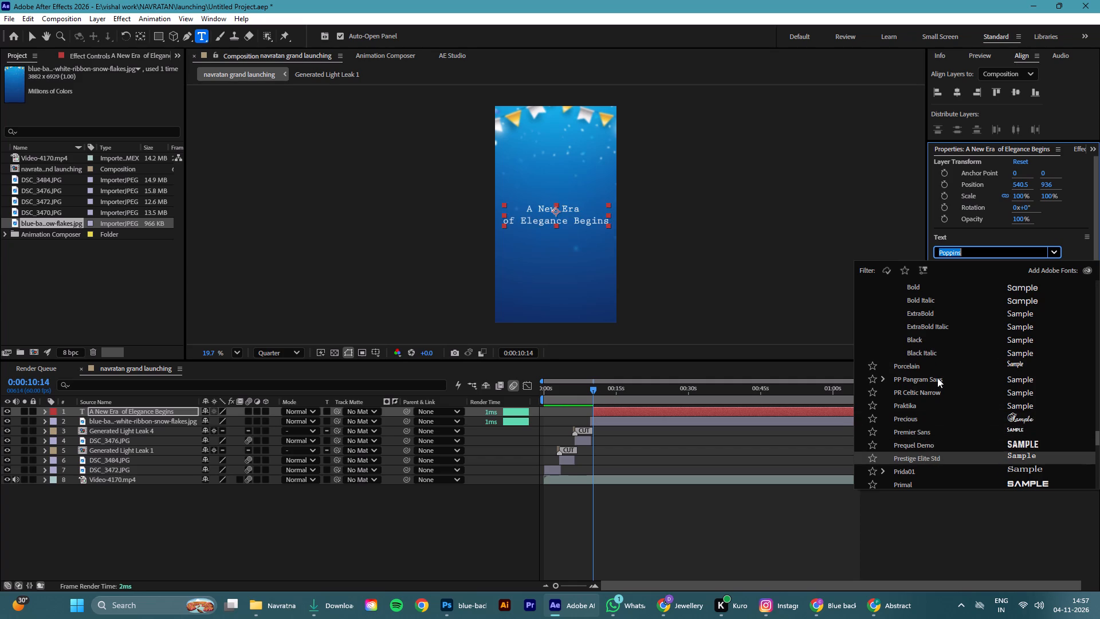
key(Down)
key(Down)
key(Down)
key(Down)
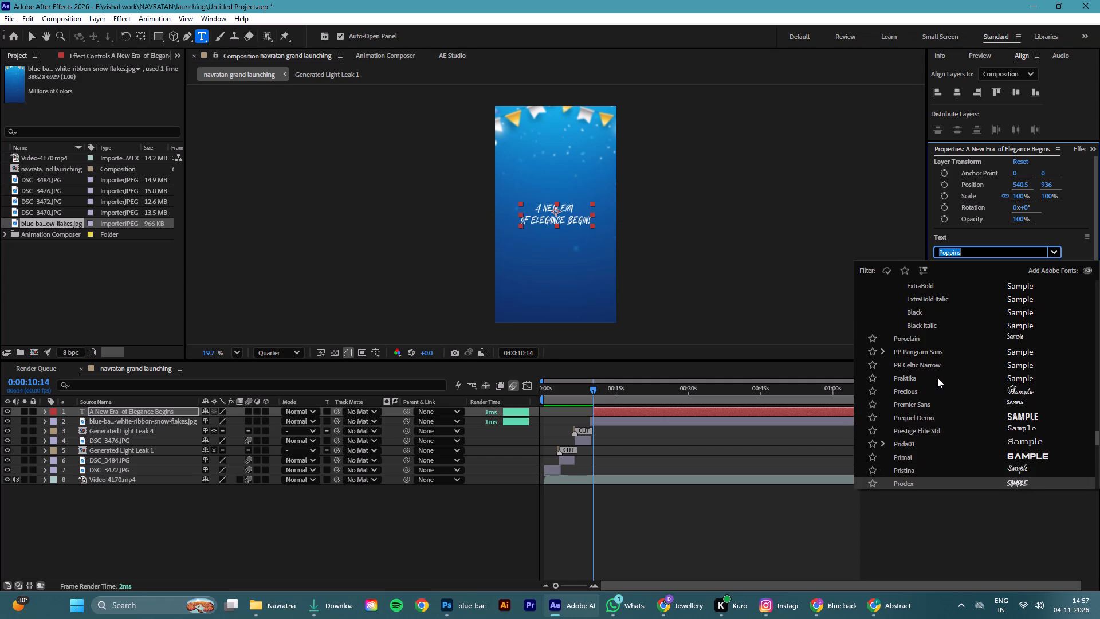
key(Down)
key(Down)
key(Down)
key(Down)
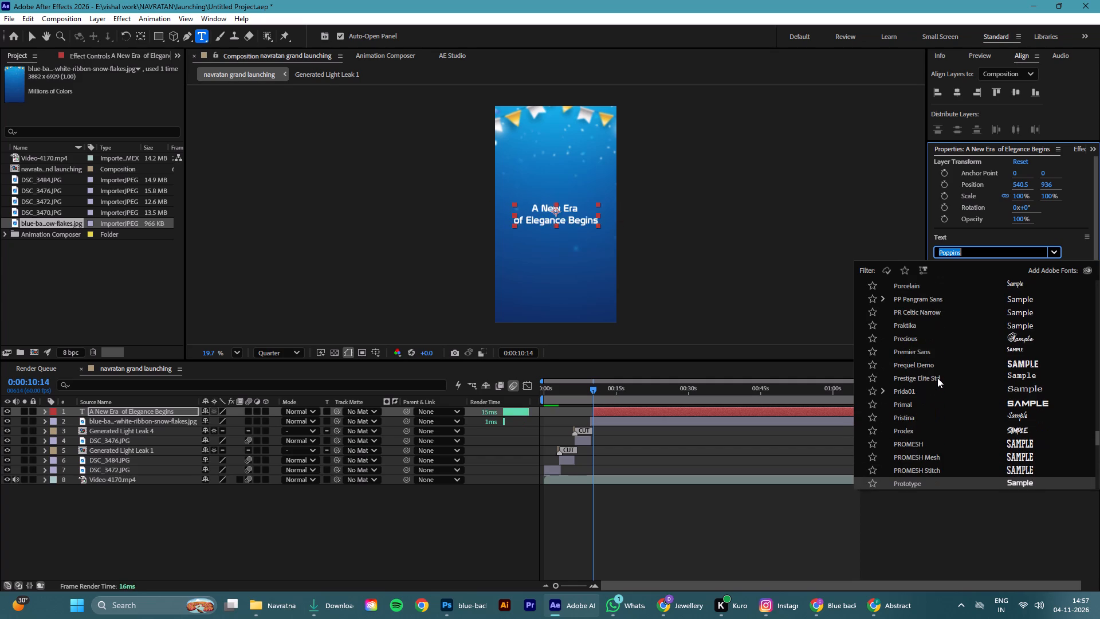
key(Down)
key(Down)
key(Down)
key(Down)
key(Down)
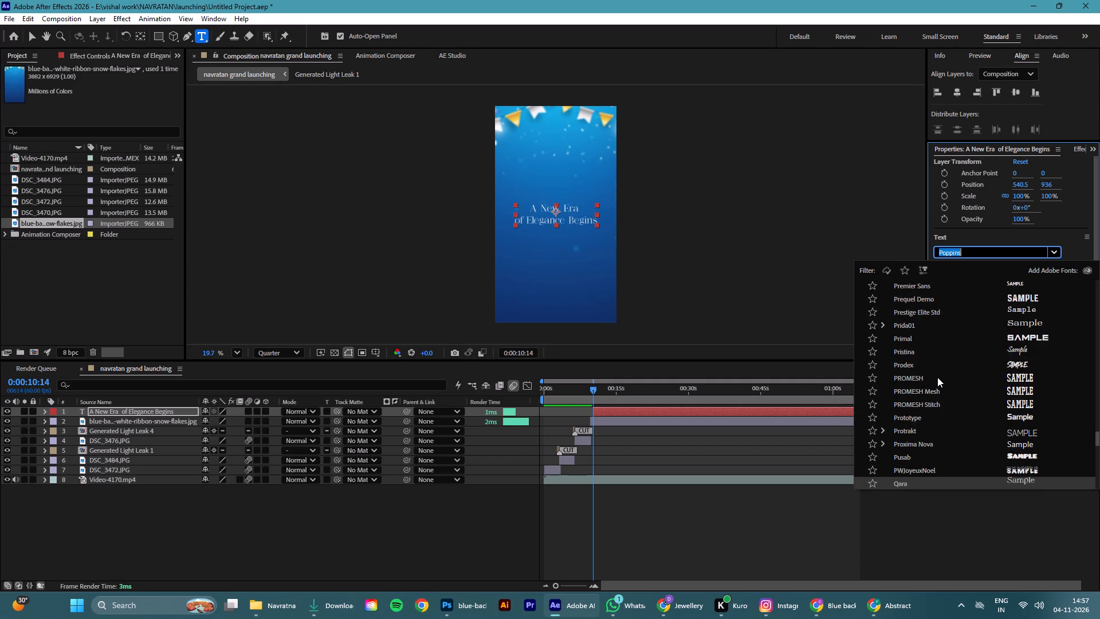
key(Down)
key(Down)
key(Down)
key(Down)
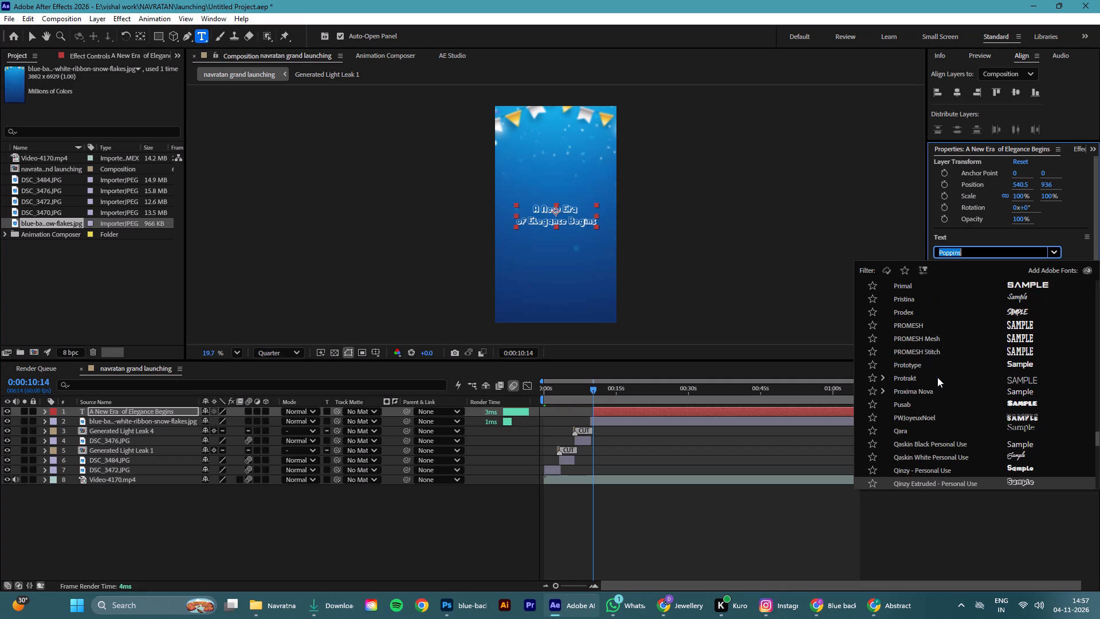
key(Down)
key(Down)
key(Down)
key(Up)
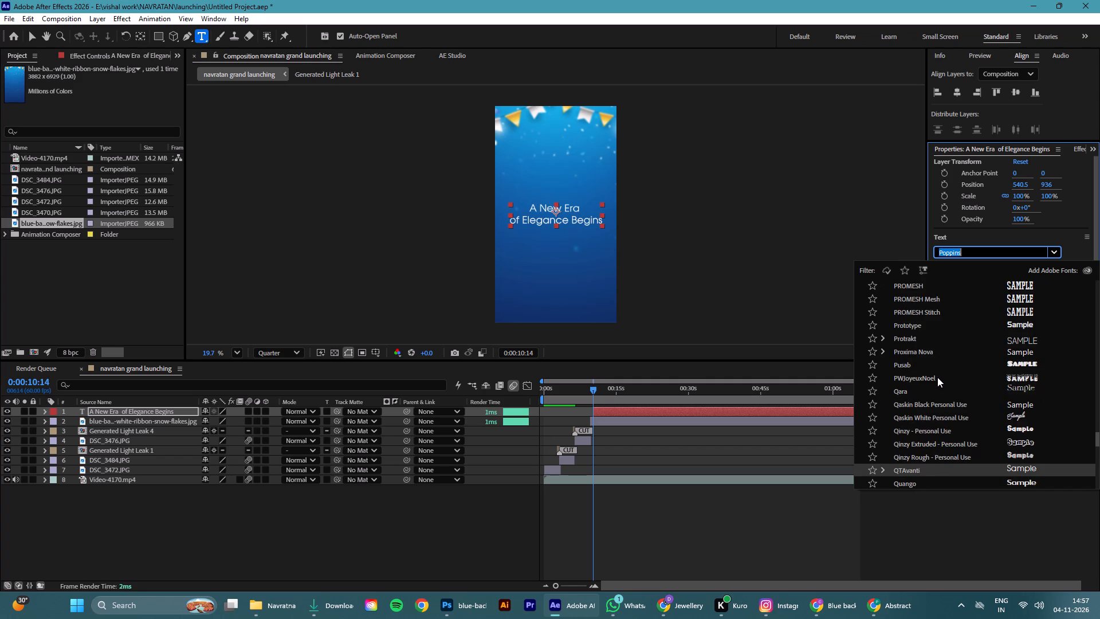
key(Down)
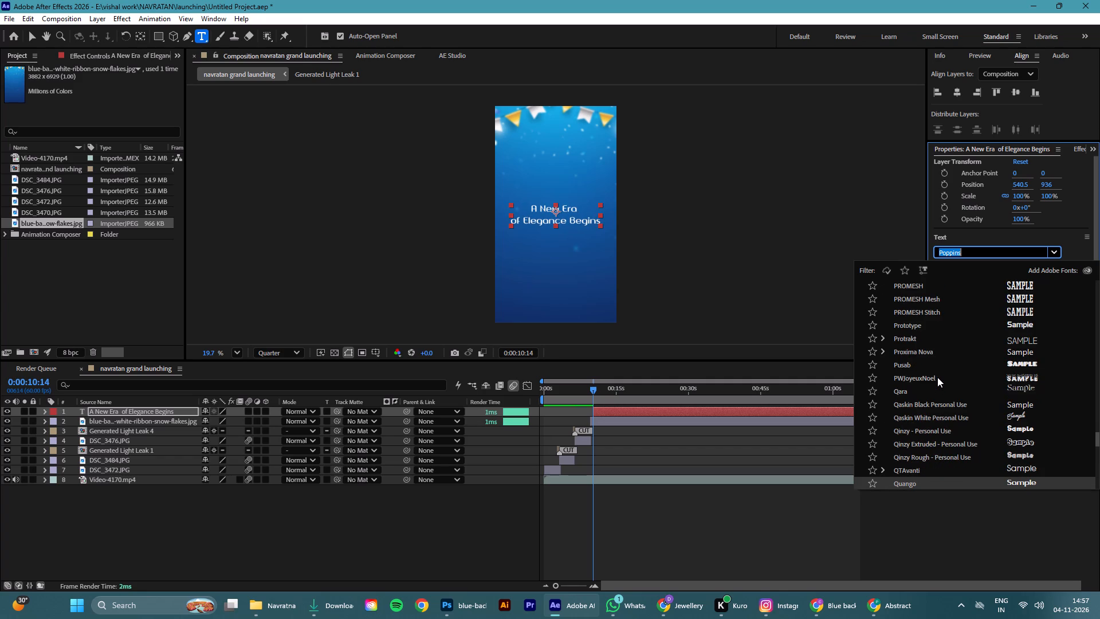
key(Down)
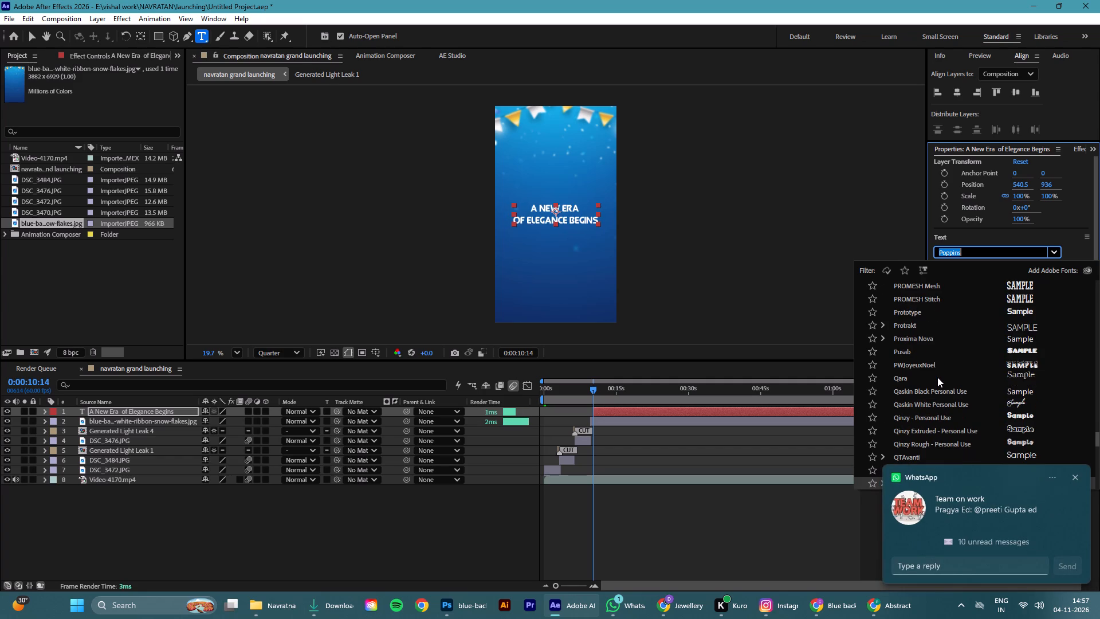
key(Down)
key(Down)
key(Down)
key(Down)
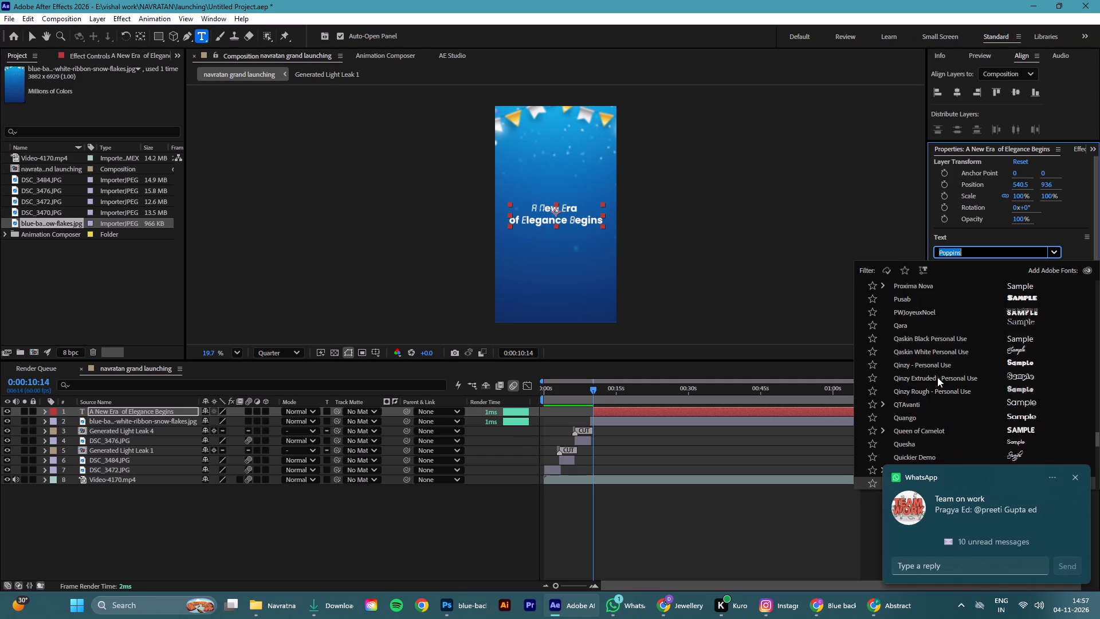
key(Down)
key(Down)
key(Down)
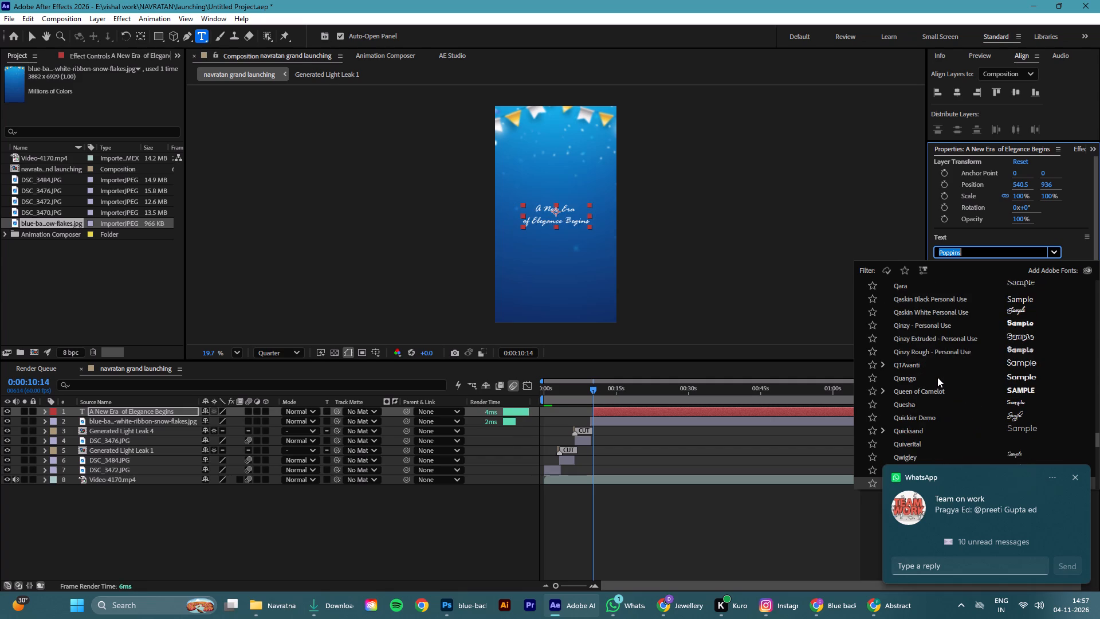
key(Down)
key(Down)
key(Down)
key(Down)
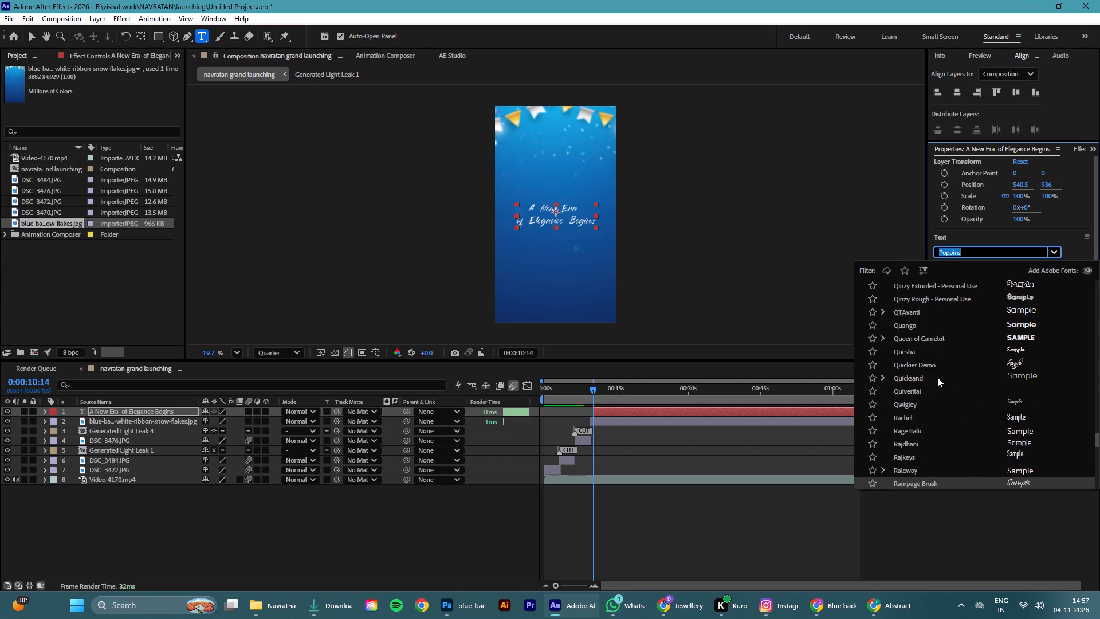
key(Down)
key(Down)
key(Down)
key(Down)
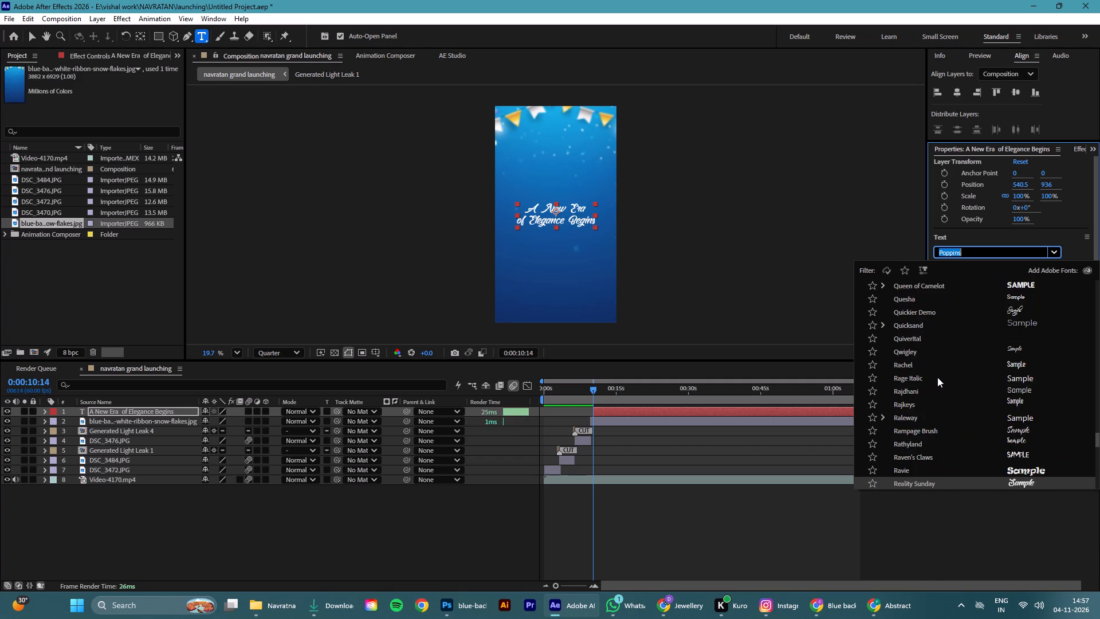
key(Down)
key(Down)
key(Down)
key(Down)
key(Down)
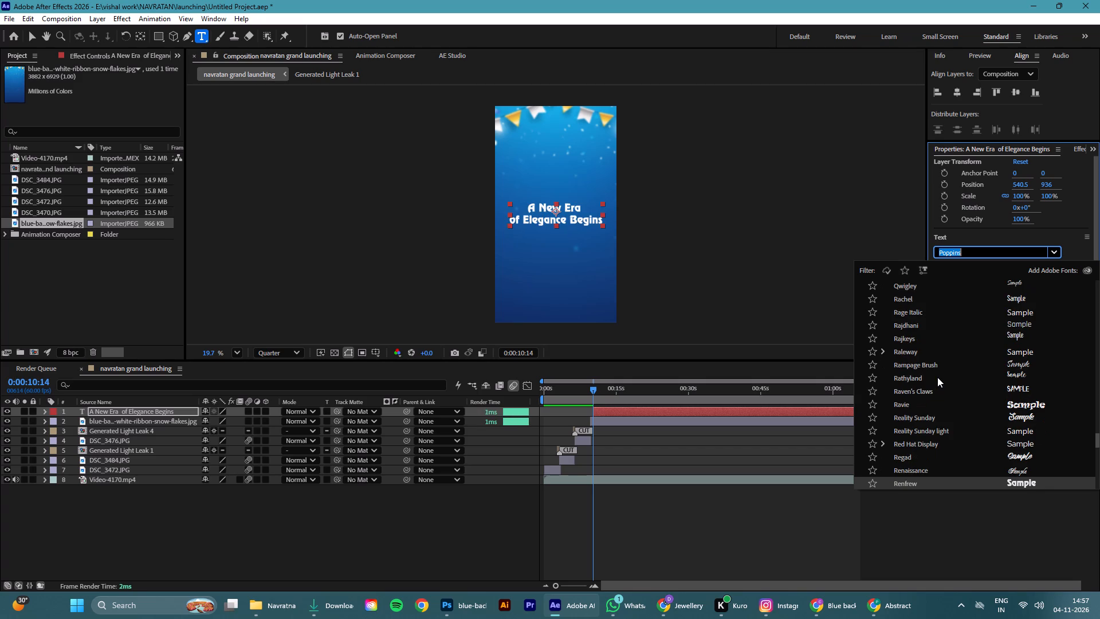
key(Down)
key(Down)
key(Down)
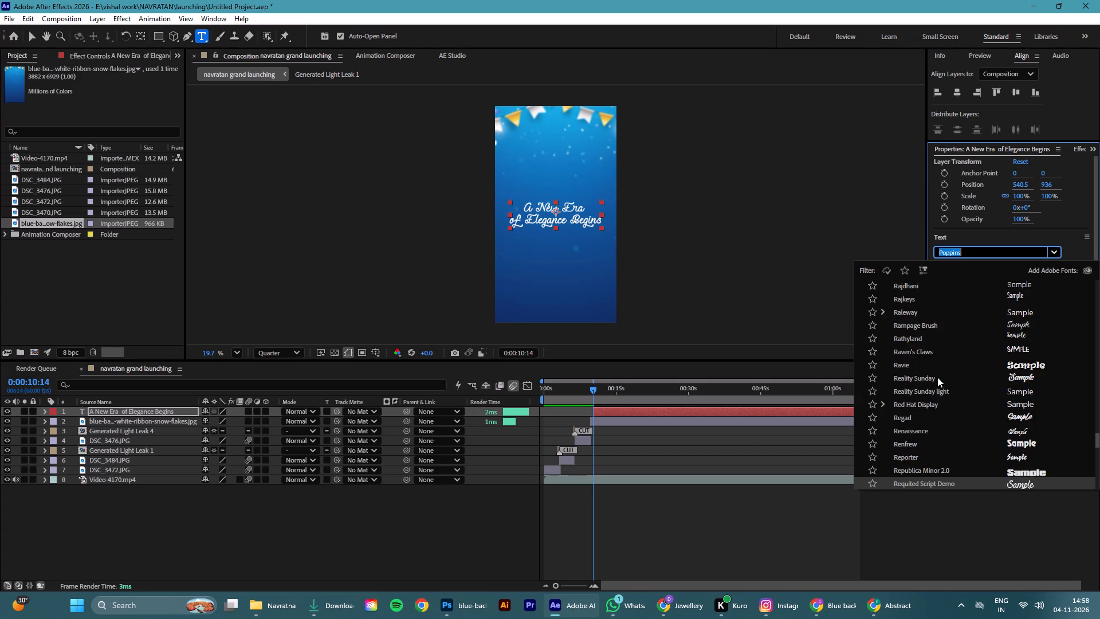
key(Down)
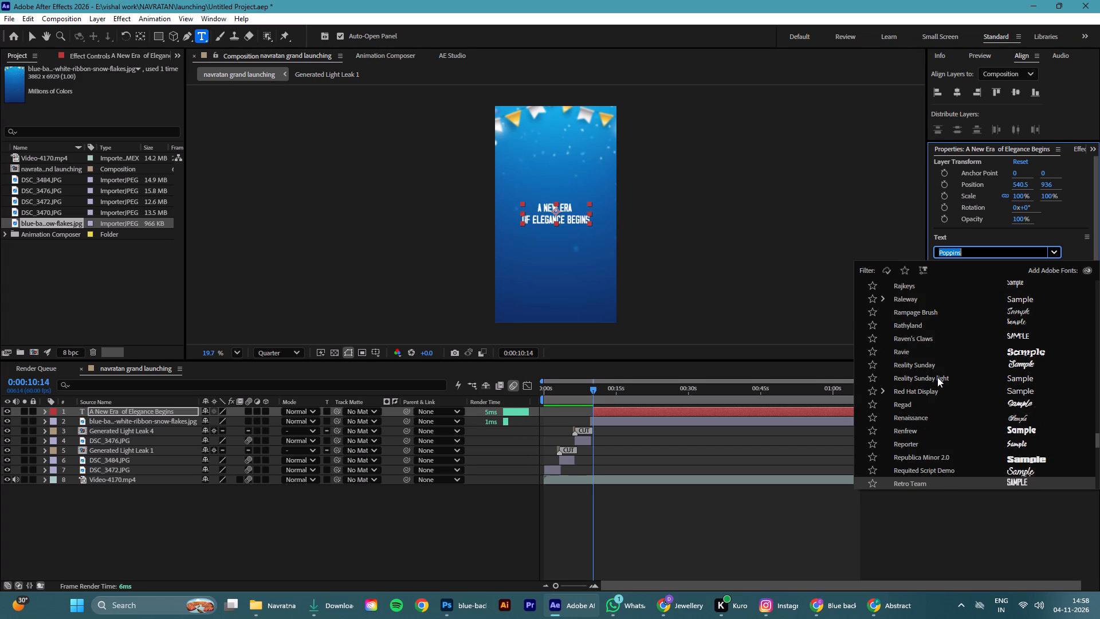
key(Down)
key(Down)
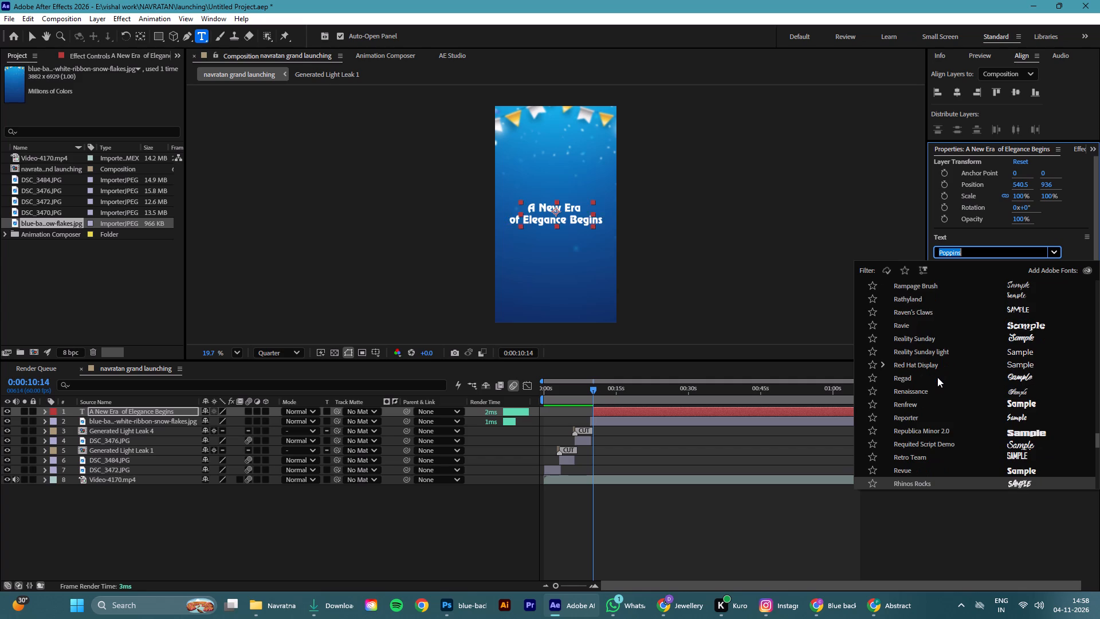
key(Down)
key(Down)
key(Down)
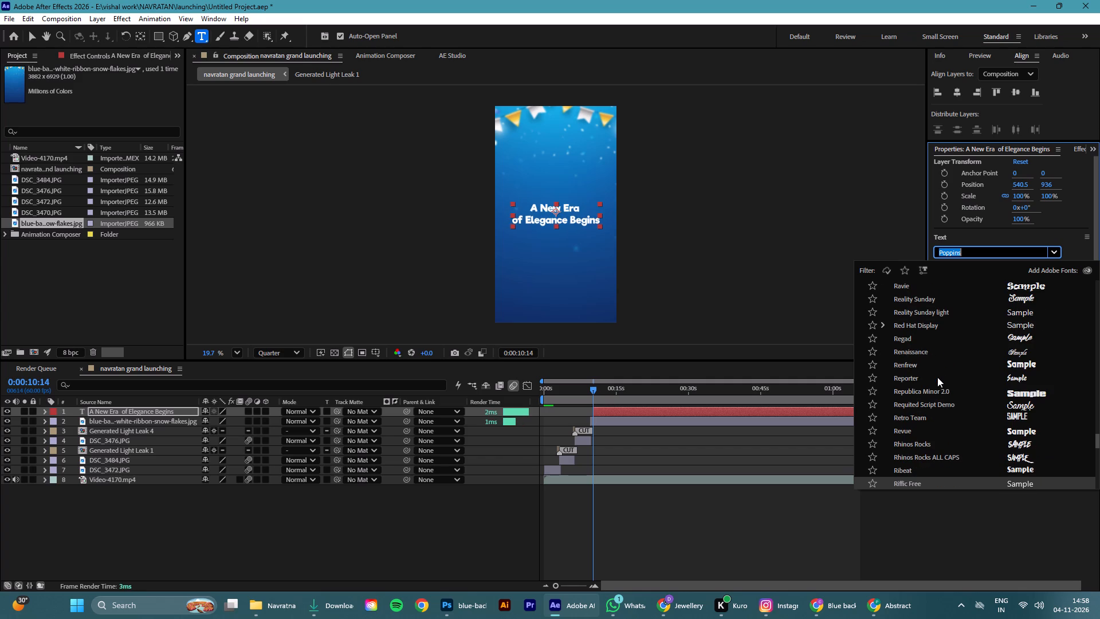
key(Down)
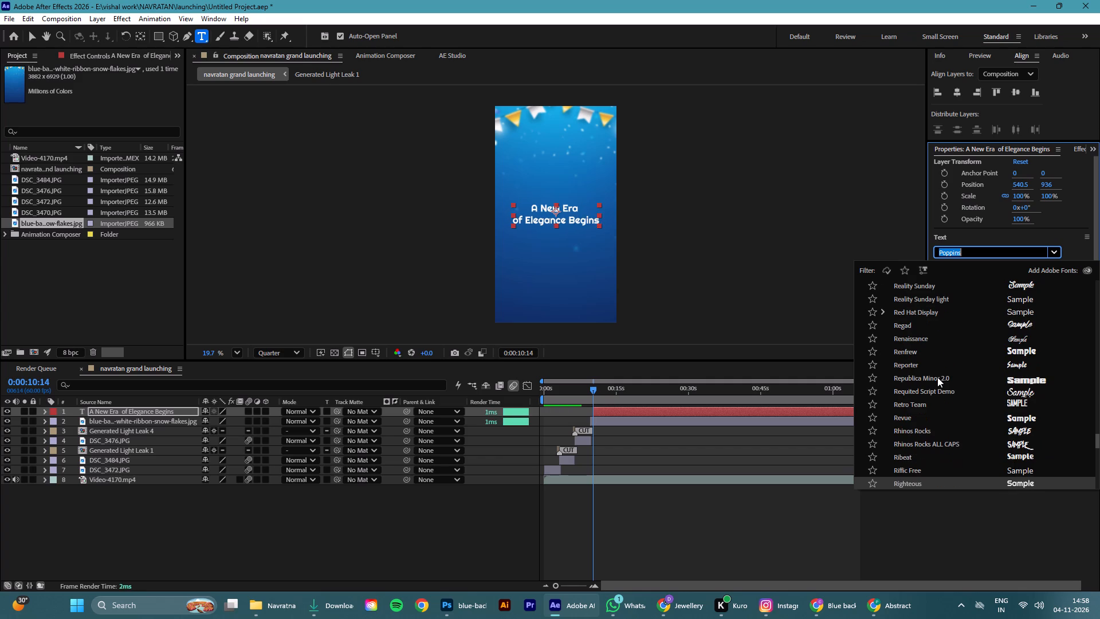
key(Down)
key(Down)
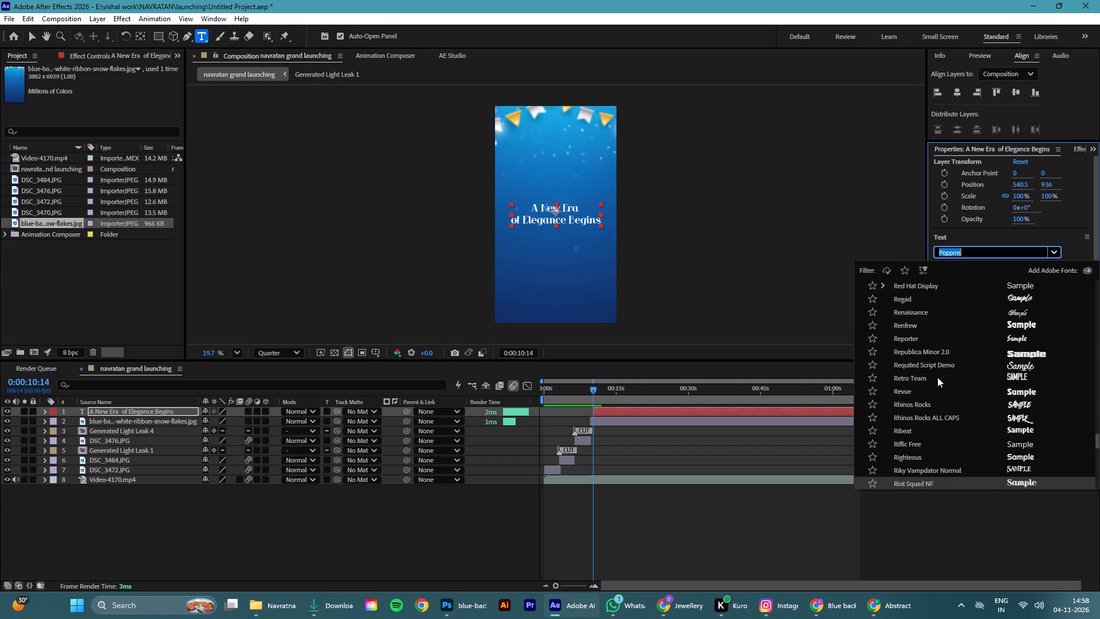
key(Down)
key(Down)
key(Down)
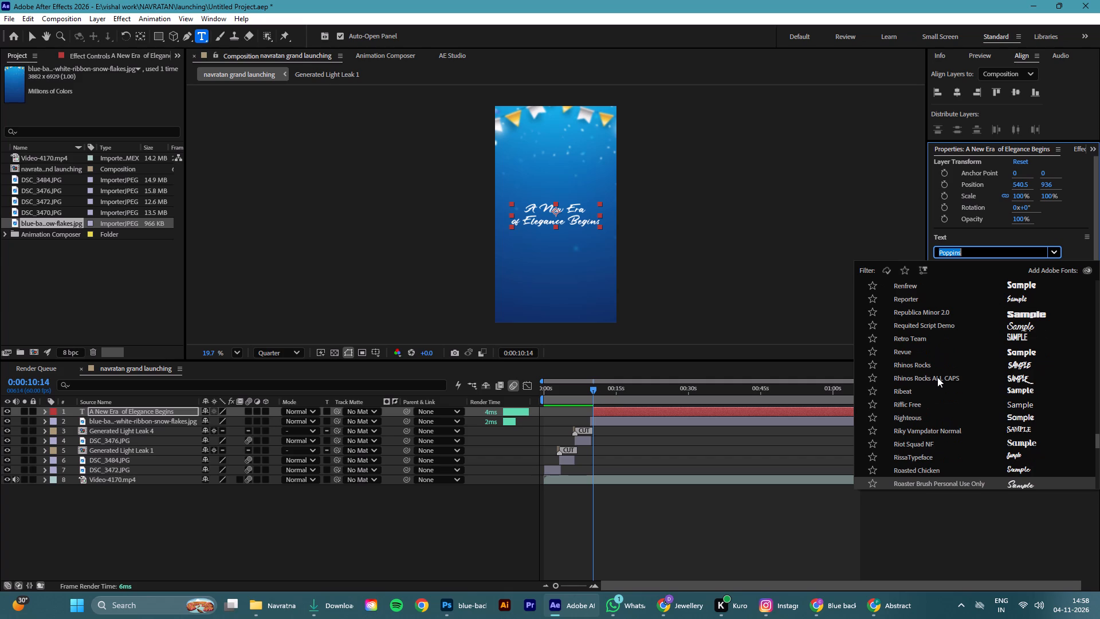
key(Down)
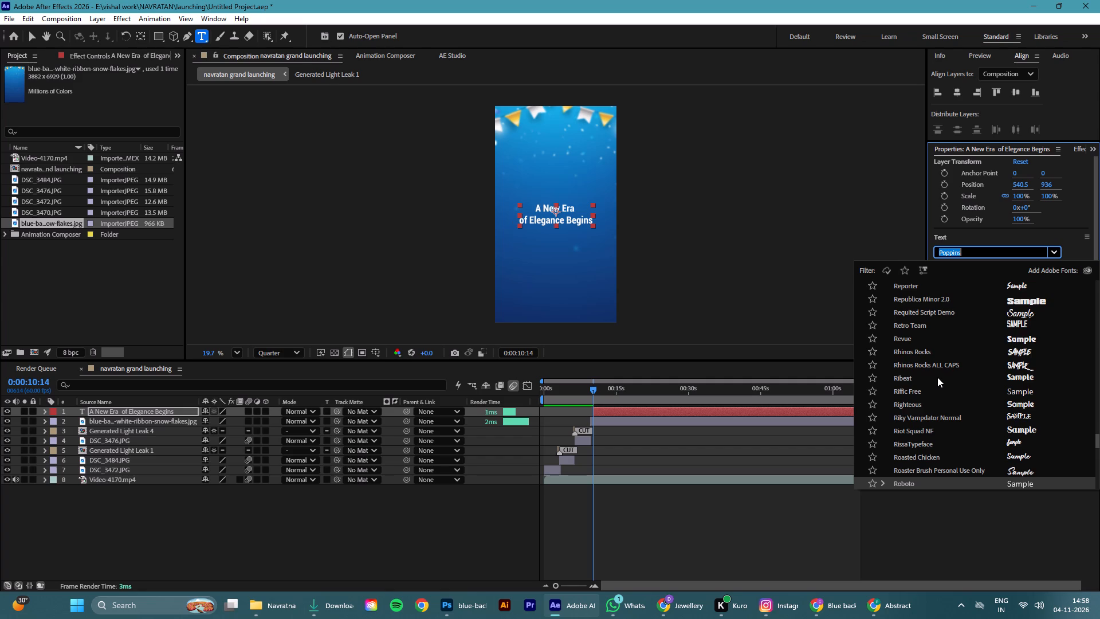
click(905, 483)
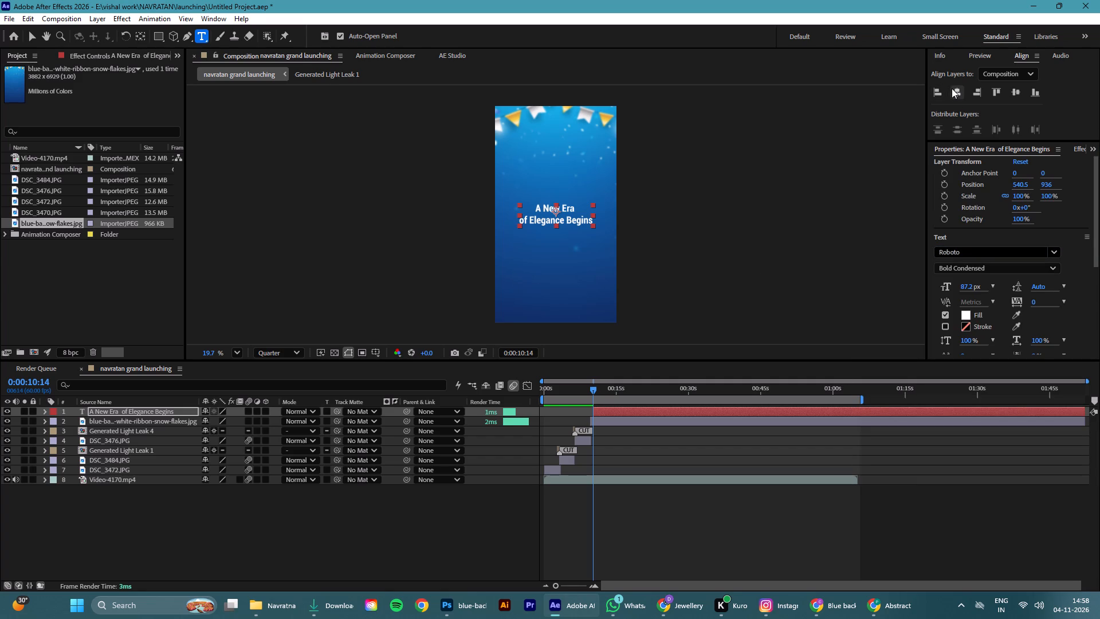
Enlarge the Roboto text to 112.2 px and centre it horizontally in the composition.
click(952, 88)
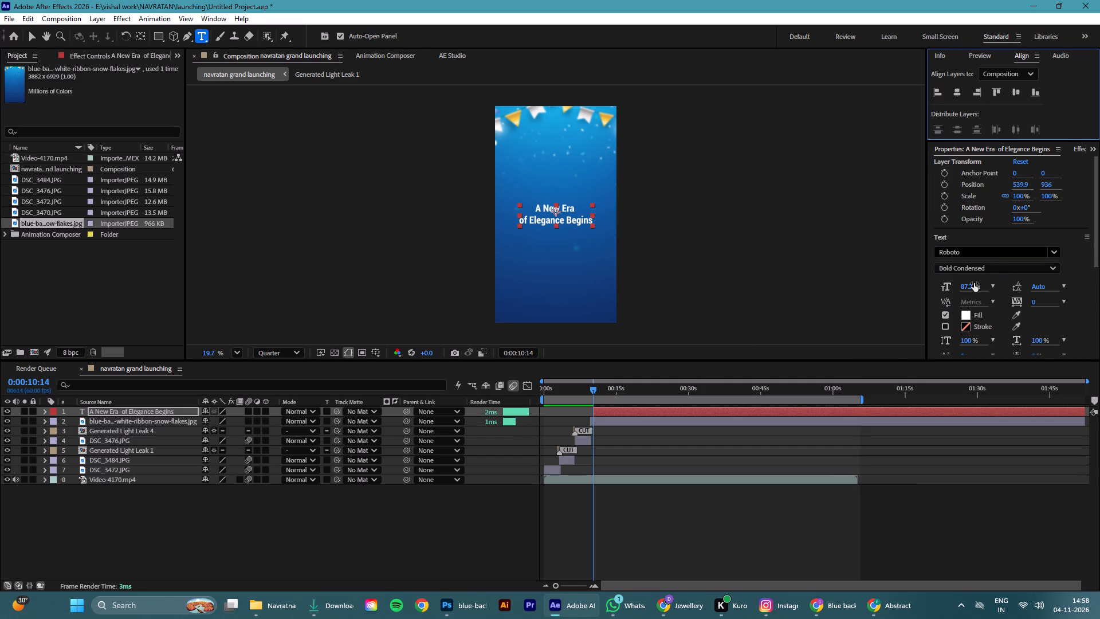
drag(965, 286, 984, 285)
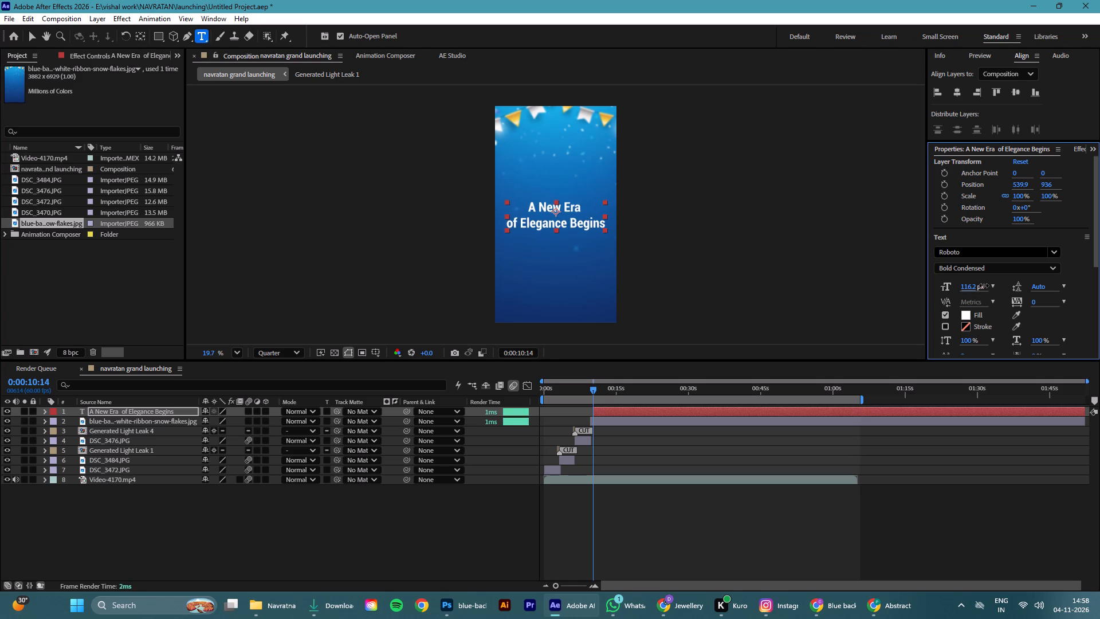
drag(984, 285, 982, 286)
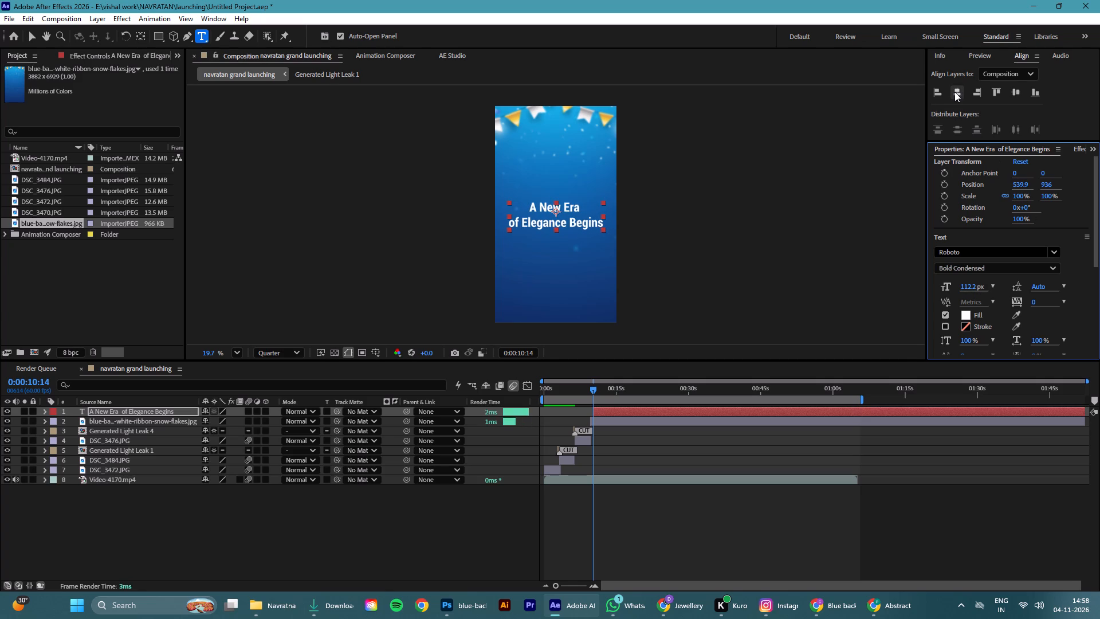
click(954, 92)
click(643, 527)
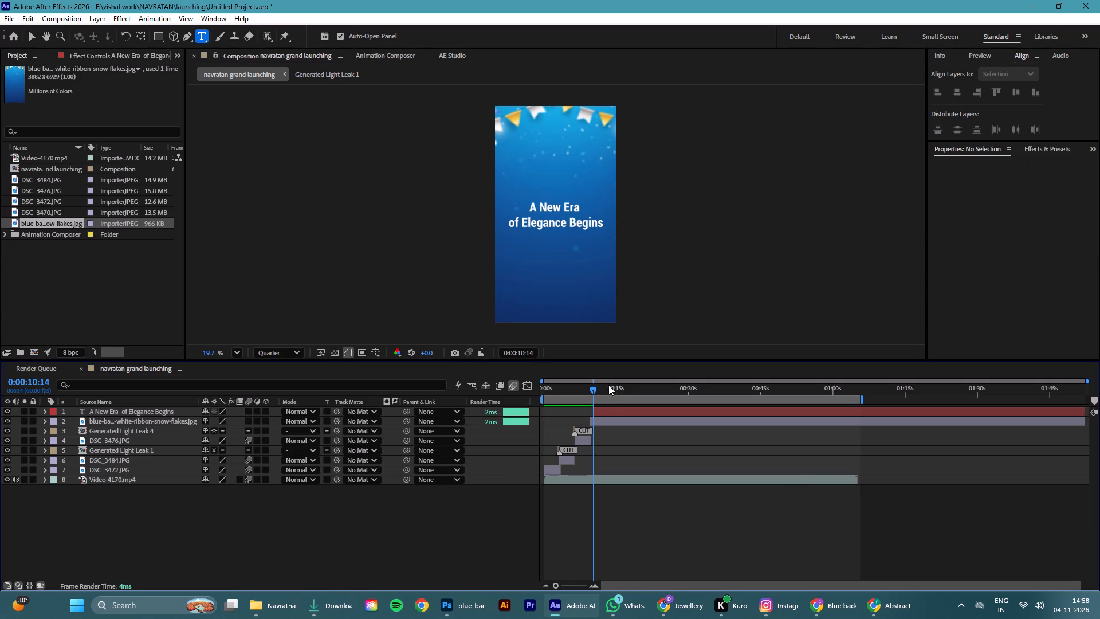
click(610, 412)
click(634, 541)
Examine the headline text at different zoom levels and scrub through the opening photos up to its appearance.
drag(592, 388, 595, 402)
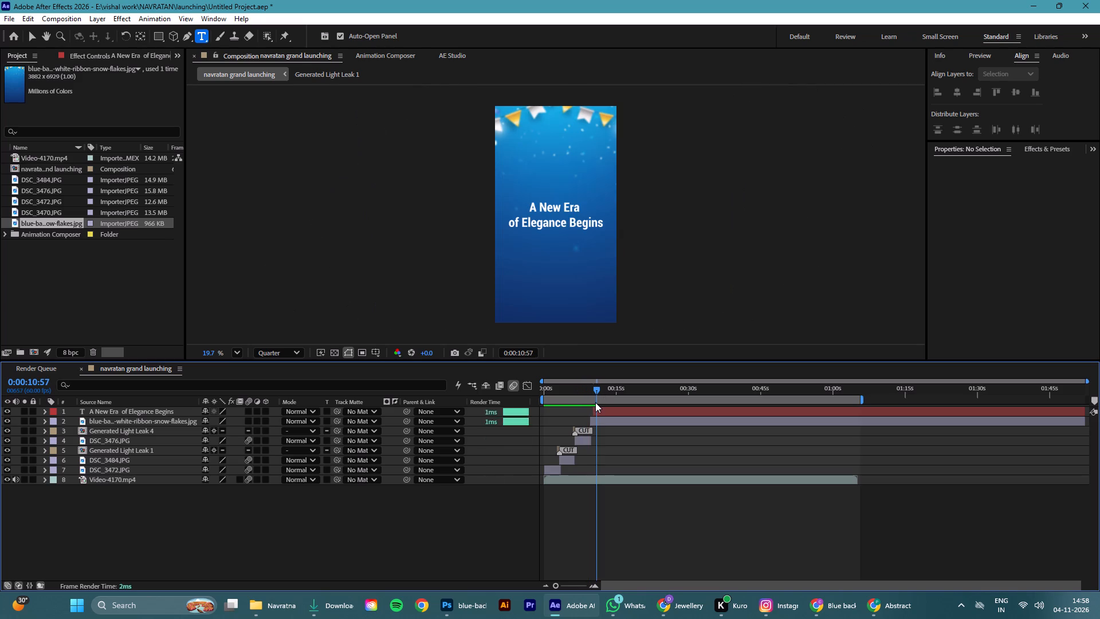
drag(595, 402, 596, 402)
scroll(573, 212, up, 3)
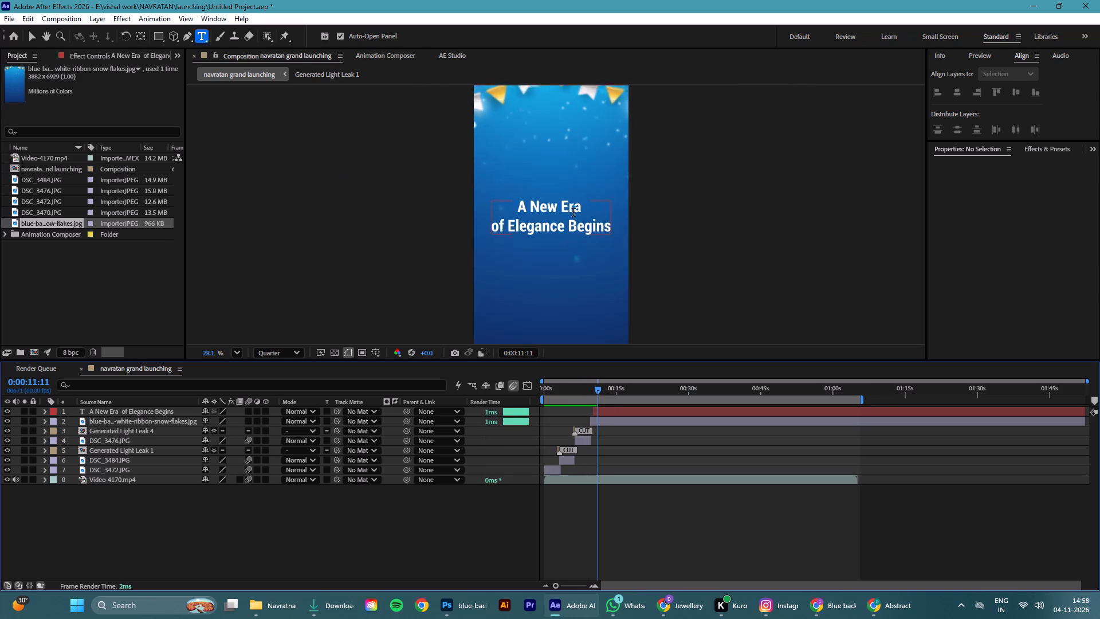
scroll(573, 212, up, 5)
scroll(573, 212, down, 9)
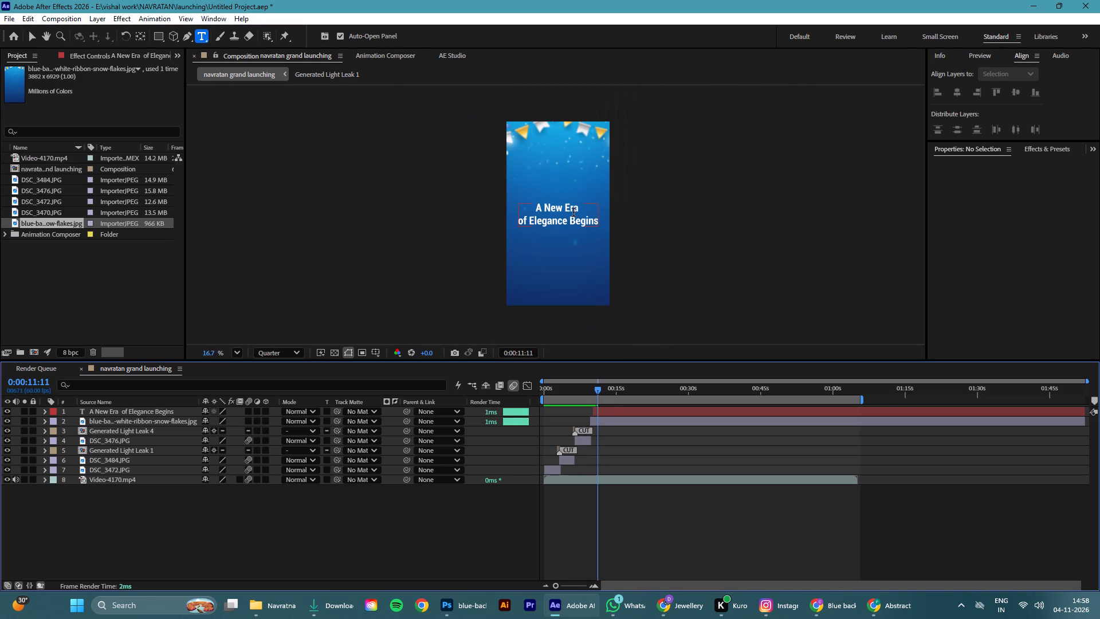
scroll(573, 212, up, 2)
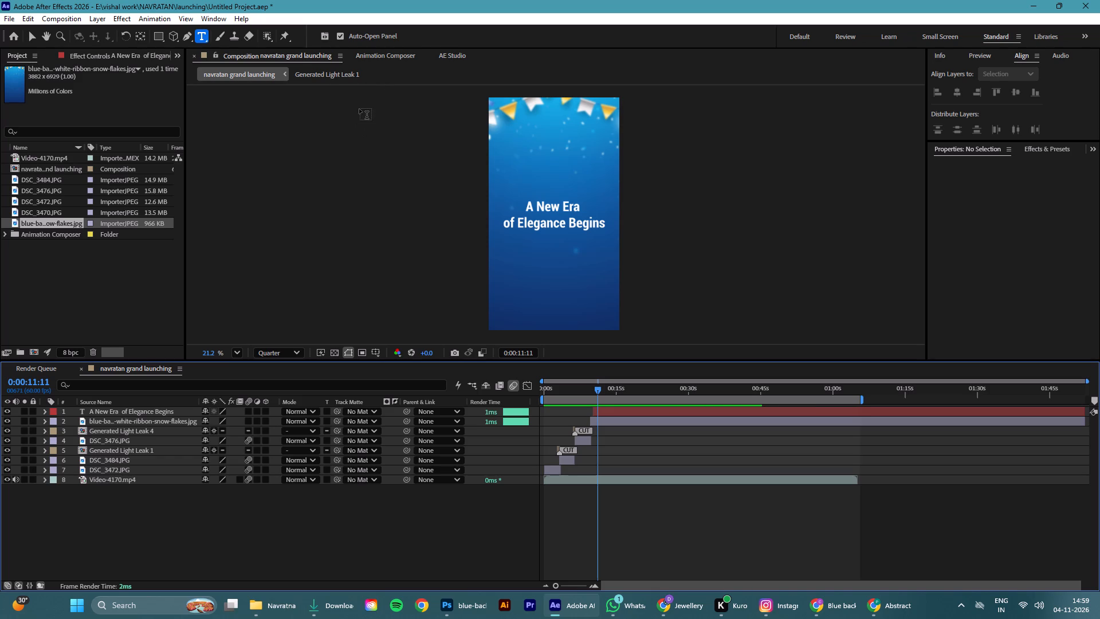
click(34, 32)
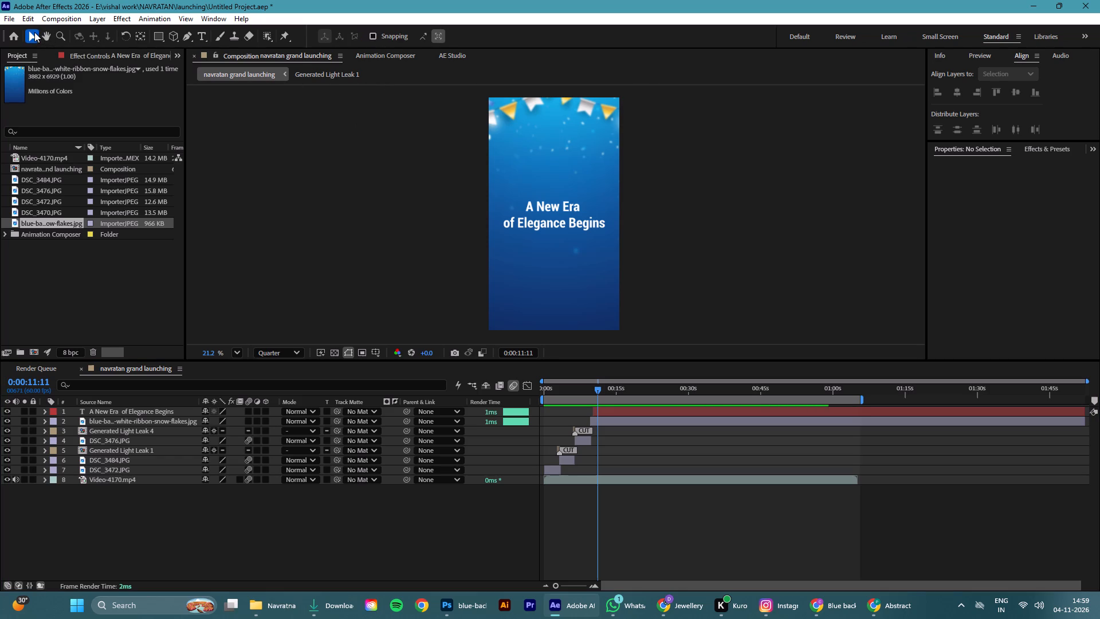
click(520, 526)
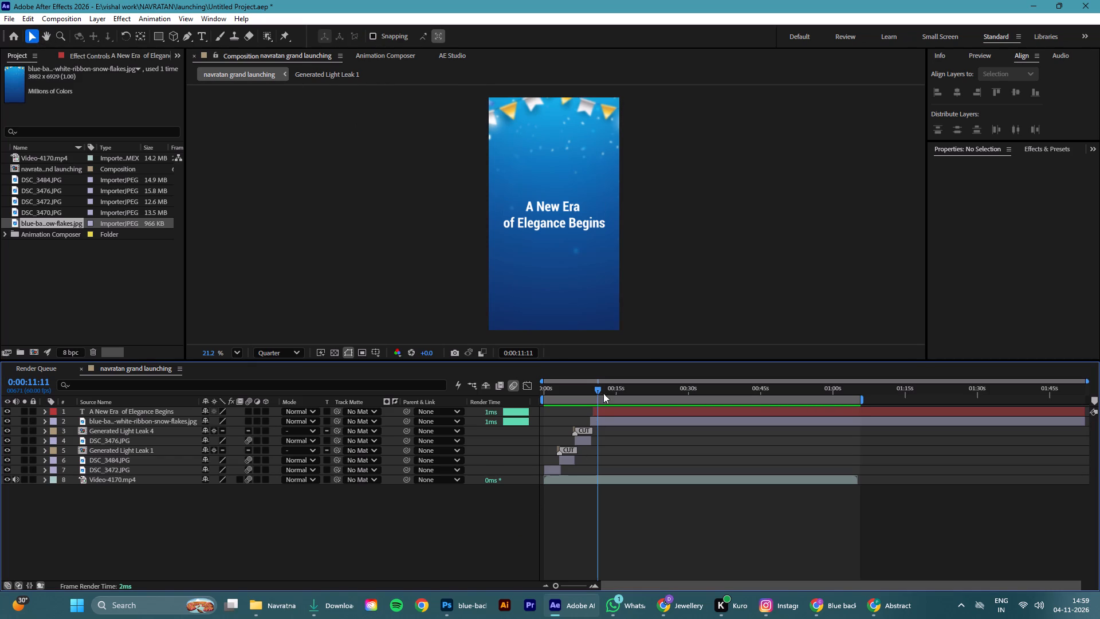
click(577, 386)
drag(578, 387, 553, 410)
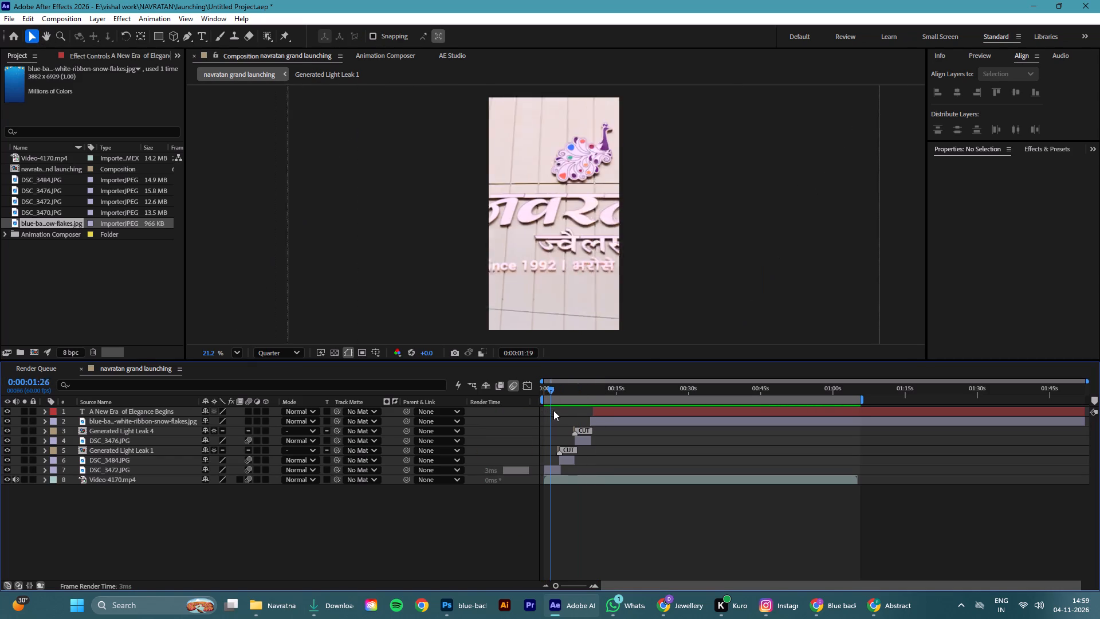
drag(553, 410, 590, 421)
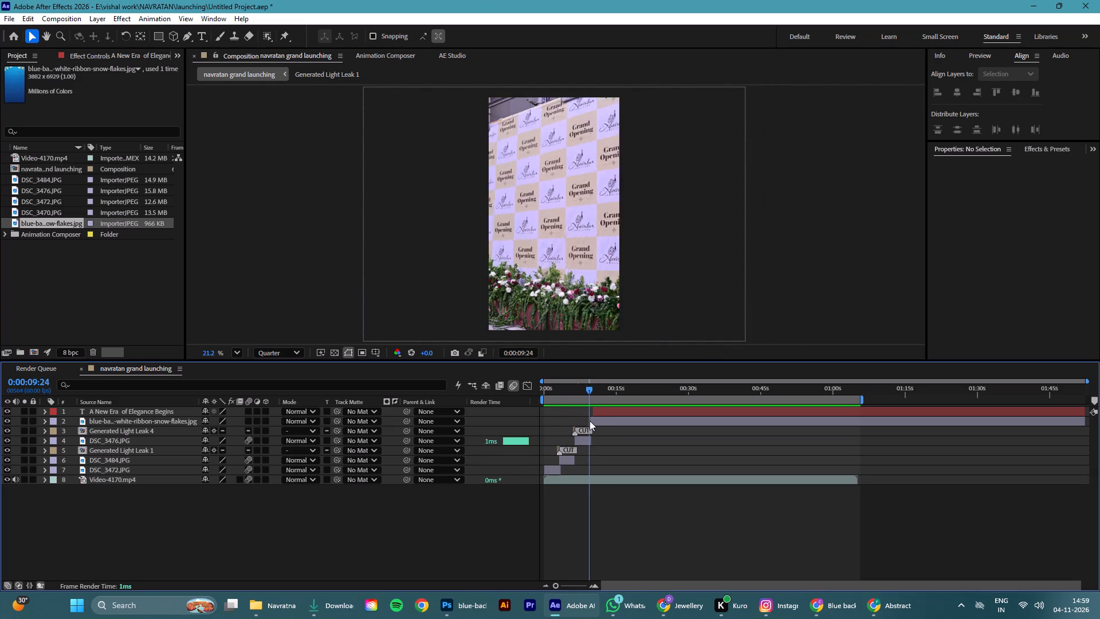
drag(590, 421, 599, 432)
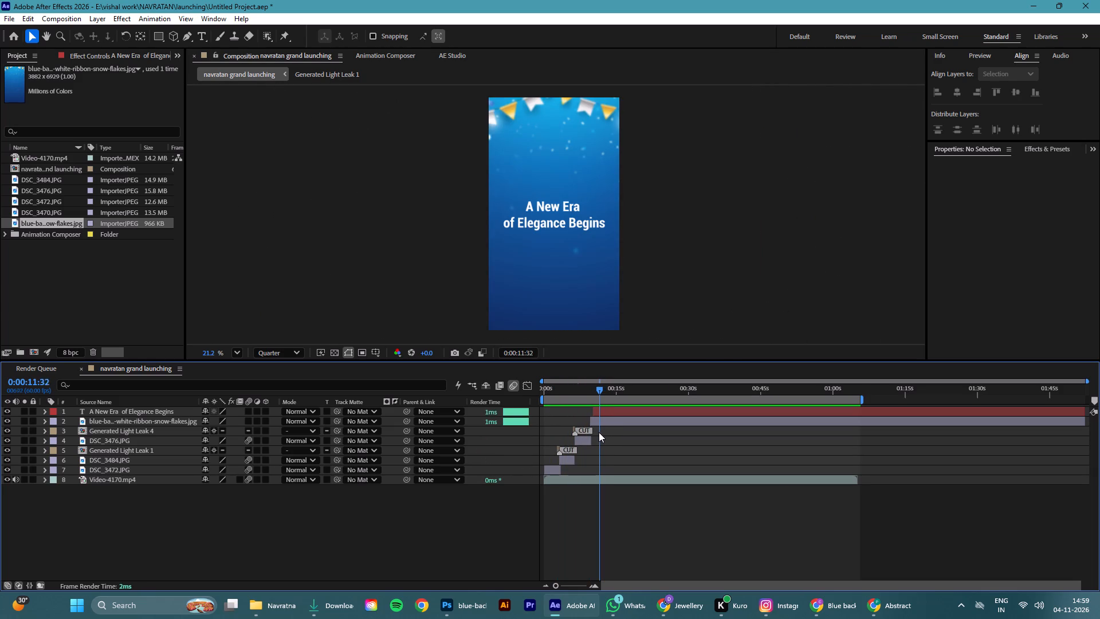
drag(599, 432, 597, 433)
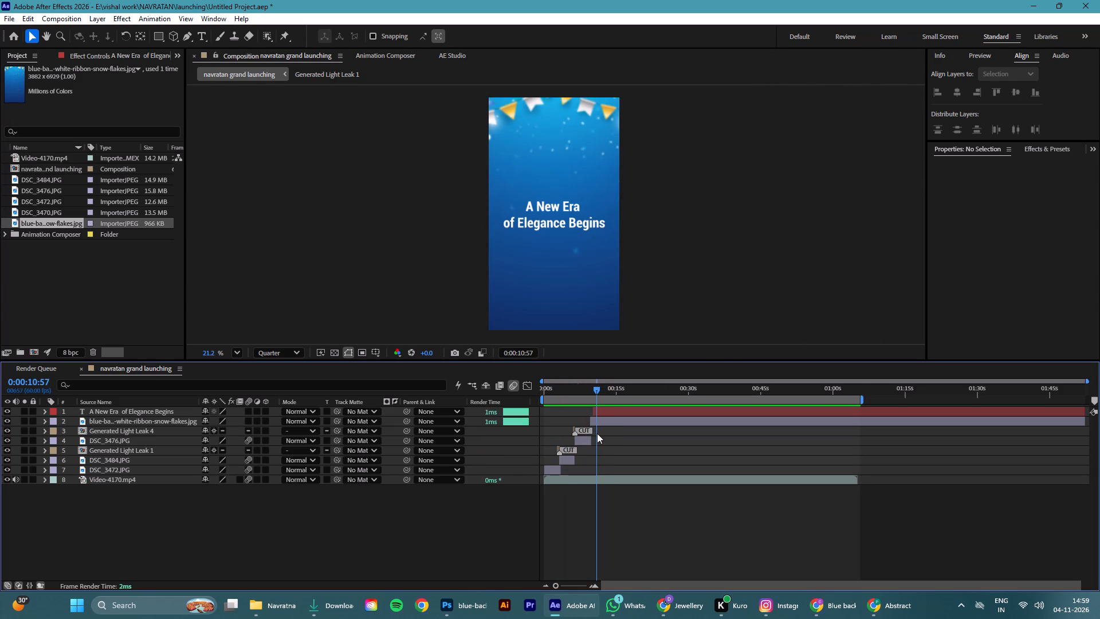
drag(597, 433, 596, 436)
Enlarge the "A New Era of Elegance Begins" text to 118.2 px and centre it horizontally in the composition.
click(604, 409)
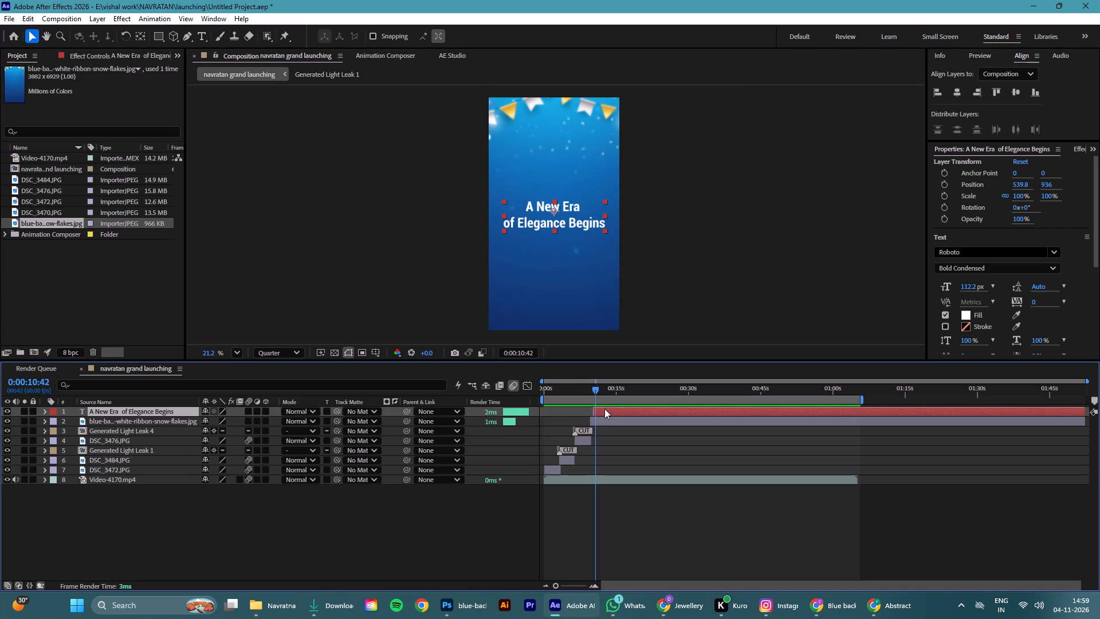
drag(967, 288, 972, 289)
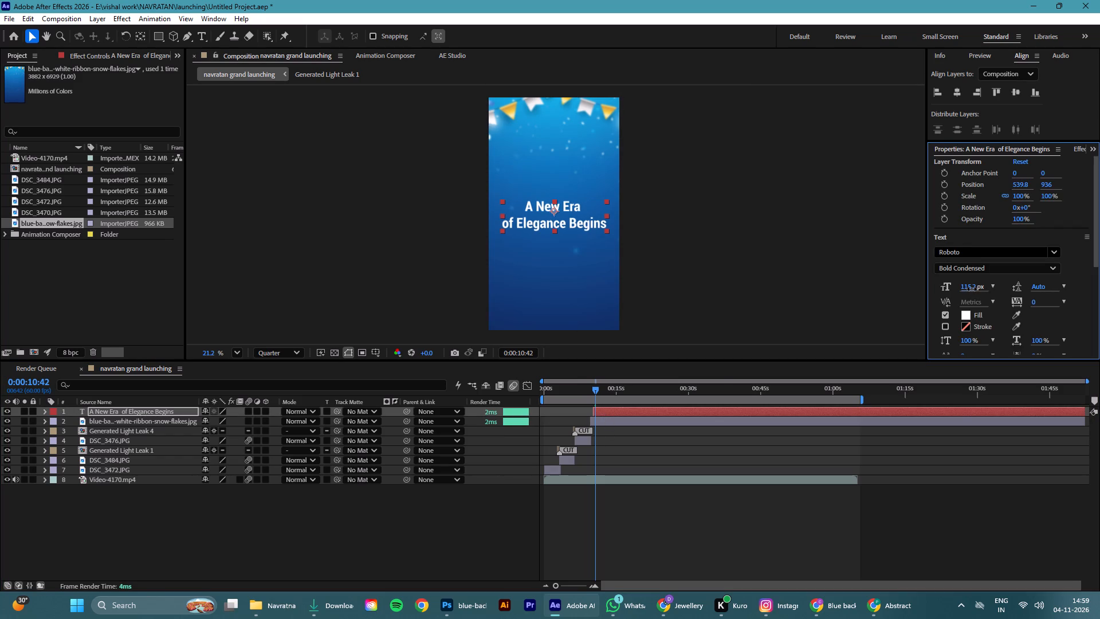
drag(972, 289, 973, 289)
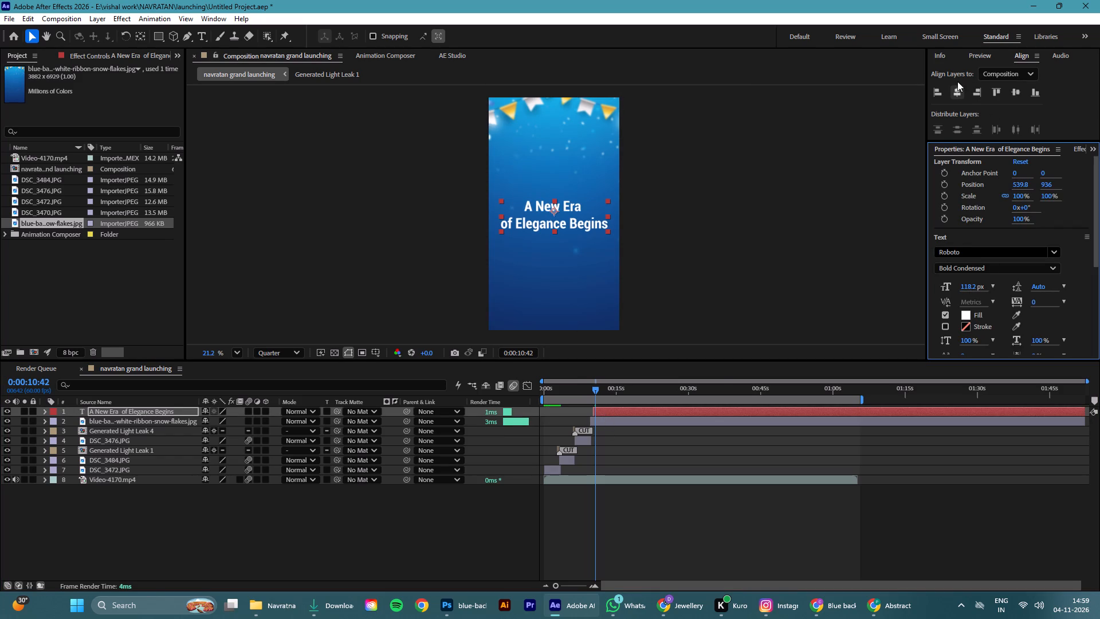
click(956, 91)
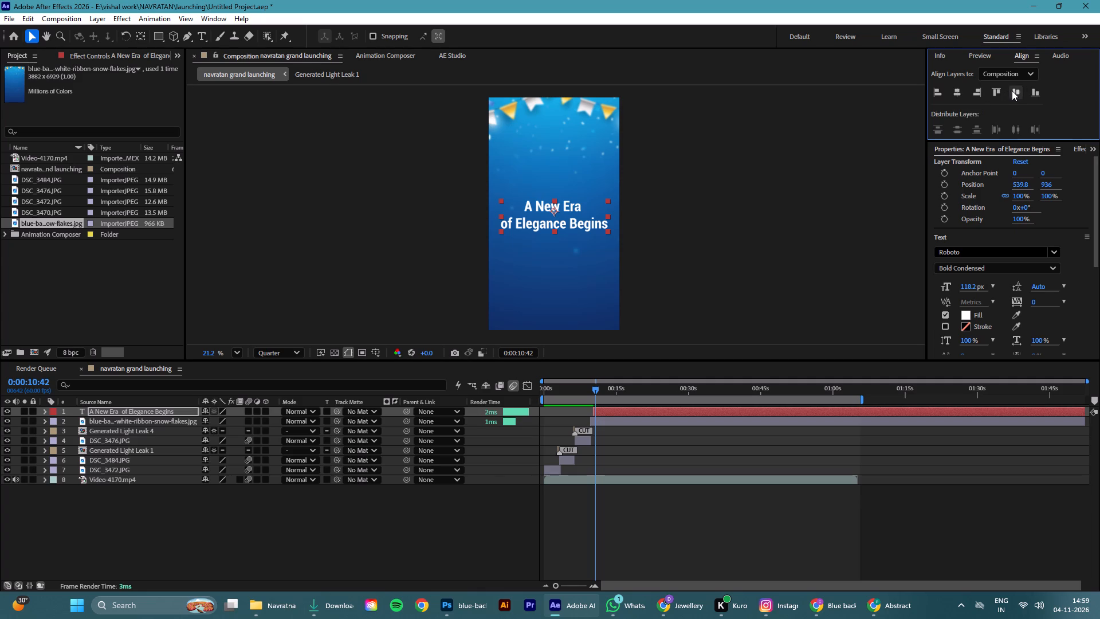
Trim the end of the "A New Era of Elegance Begins" text layer to 0:00:13:12.
click(599, 385)
drag(604, 389, 607, 397)
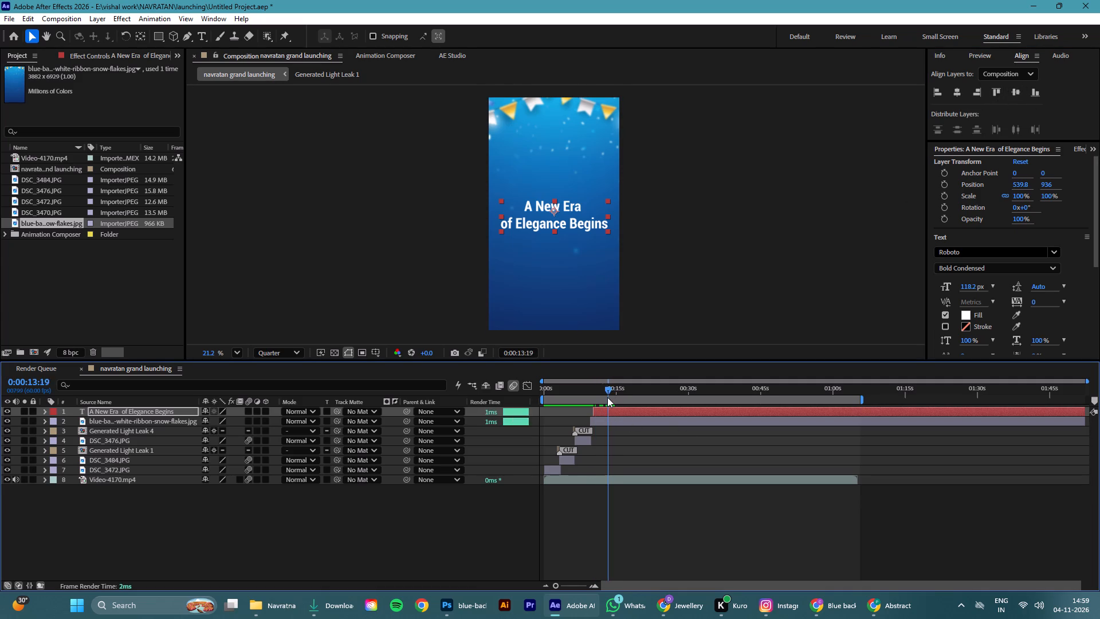
drag(607, 397, 612, 397)
click(610, 391)
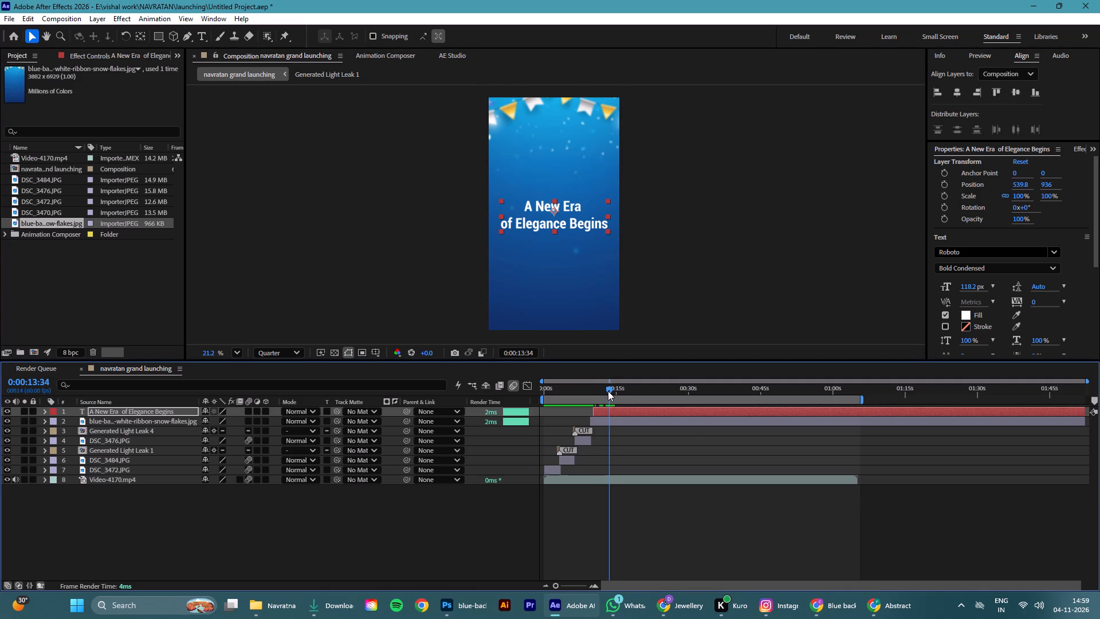
click(617, 412)
click(608, 388)
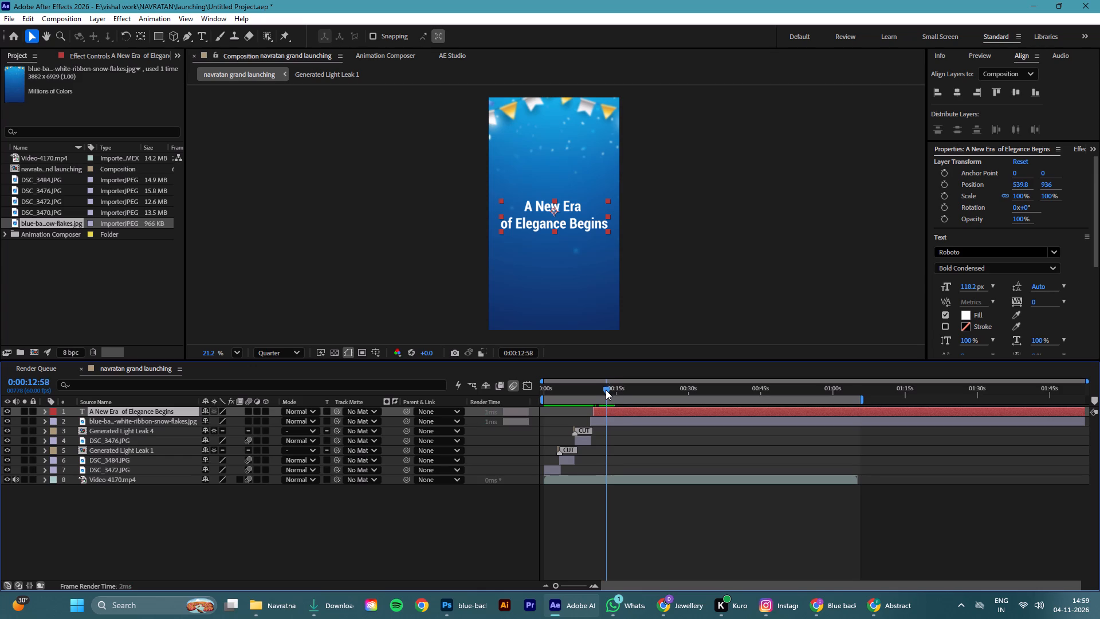
click(620, 412)
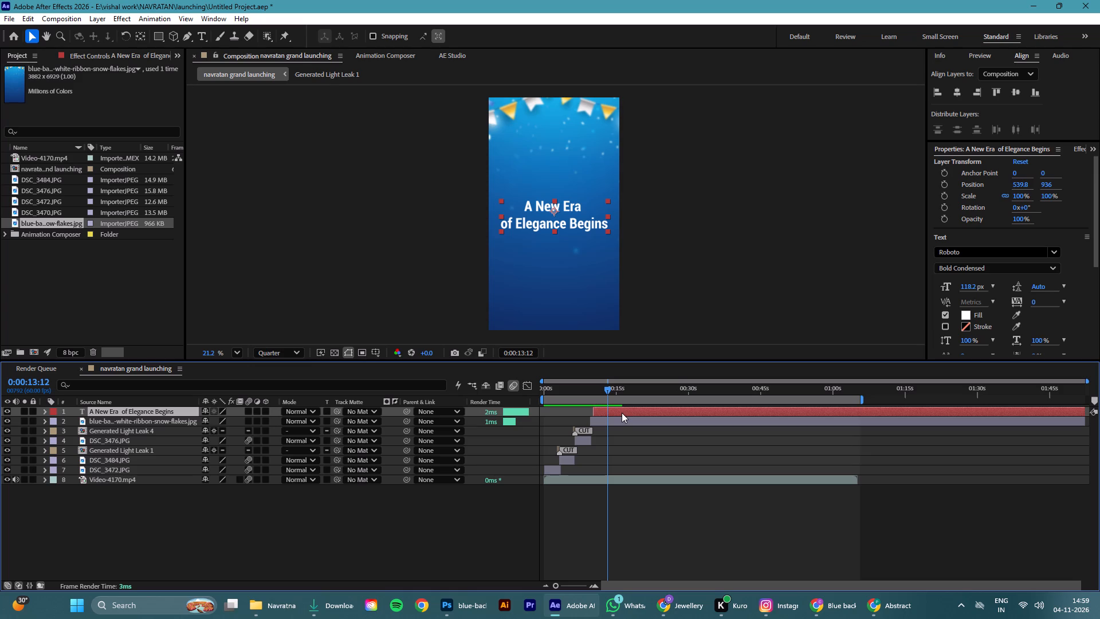
key(alt+bracketright)
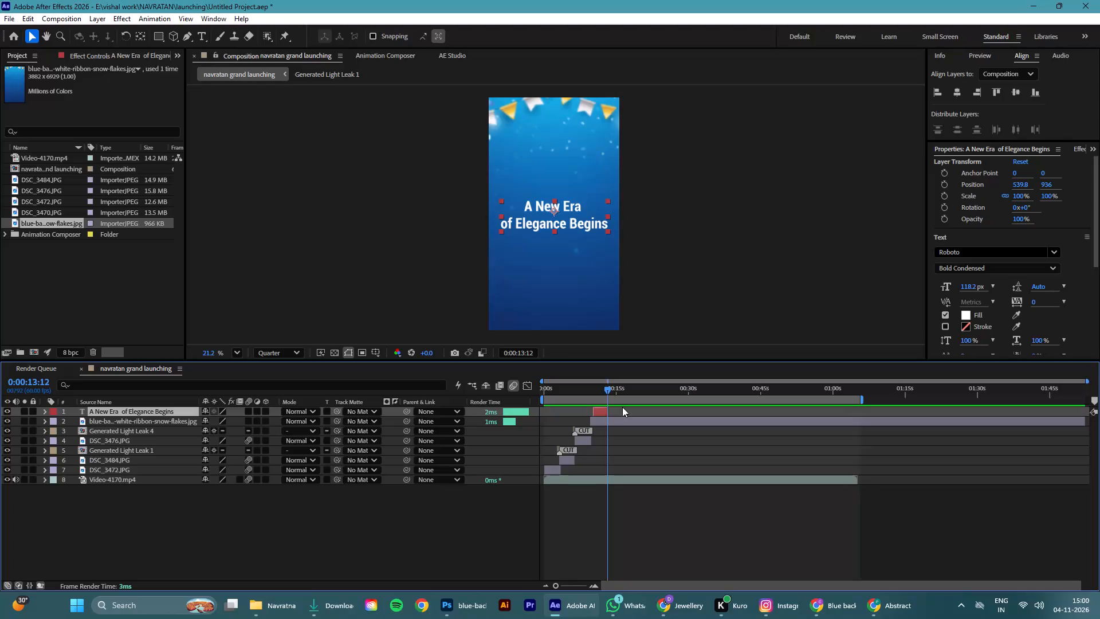
Play back the headline section and extend the text layer's end to about 0:00:13:43.
drag(605, 389, 585, 383)
key(space)
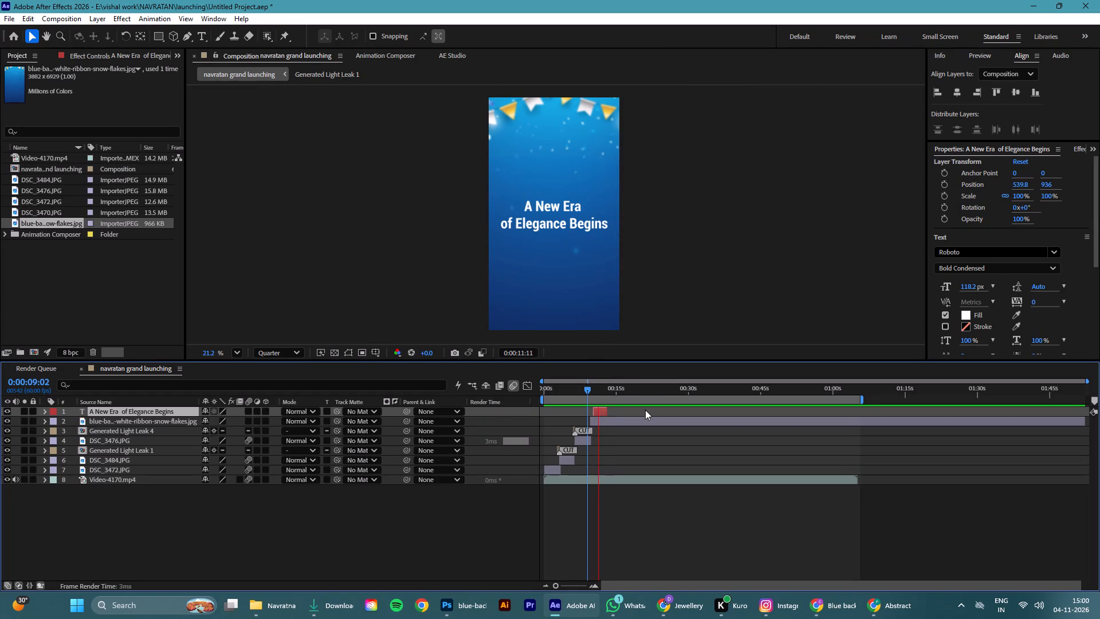
key(space)
click(607, 414)
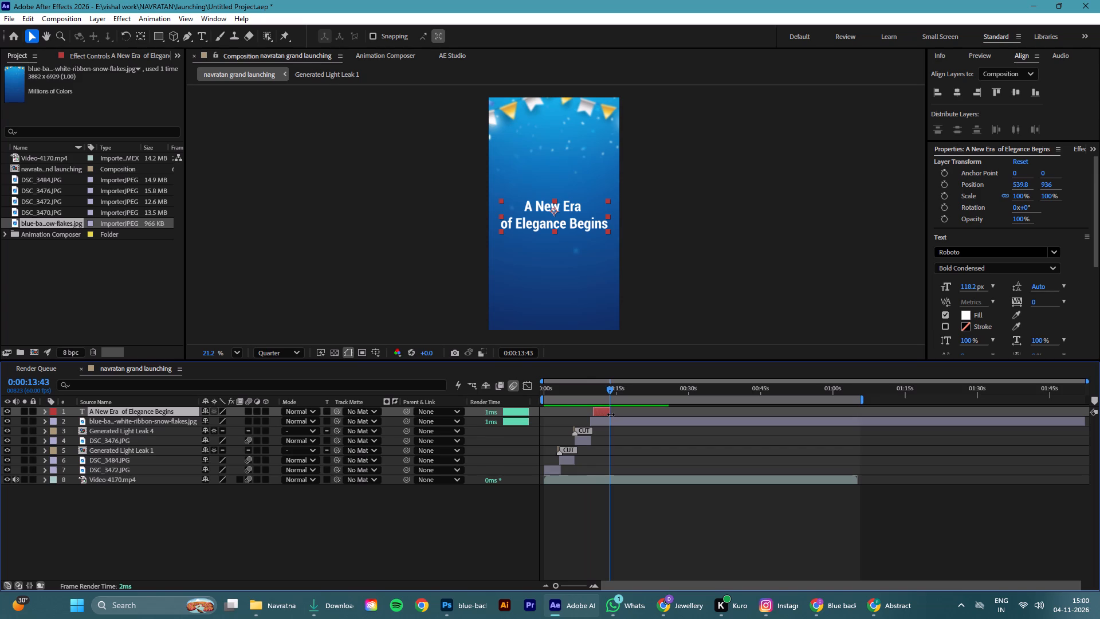
Apply the Animation Composer text preset Ease Fade Together 3, From Start, as an In animation on the headline layer and save the project.
drag(612, 391, 594, 398)
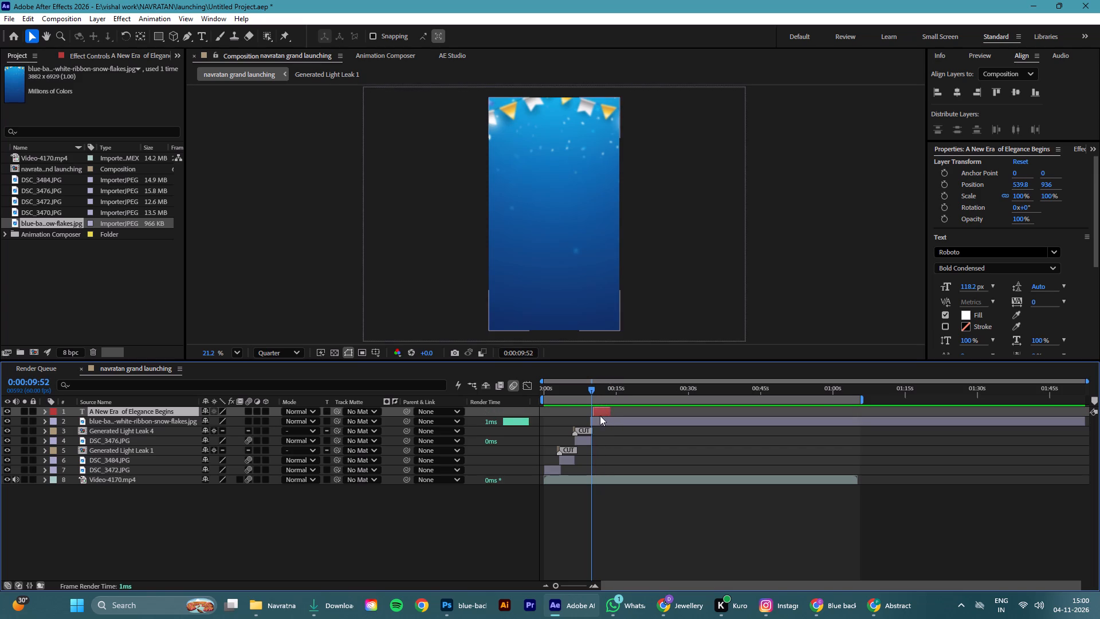
click(592, 390)
click(604, 414)
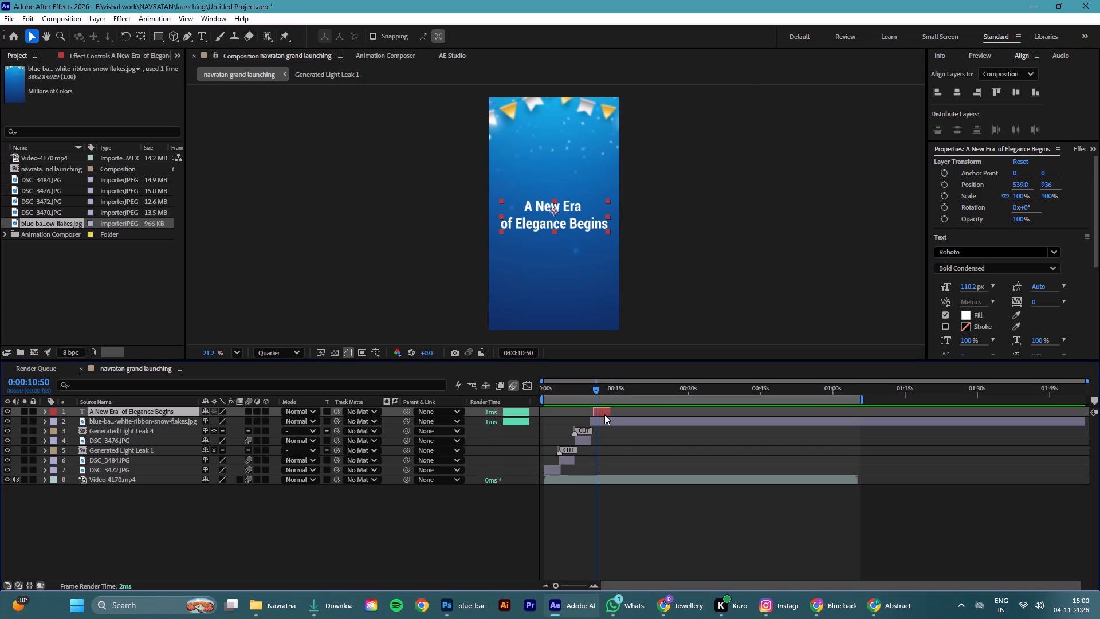
click(371, 56)
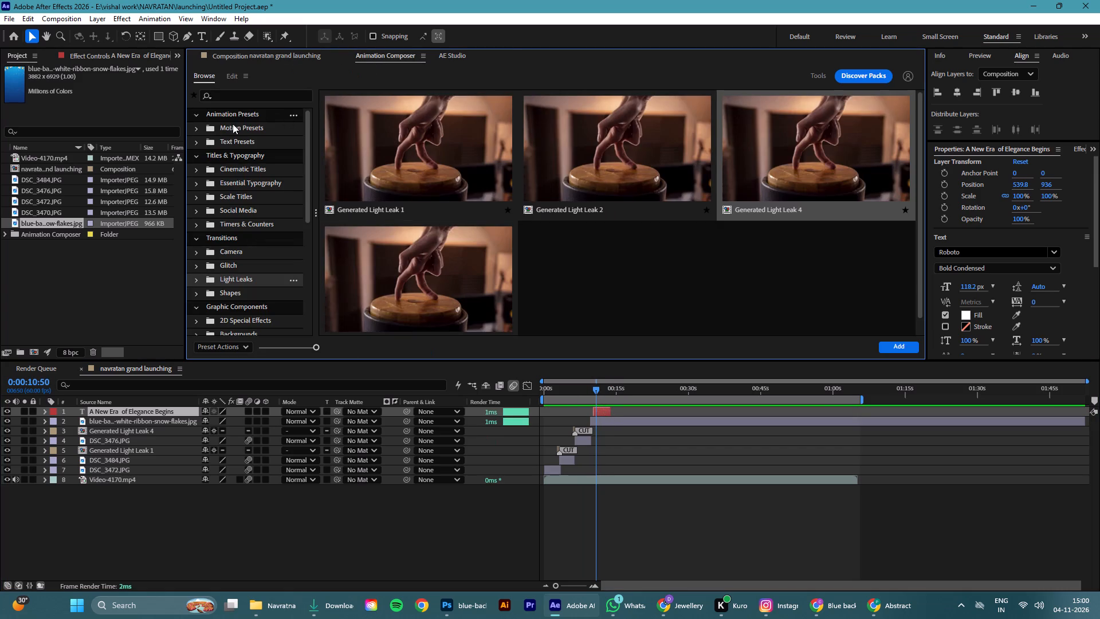
click(226, 140)
click(568, 139)
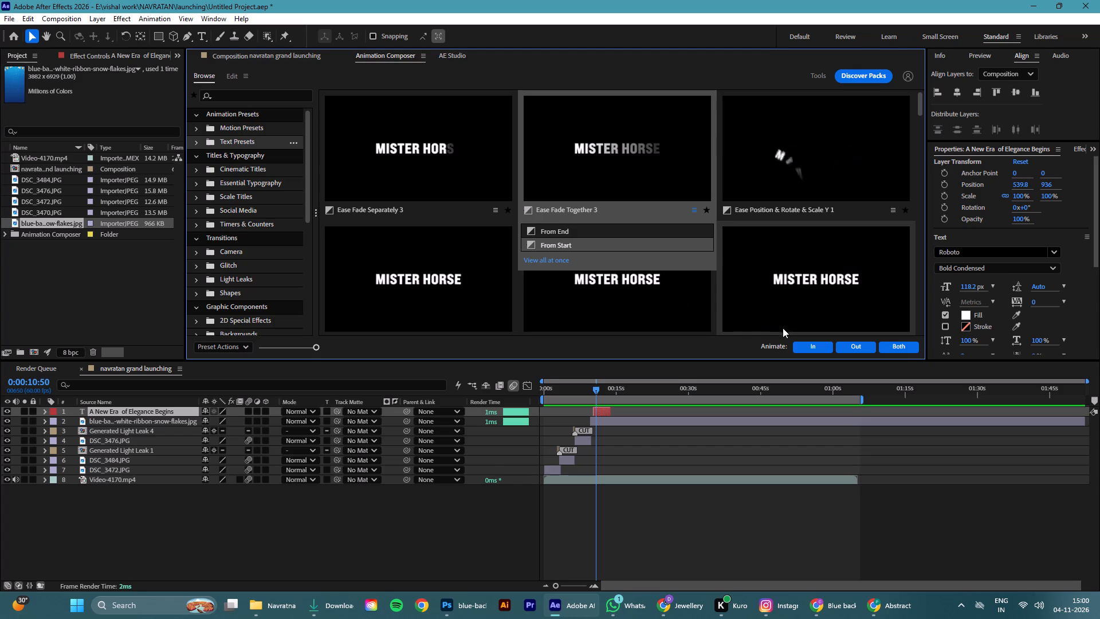
click(813, 341)
click(811, 347)
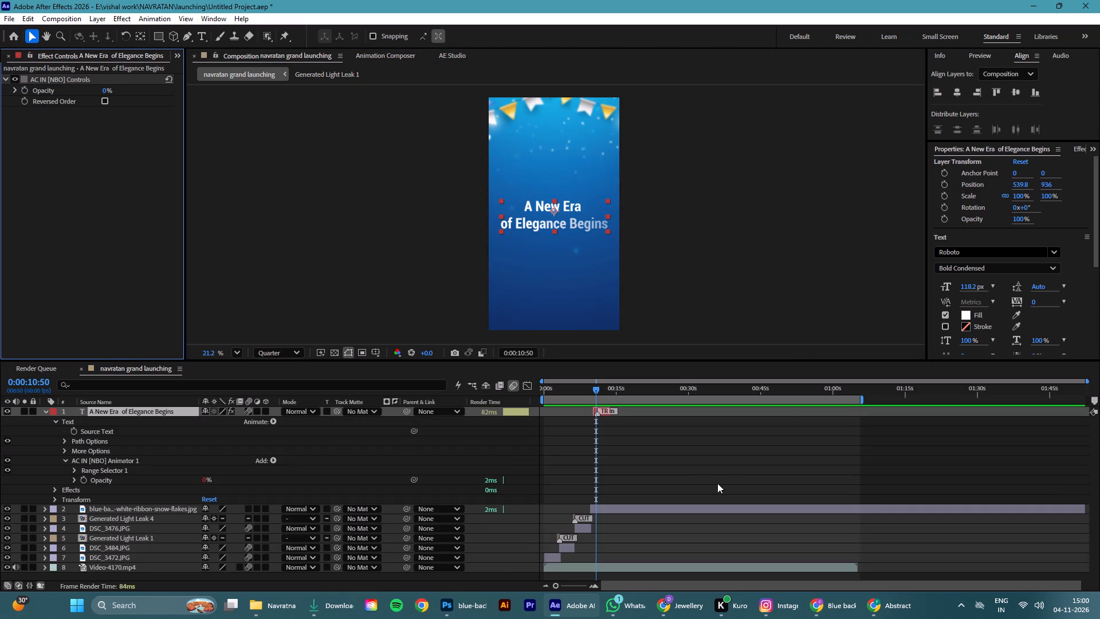
click(48, 413)
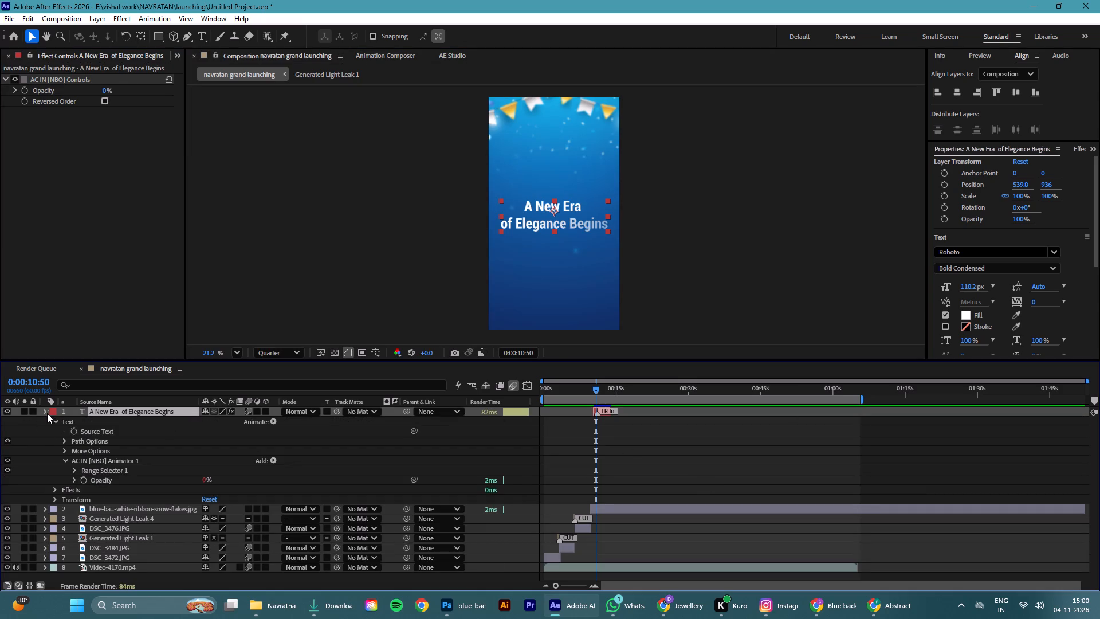
key(ctrl+s)
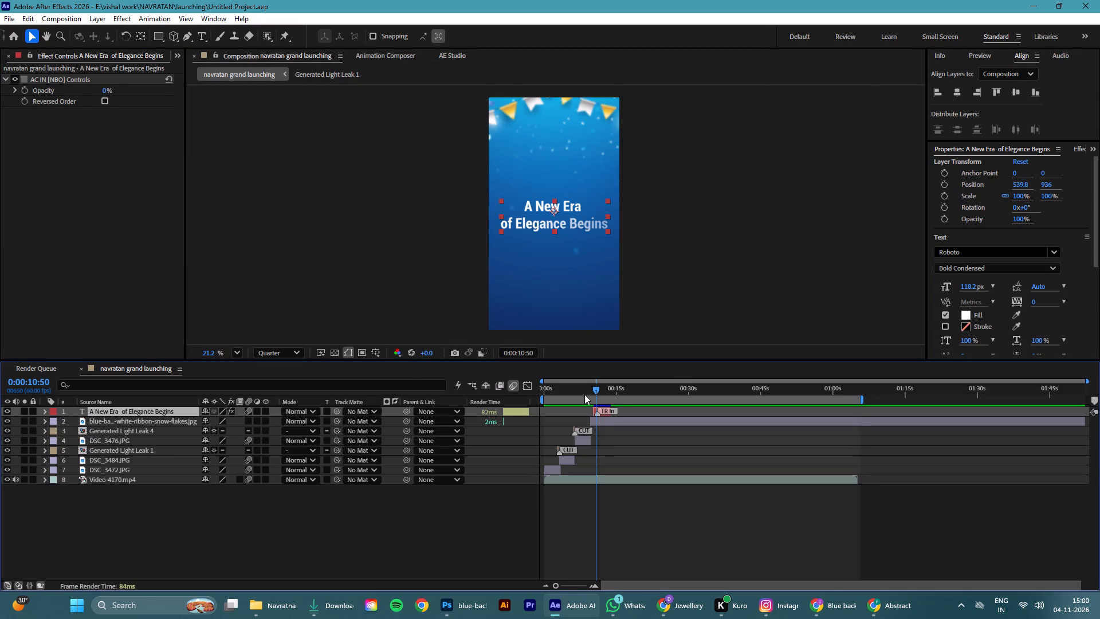
Play the composition from the beginning and replay the headline's entrance to review its fade-in animation.
click(579, 391)
drag(578, 390, 324, 456)
click(399, 504)
key(space)
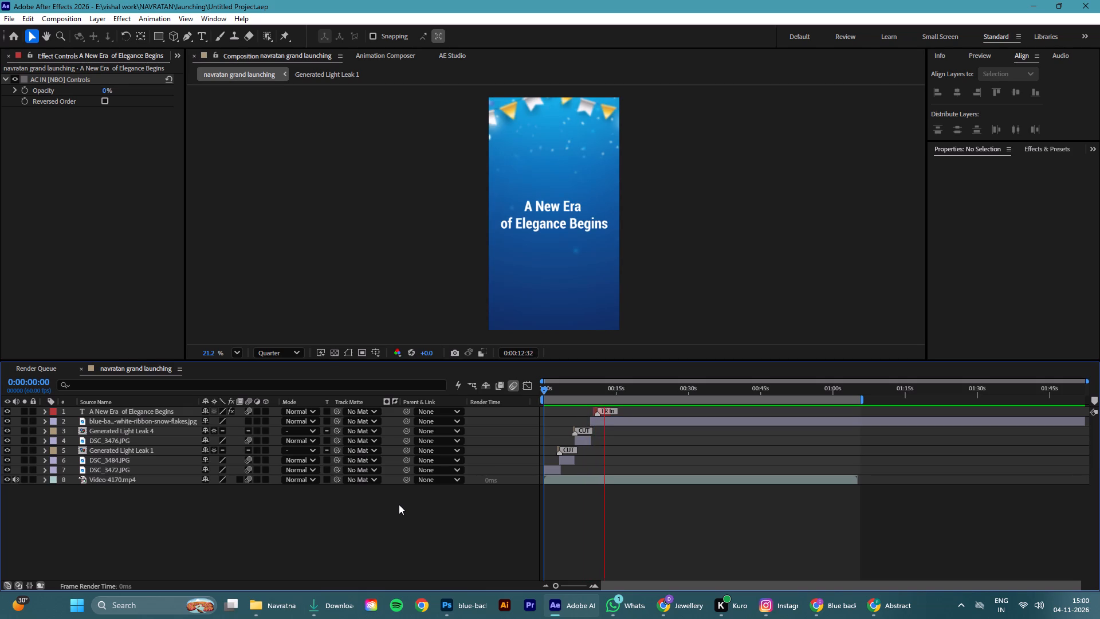
key(space)
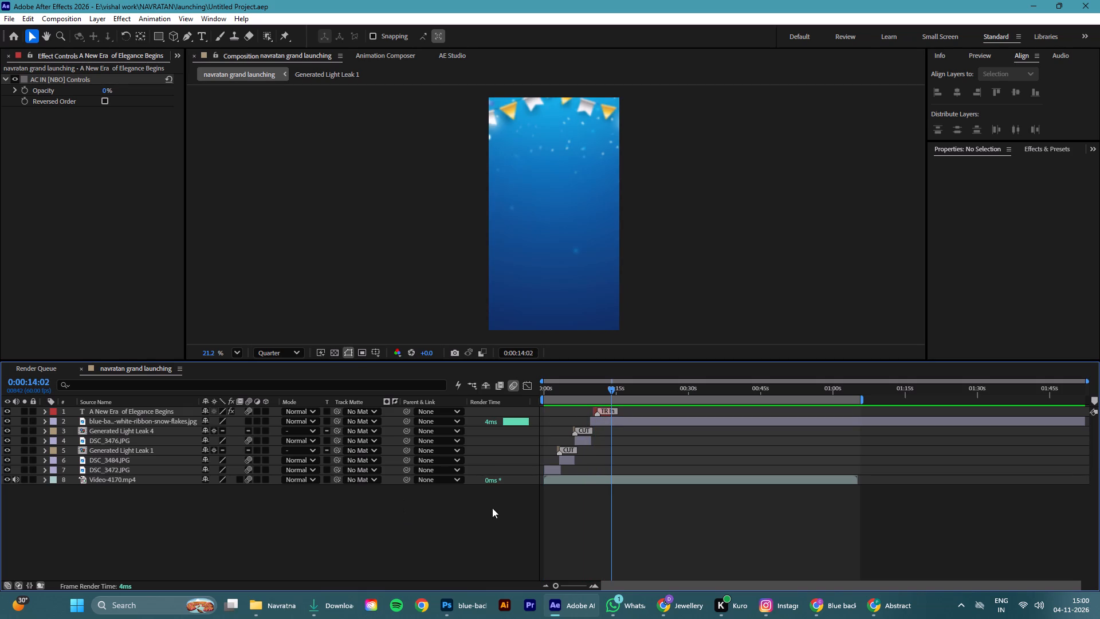
key(space)
key(space)
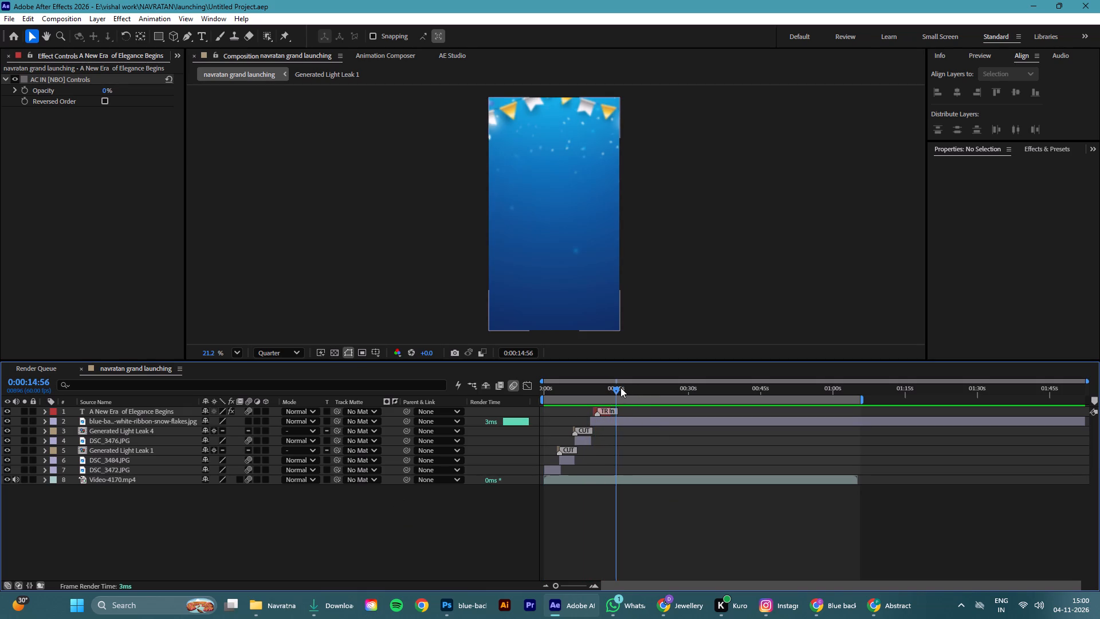
drag(620, 387, 591, 391)
key(space)
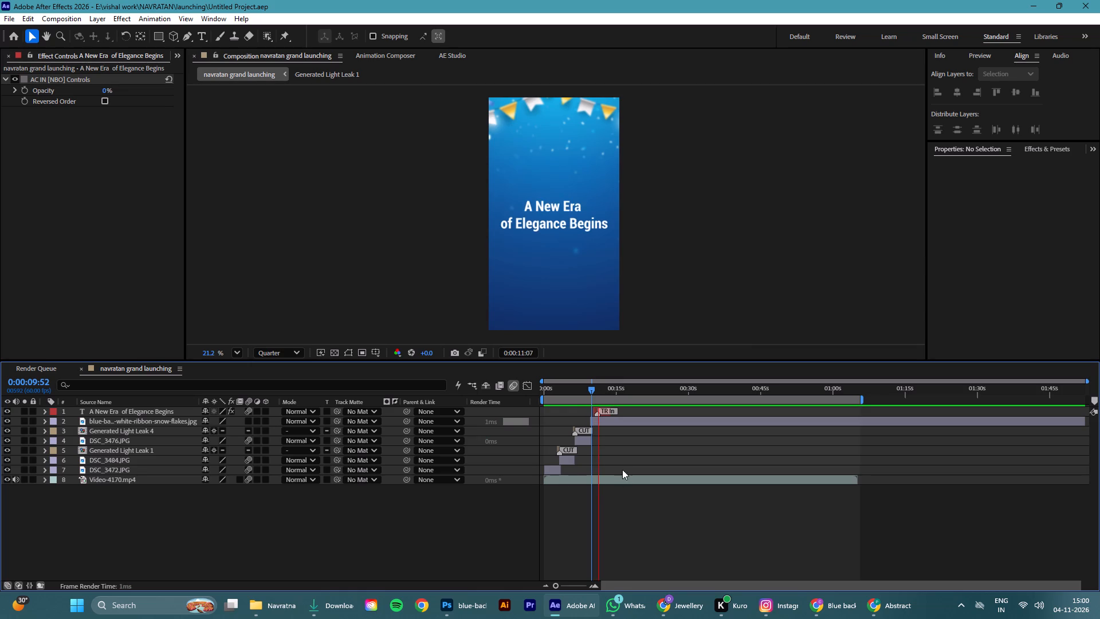
key(space)
Shift the headline layer's TR In marker slightly later to lengthen the text's fade-in, preview it, and save the project.
click(597, 415)
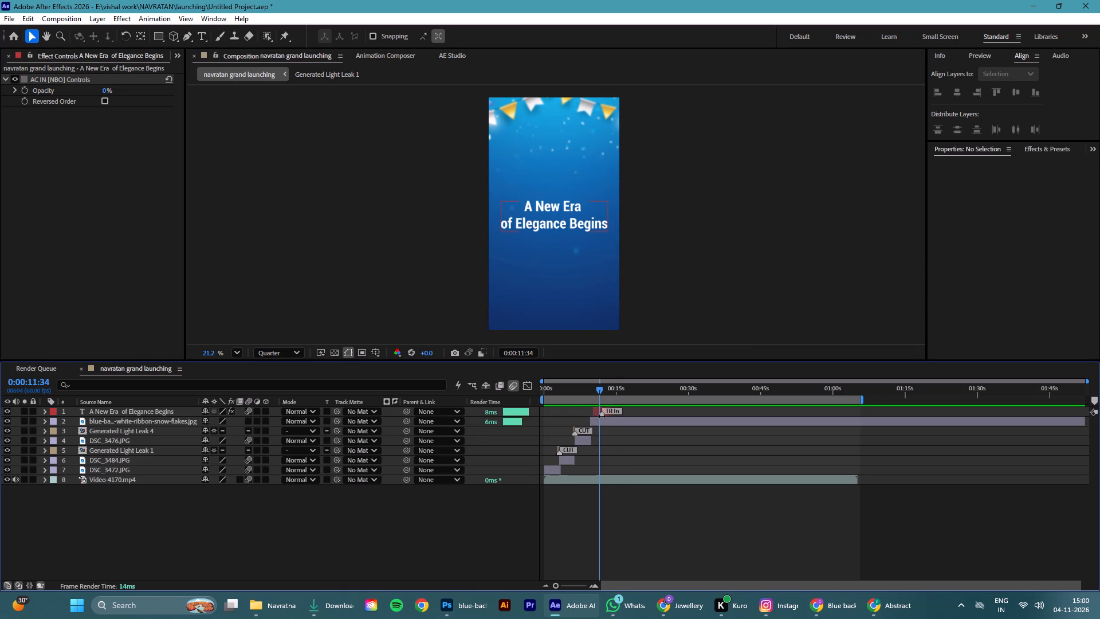
click(608, 416)
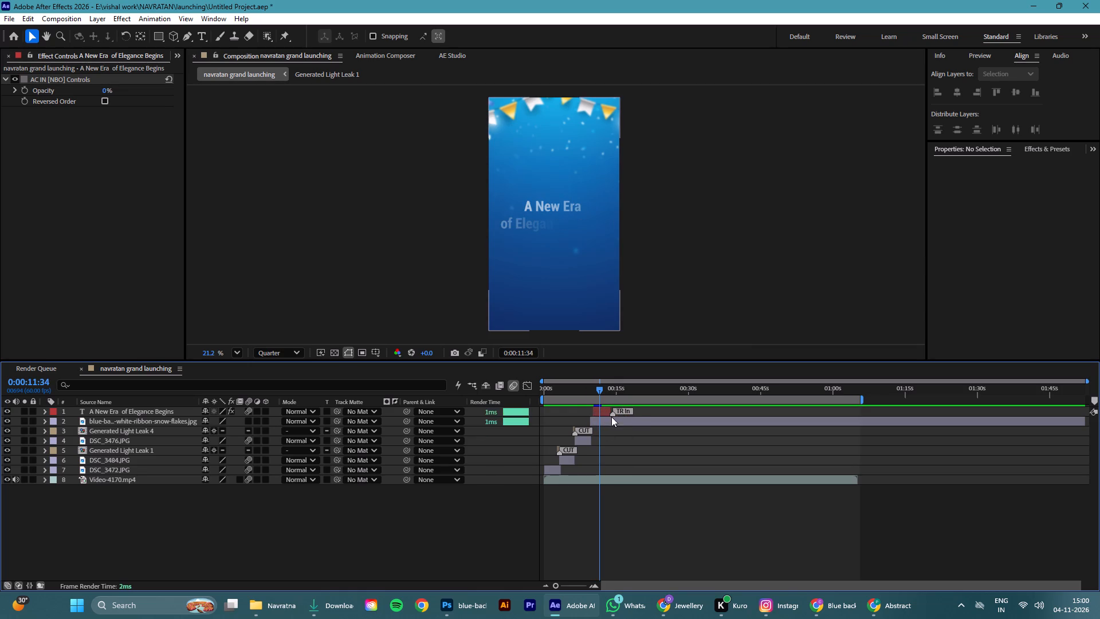
drag(612, 415, 624, 417)
click(610, 412)
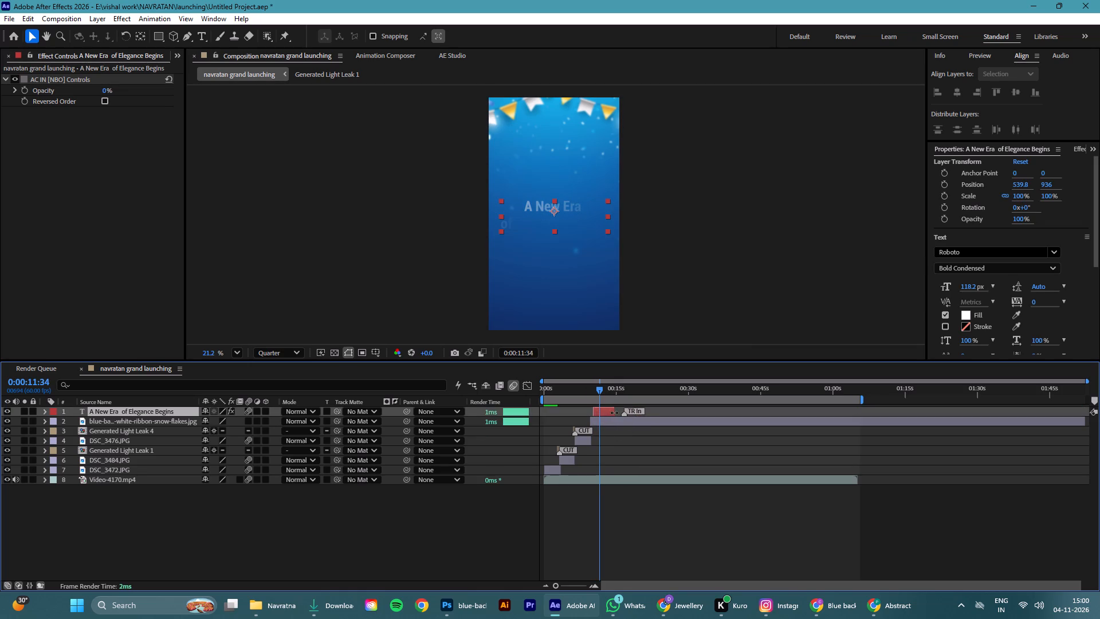
drag(624, 415, 603, 419)
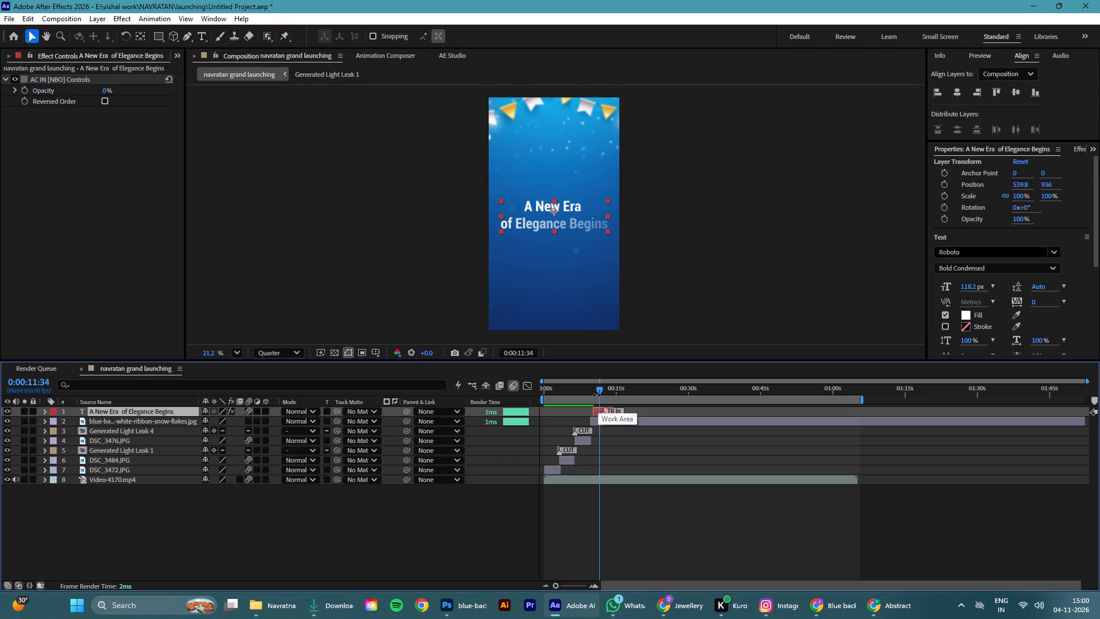
drag(597, 391, 582, 393)
key(space)
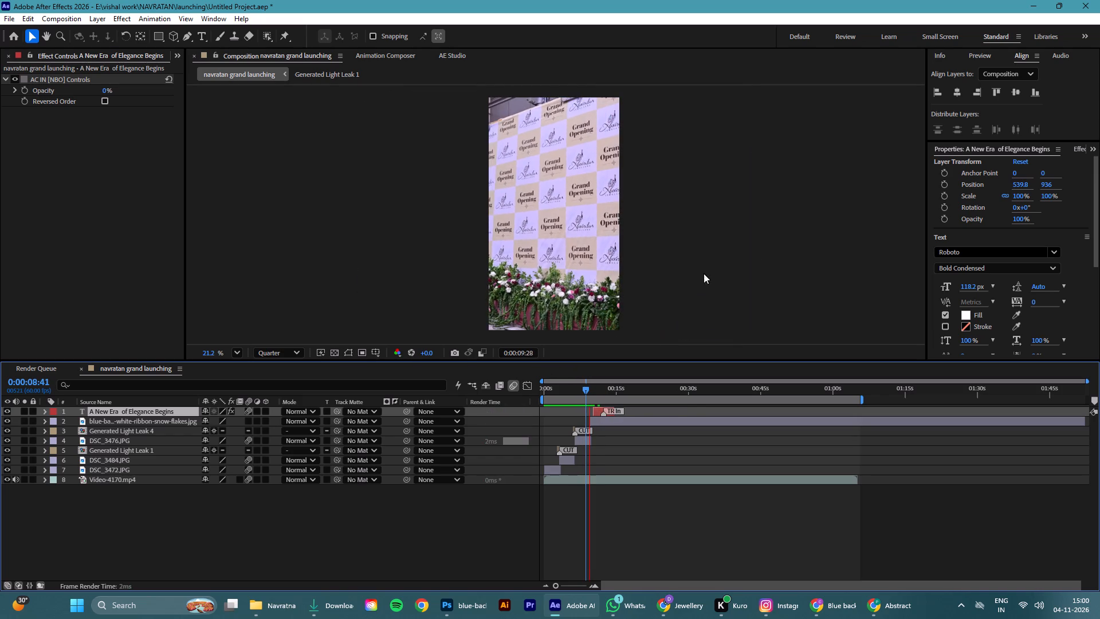
key(space)
key(ctrl+s)
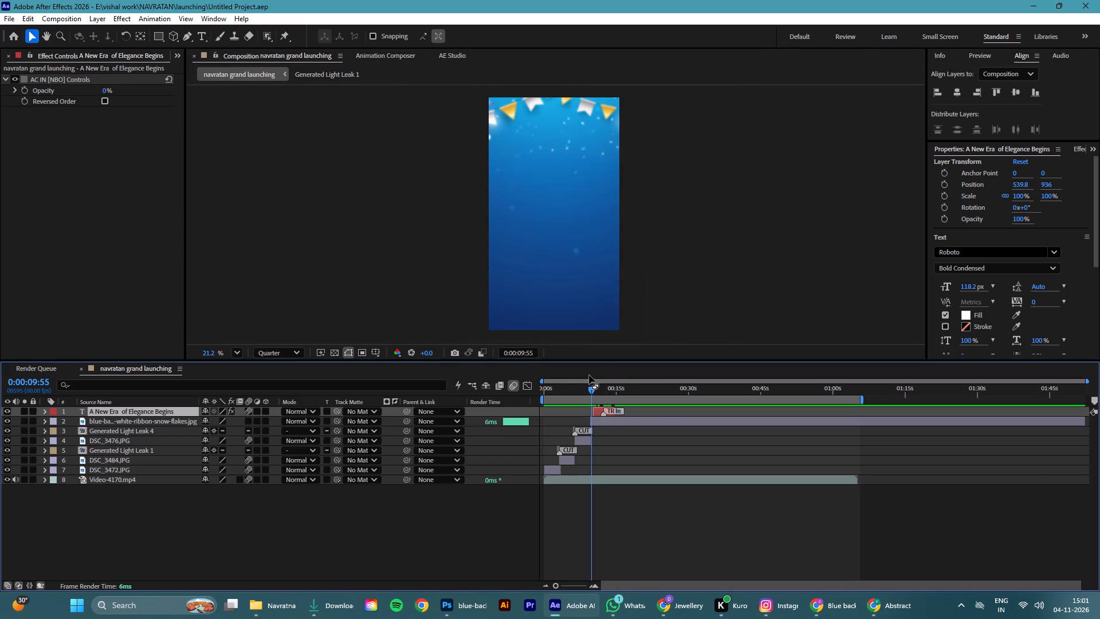
Play back from the welcome-sign photo through the headline's entrance, and restart playback from the beginning.
drag(592, 387, 564, 384)
key(space)
click(683, 310)
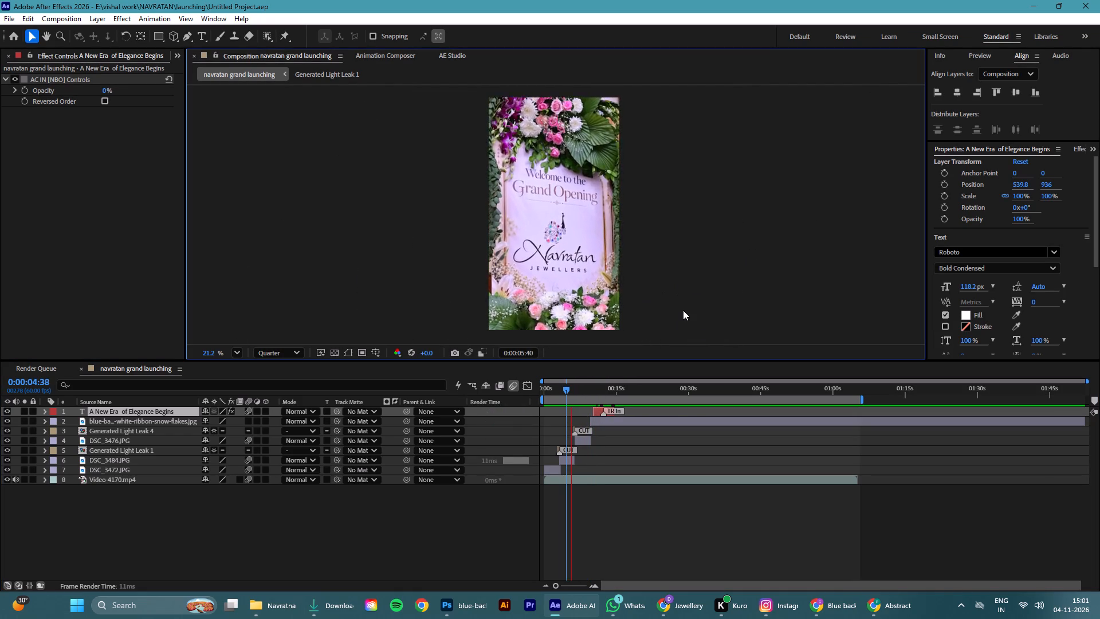
key(space)
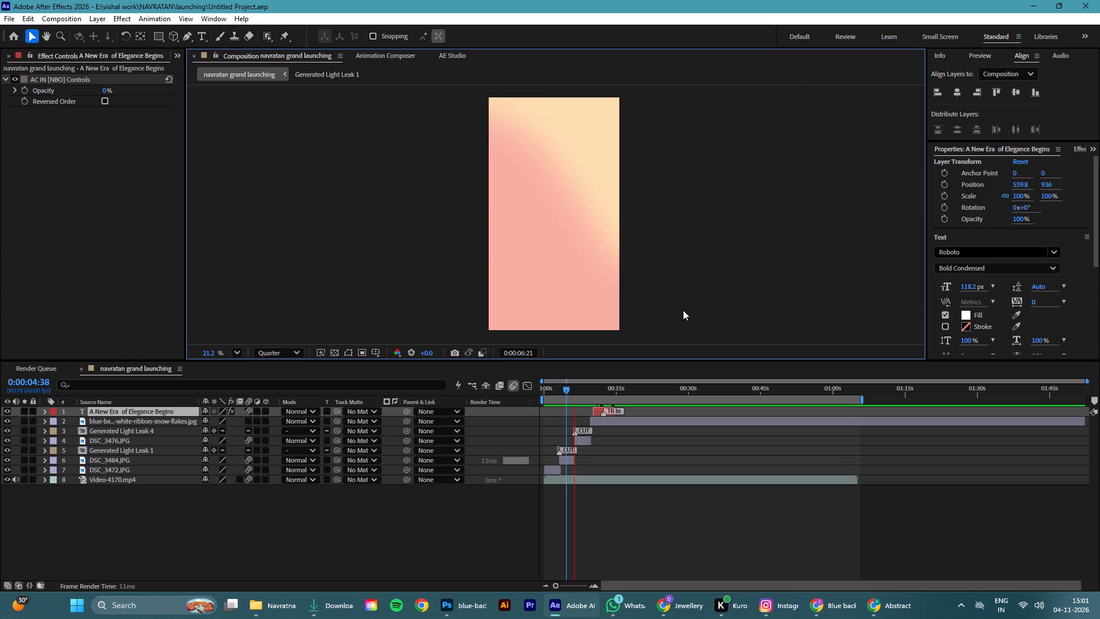
key(space)
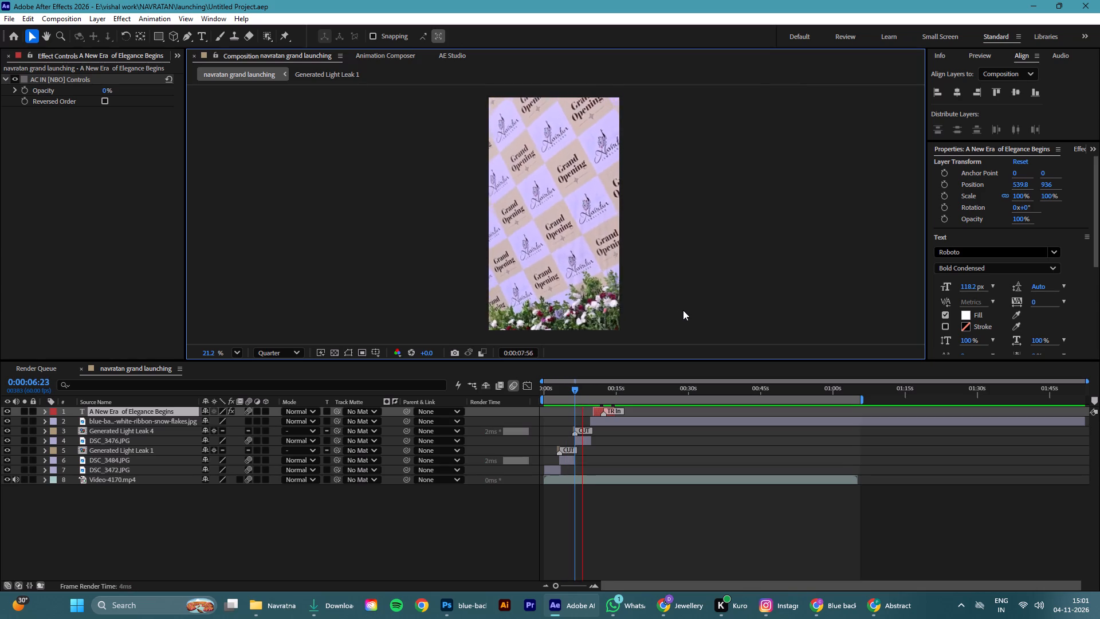
key(space)
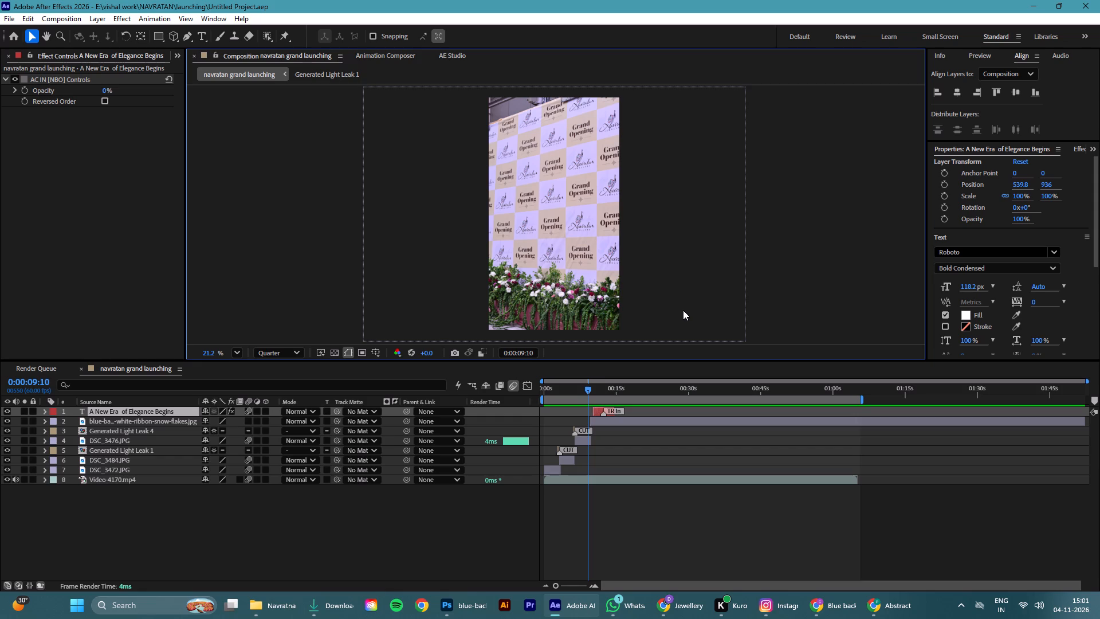
key(space)
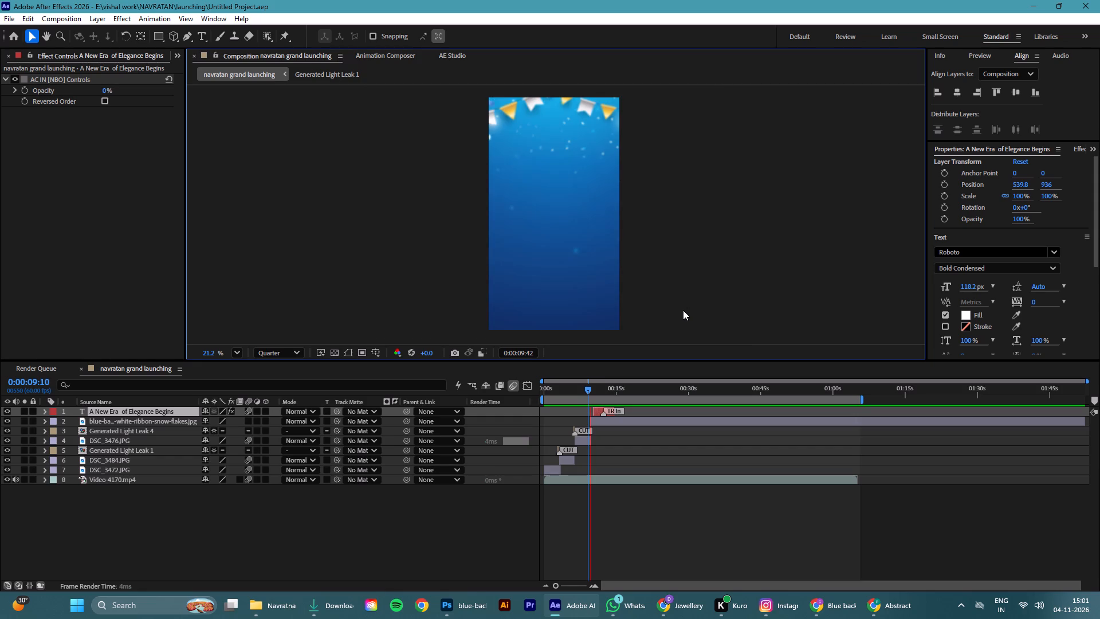
key(space)
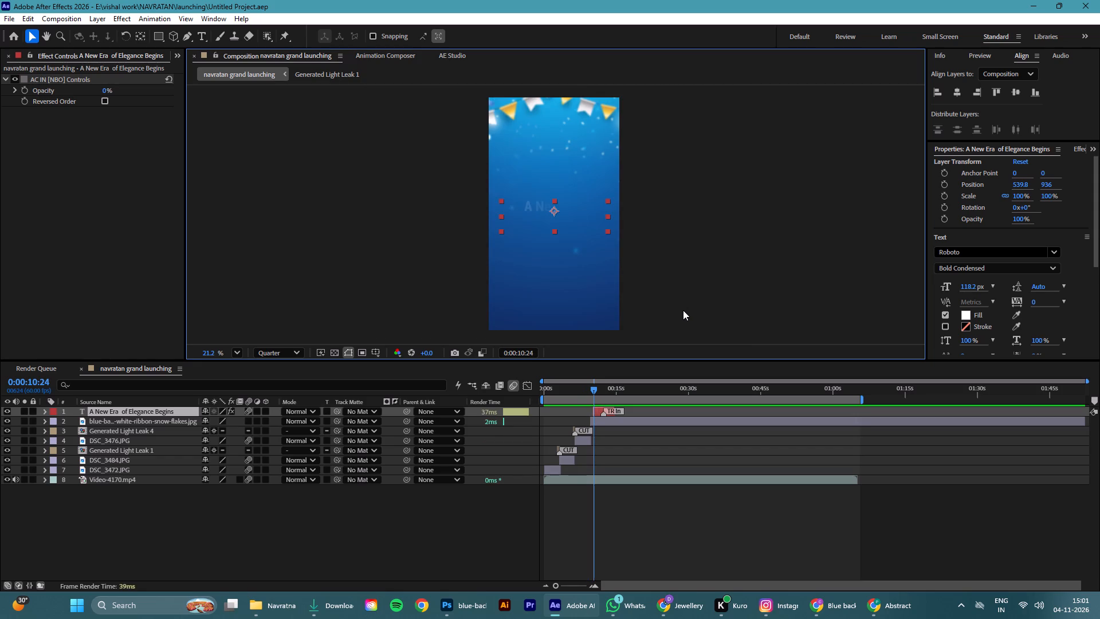
key(space)
key(space)
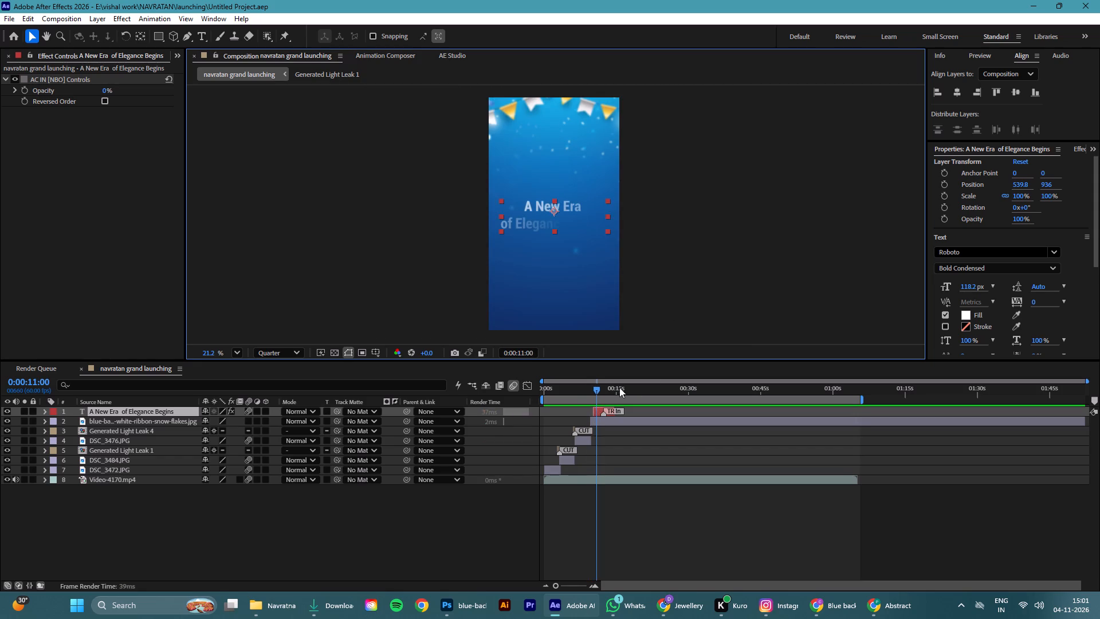
drag(591, 386, 442, 403)
click(380, 530)
key(space)
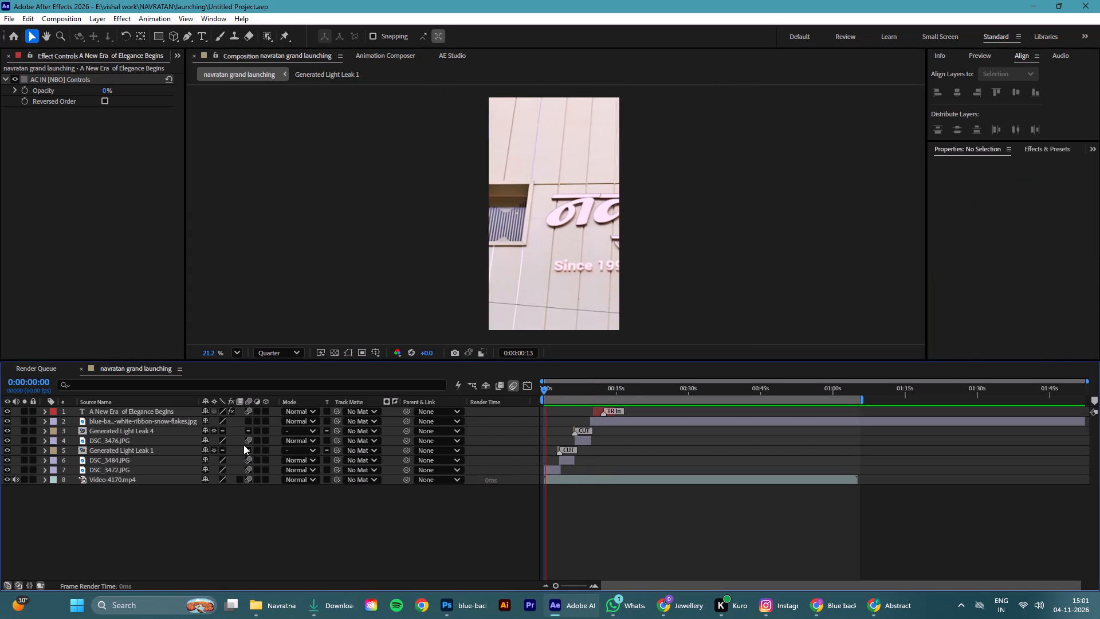
Enable motion blur on the blue background layer, return to the start of the composition, and save the project.
click(246, 423)
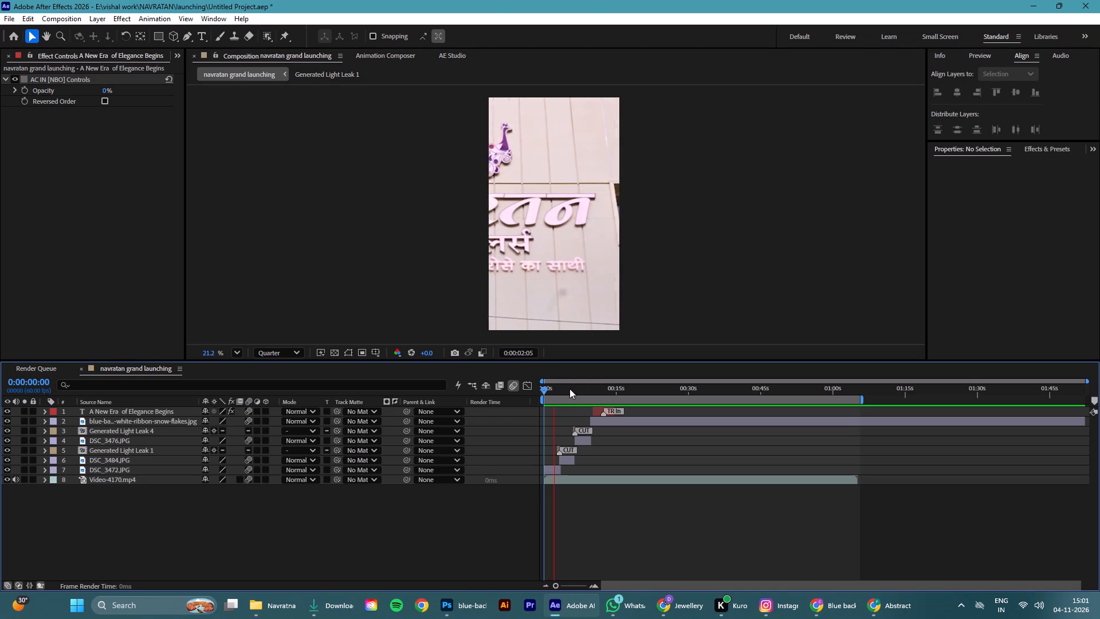
click(570, 389)
drag(575, 389, 359, 459)
click(453, 532)
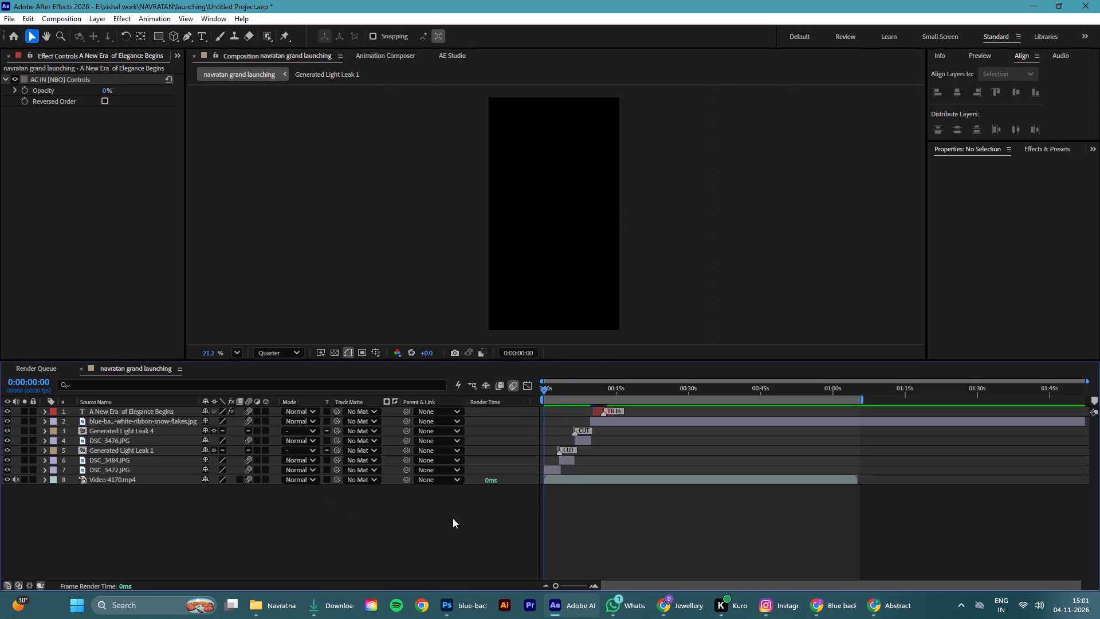
key(ctrl+s)
Play the composition from the start and replay the headline section to review the text's fade-in and end.
key(space)
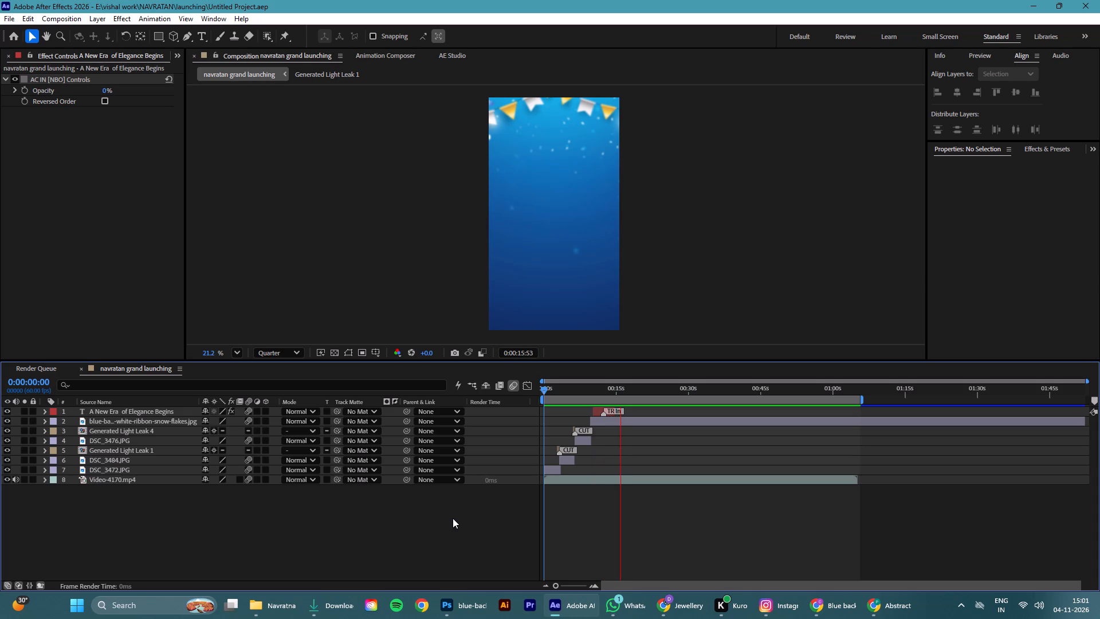
key(space)
drag(627, 387, 602, 397)
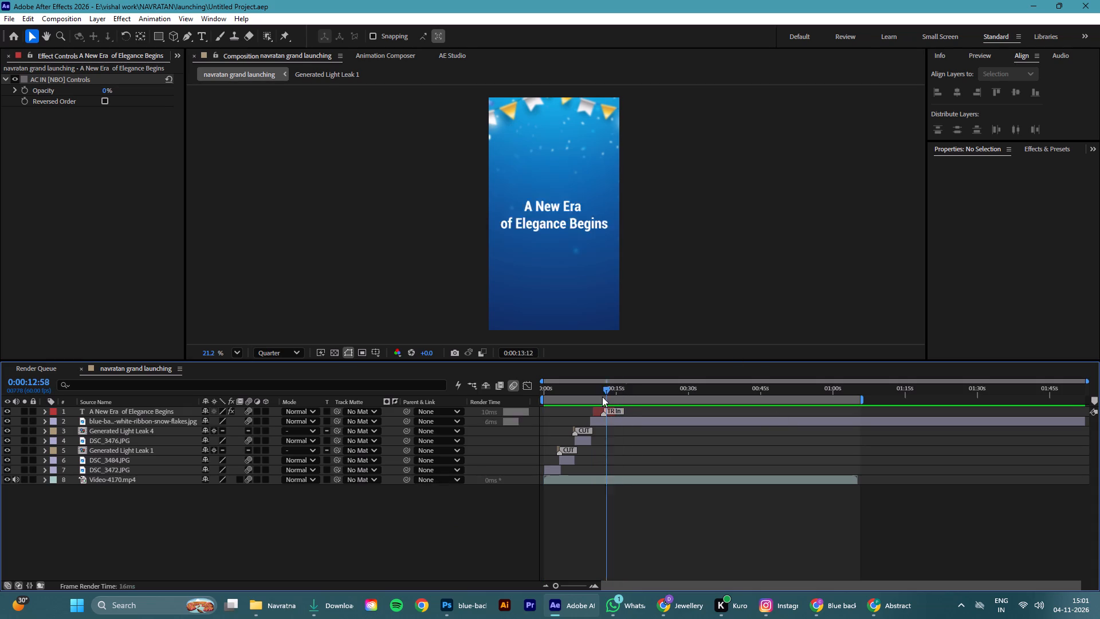
drag(602, 397, 591, 384)
key(space)
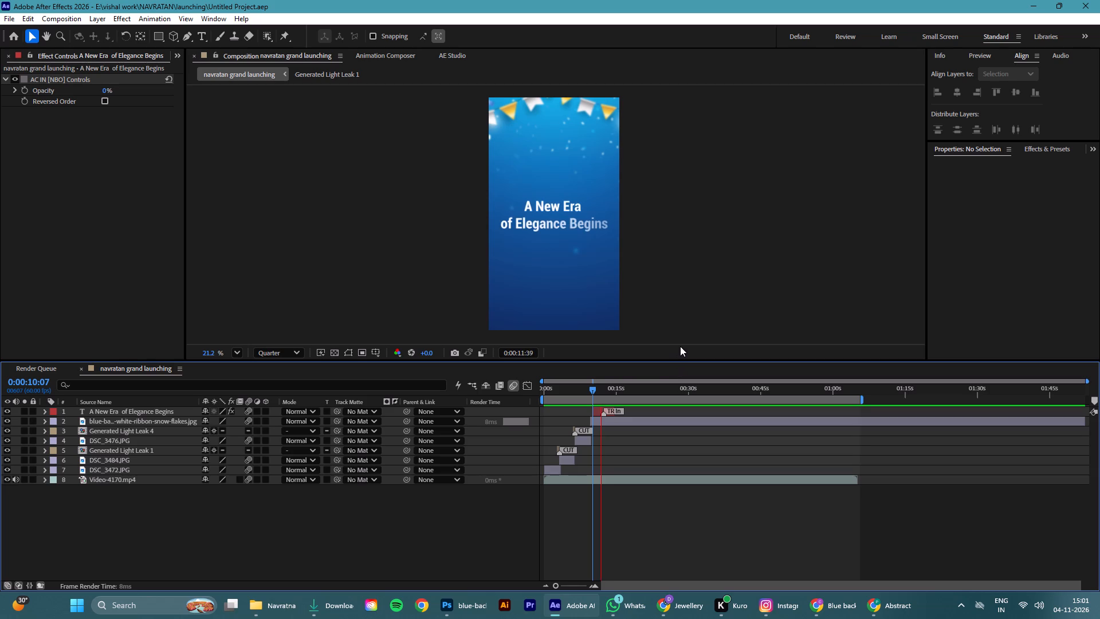
key(space)
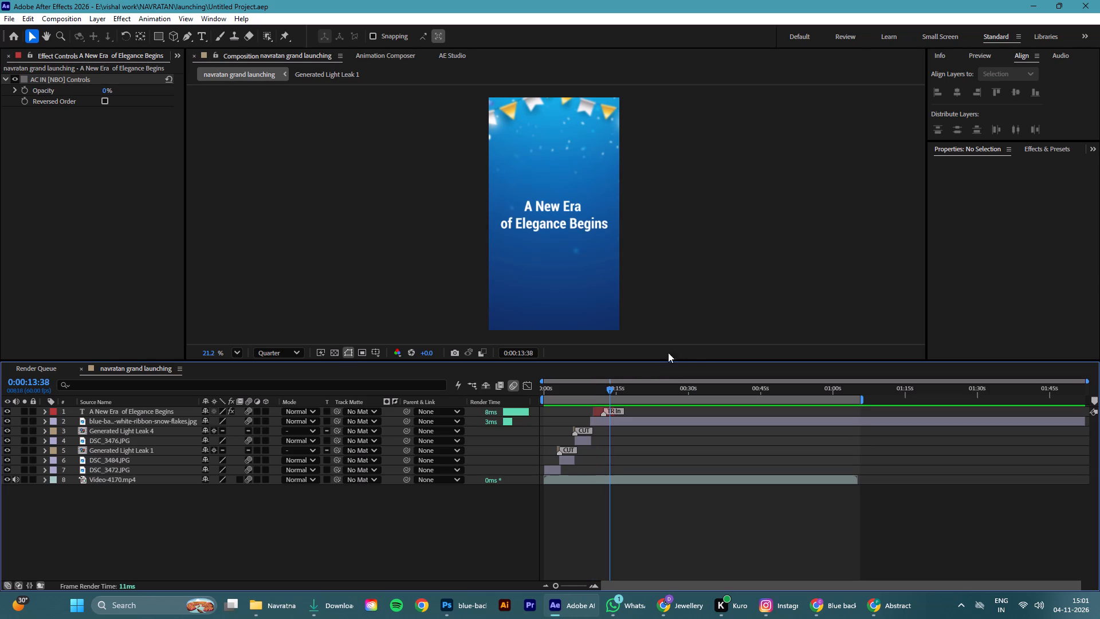
Trim the end of the blue background layer to 0:00:13:34.
click(608, 392)
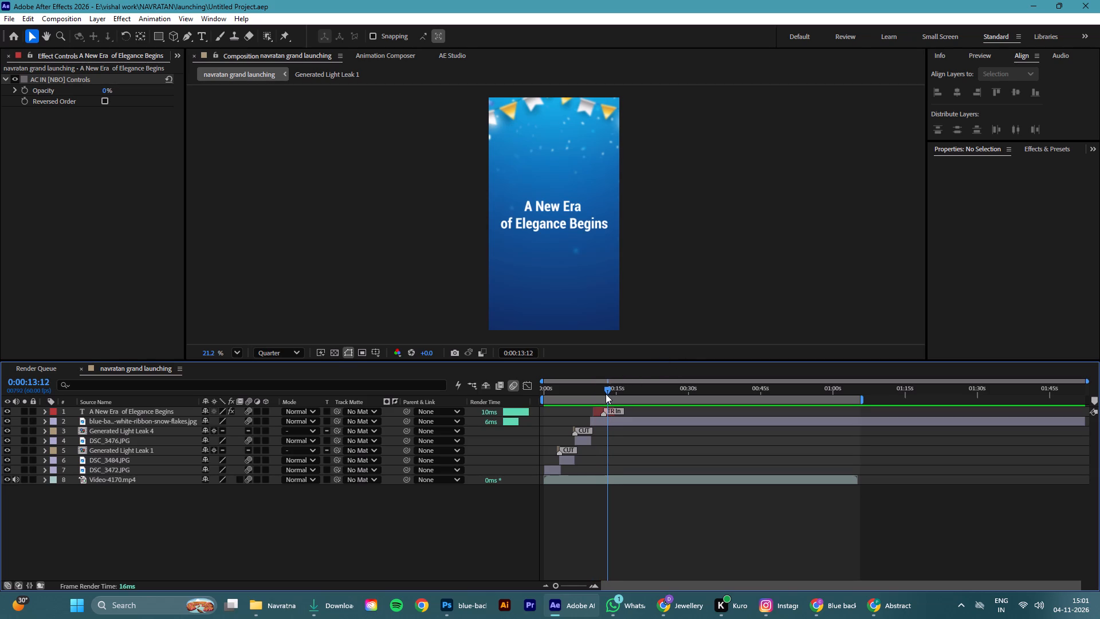
click(619, 421)
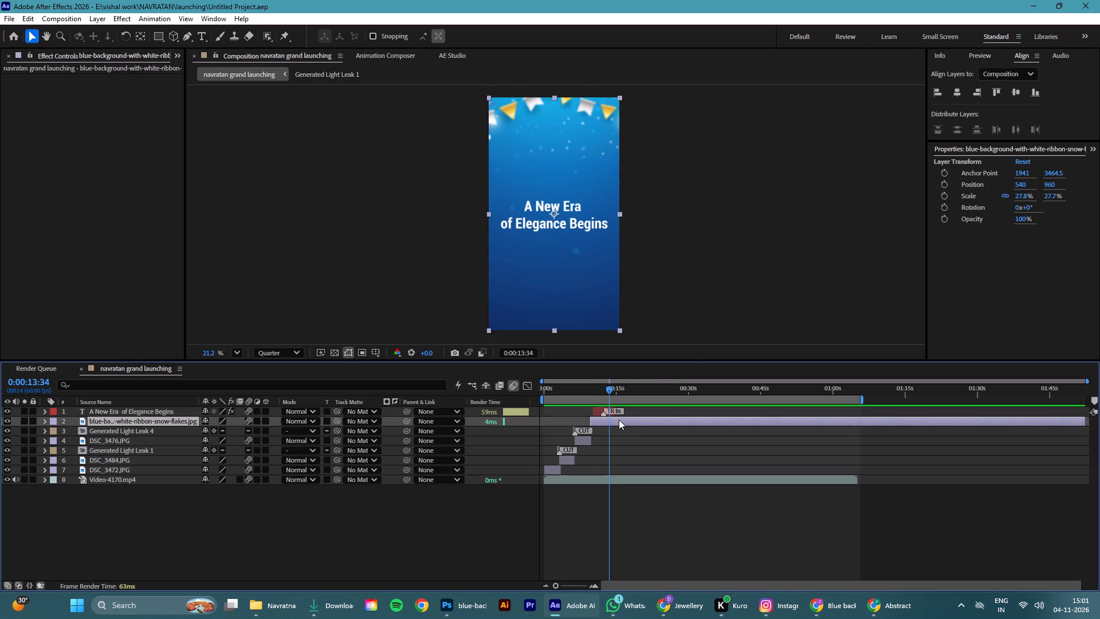
key(alt+bracketright)
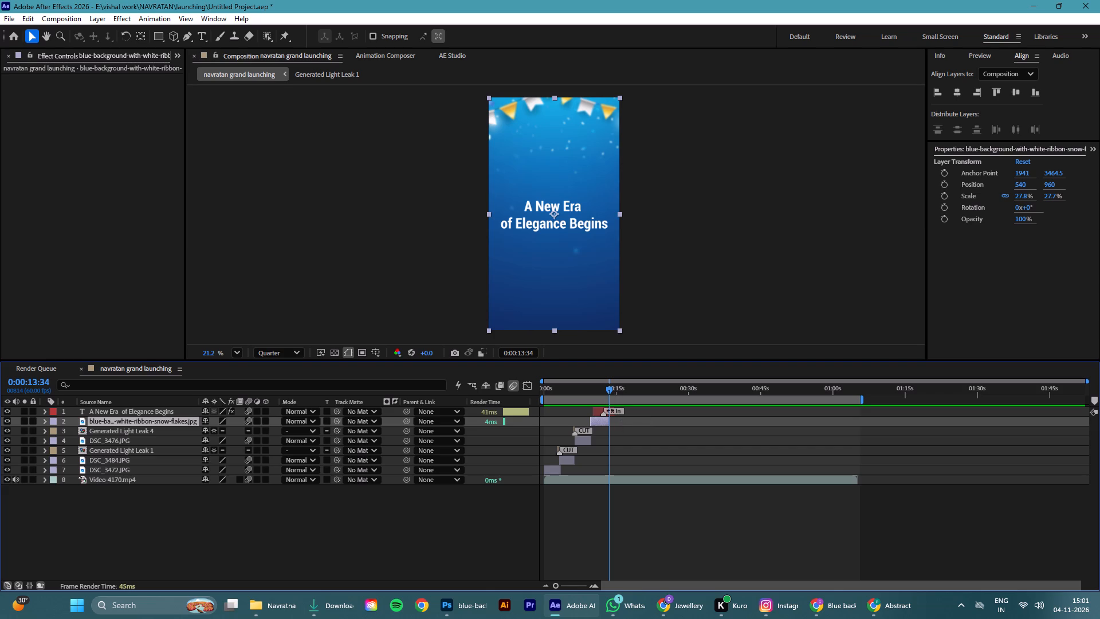
Pull the headline text layer's end in to the background layer's end, reposition its TR In marker before that end, and save the project.
drag(614, 416, 585, 416)
drag(614, 413, 608, 414)
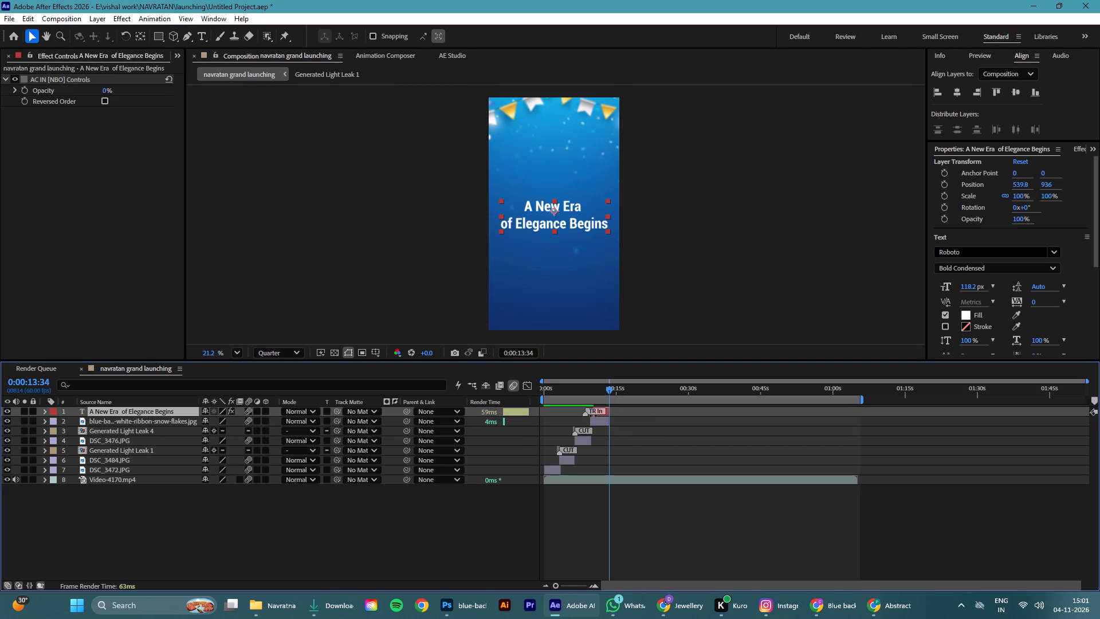
drag(587, 416, 600, 420)
click(601, 416)
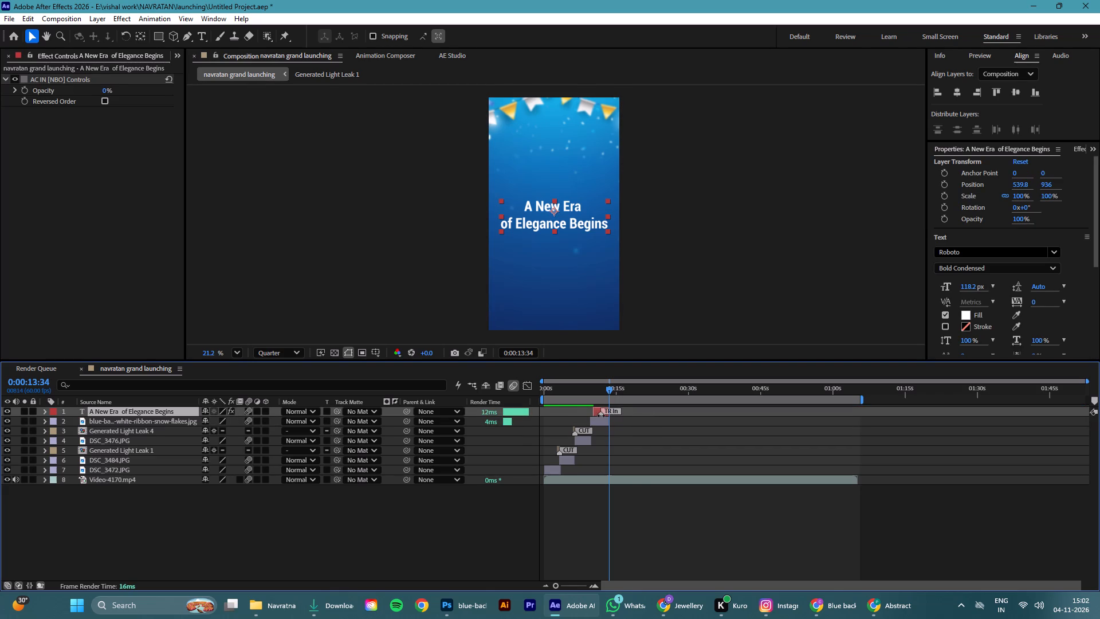
click(647, 508)
drag(611, 388, 604, 389)
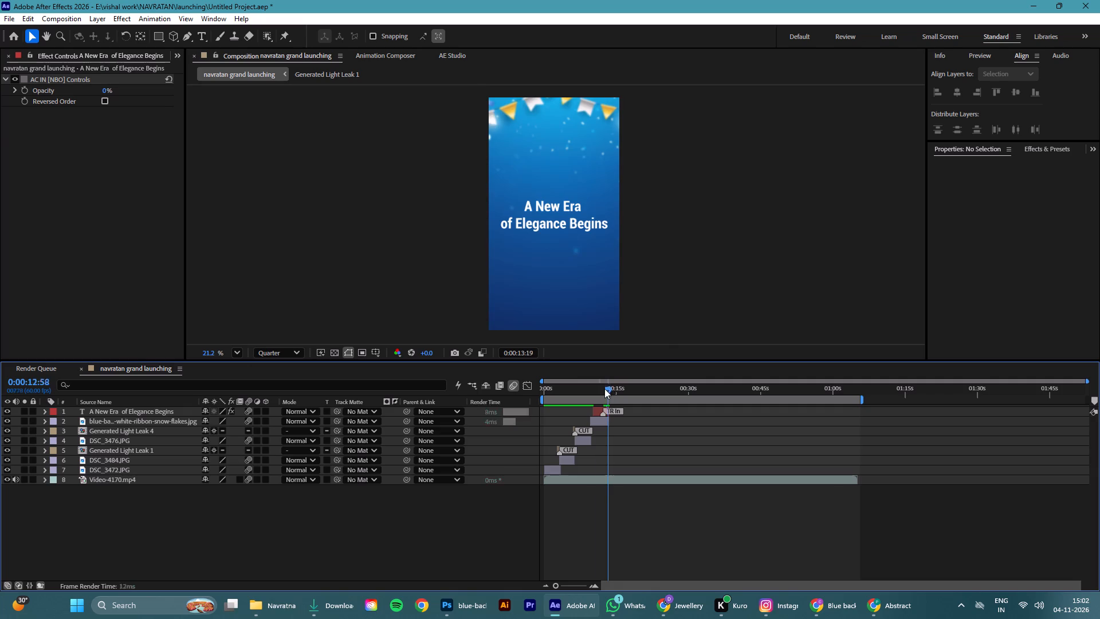
drag(604, 389, 582, 375)
key(space)
key(space)
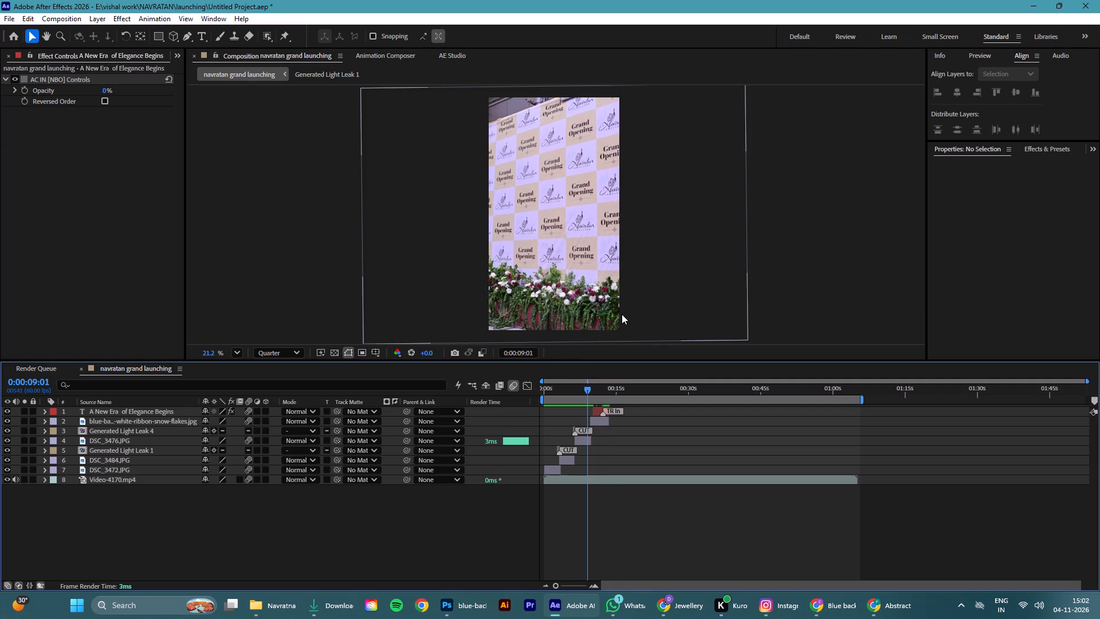
key(ctrl+s)
Replay the transition from the Grand Opening backdrop photo into the headline to check its timing.
key(space)
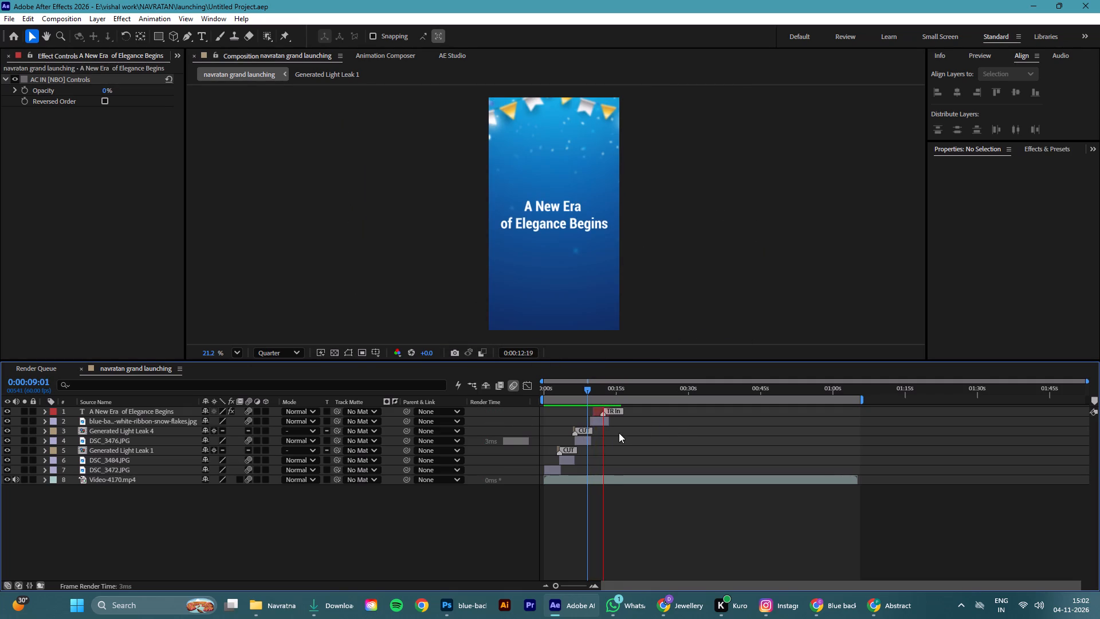
key(space)
drag(605, 393, 582, 394)
key(space)
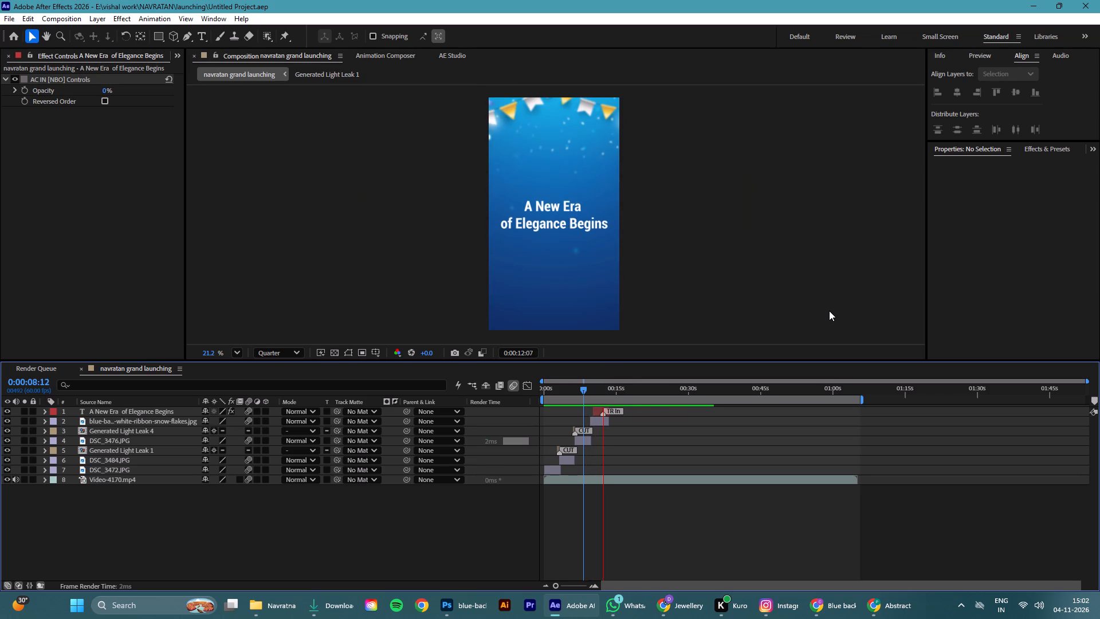
key(space)
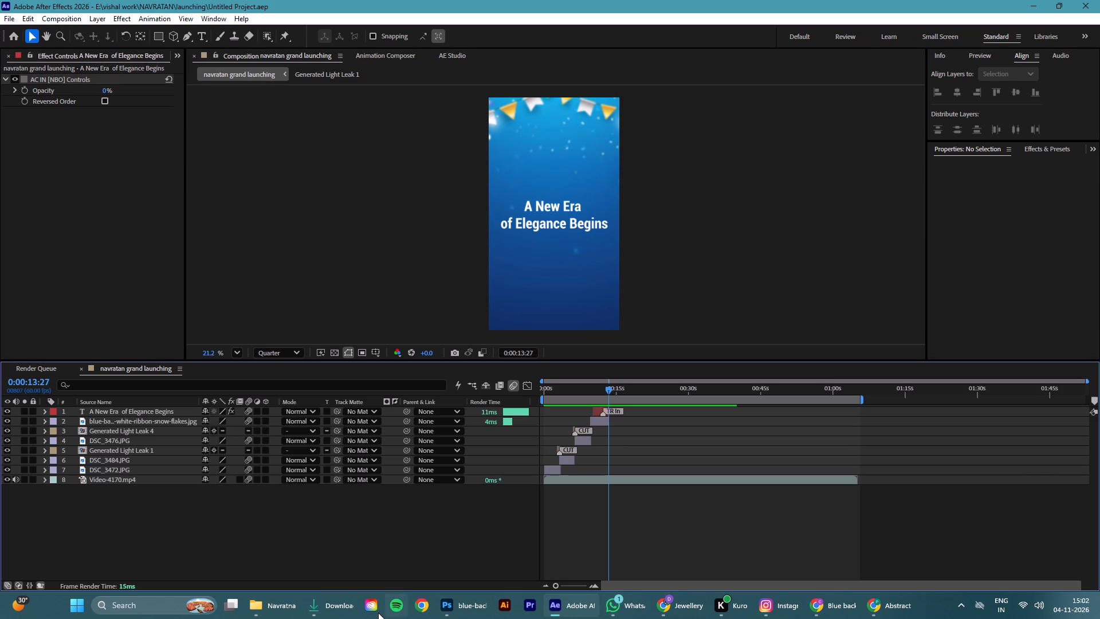
In the event photo folder, compare the storefront exterior shots DSC_3488 and DSC_3471 to DSC_3475 as candidates for the shot after the headline.
click(270, 605)
scroll(607, 393, up, 5)
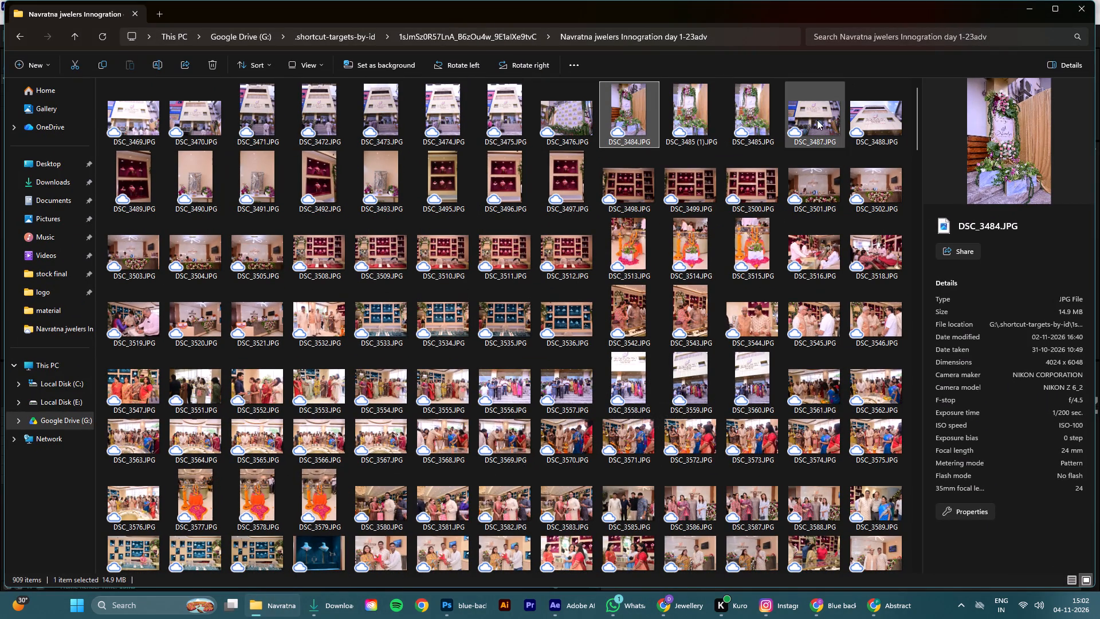
double_click(864, 119)
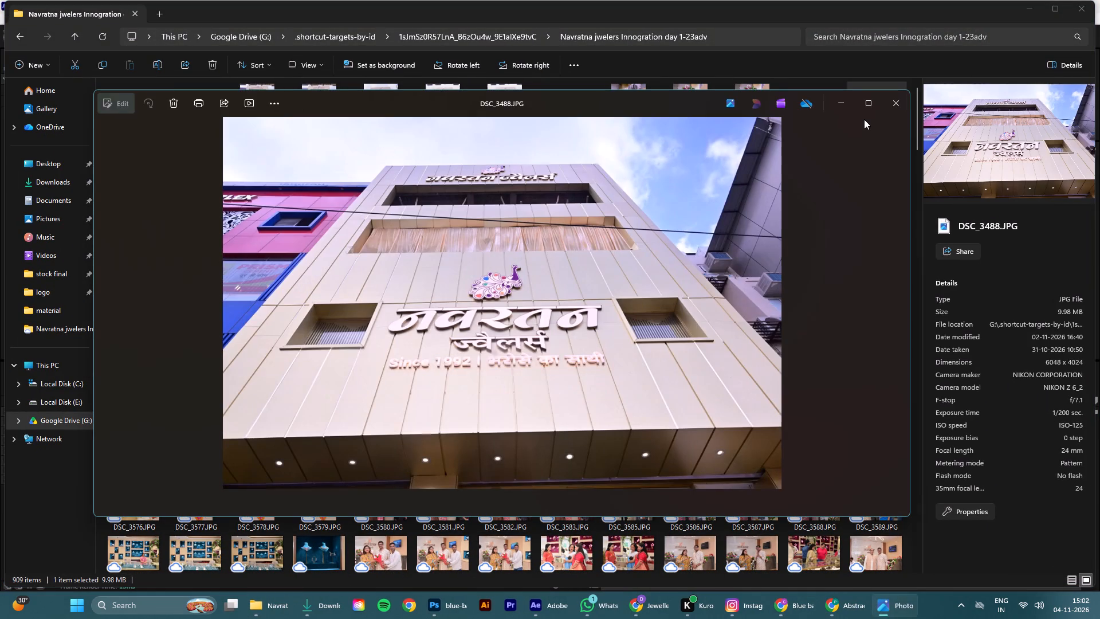
click(901, 107)
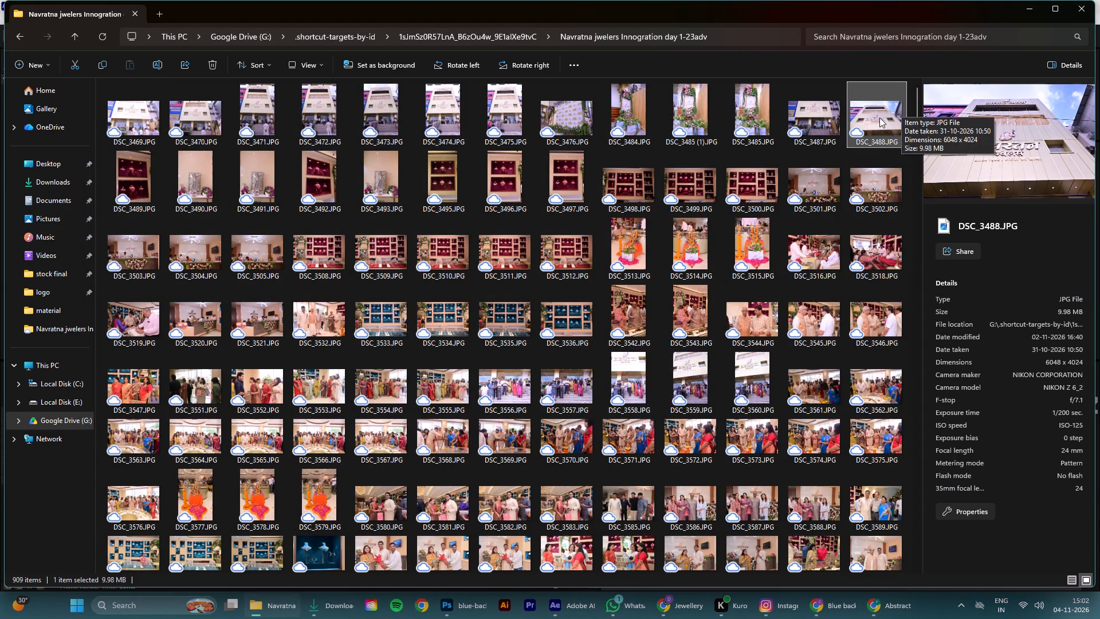
double_click(262, 118)
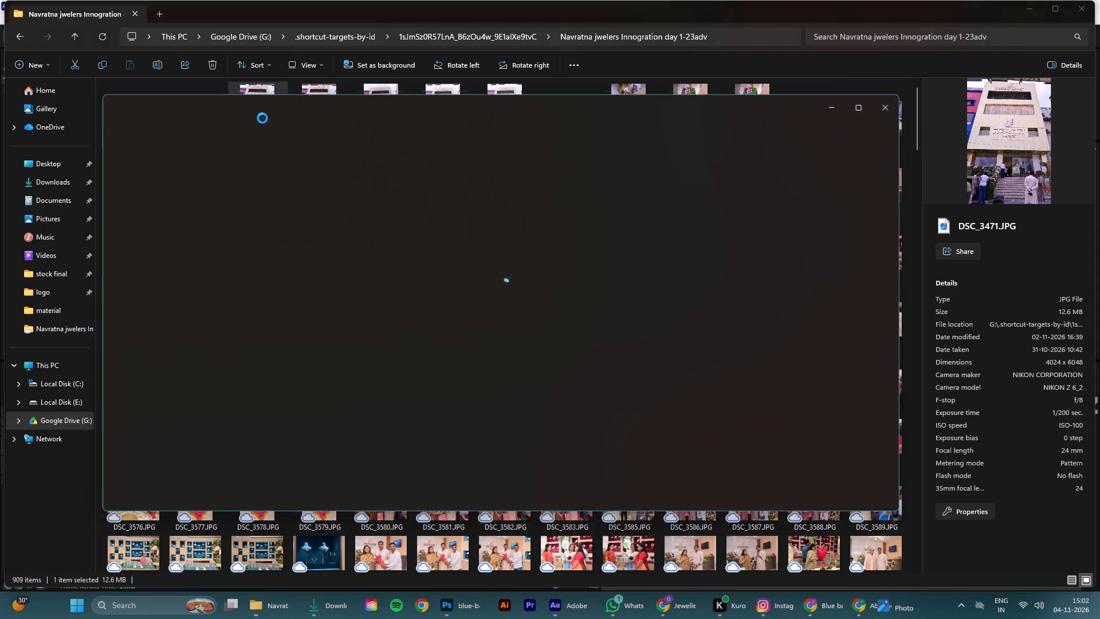
click(889, 108)
double_click(326, 108)
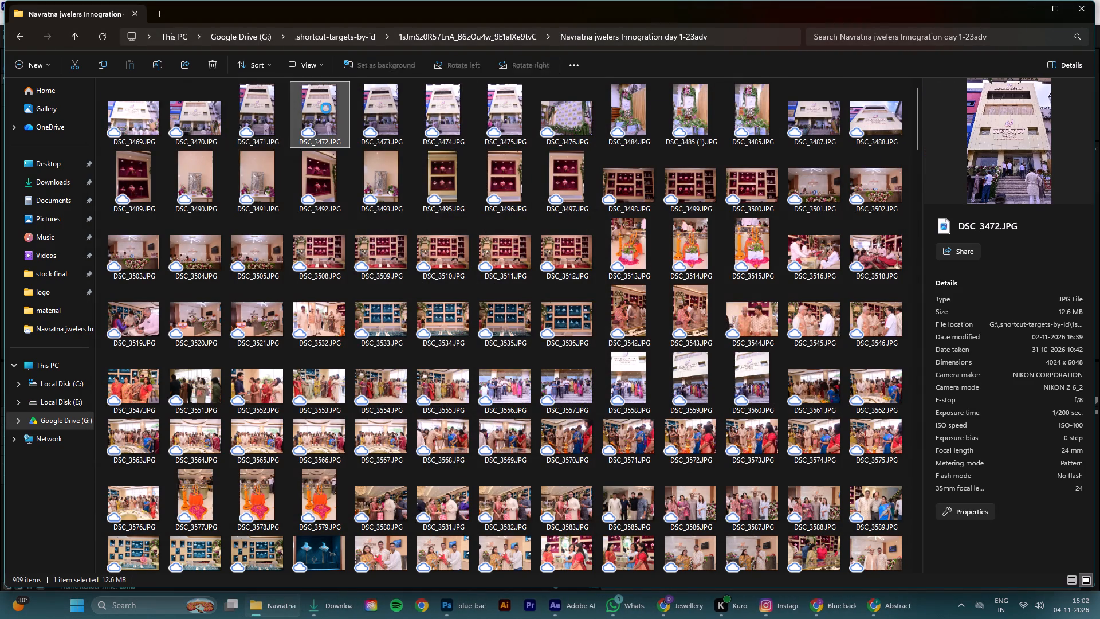
scroll(546, 181, up, 5)
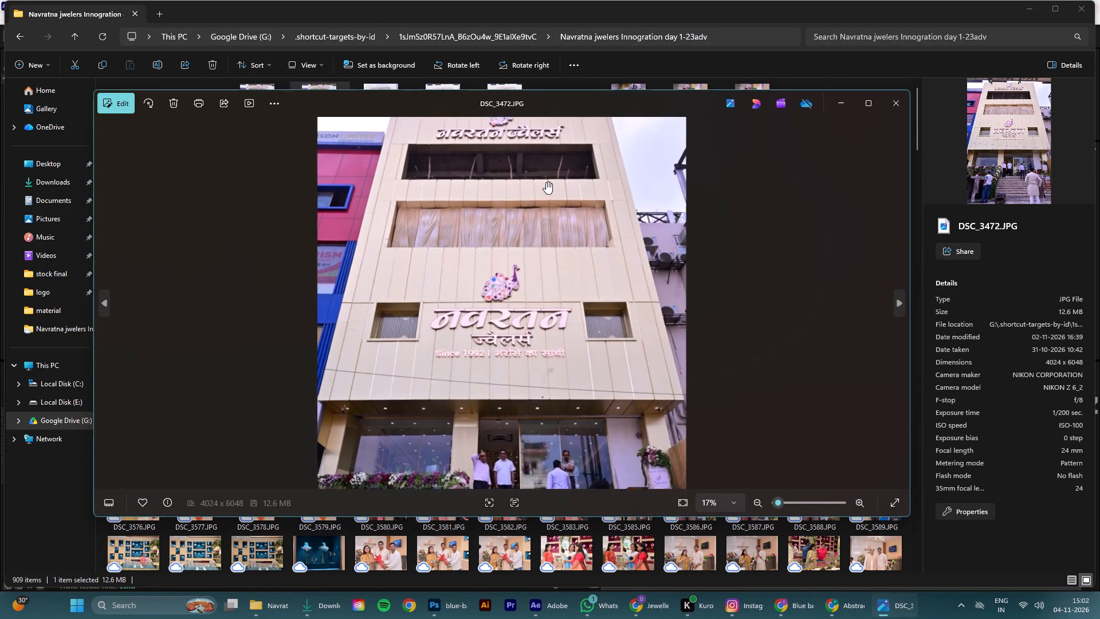
scroll(546, 182, down, 1)
drag(537, 197, 539, 214)
scroll(539, 214, down, 2)
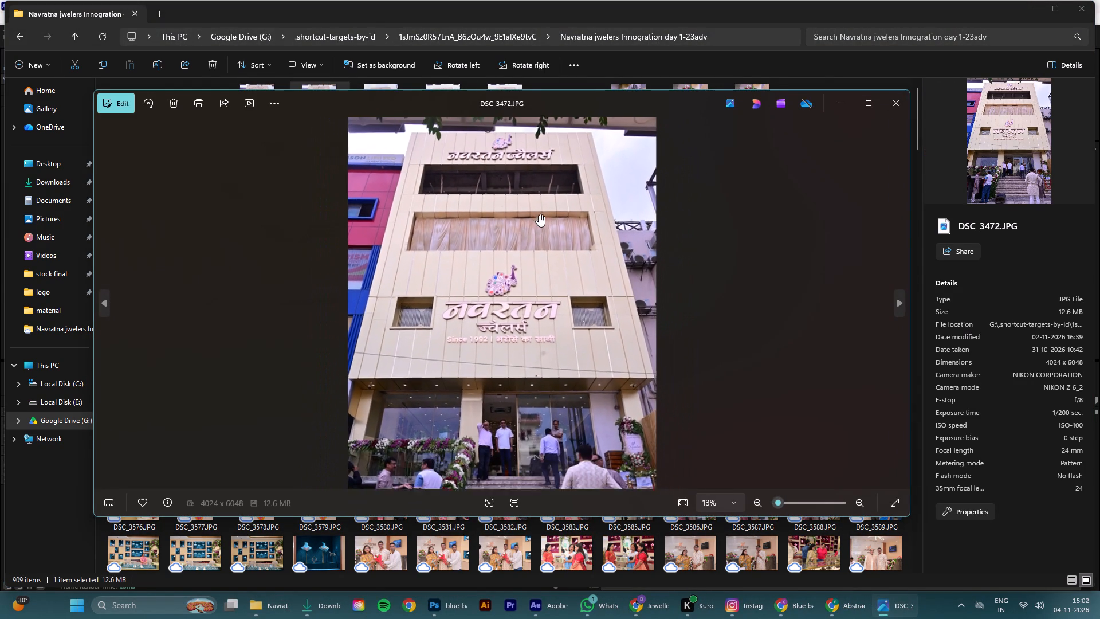
scroll(539, 214, down, 2)
click(891, 107)
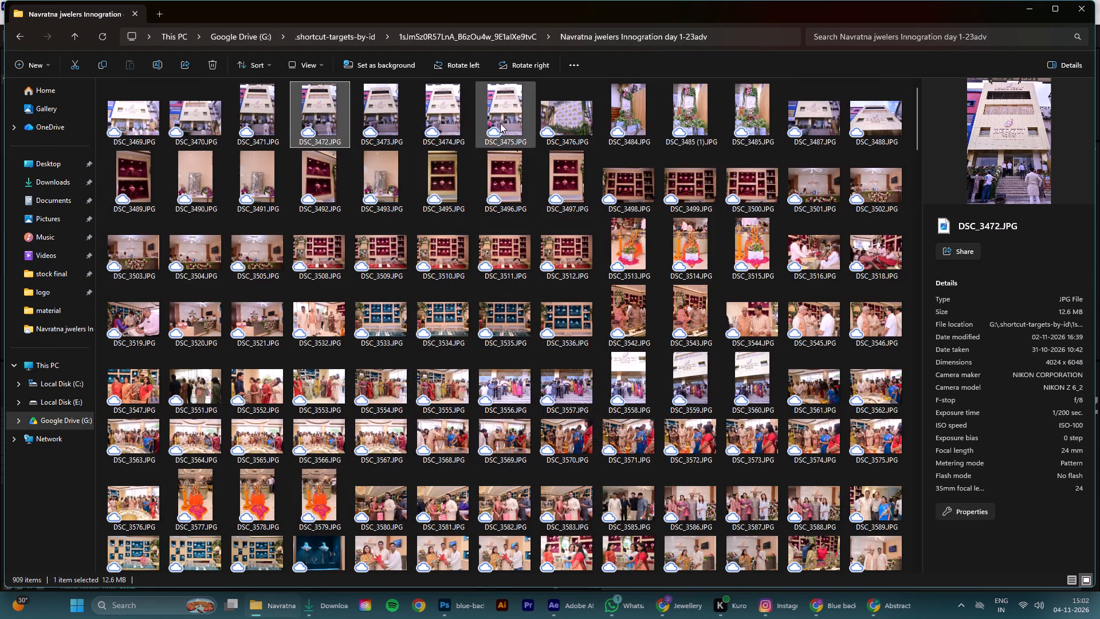
double_click(389, 113)
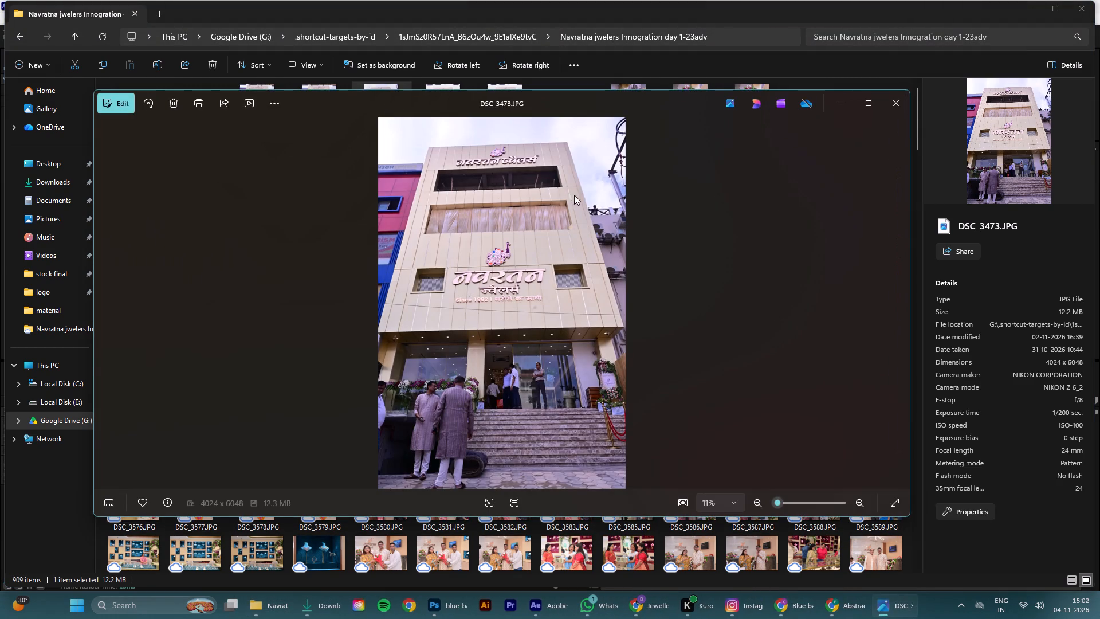
click(903, 104)
click(422, 114)
double_click(454, 117)
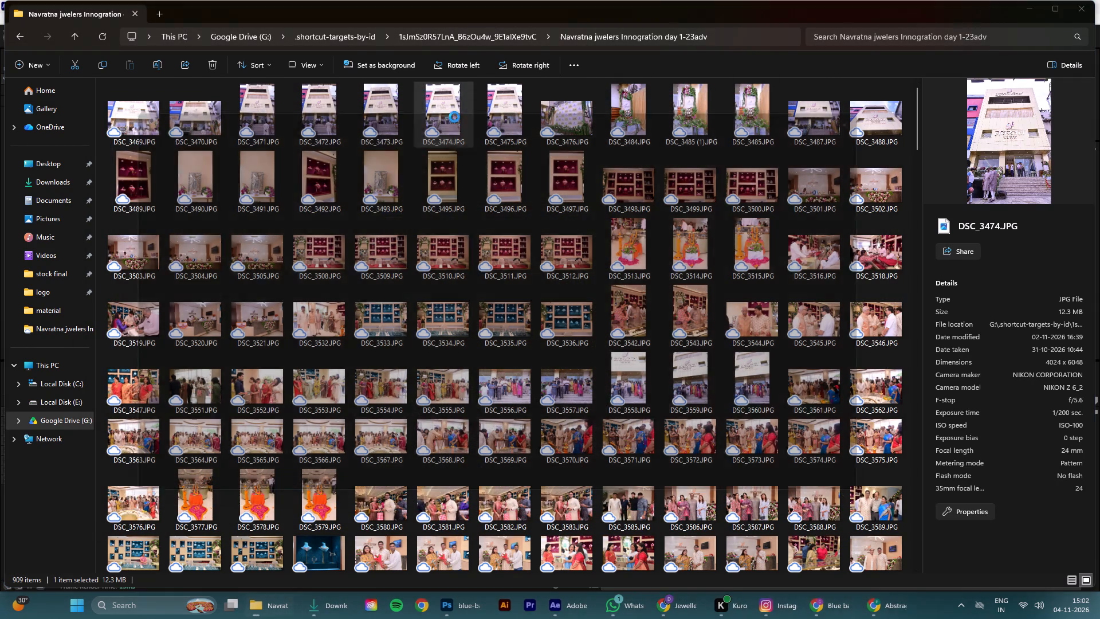
click(899, 104)
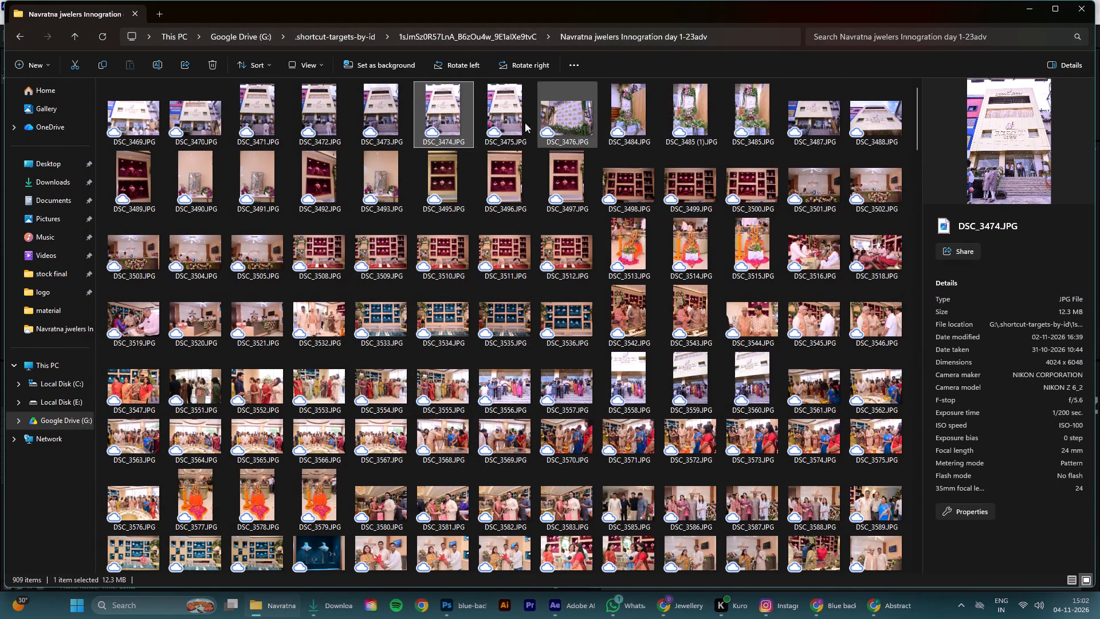
double_click(510, 117)
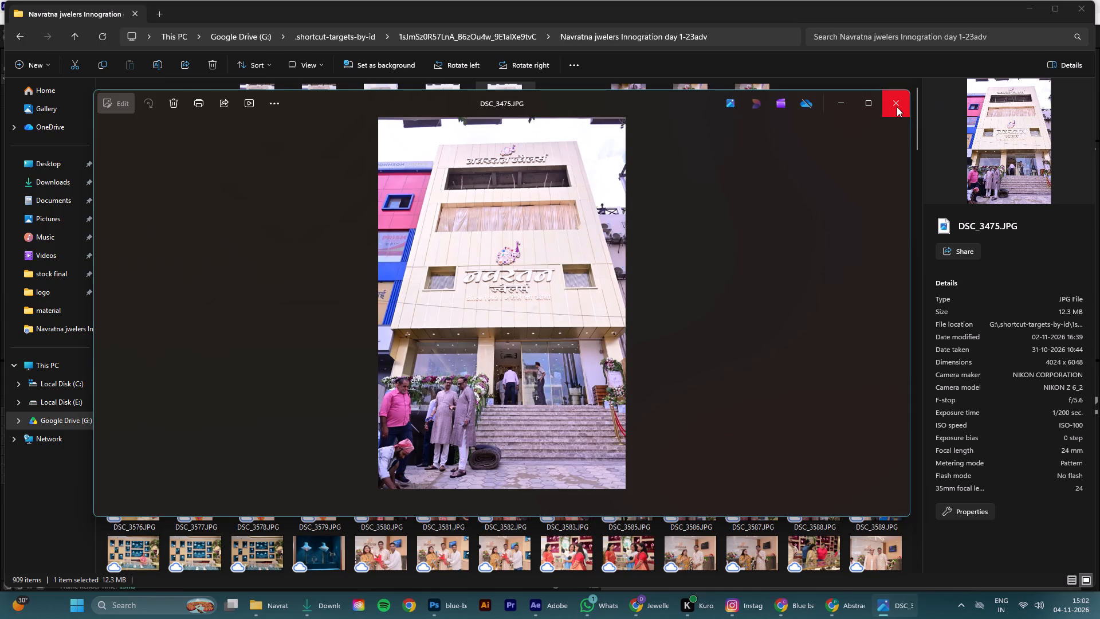
click(897, 107)
double_click(328, 111)
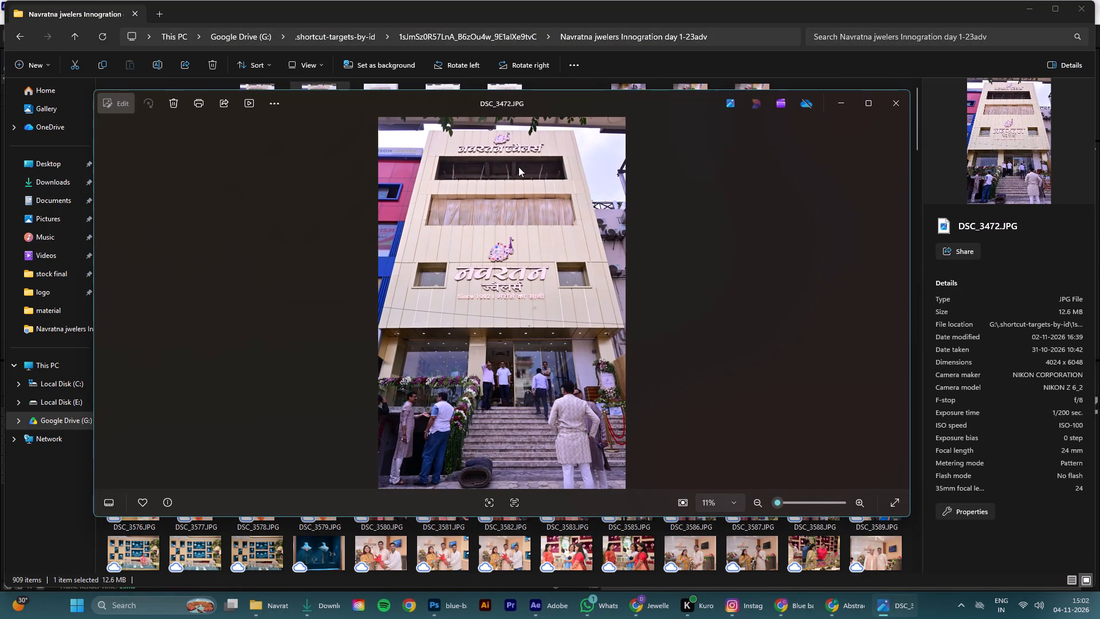
click(890, 107)
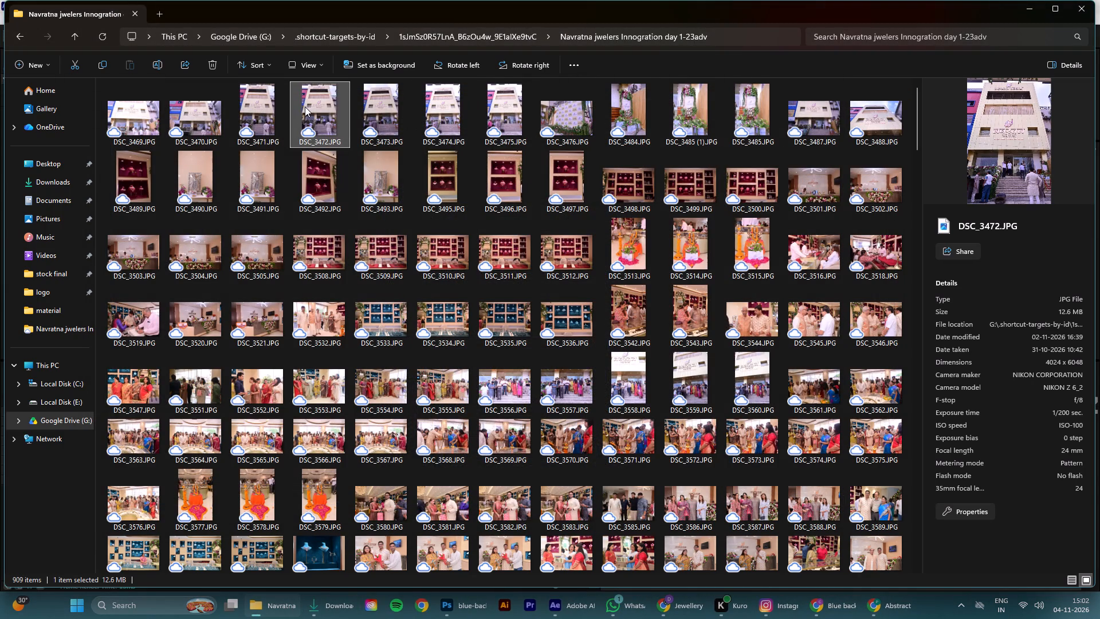
Add storefront photo DSC_3472.JPG from the folder to the After Effects composition and place its layer directly below the headline text layer.
drag(307, 107, 722, 555)
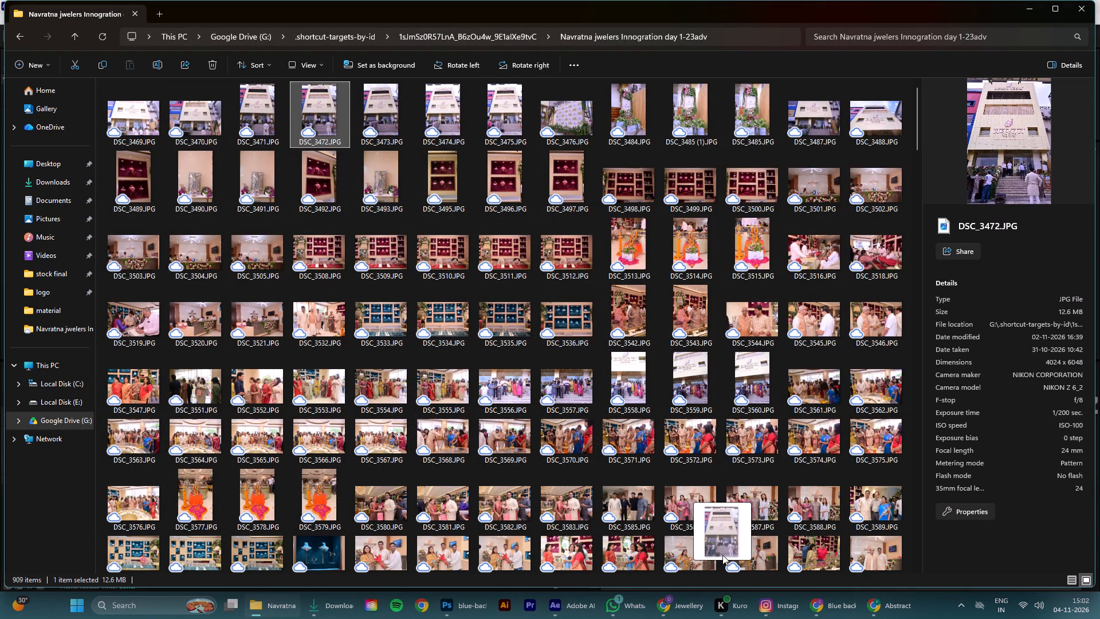
drag(722, 555, 361, 516)
drag(164, 411, 171, 423)
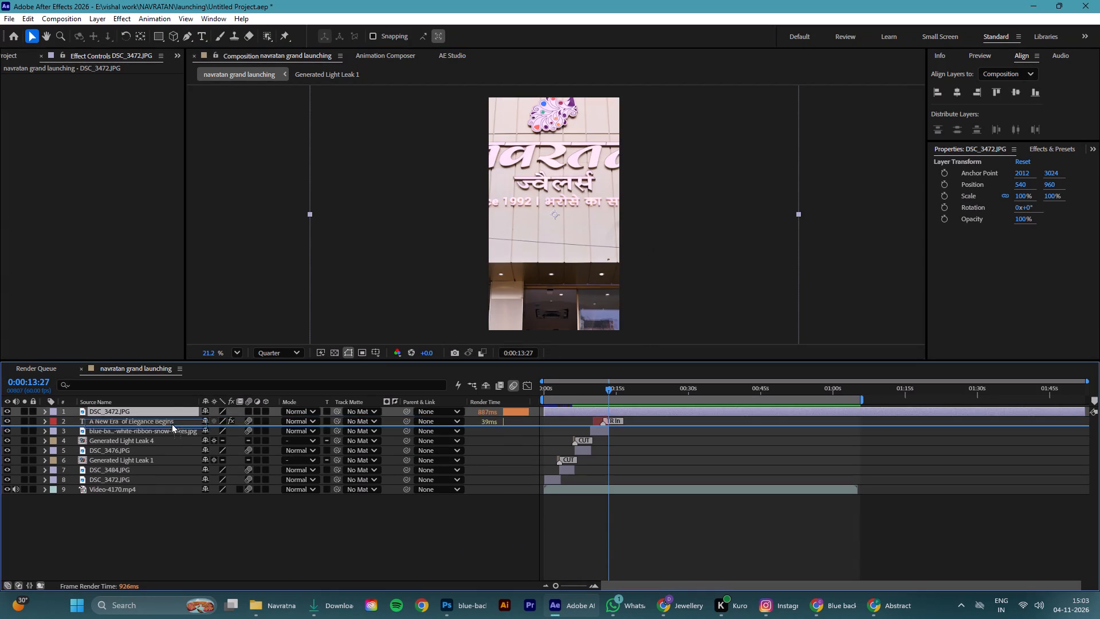
drag(171, 423, 174, 428)
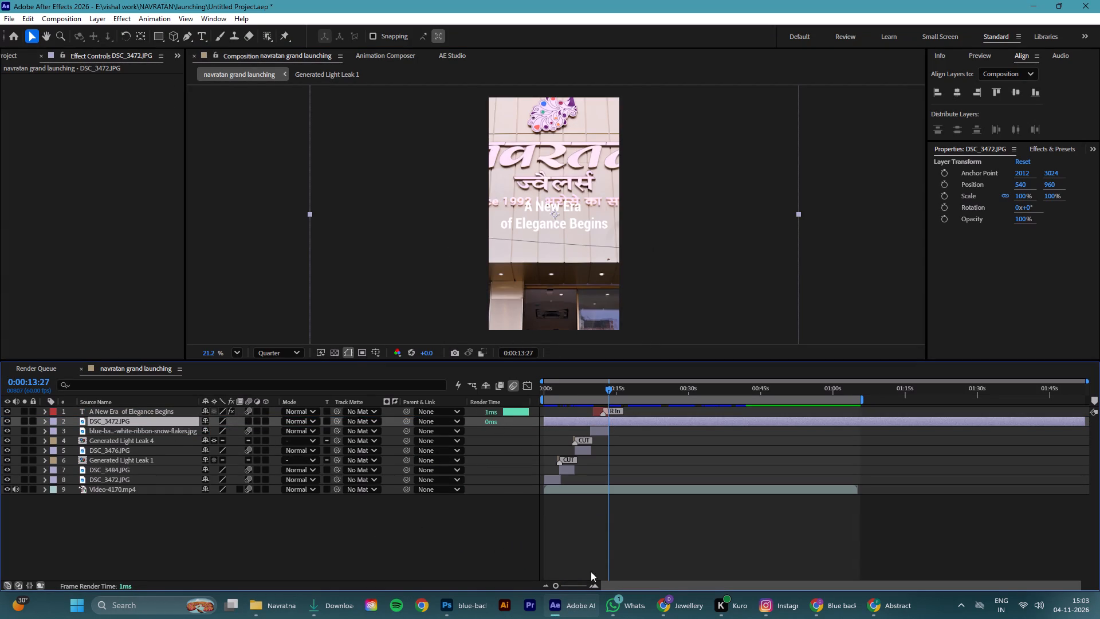
Trim the start of the new DSC_3472.JPG layer to 0:00:13:35, where the blue background layer ends.
drag(561, 589, 606, 589)
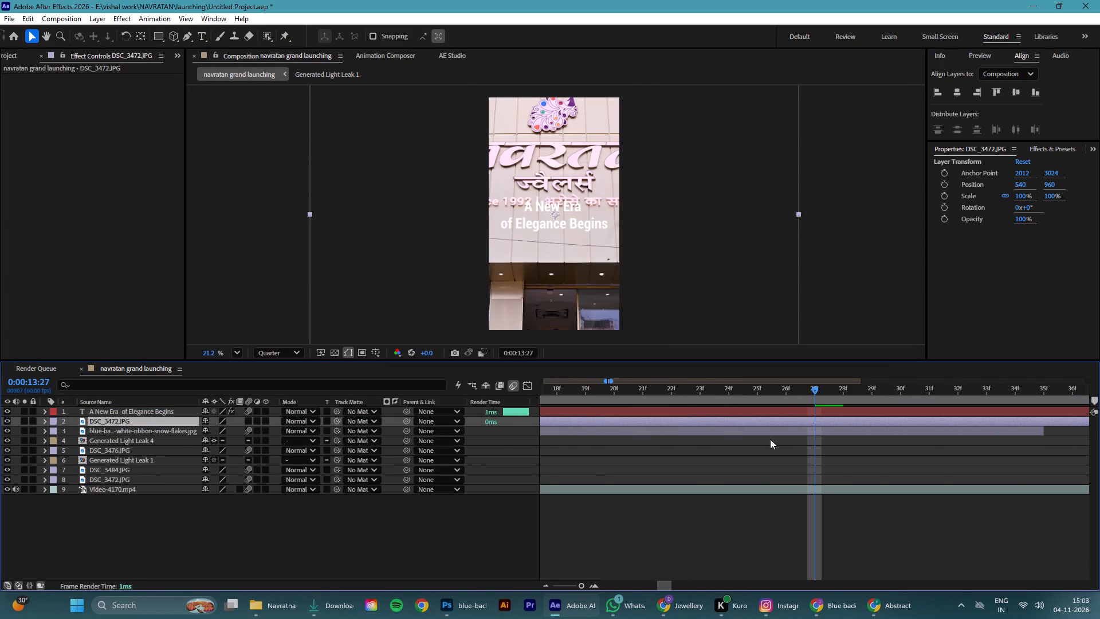
drag(812, 391, 1035, 424)
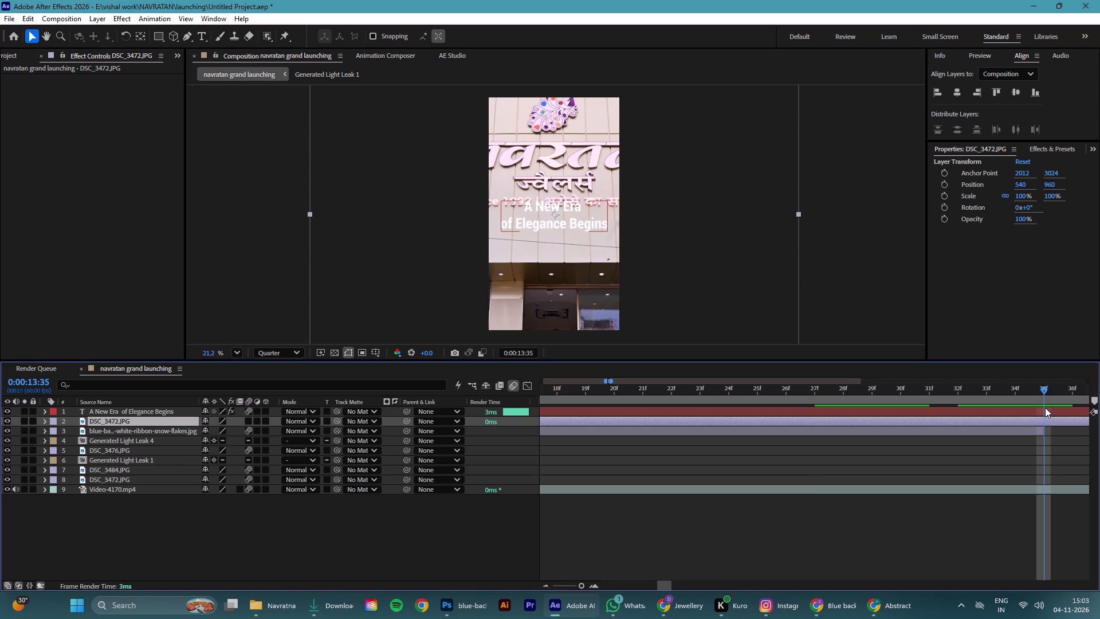
click(1048, 423)
key(alt+bracketleft)
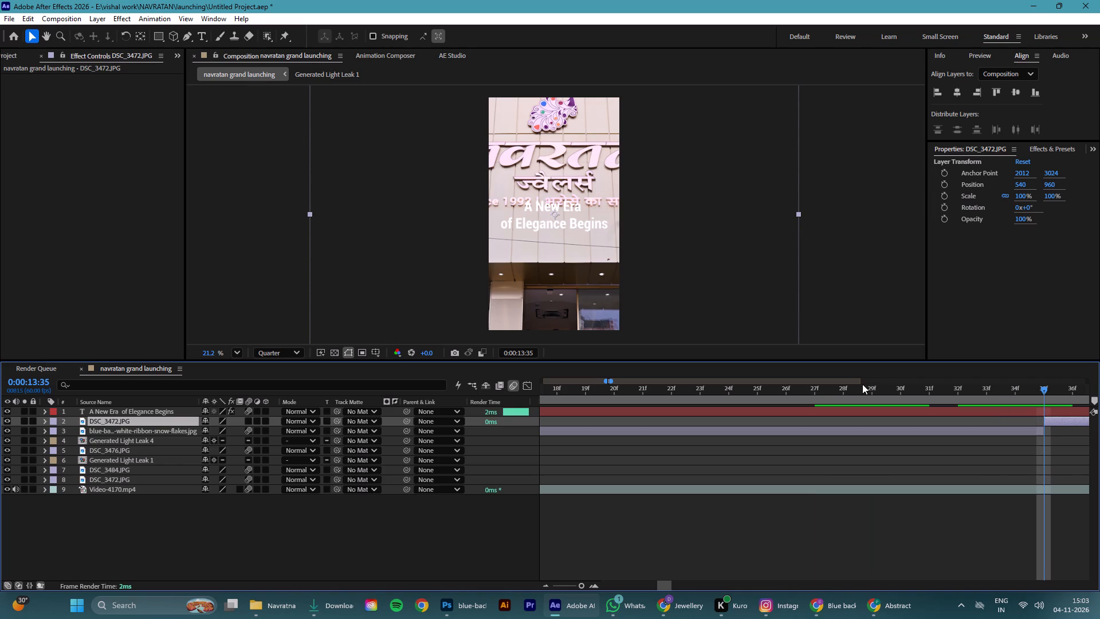
Trim the headline text layer's end to the storefront photo's start at 0:00:13:35 and save the project.
scroll(972, 375, up, 4)
scroll(903, 469, down, 2)
scroll(424, 549, up, 4)
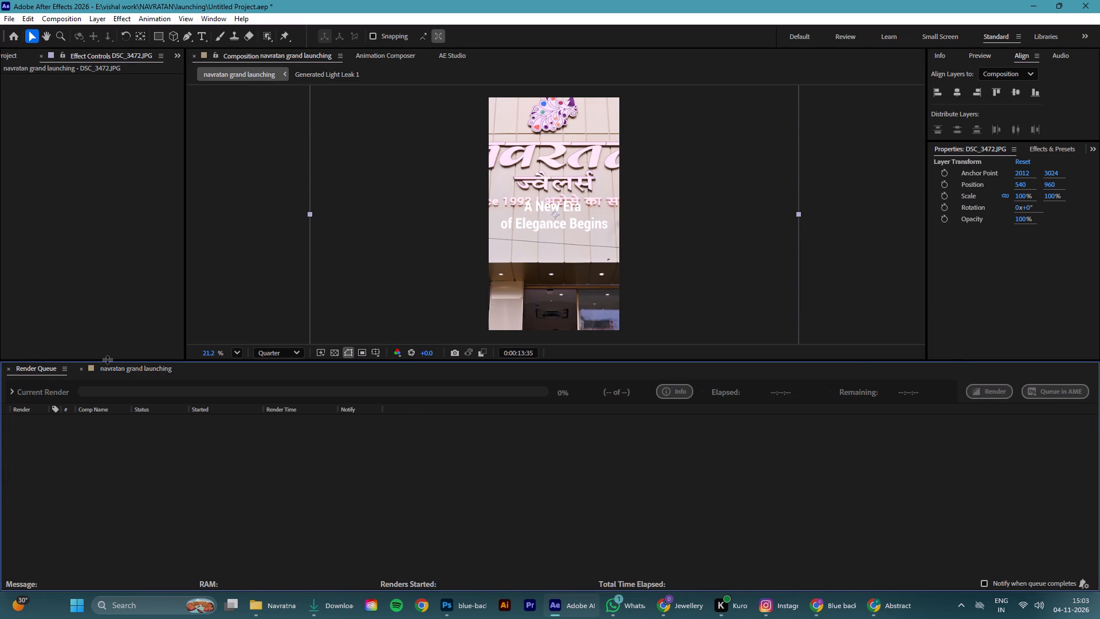
click(112, 369)
scroll(1019, 516, up, 5)
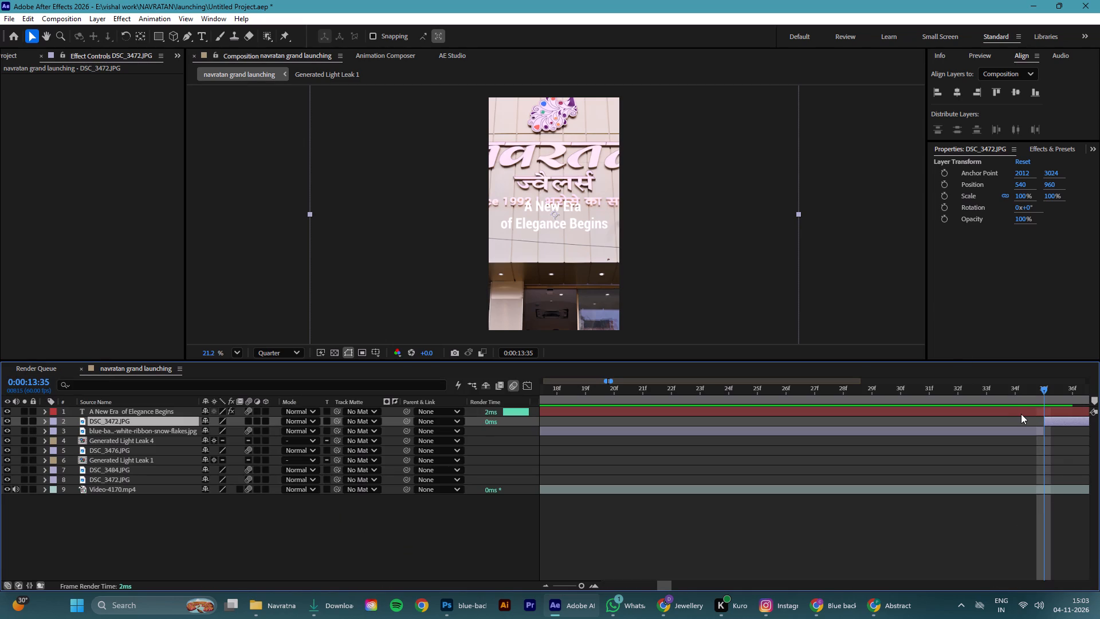
click(1021, 414)
key(alt+bracketright)
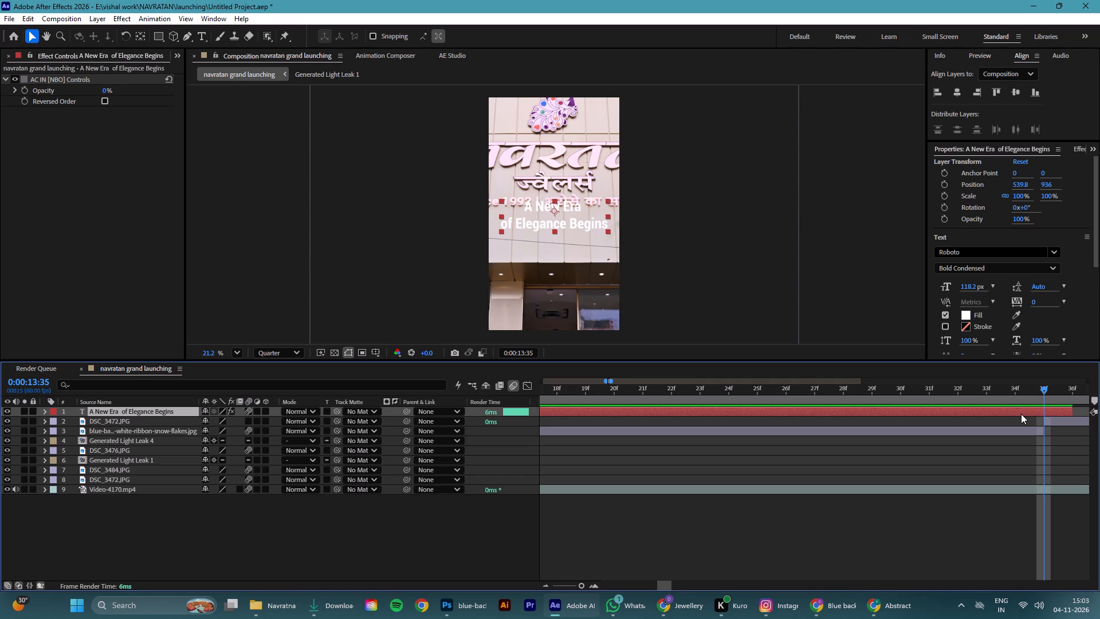
drag(1072, 409, 1050, 410)
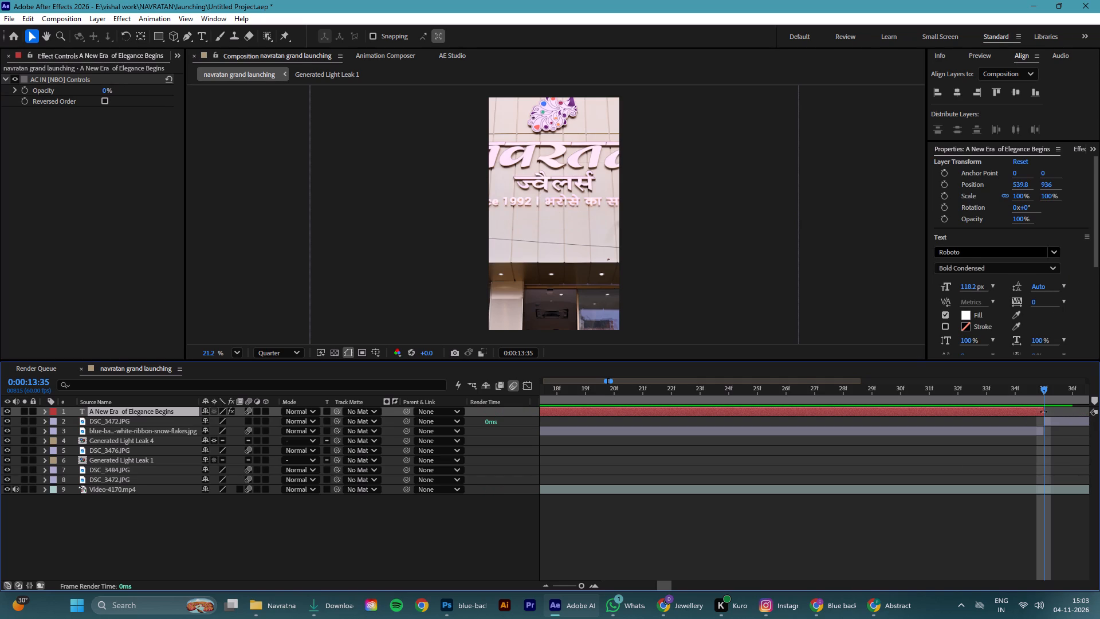
drag(576, 587, 532, 591)
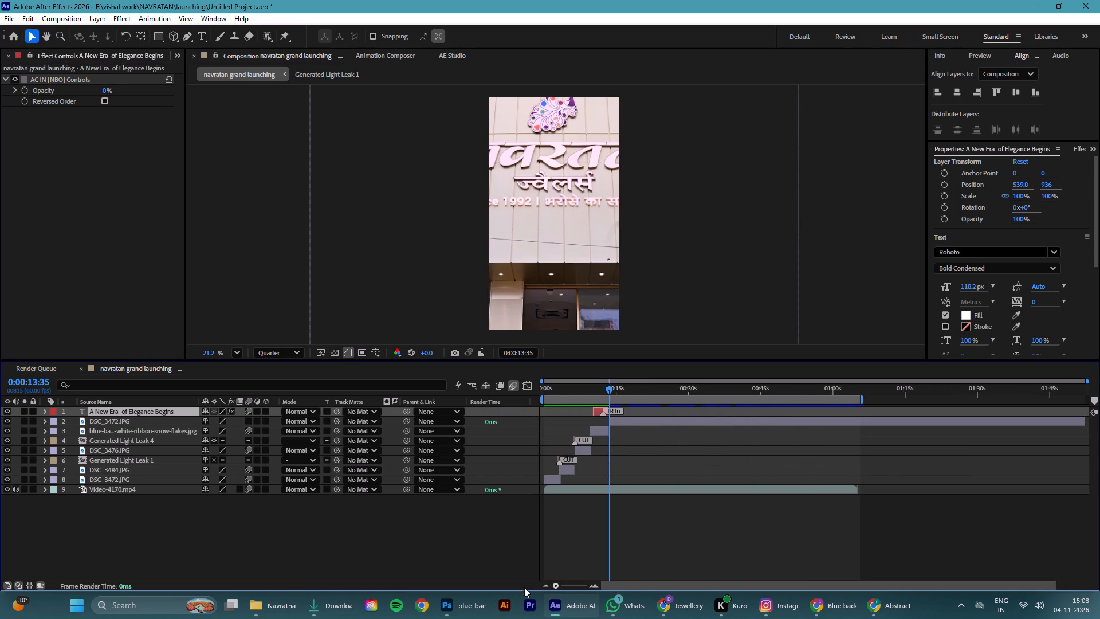
key(ctrl+s)
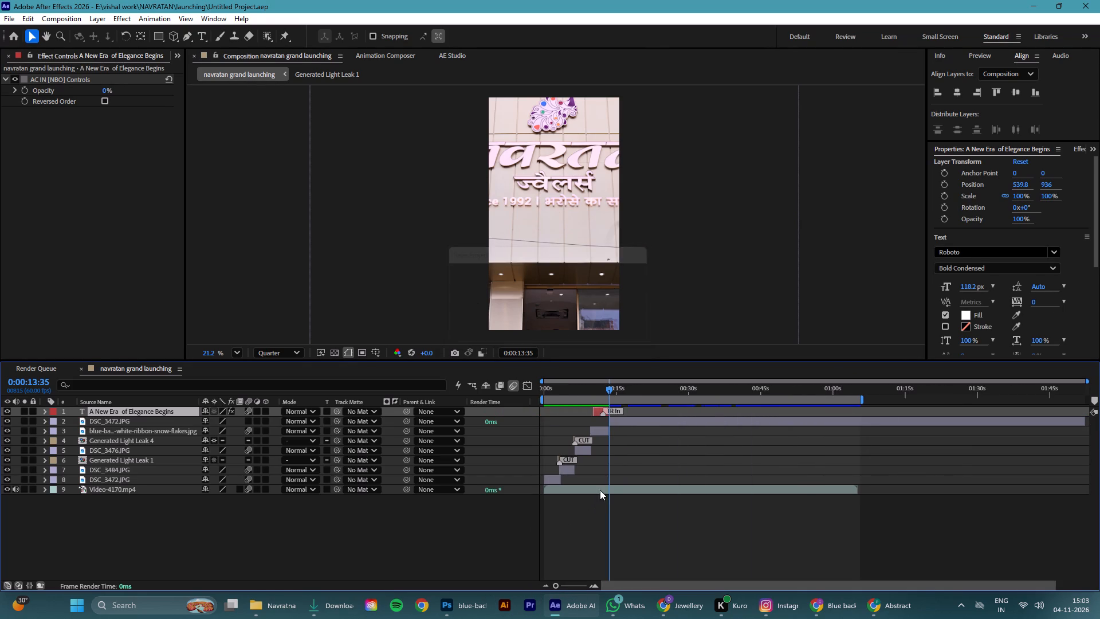
Play from the Grand Opening backdrop photo through the headline into the storefront photo, and scrub back over the headline to review it.
drag(607, 388, 578, 398)
key(space)
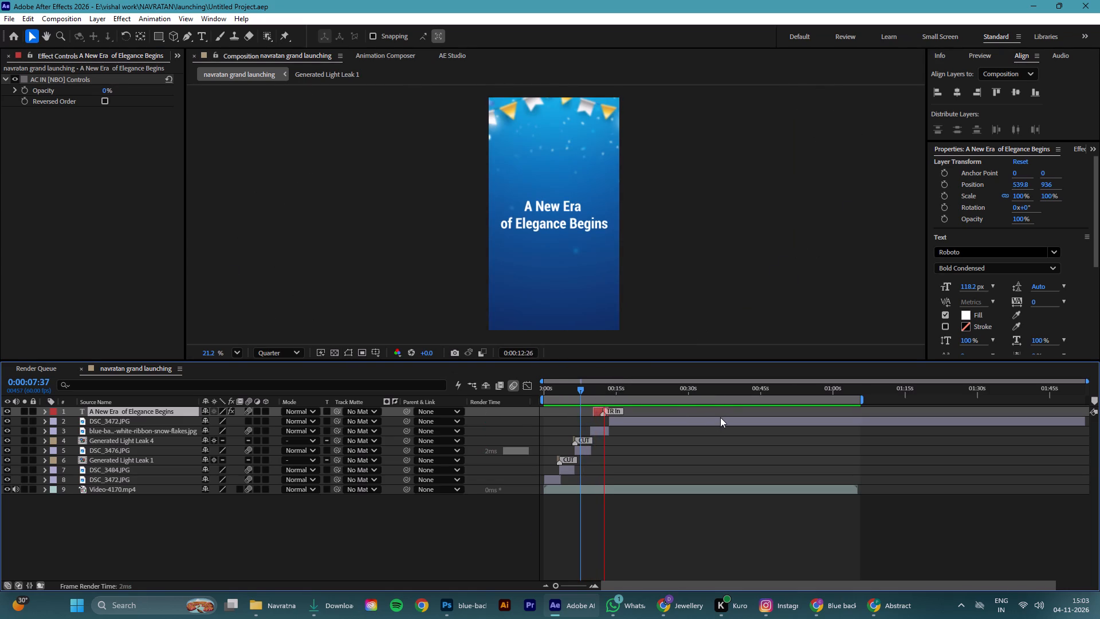
key(space)
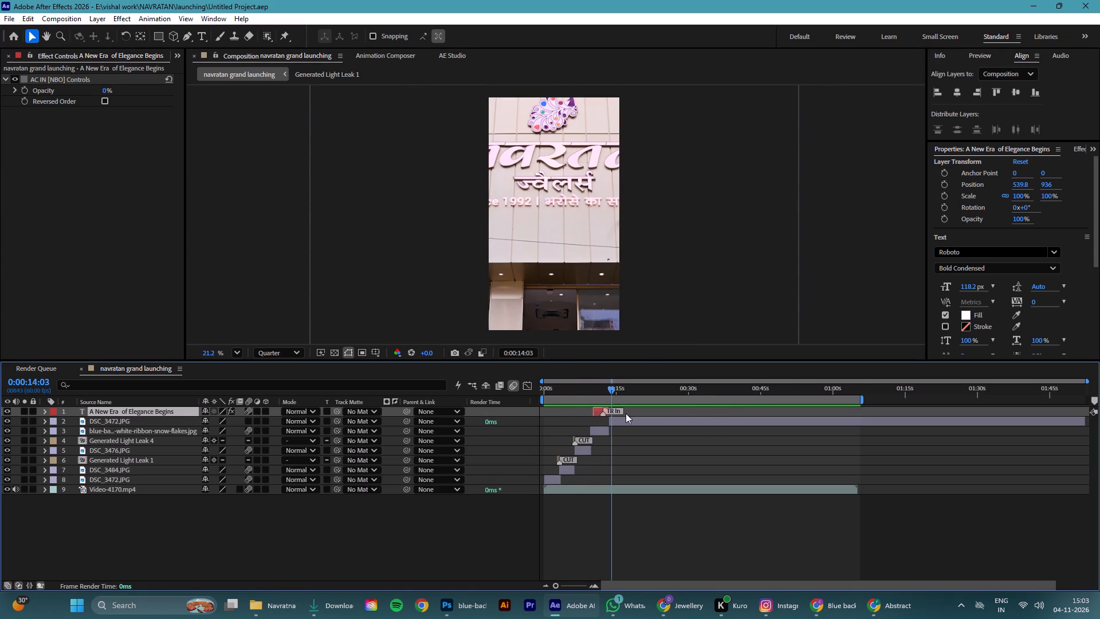
drag(615, 393, 600, 391)
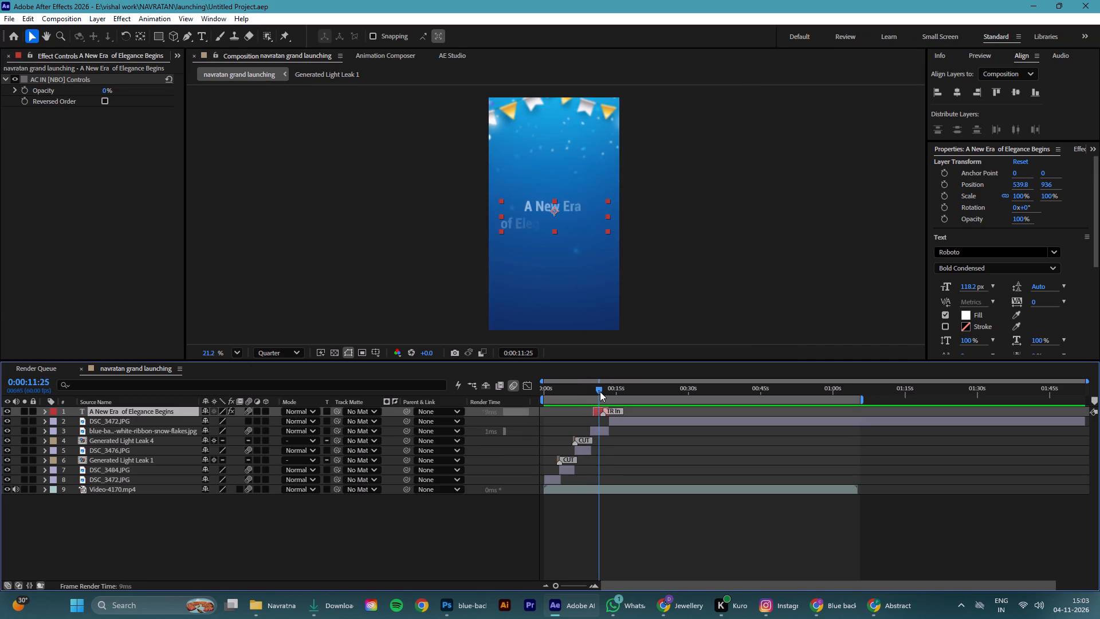
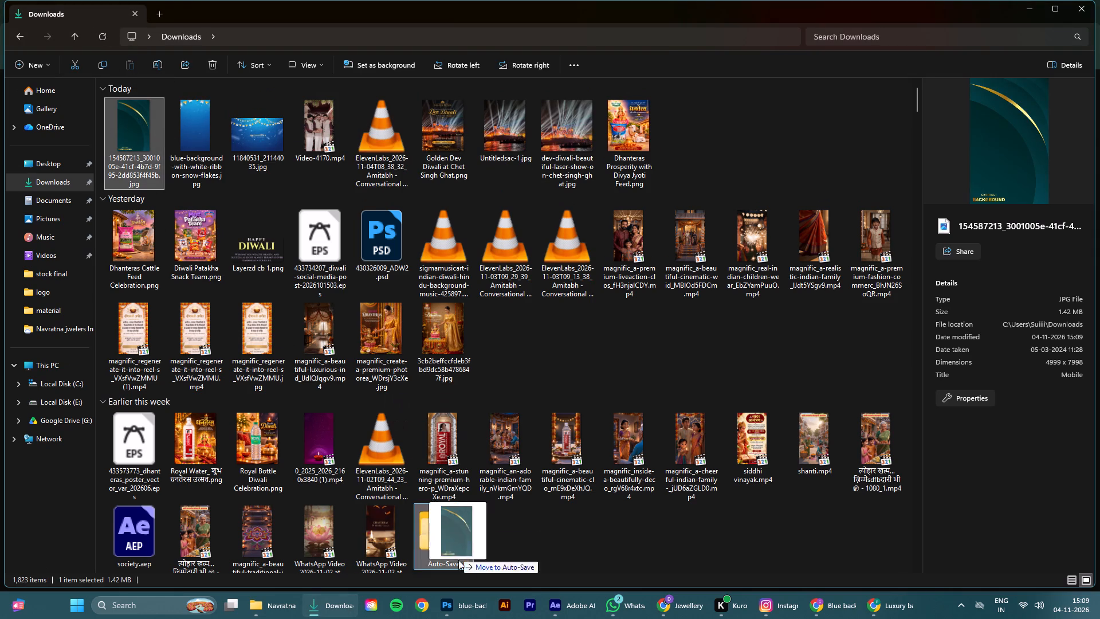
drag(458, 560, 455, 415)
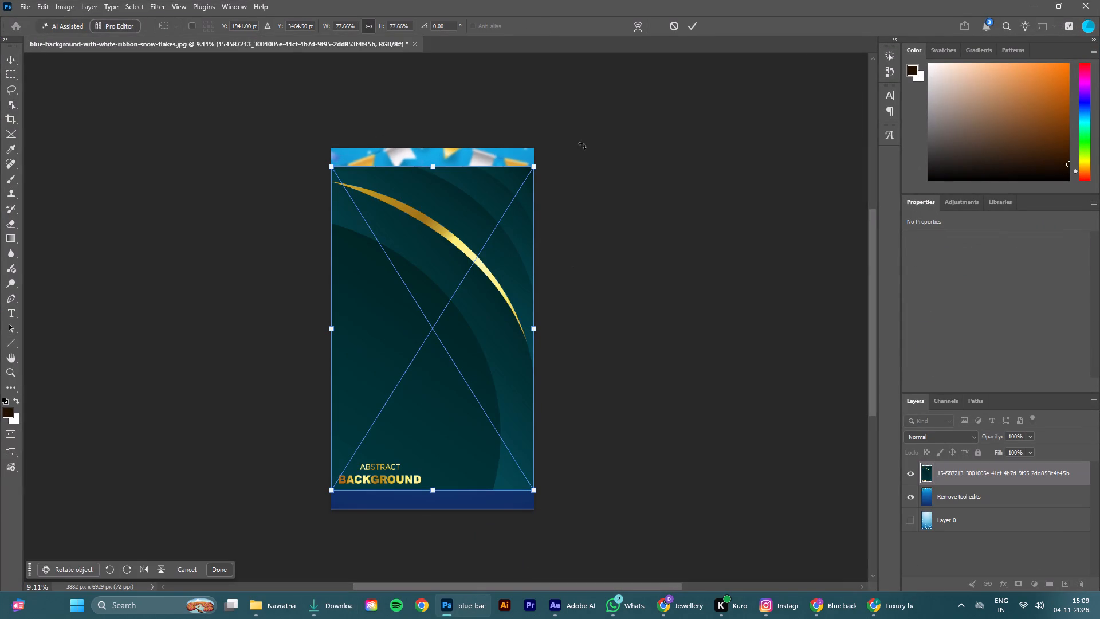
click(691, 26)
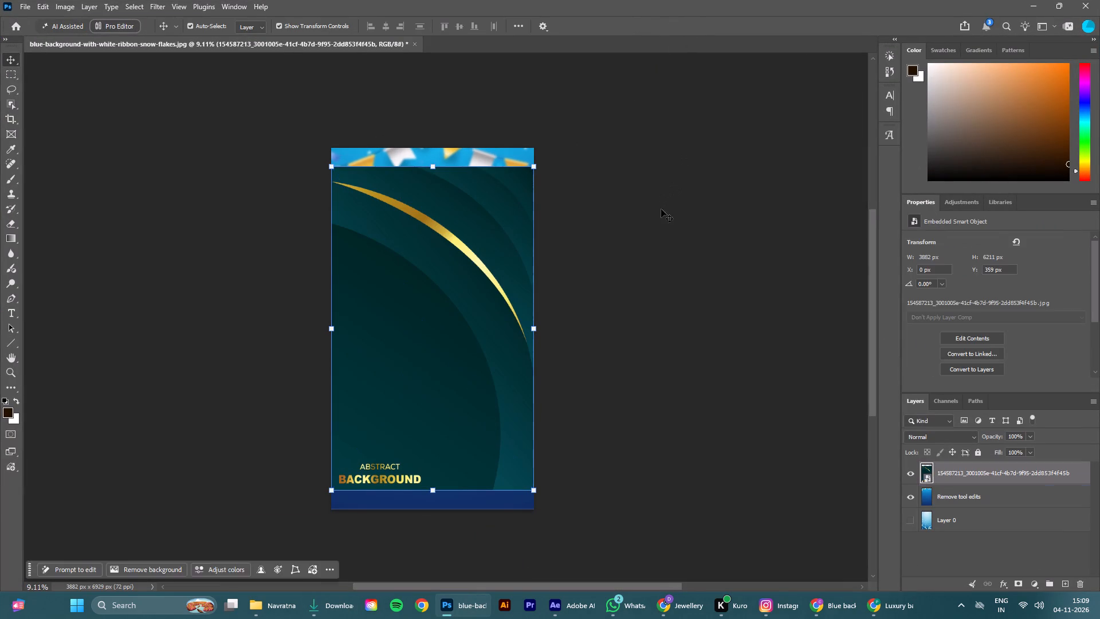
Enlarge the placed teal background proportionally to about 156% so that it covers the whole canvas.
click(655, 213)
click(495, 263)
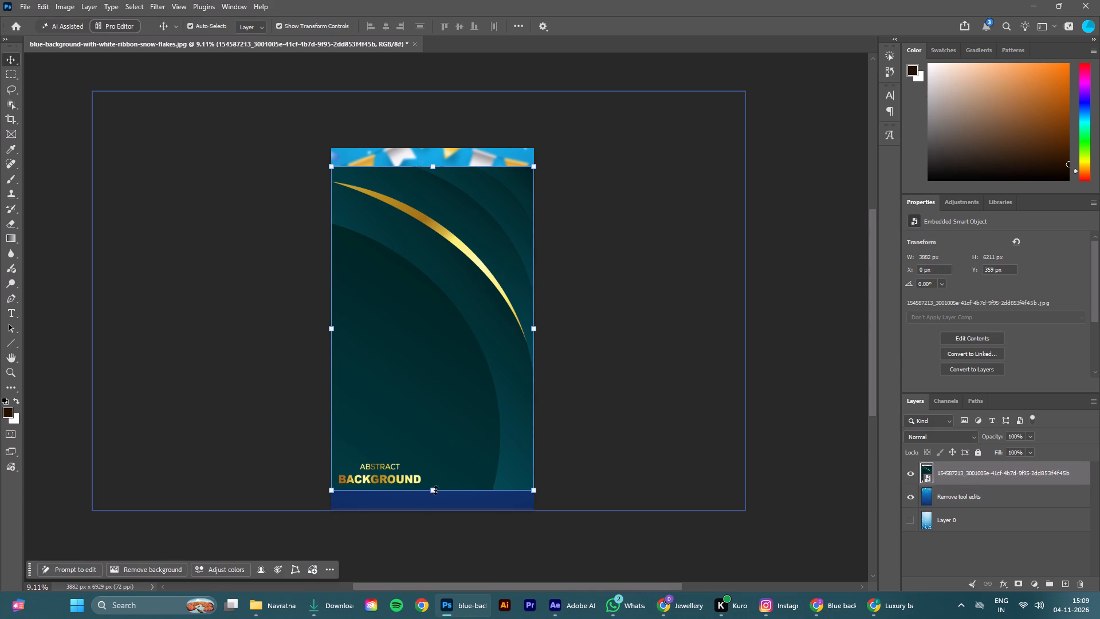
drag(435, 490, 439, 547)
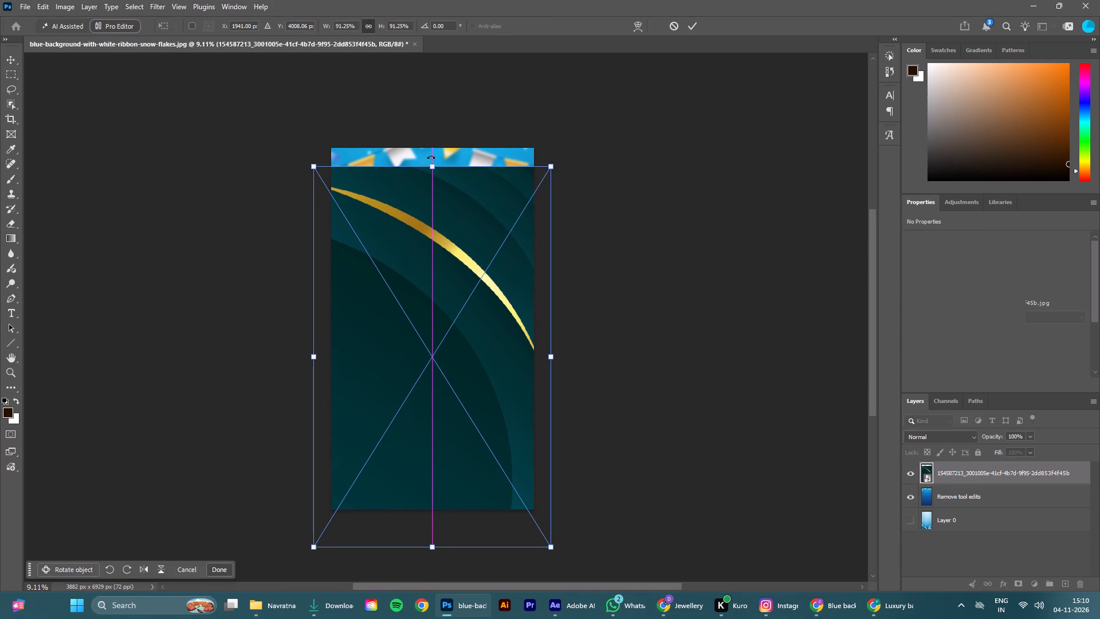
drag(435, 166, 438, 130)
drag(566, 131, 628, 70)
Scale the teal background to 136% and reposition it, keeping the gold line and the ABSTRACT BACKGROUND text outside the canvas.
scroll(466, 366, down, 15)
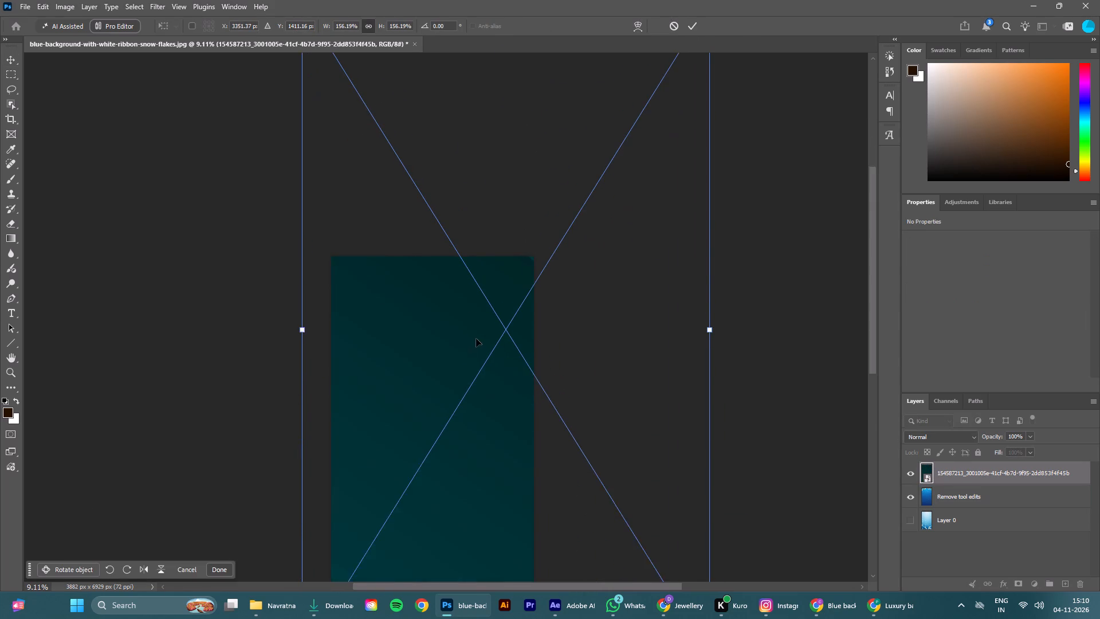
scroll(476, 339, down, 10)
scroll(454, 497, down, 3)
drag(460, 336, 458, 362)
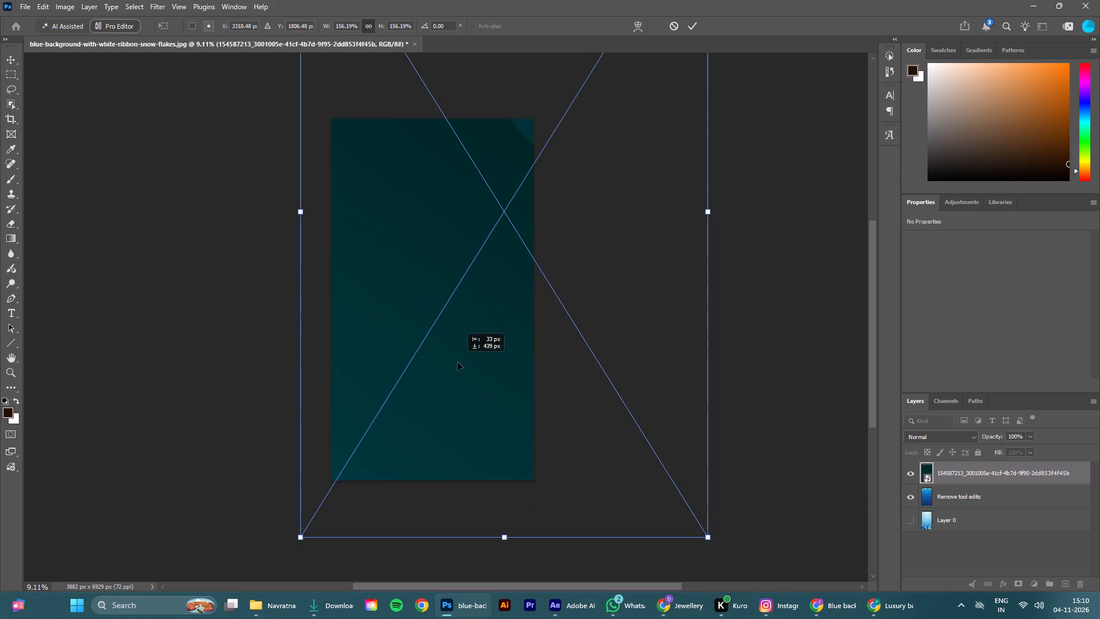
drag(458, 362, 441, 381)
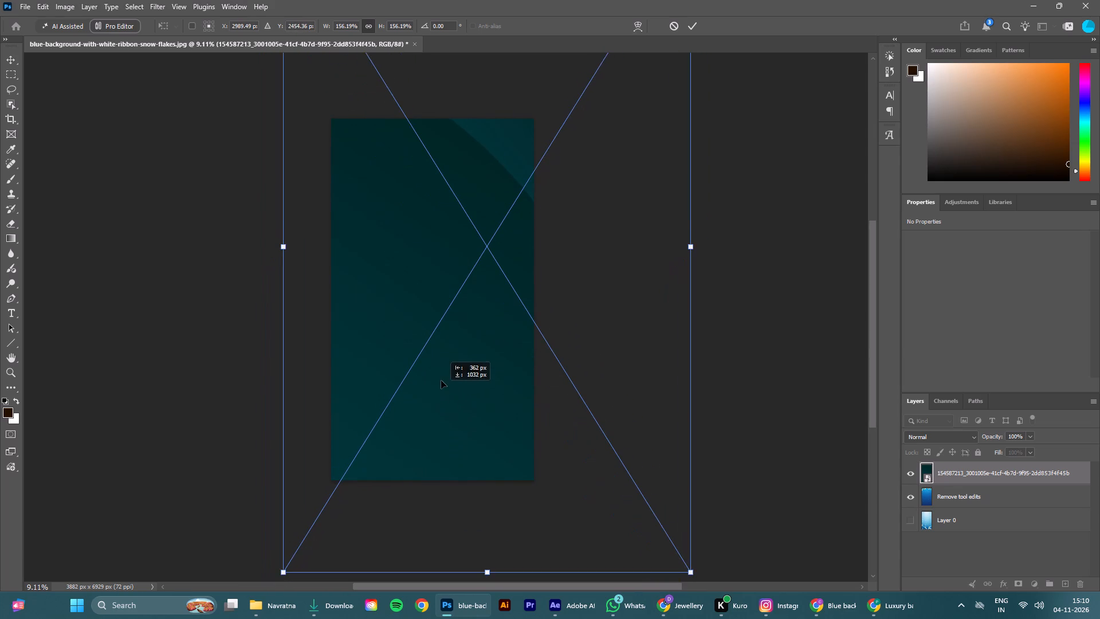
drag(441, 381, 441, 375)
drag(490, 558, 478, 532)
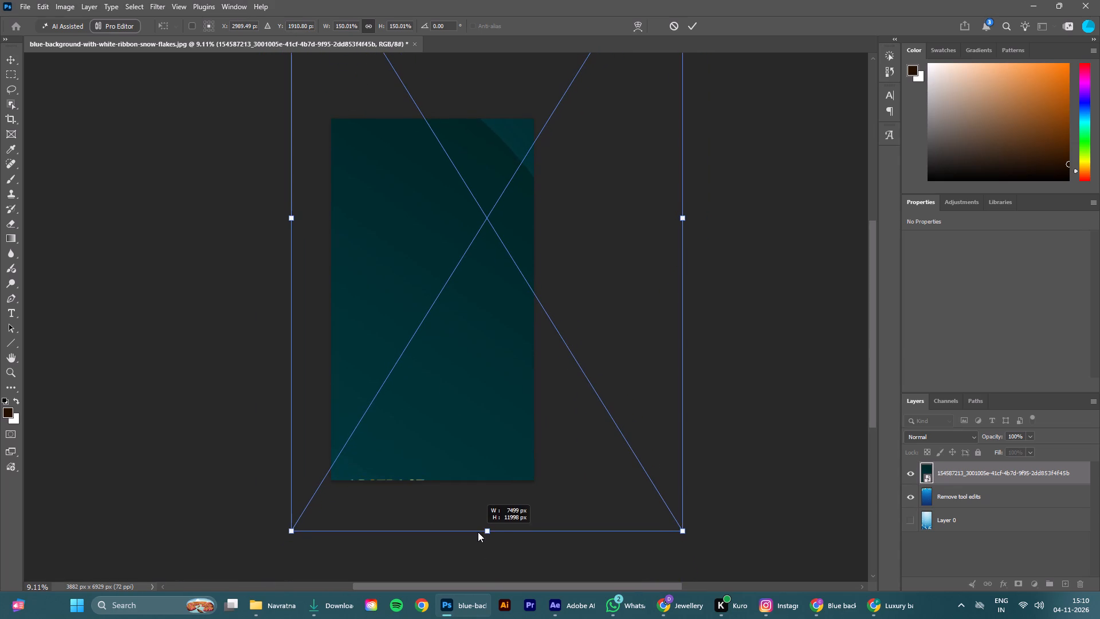
drag(478, 532, 477, 539)
drag(688, 226, 644, 232)
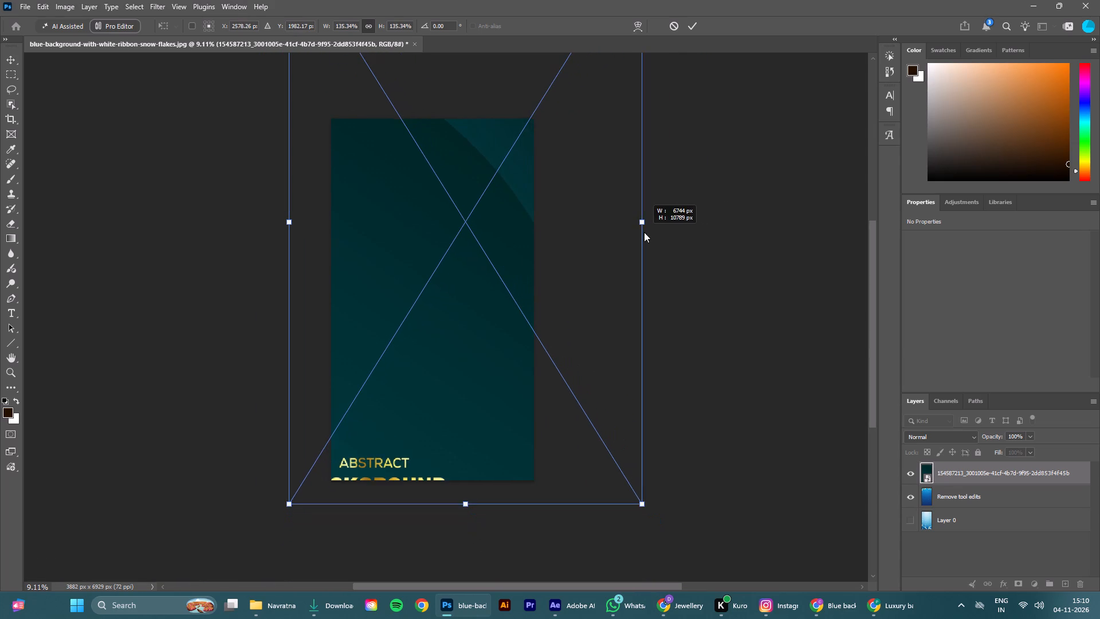
drag(644, 232, 647, 240)
drag(568, 269, 569, 294)
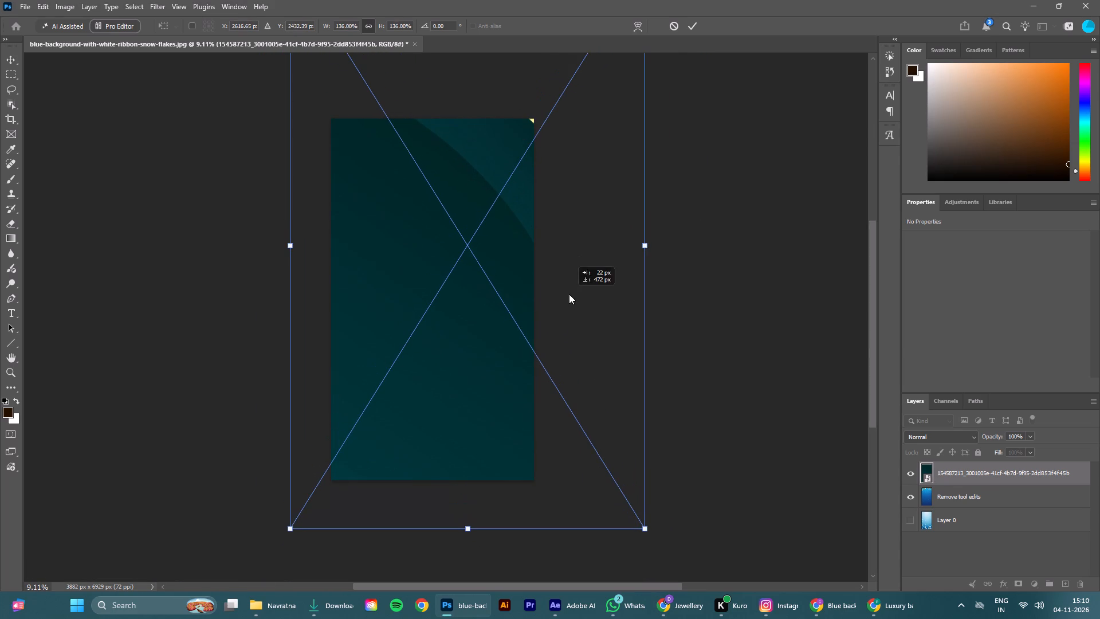
drag(569, 294, 583, 297)
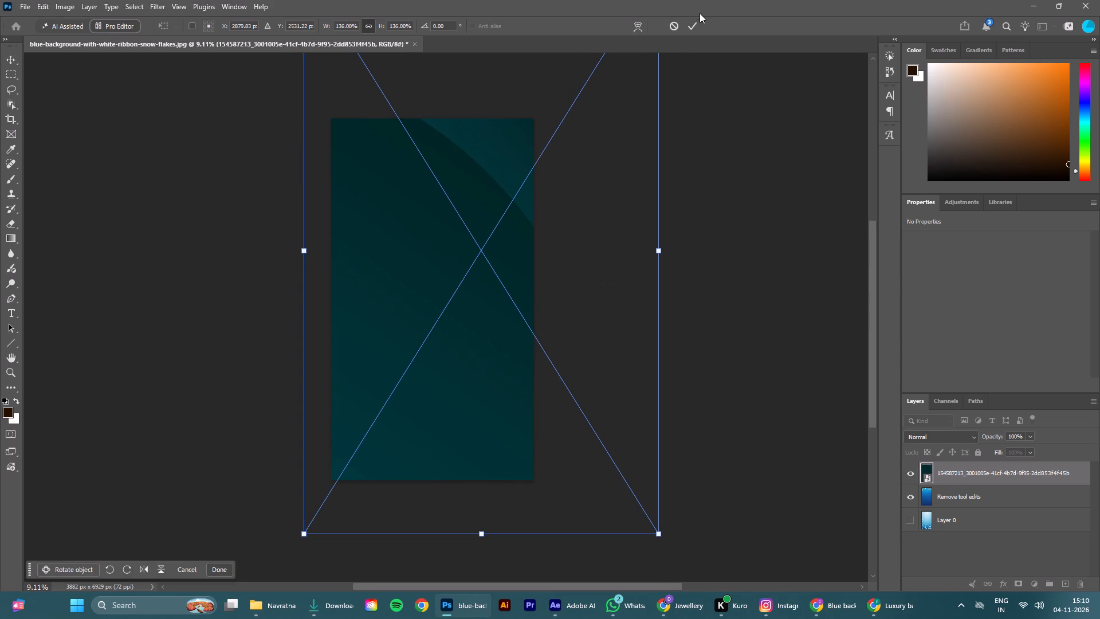
click(701, 10)
click(693, 25)
click(722, 213)
Apply a Gaussian Blur with a 20.8-pixel radius to the teal background layer.
scroll(647, 286, up, 3)
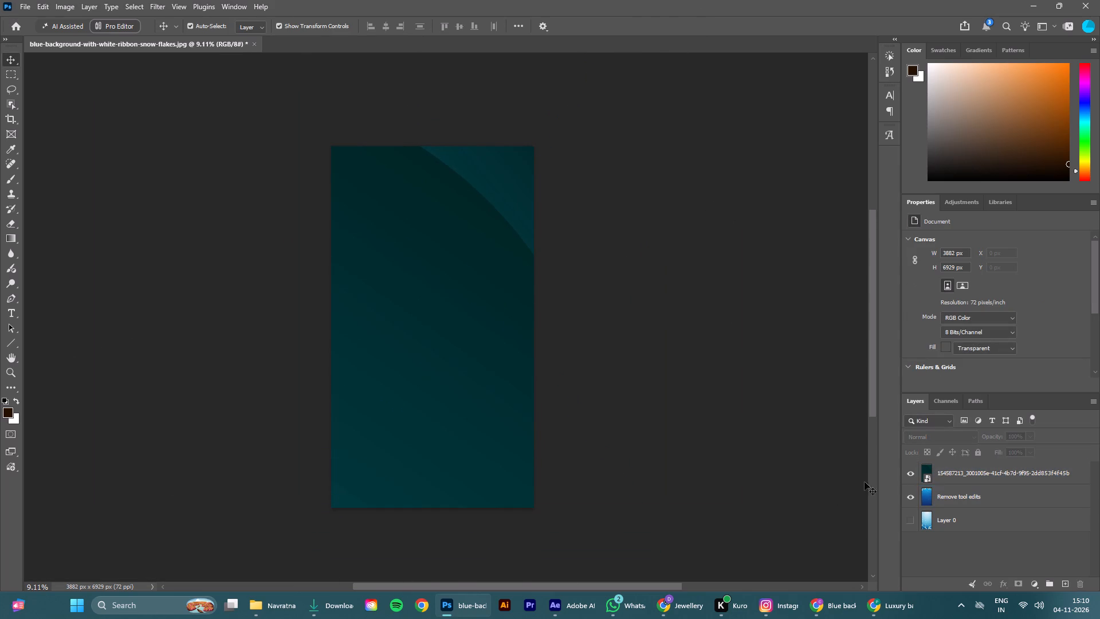
click(942, 475)
click(157, 9)
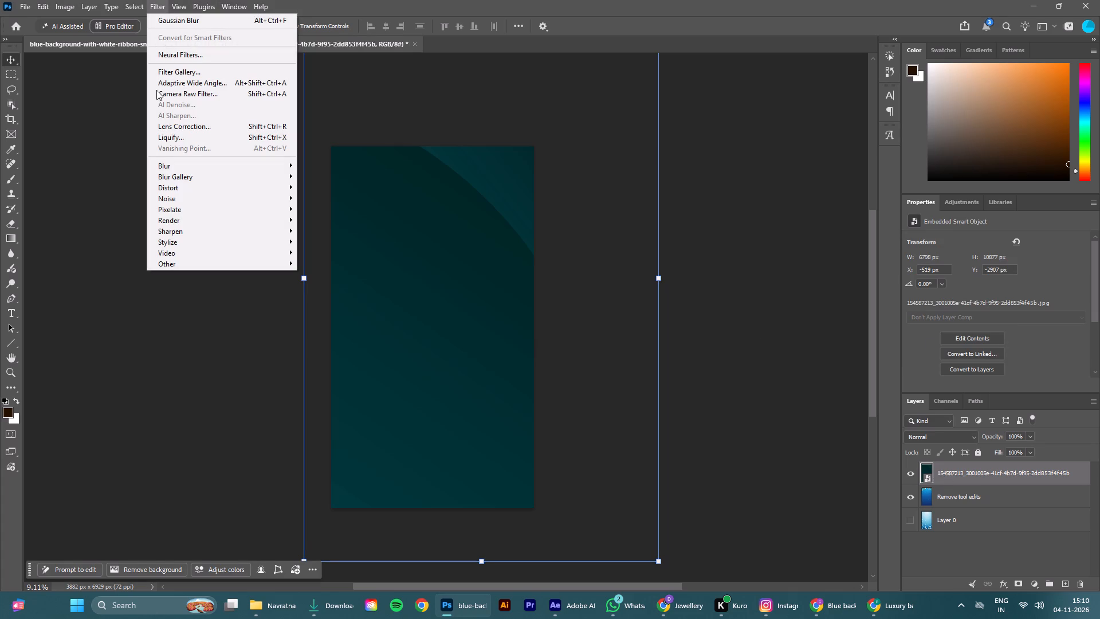
click(325, 208)
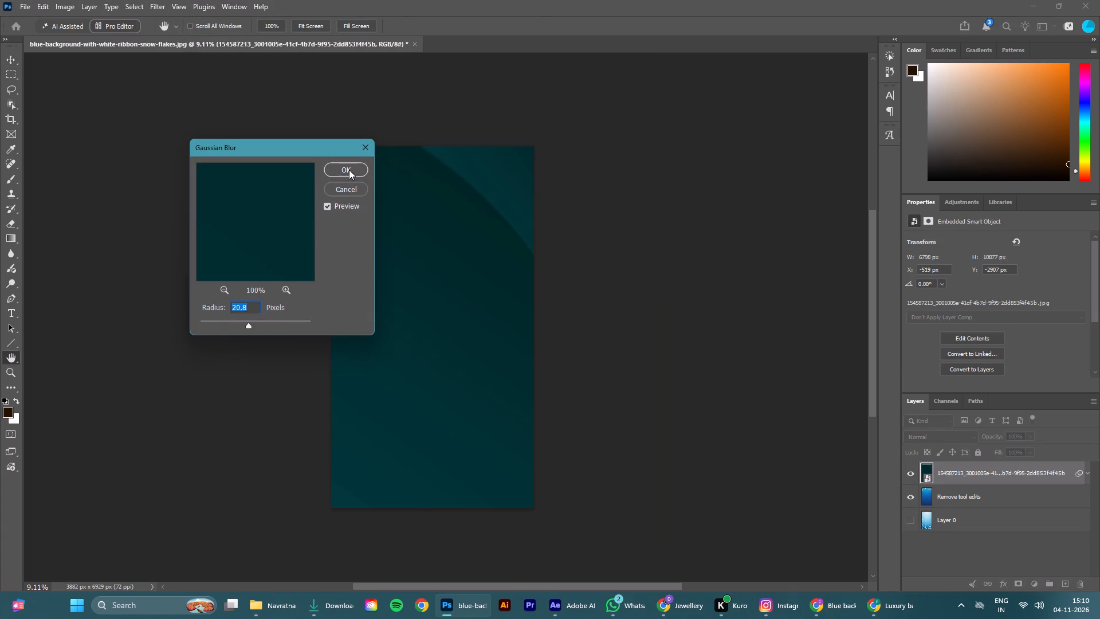
click(349, 170)
click(223, 167)
click(54, 96)
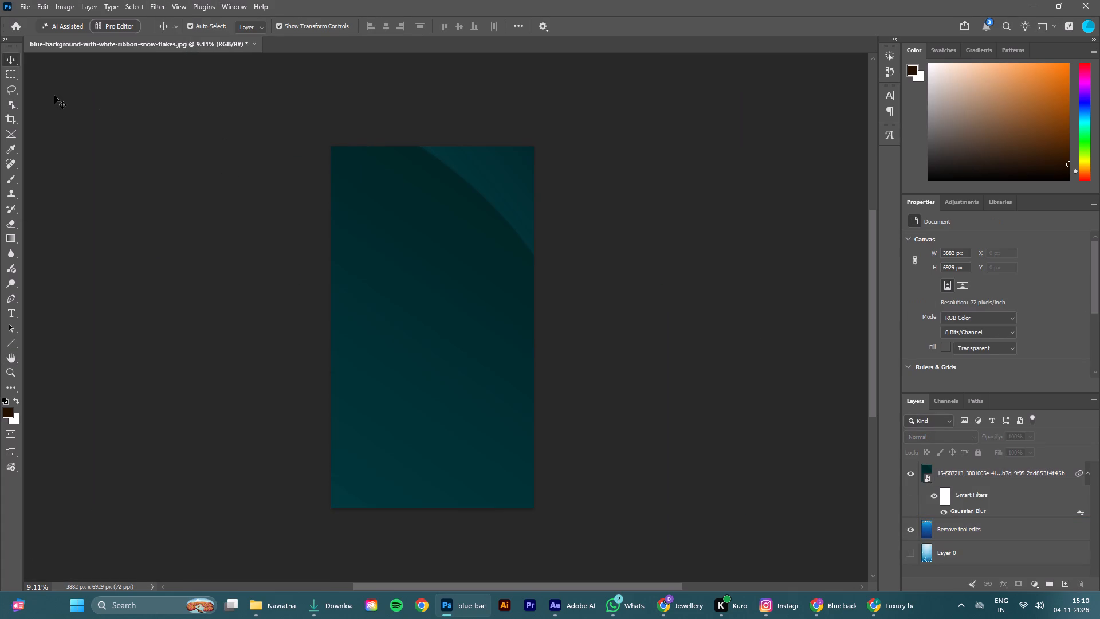
Export the document as a quality 7 JPG to Downloads, replacing the existing blue-background-with-white-ribbon-snow-flakes.jpg.
click(21, 0)
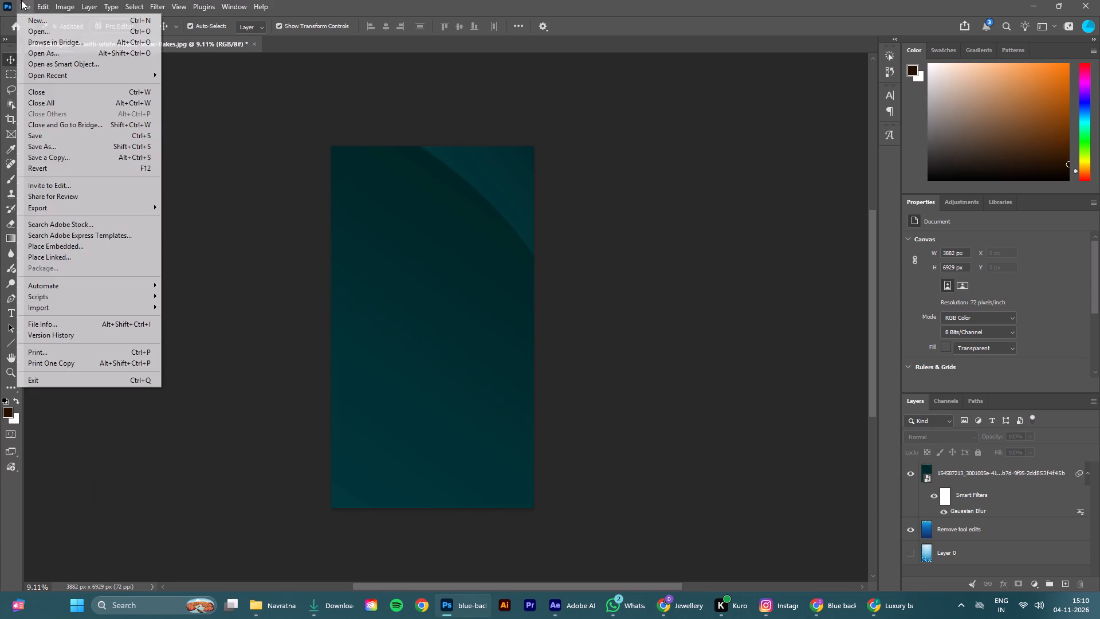
click(174, 216)
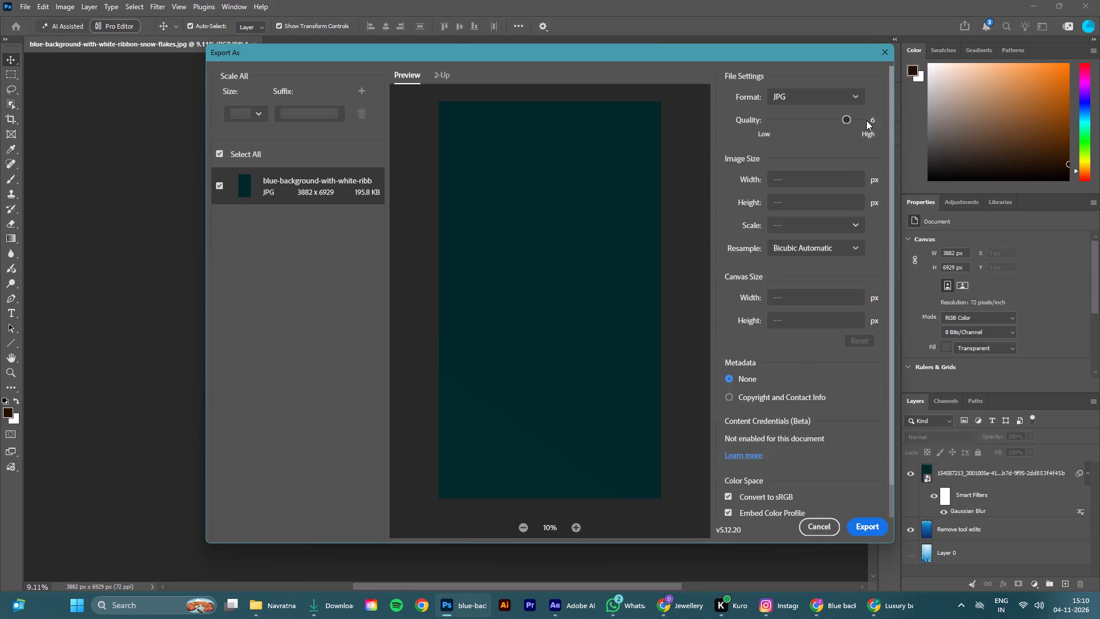
drag(847, 120, 894, 122)
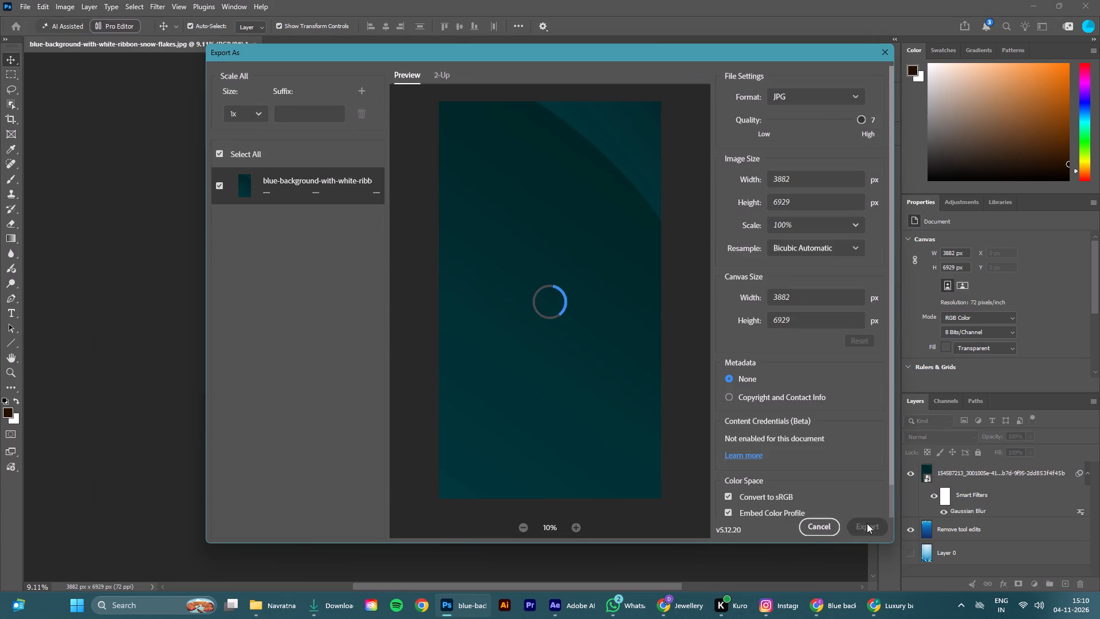
click(867, 523)
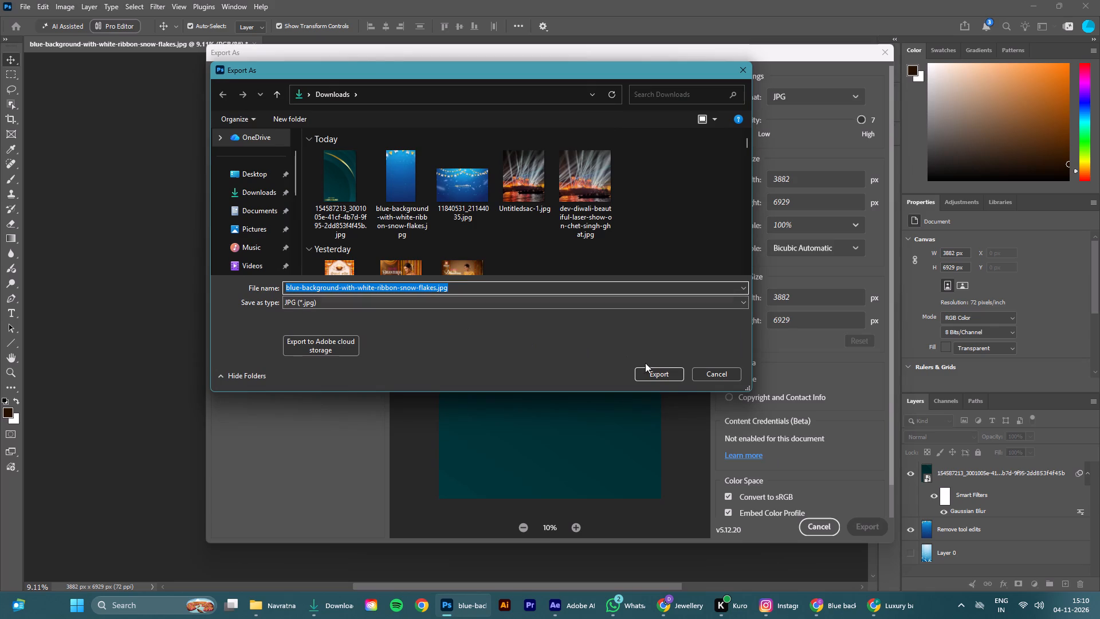
click(650, 371)
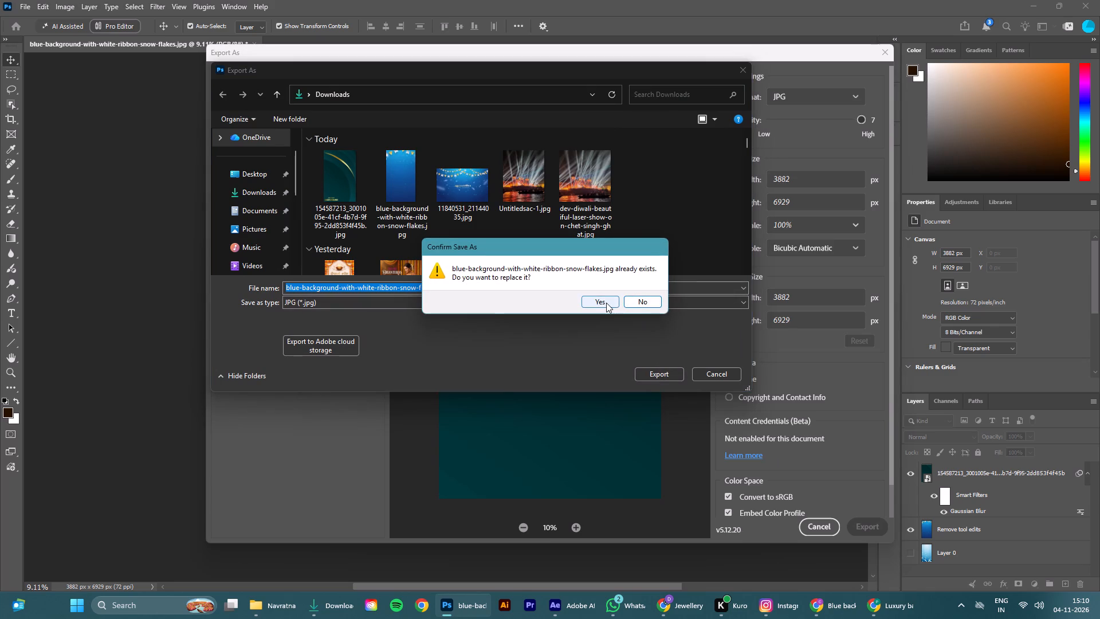
click(606, 303)
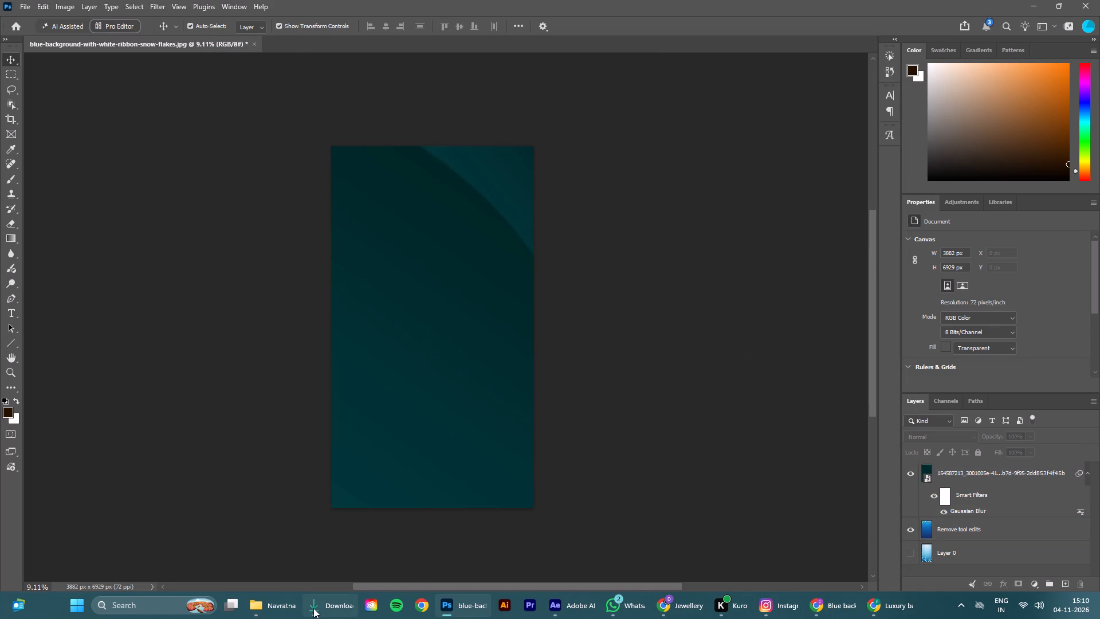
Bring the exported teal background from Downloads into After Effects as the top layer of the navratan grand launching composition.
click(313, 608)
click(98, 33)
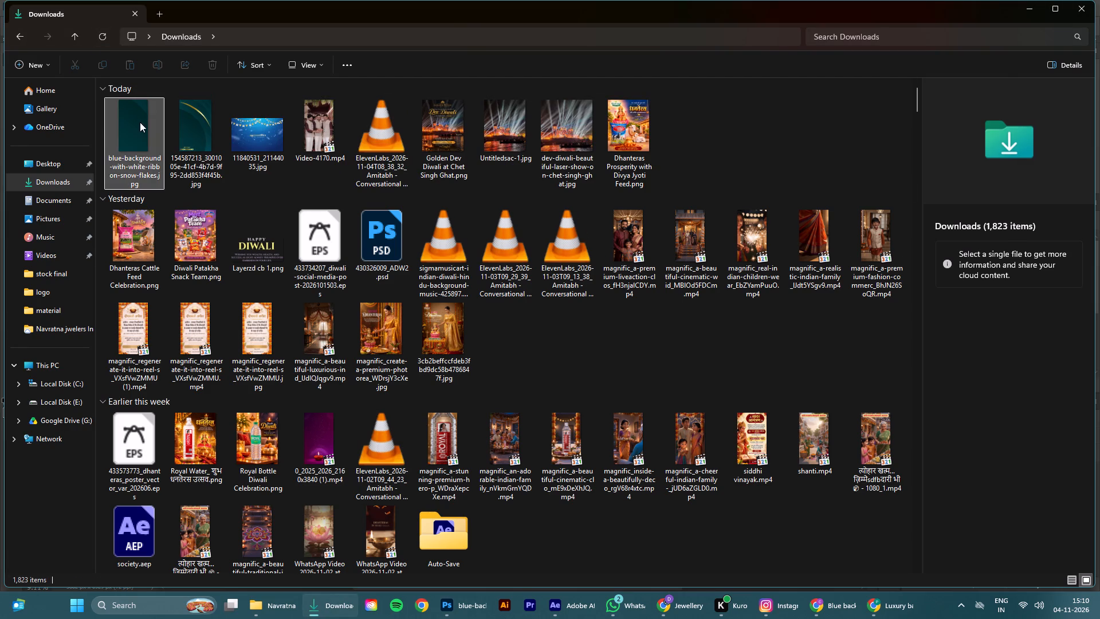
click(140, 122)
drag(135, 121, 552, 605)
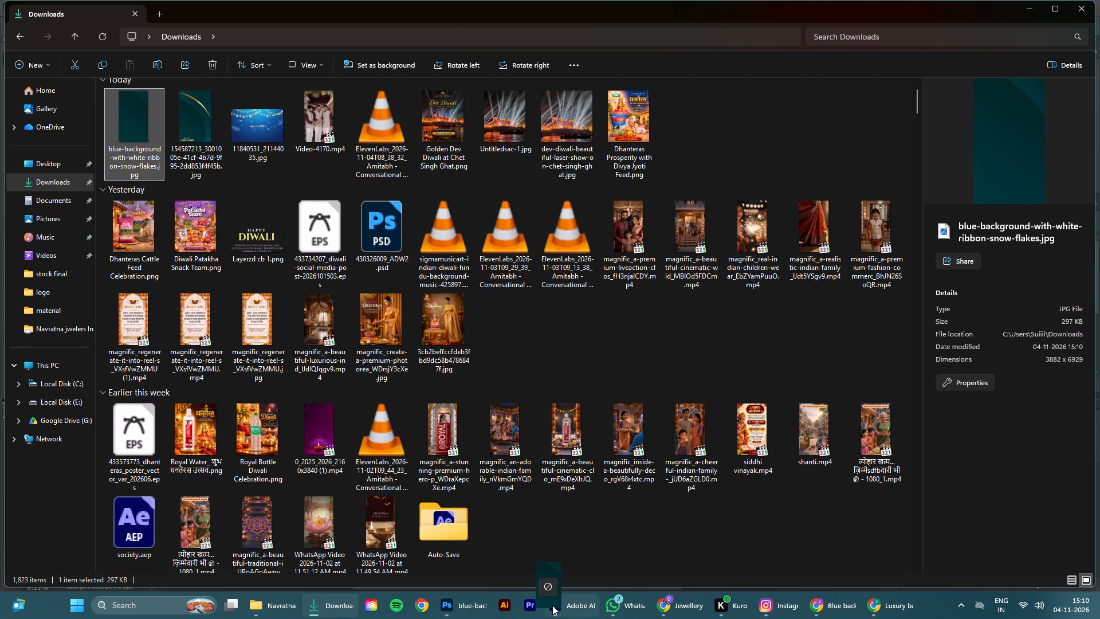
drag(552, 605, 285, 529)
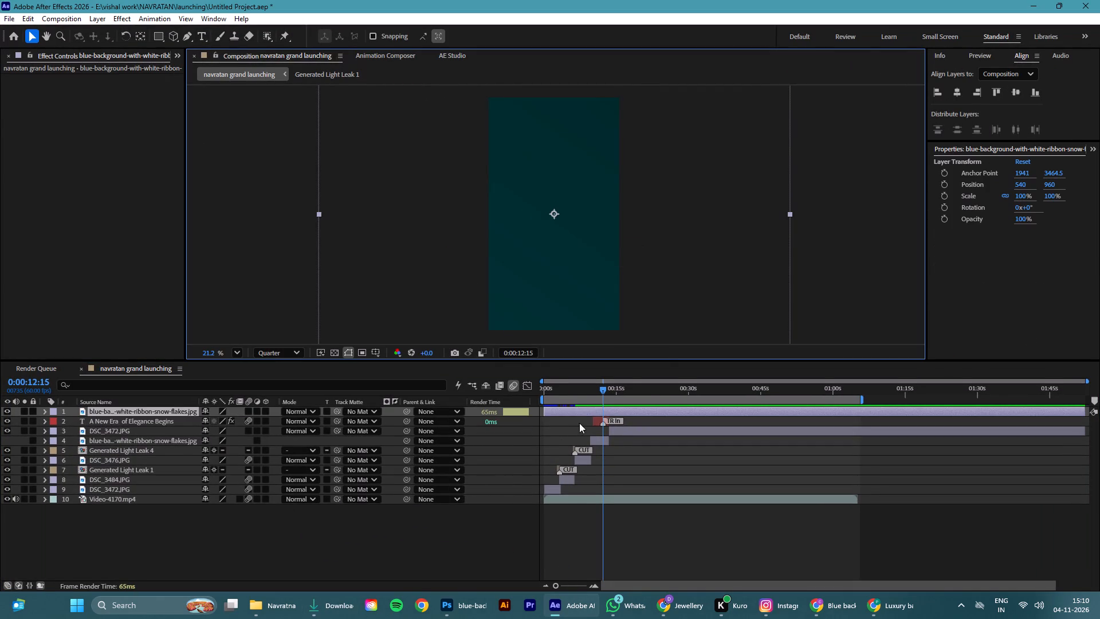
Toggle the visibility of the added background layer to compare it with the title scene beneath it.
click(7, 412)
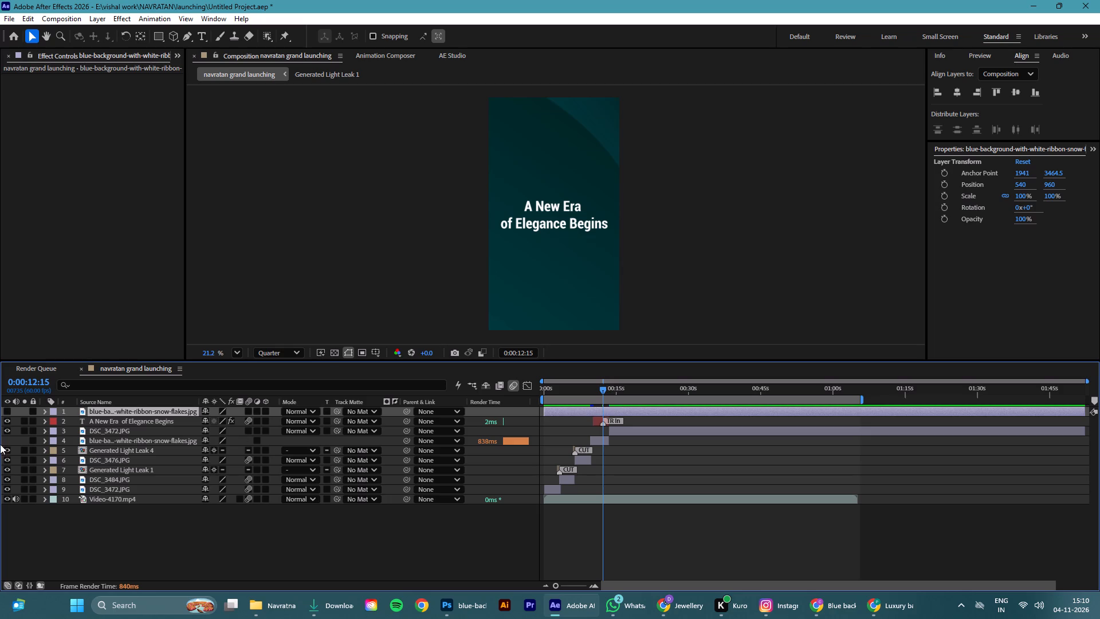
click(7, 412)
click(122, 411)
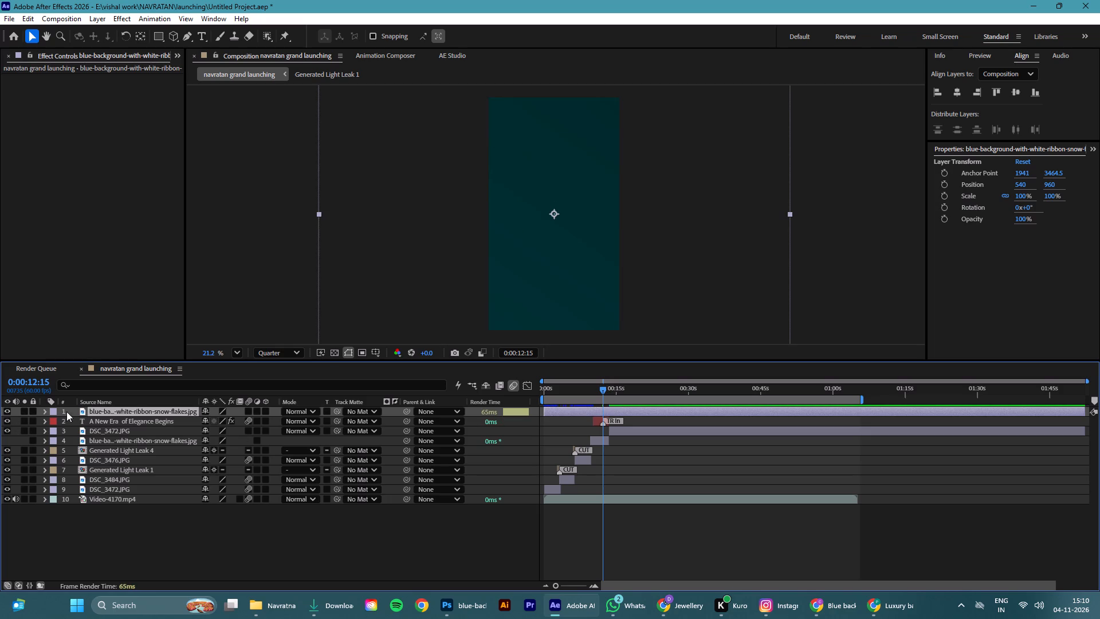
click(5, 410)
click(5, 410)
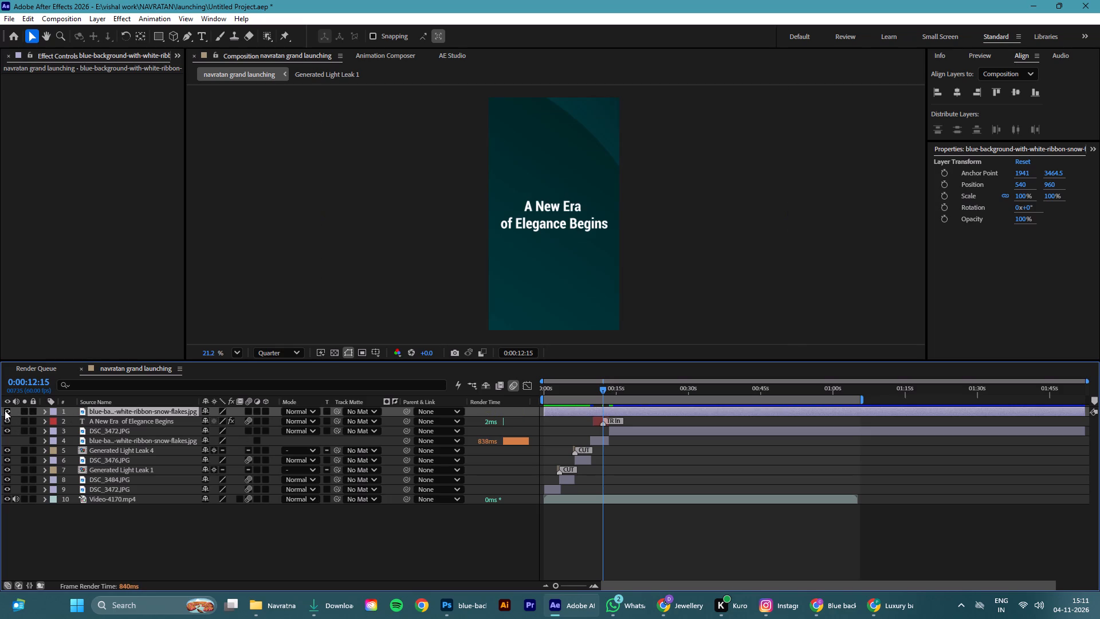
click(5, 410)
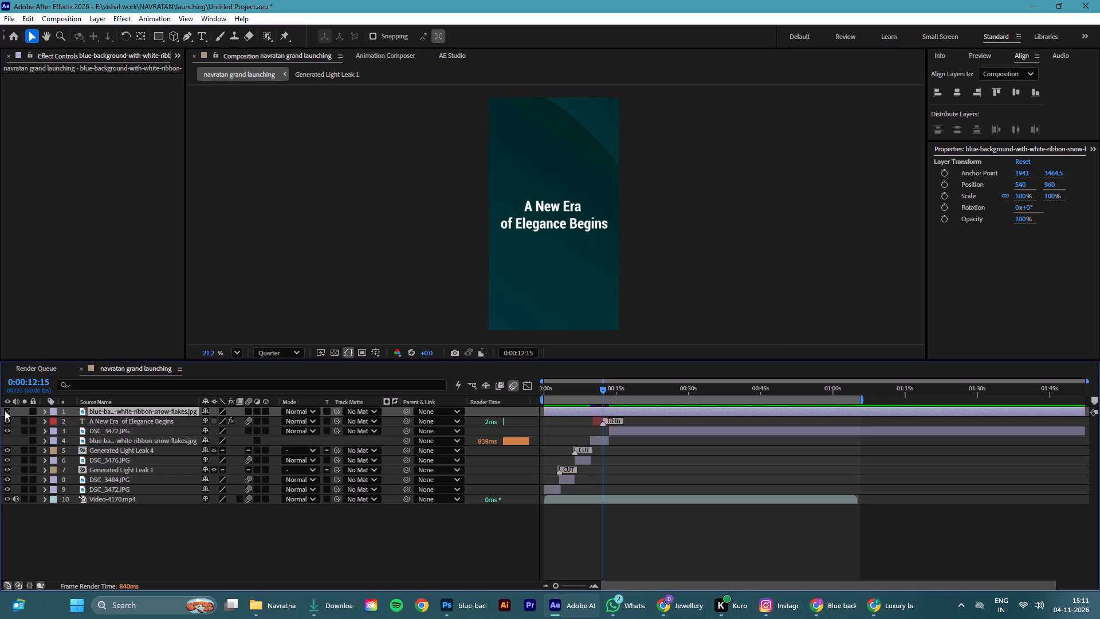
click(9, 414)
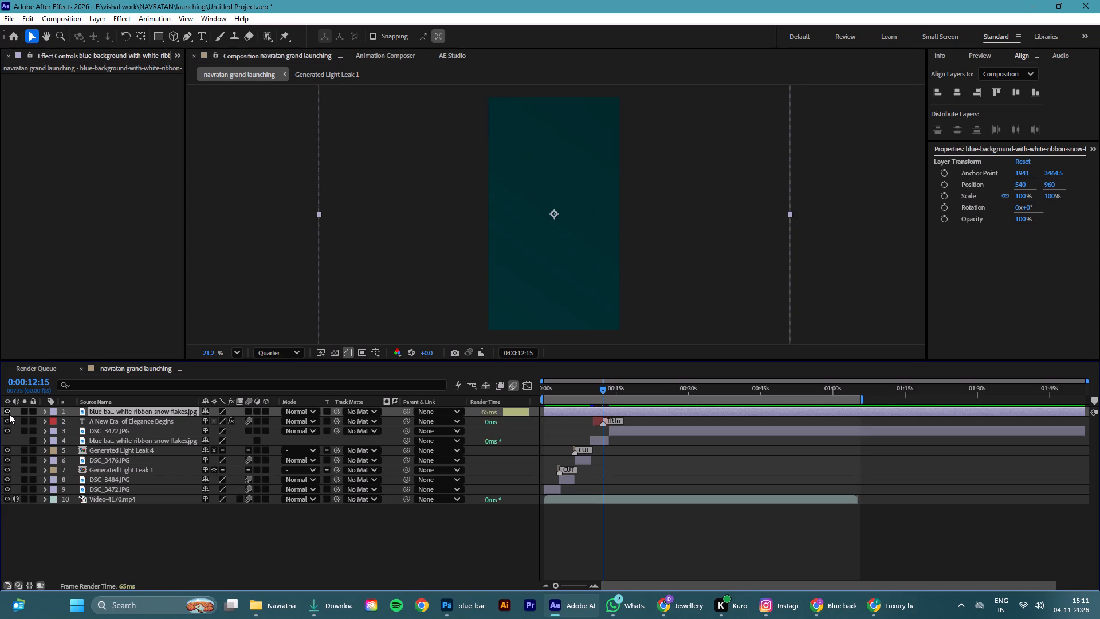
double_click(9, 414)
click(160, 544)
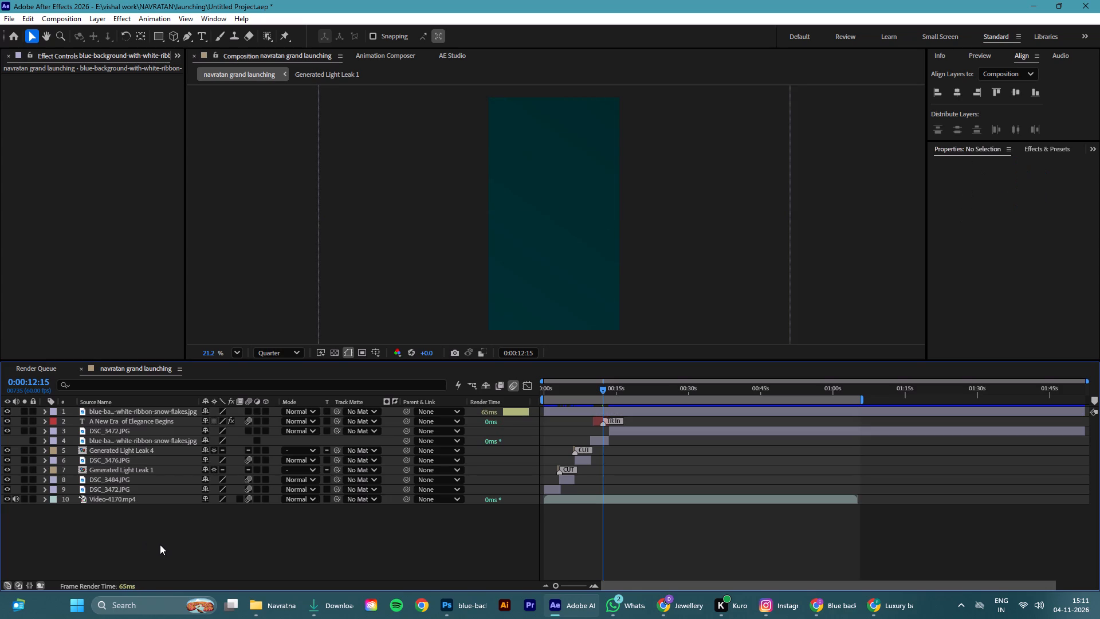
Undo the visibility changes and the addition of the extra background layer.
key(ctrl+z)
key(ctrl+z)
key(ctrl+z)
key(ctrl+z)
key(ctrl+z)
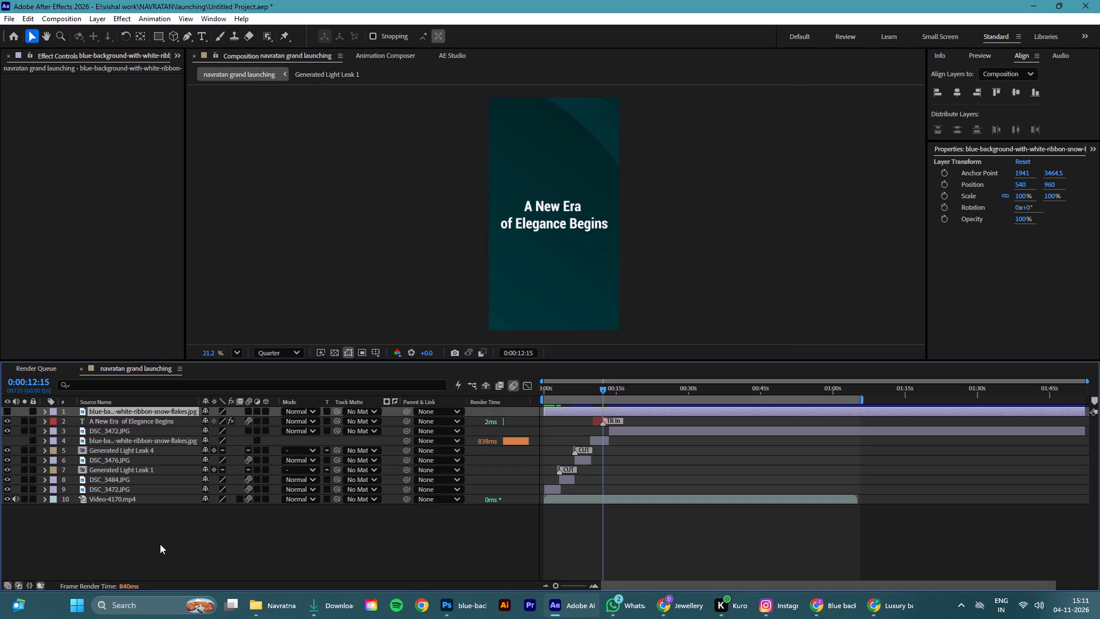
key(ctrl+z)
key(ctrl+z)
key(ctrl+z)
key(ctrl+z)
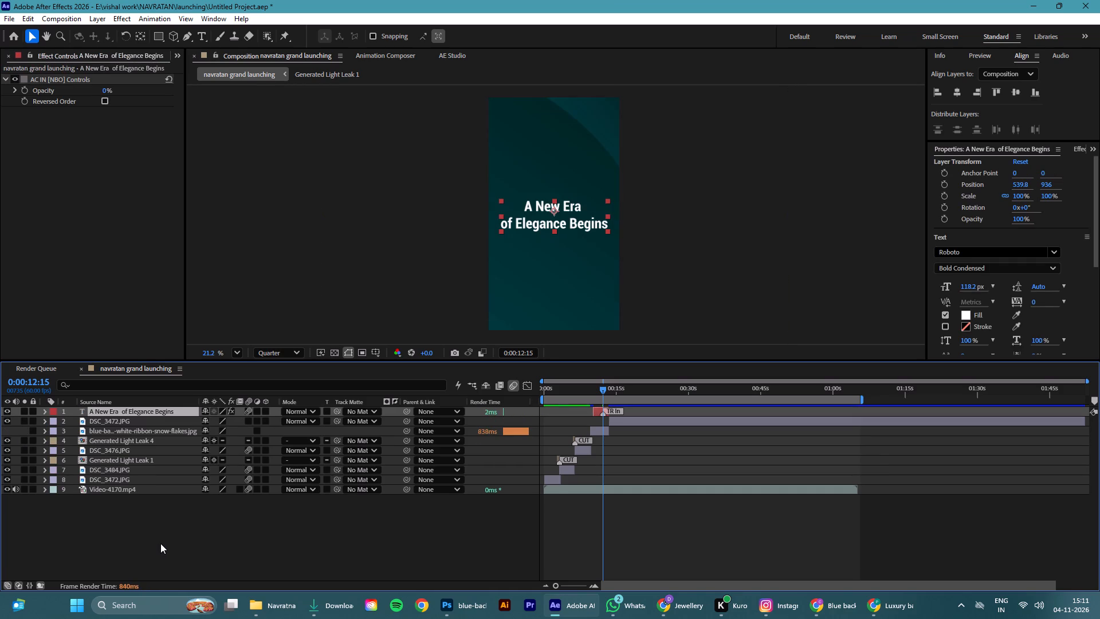
Scrub the timeline through the opening photo clips and the "A New Era of Elegance Begins" title to review the scene with the teal background.
click(383, 547)
scroll(679, 445, up, 5)
scroll(678, 441, down, 5)
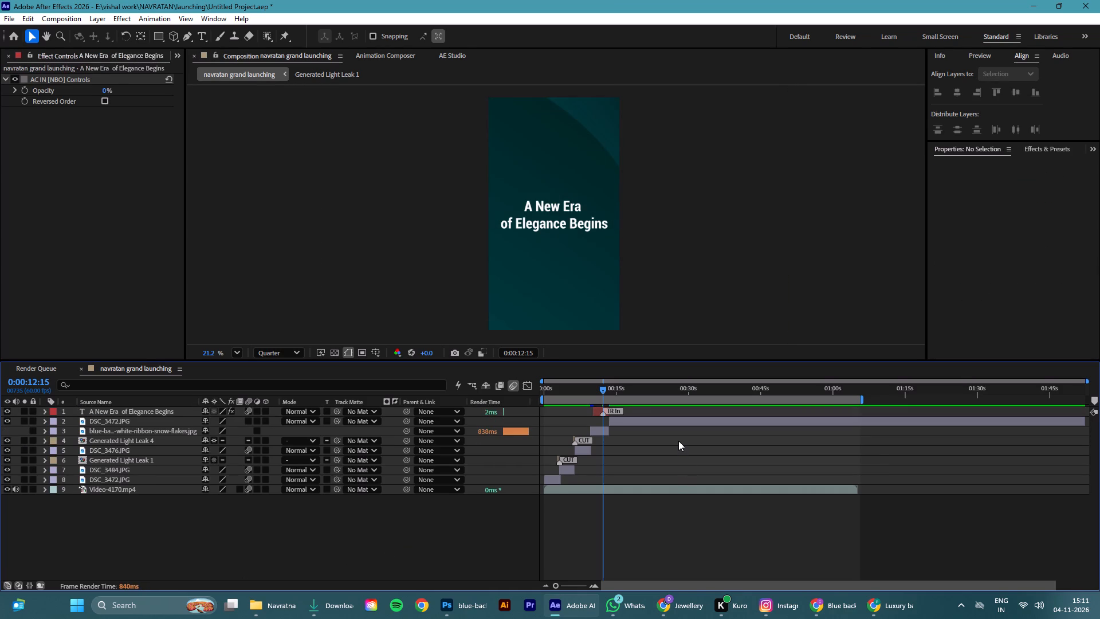
drag(604, 387, 607, 403)
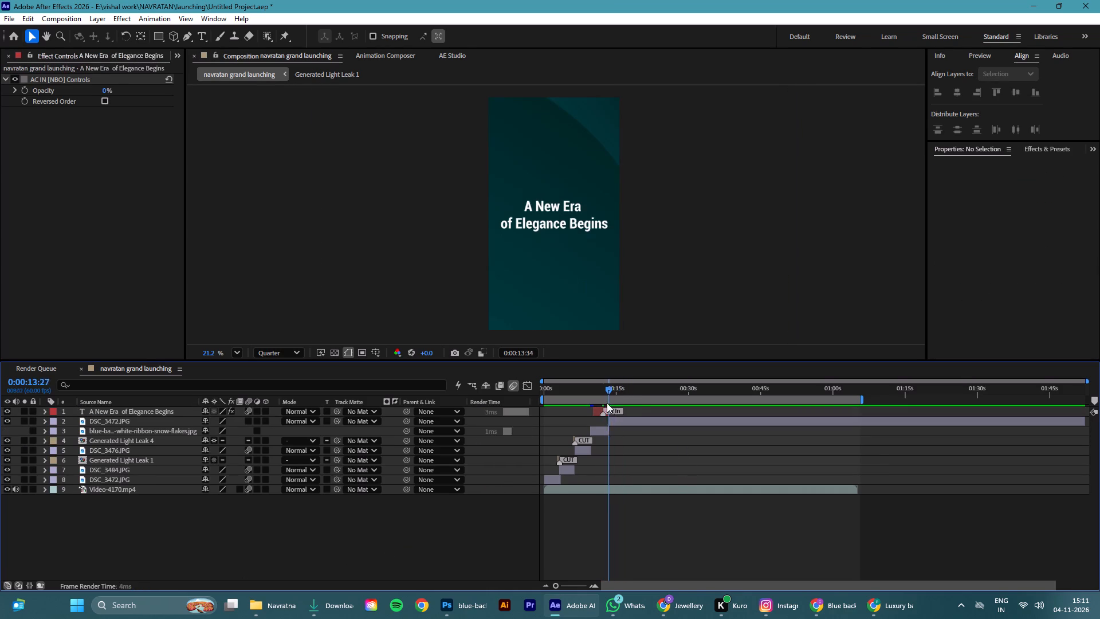
drag(607, 403, 532, 429)
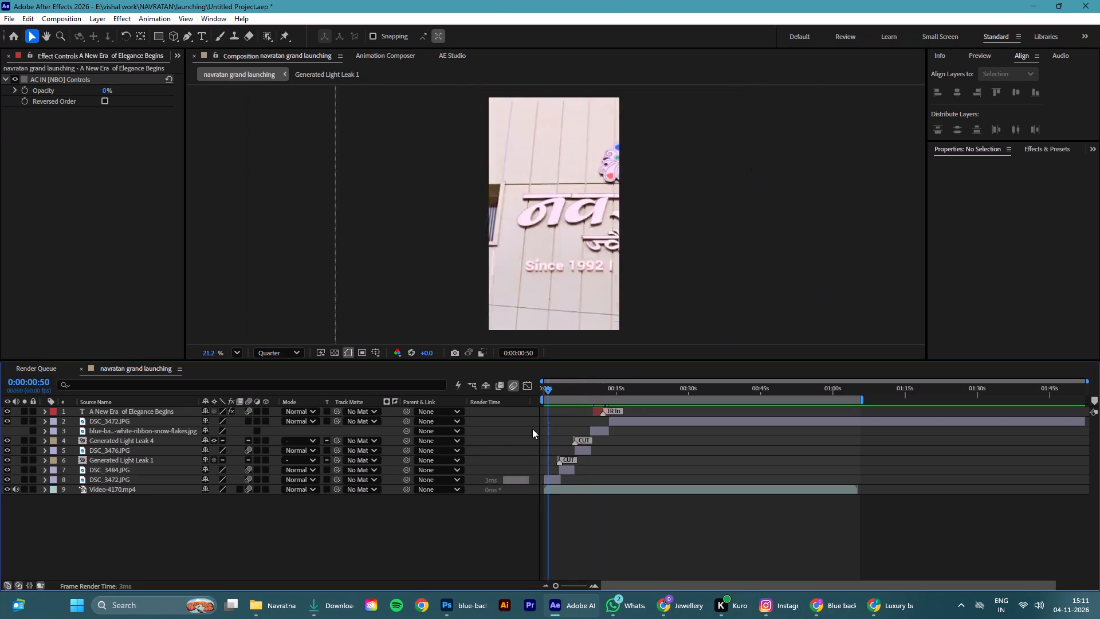
drag(532, 429, 563, 453)
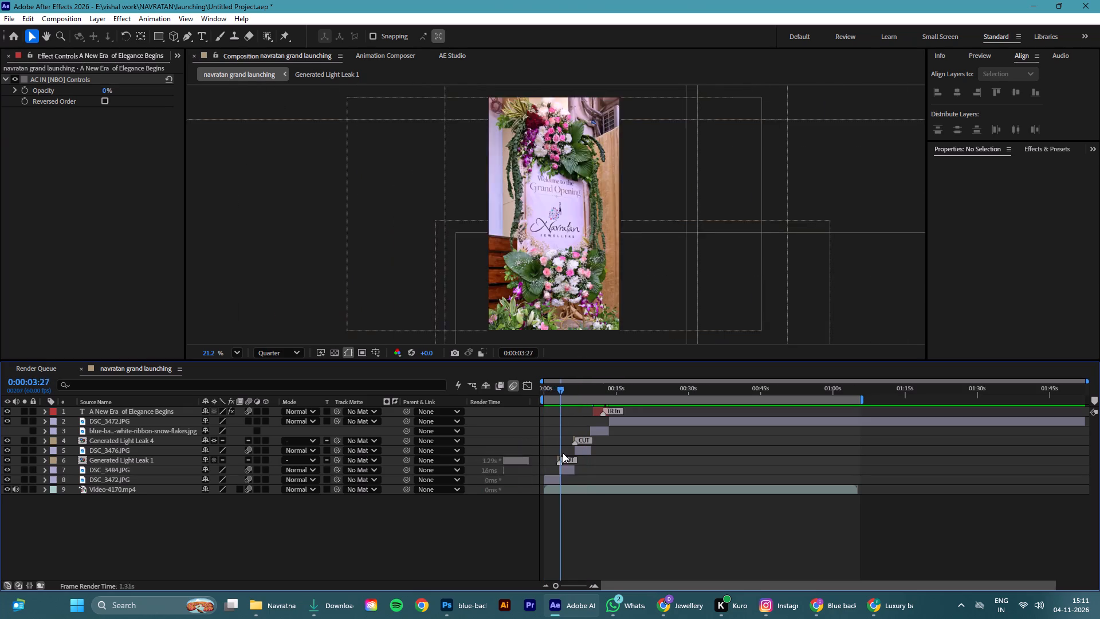
drag(563, 453, 600, 476)
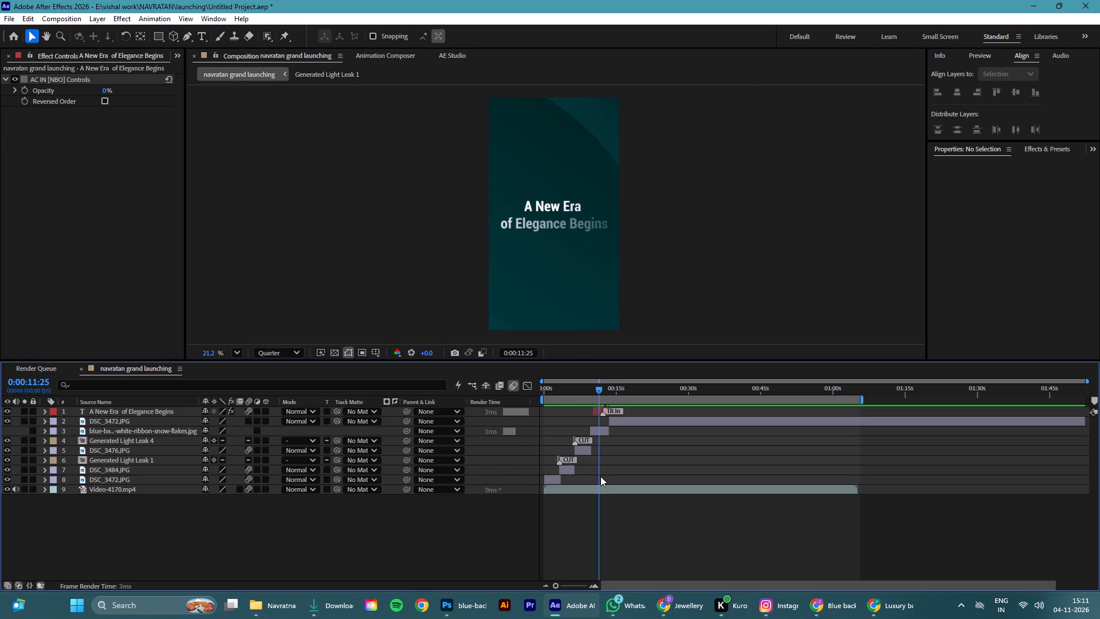
drag(600, 476, 603, 478)
click(596, 428)
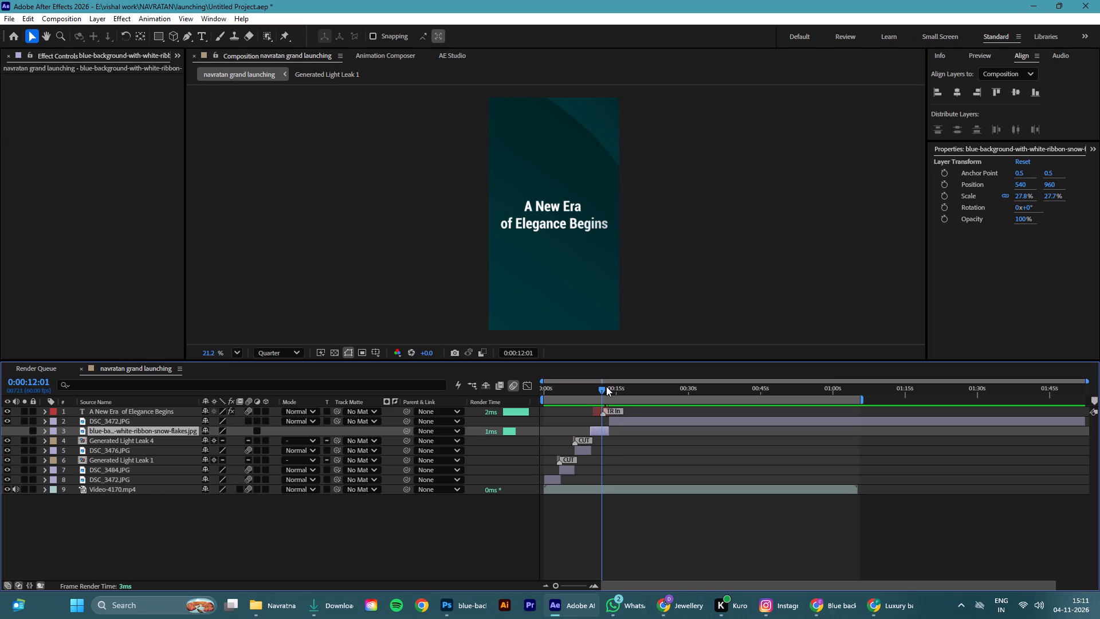
drag(600, 388, 605, 410)
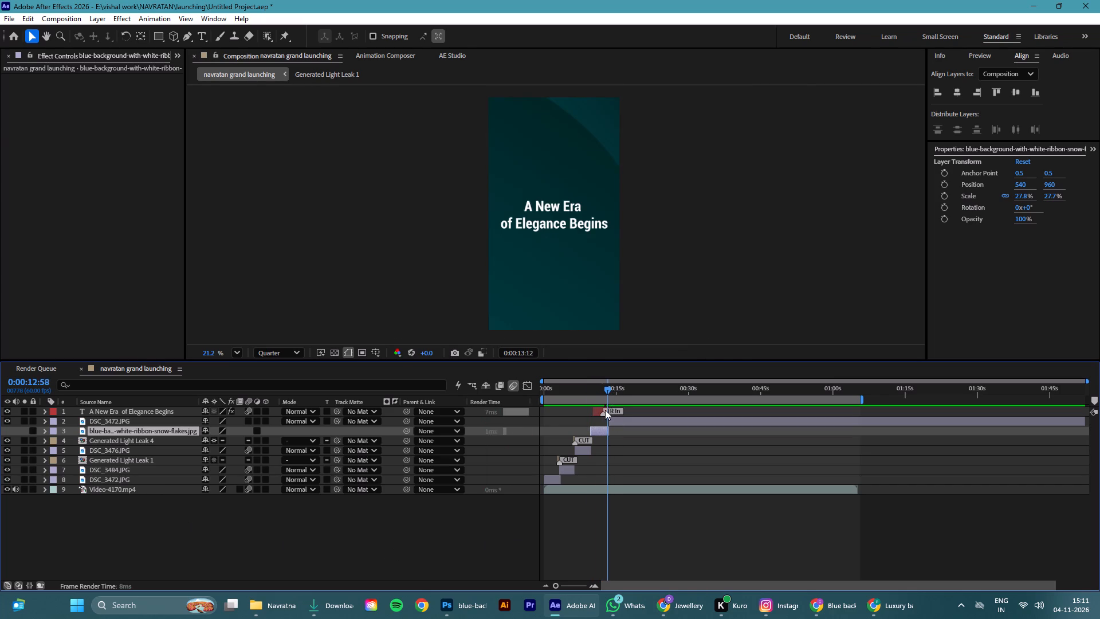
drag(605, 410, 596, 420)
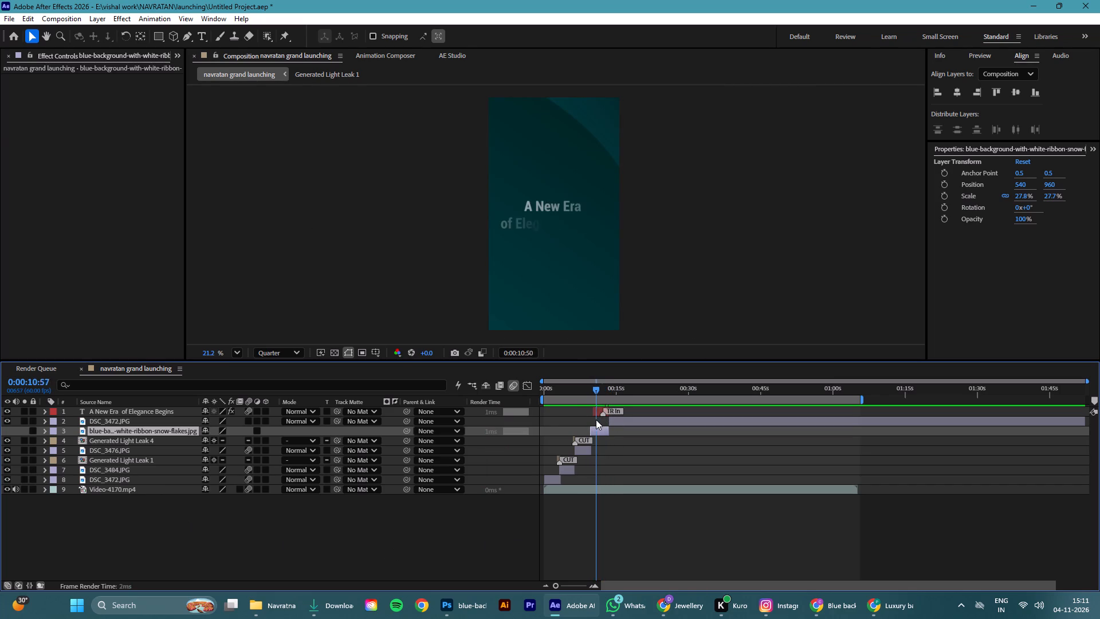
drag(596, 420, 603, 422)
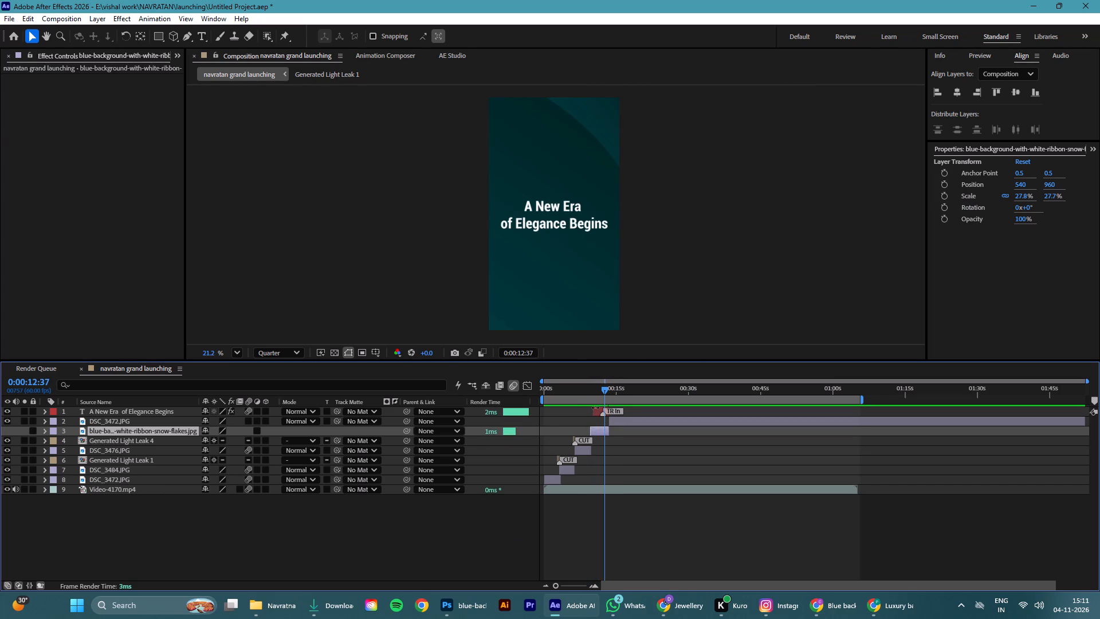
Change the fill of the "A New Era of Elegance Begins" title text to a light golden yellow with a 54° hue.
click(598, 412)
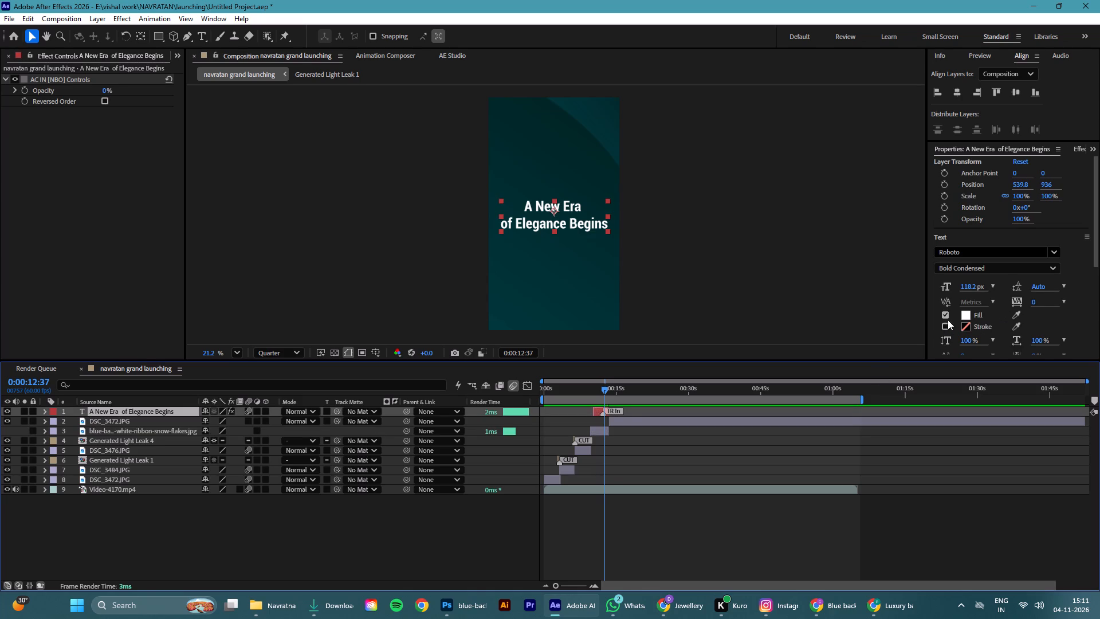
click(963, 314)
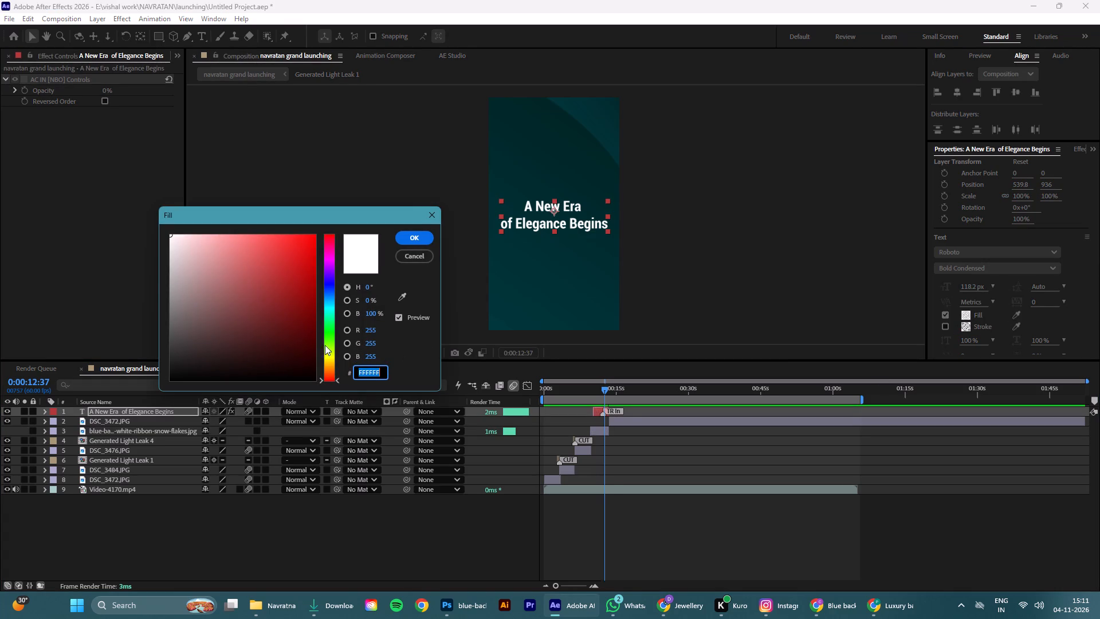
click(331, 359)
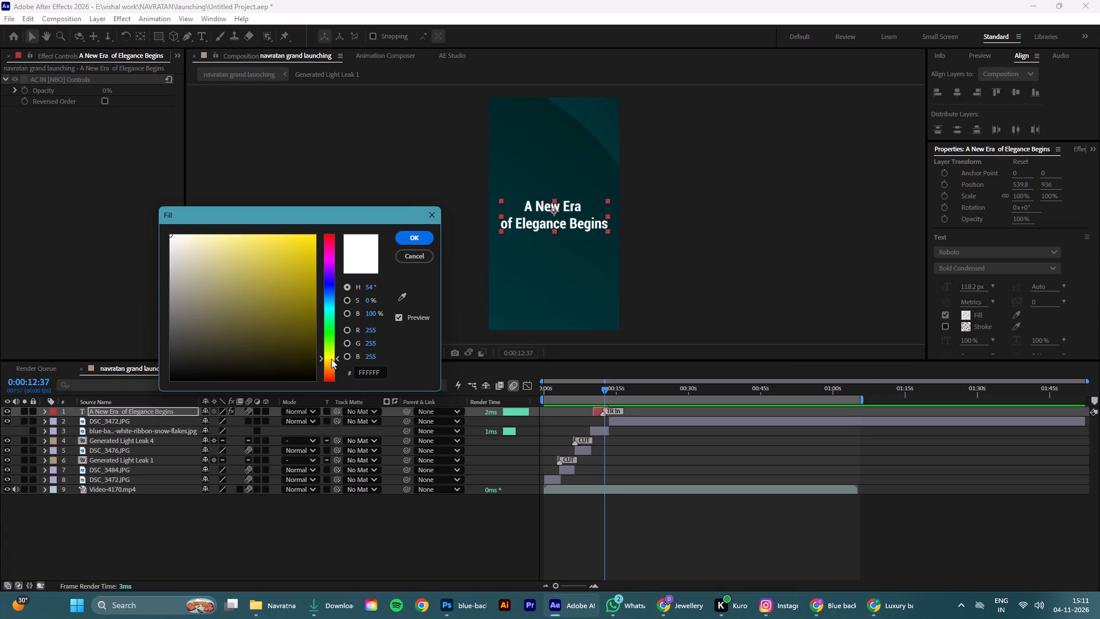
drag(239, 238, 240, 225)
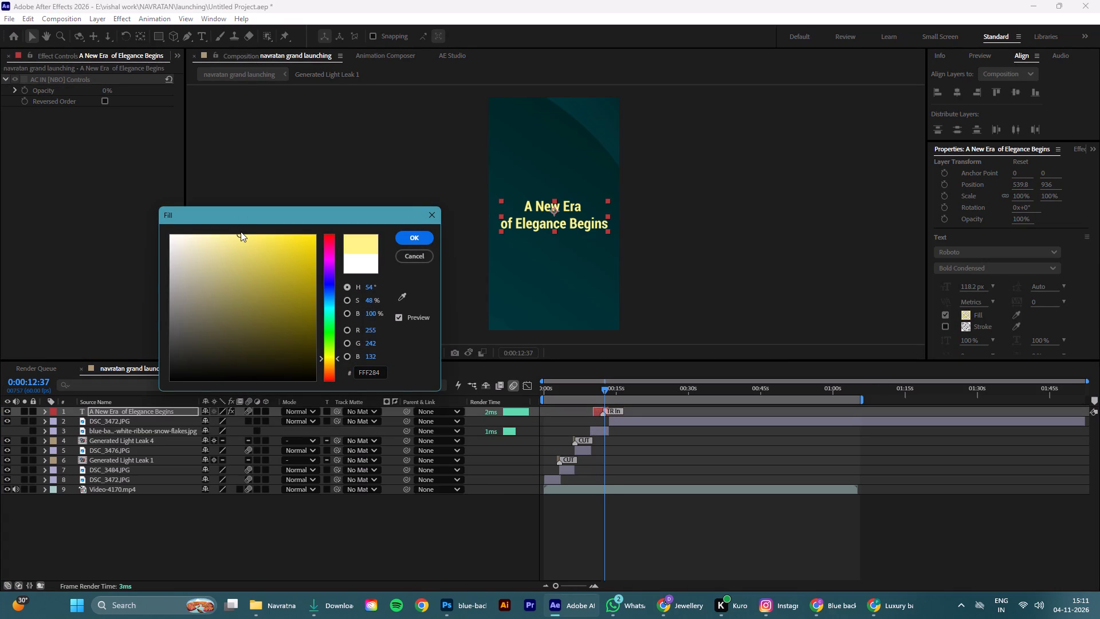
click(312, 296)
click(313, 284)
click(311, 274)
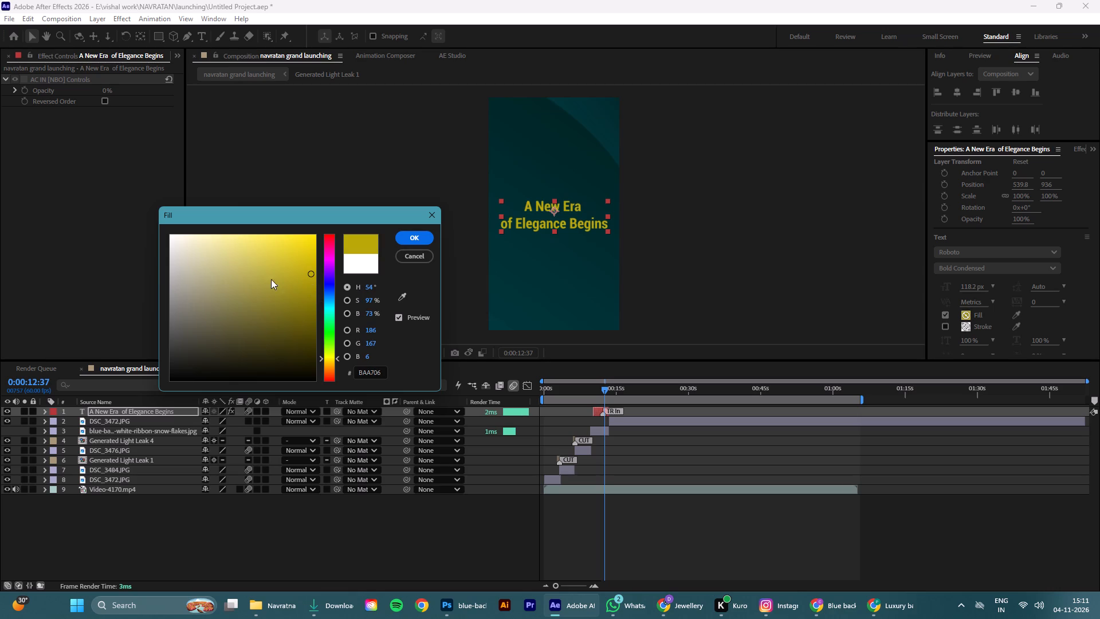
click(266, 281)
click(272, 271)
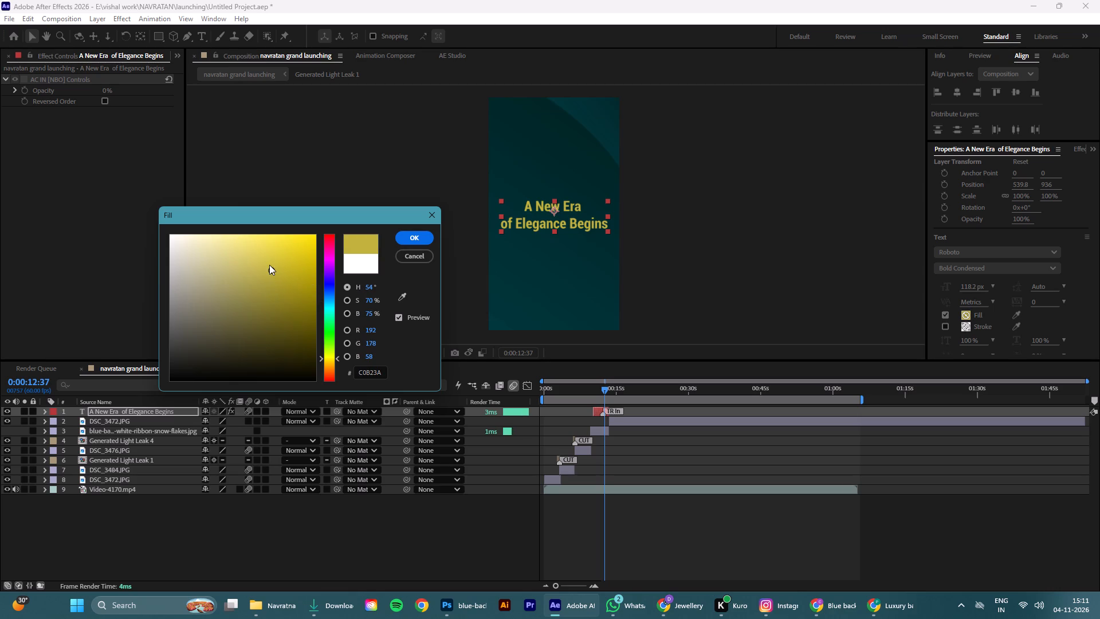
click(269, 265)
click(262, 260)
click(245, 246)
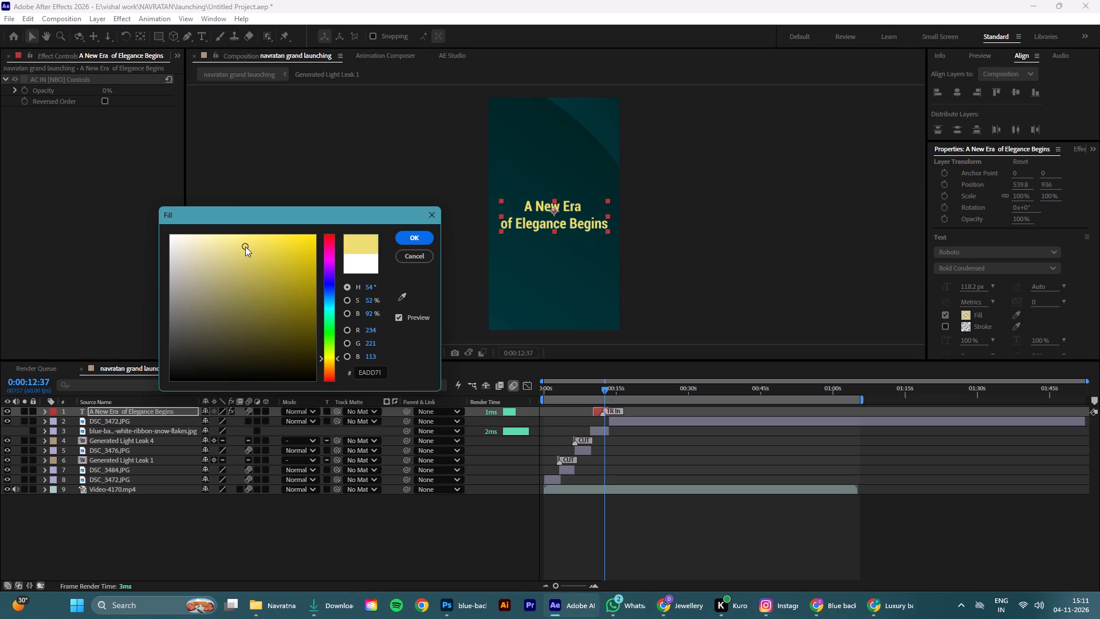
click(228, 248)
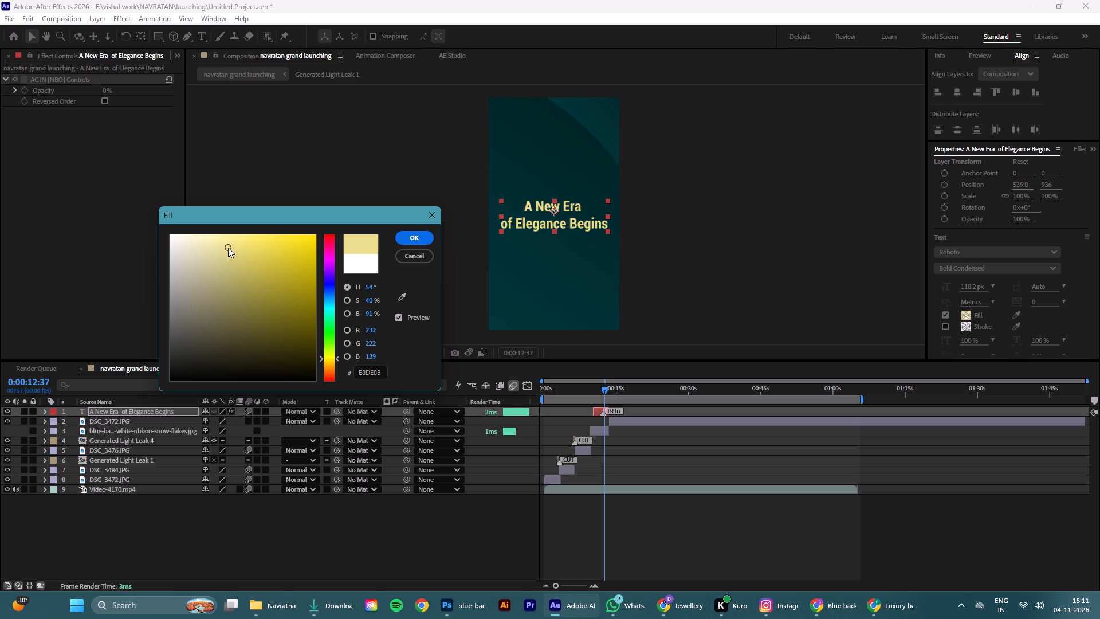
click(222, 226)
click(402, 236)
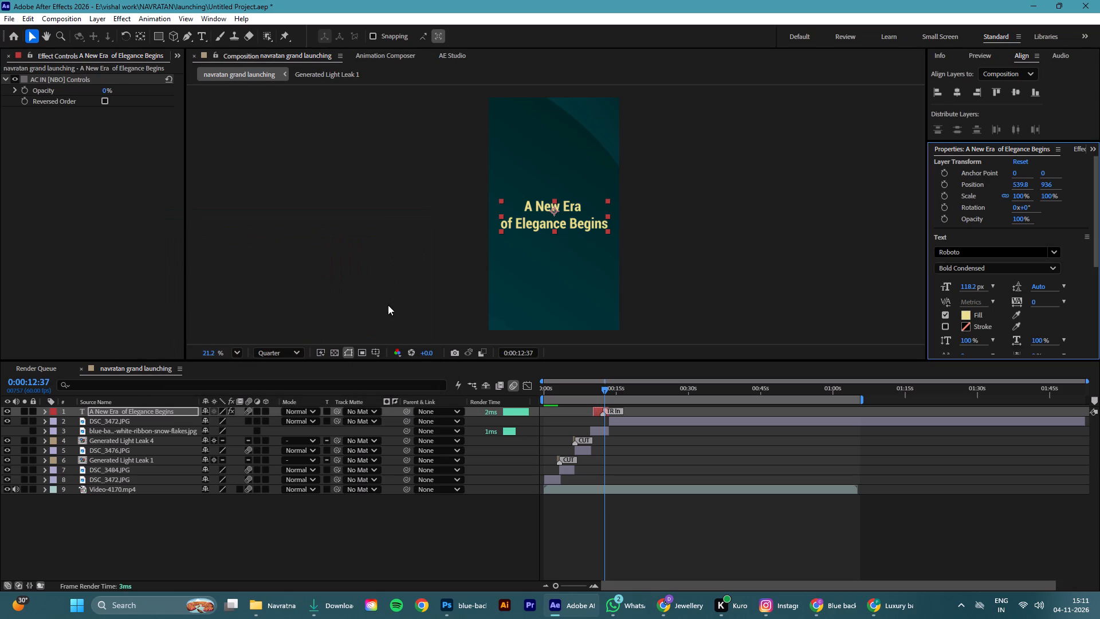
click(403, 528)
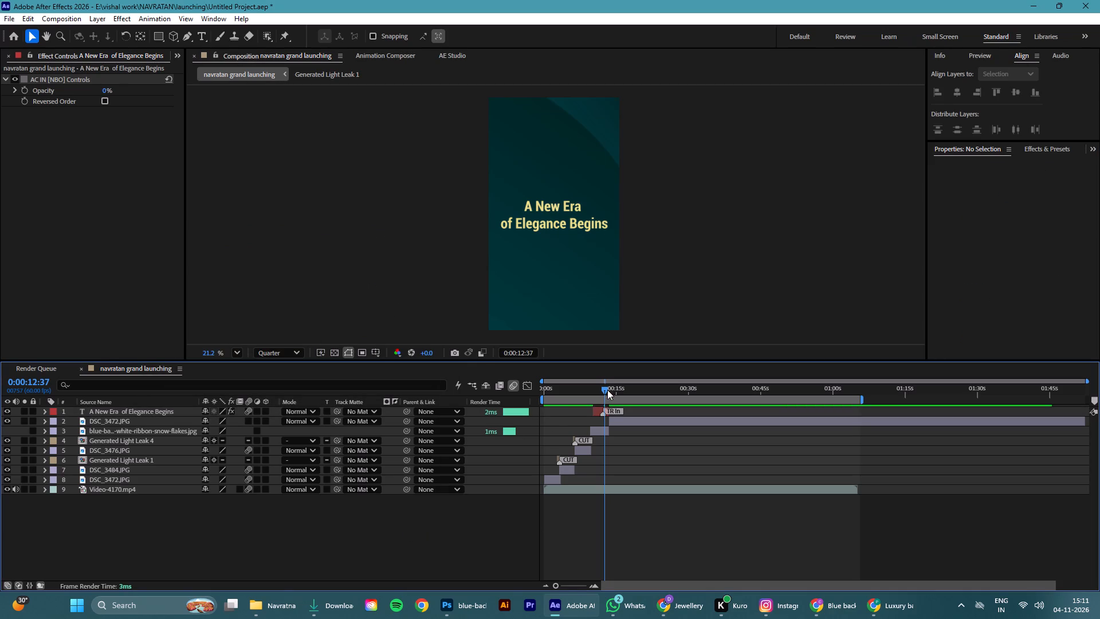
Return the playhead to the start of the composition and save the project.
drag(604, 390, 393, 421)
click(407, 505)
key(ctrl+s)
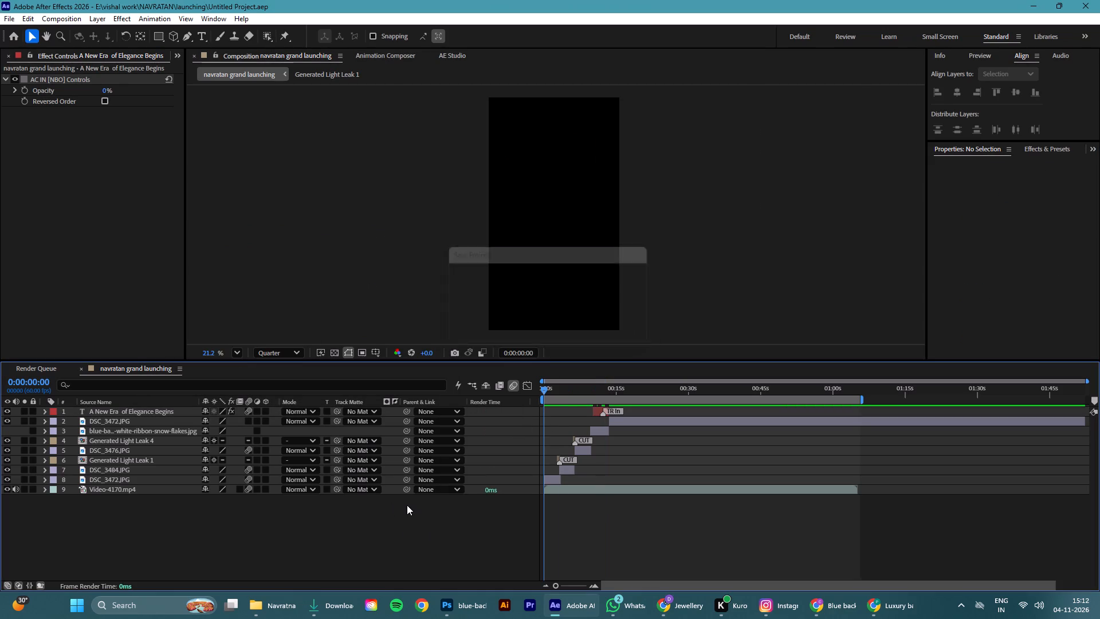
Play the composition from the start, and replay the cut from the title scene to the storefront photo.
key(space)
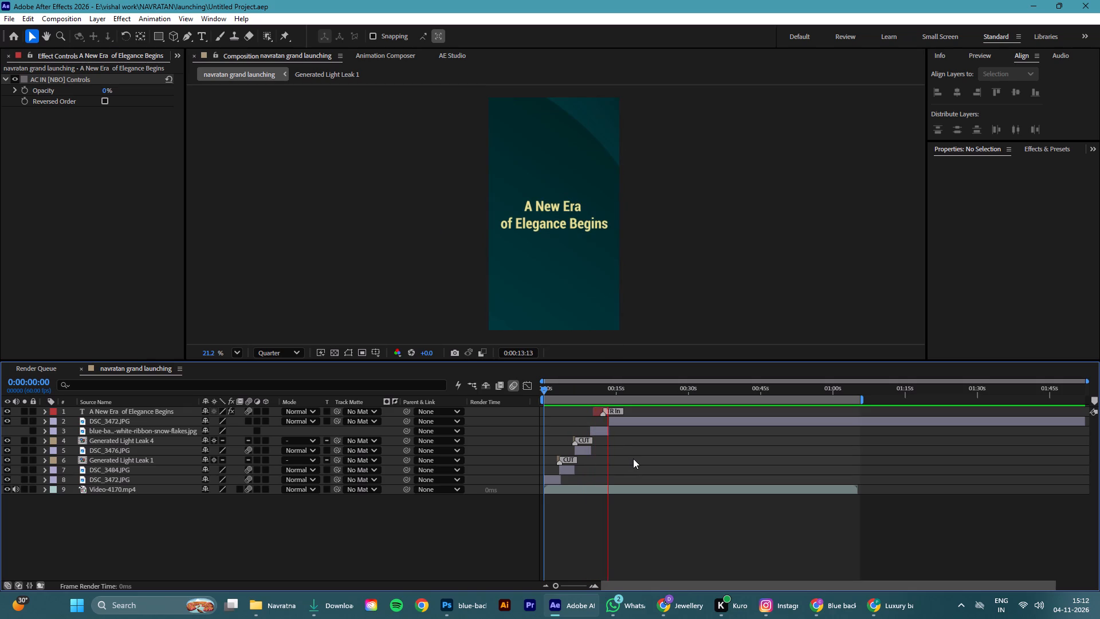
key(space)
drag(610, 388, 608, 389)
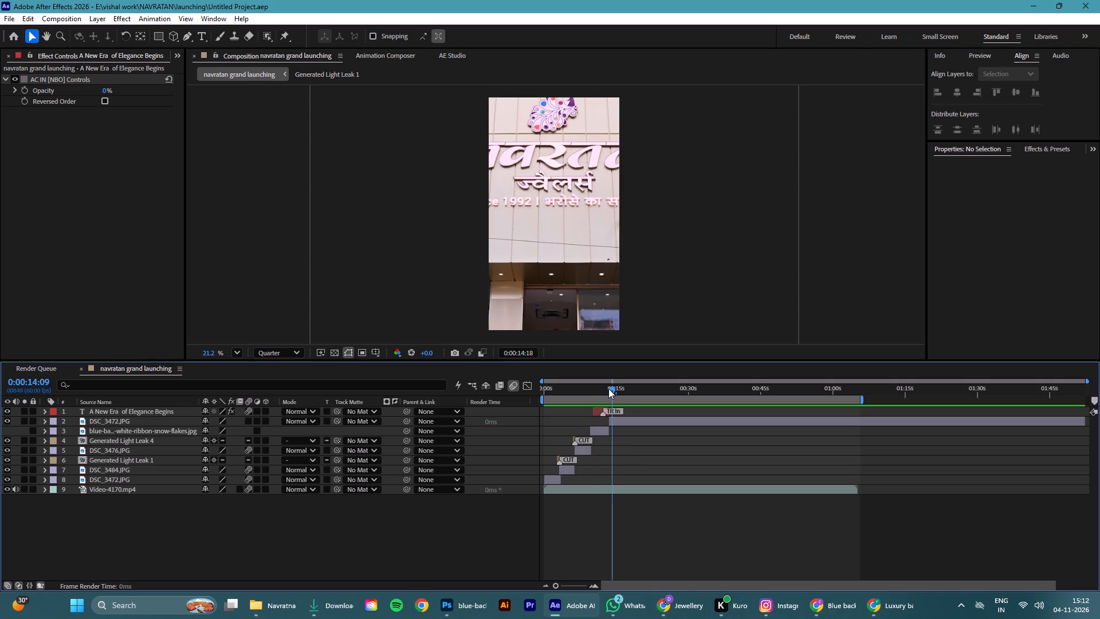
drag(608, 389, 599, 393)
key(space)
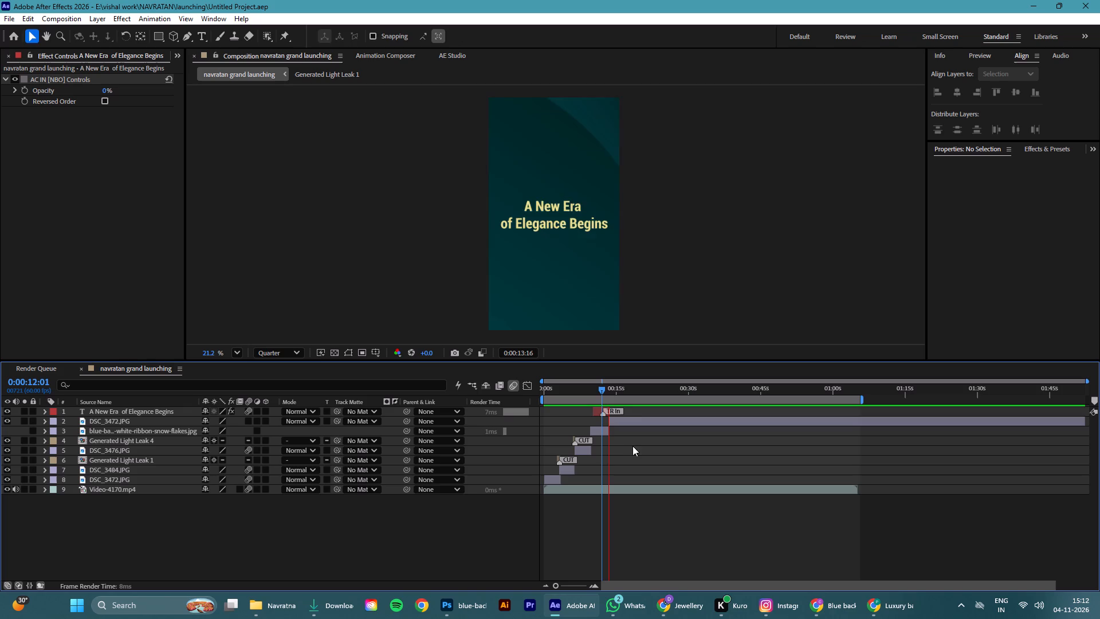
key(space)
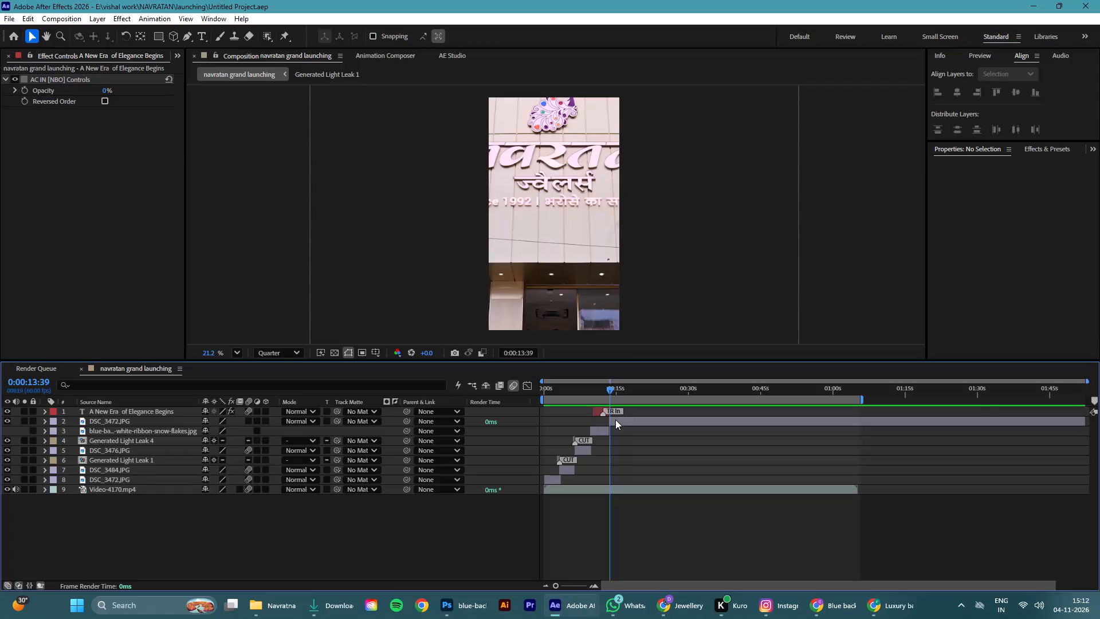
Trim the start of the upper DSC_3472.JPG layer to 0:00:13:35, where the title and background layers end.
click(615, 418)
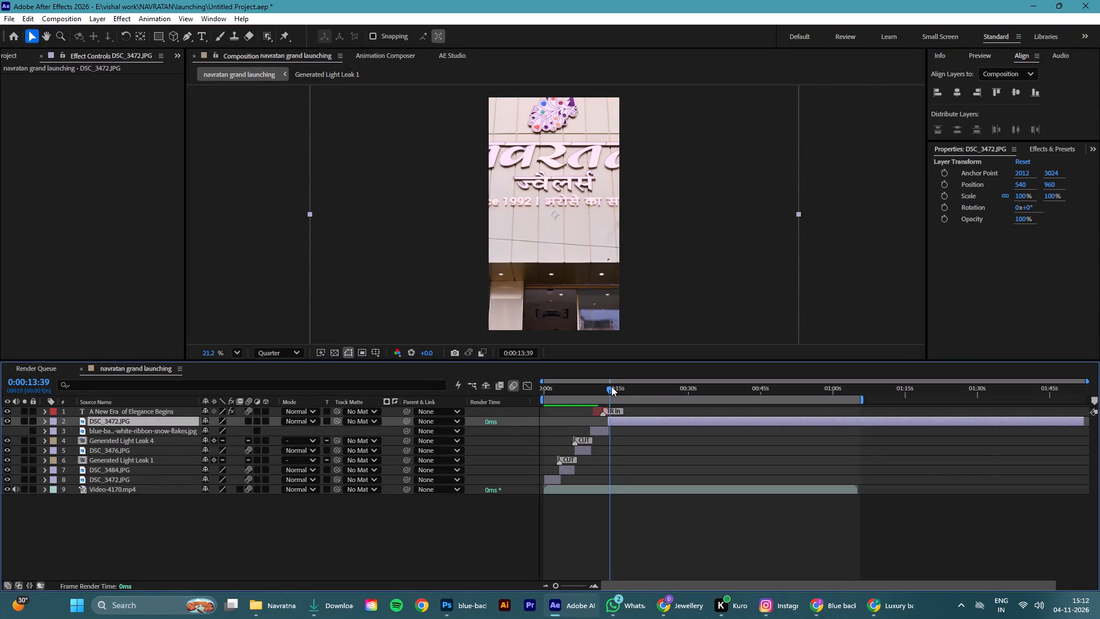
drag(611, 386, 609, 391)
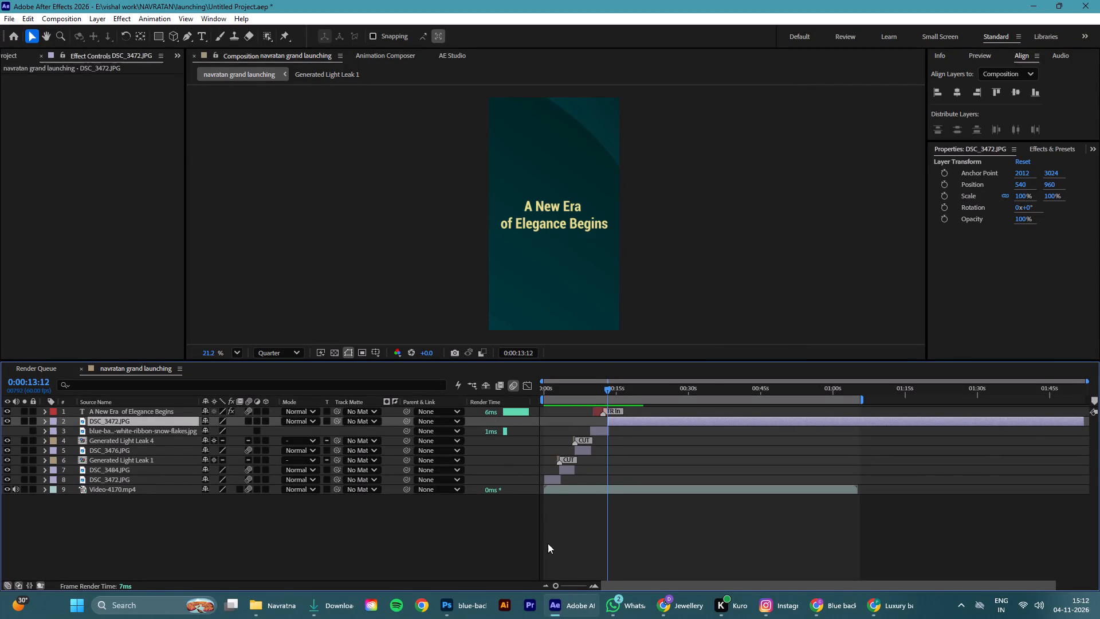
drag(554, 587, 554, 587)
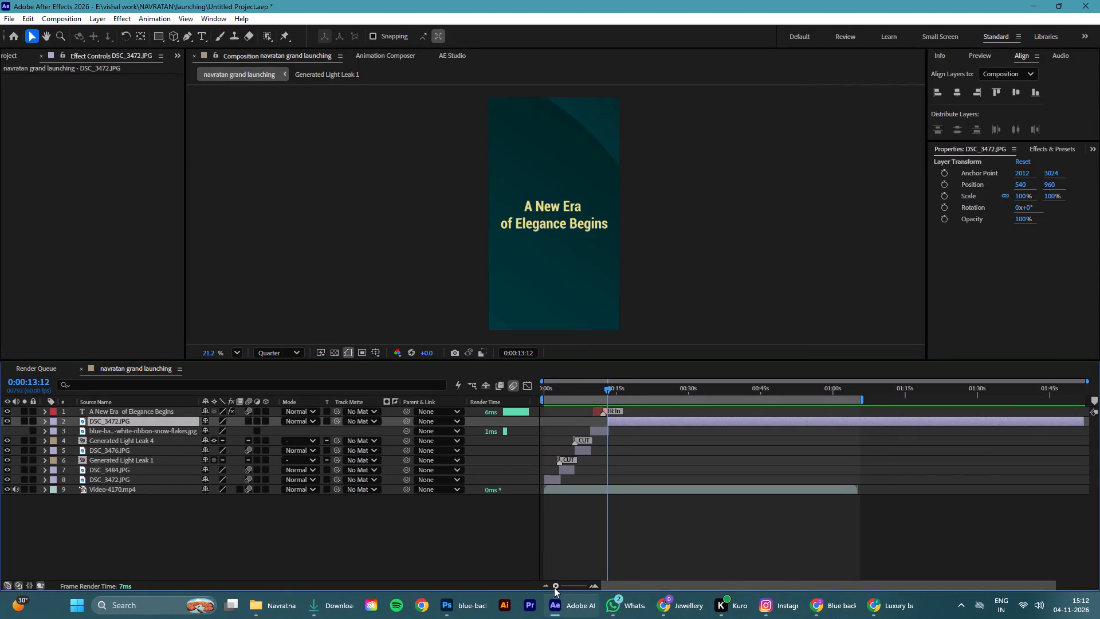
drag(554, 587, 580, 596)
drag(815, 390, 823, 393)
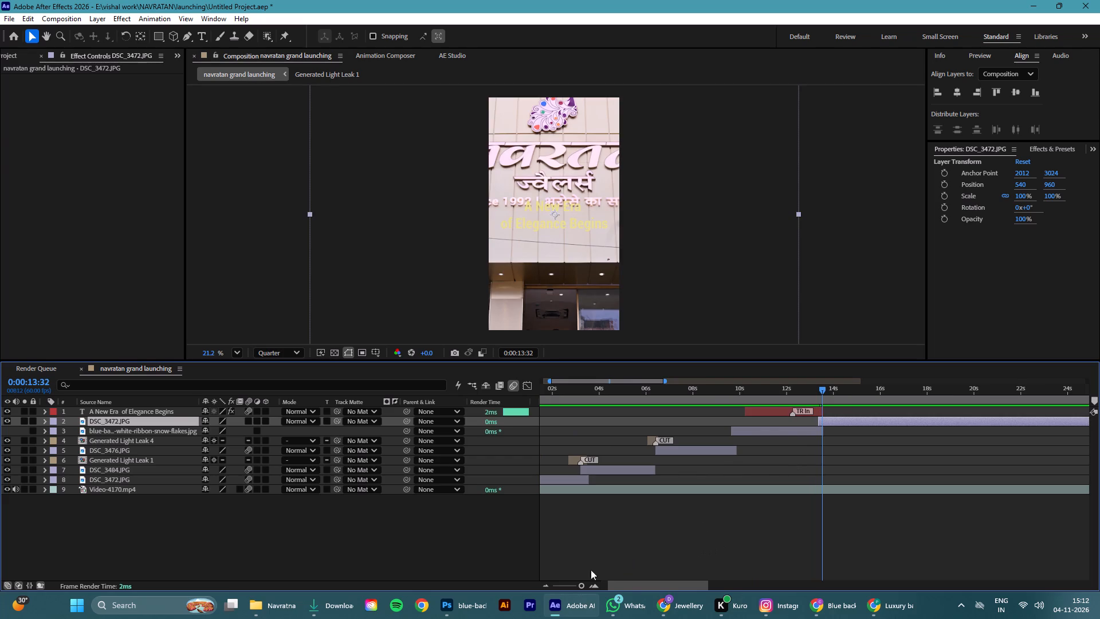
drag(577, 586, 613, 588)
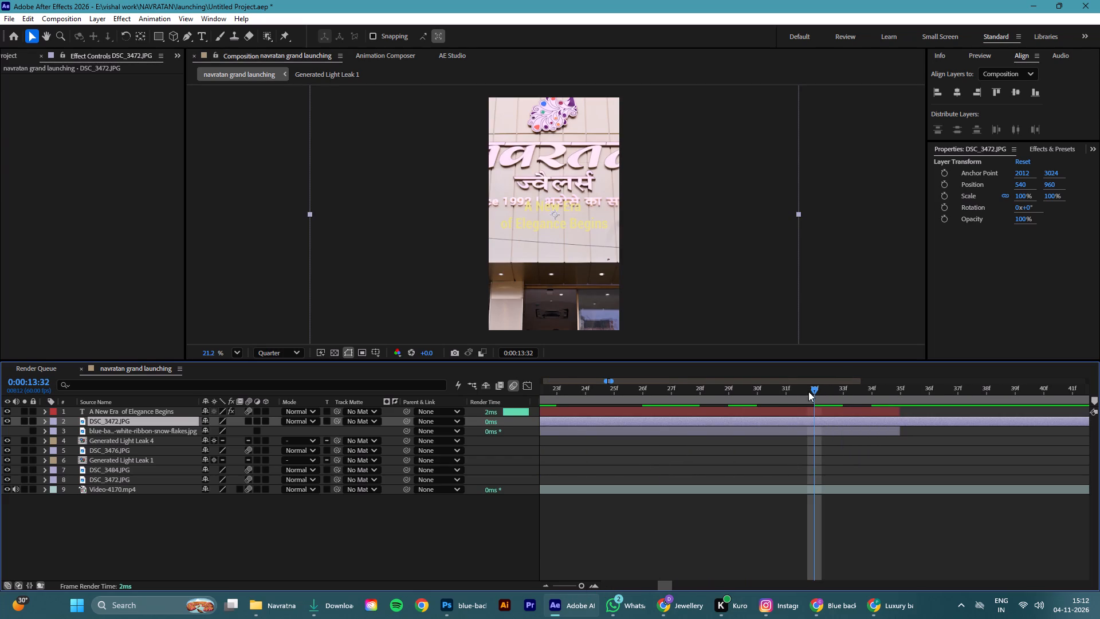
drag(813, 386, 887, 402)
click(896, 422)
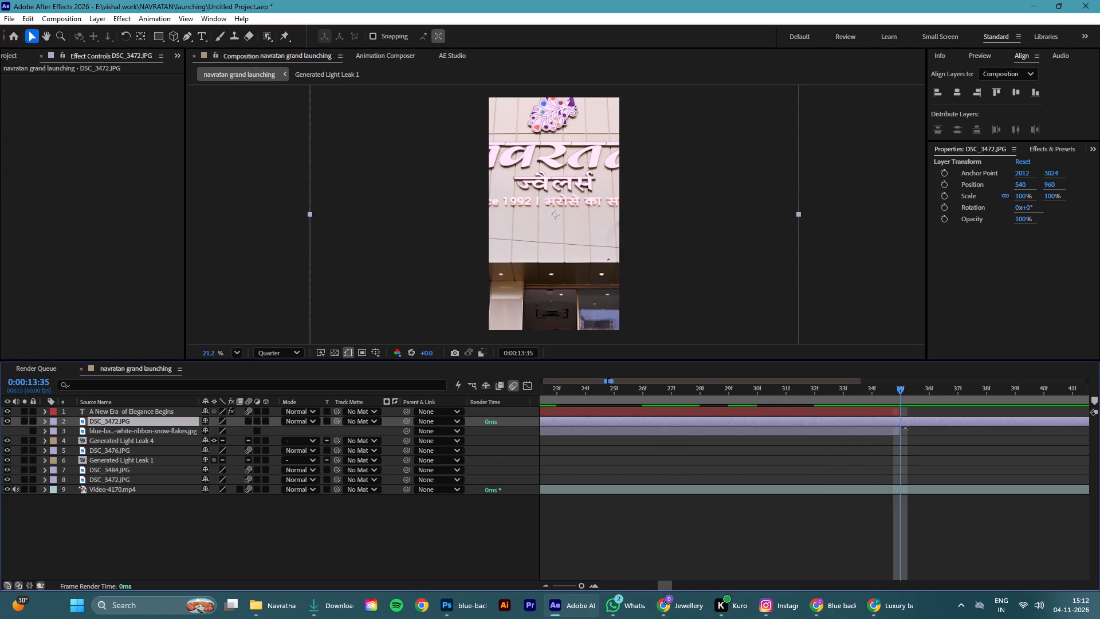
key(alt+bracketleft)
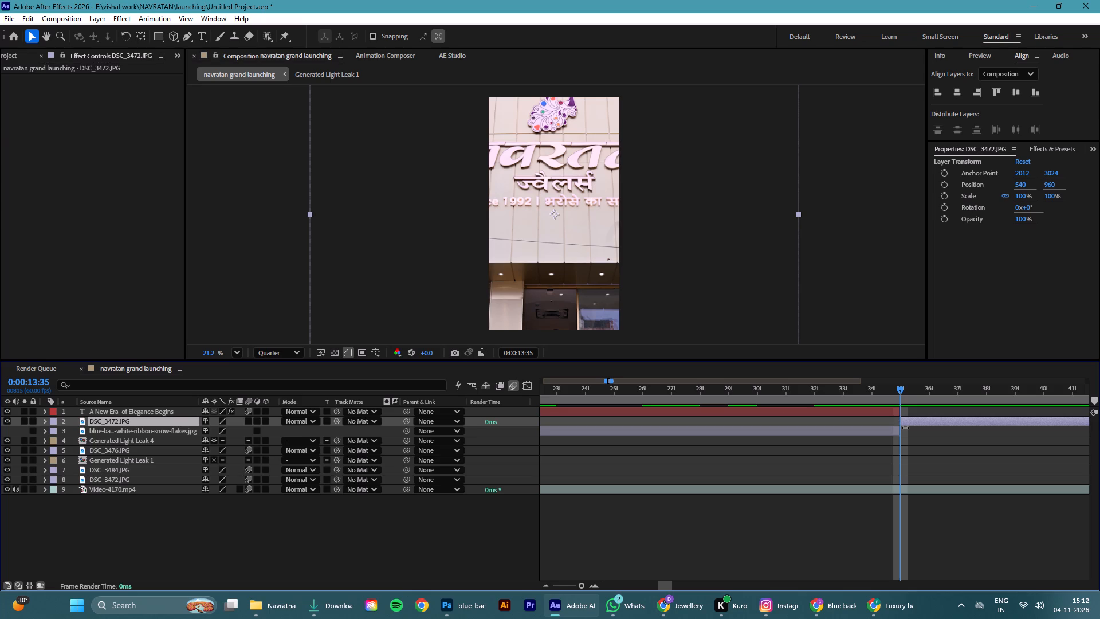
drag(578, 588, 520, 579)
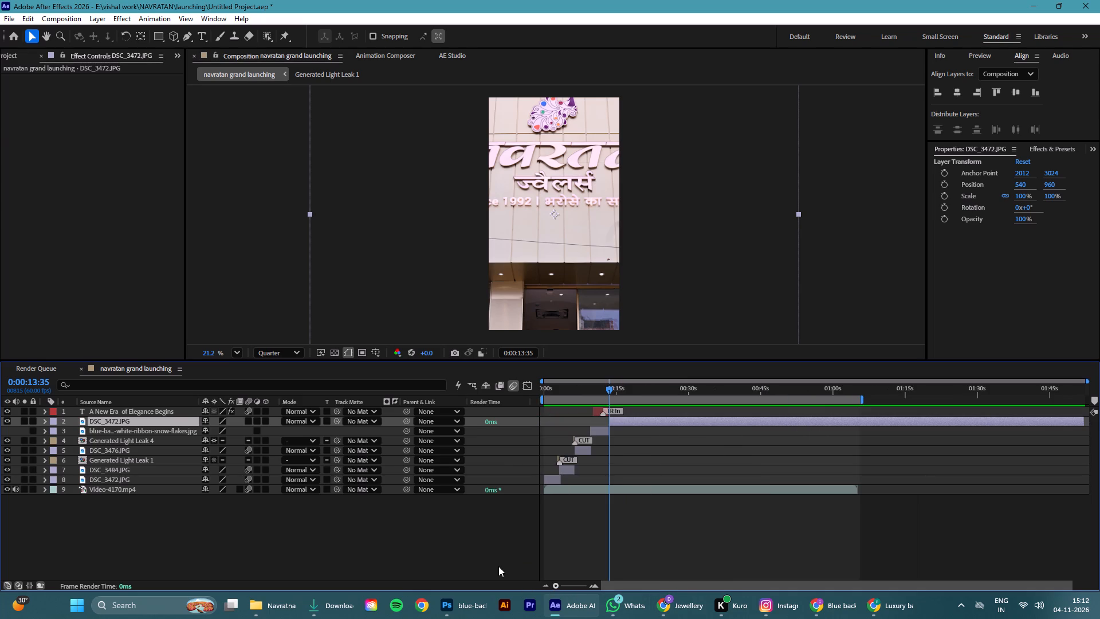
Add Position and Scale keyframes to the upper DSC_3472.JPG layer at 0:00:13:35.
click(629, 421)
key(p)
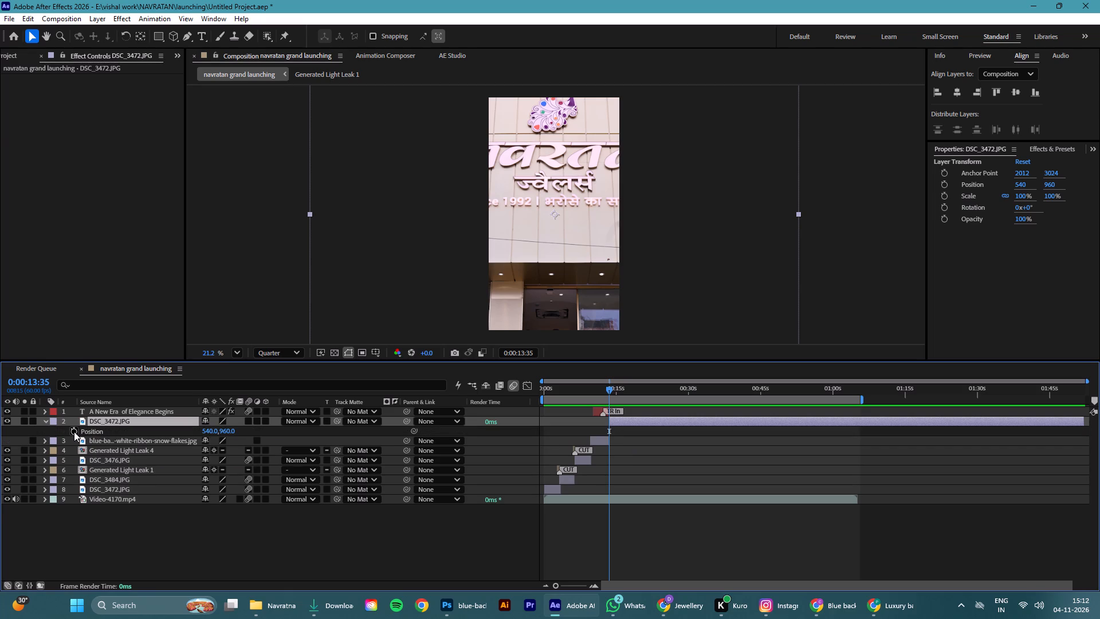
click(45, 421)
click(45, 421)
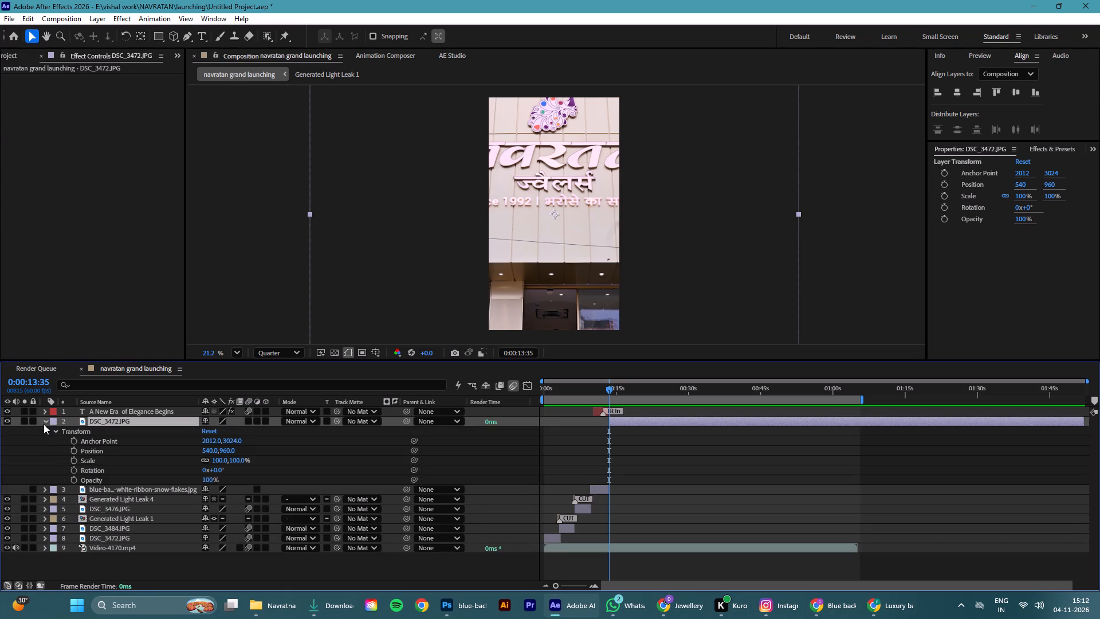
click(72, 452)
click(72, 464)
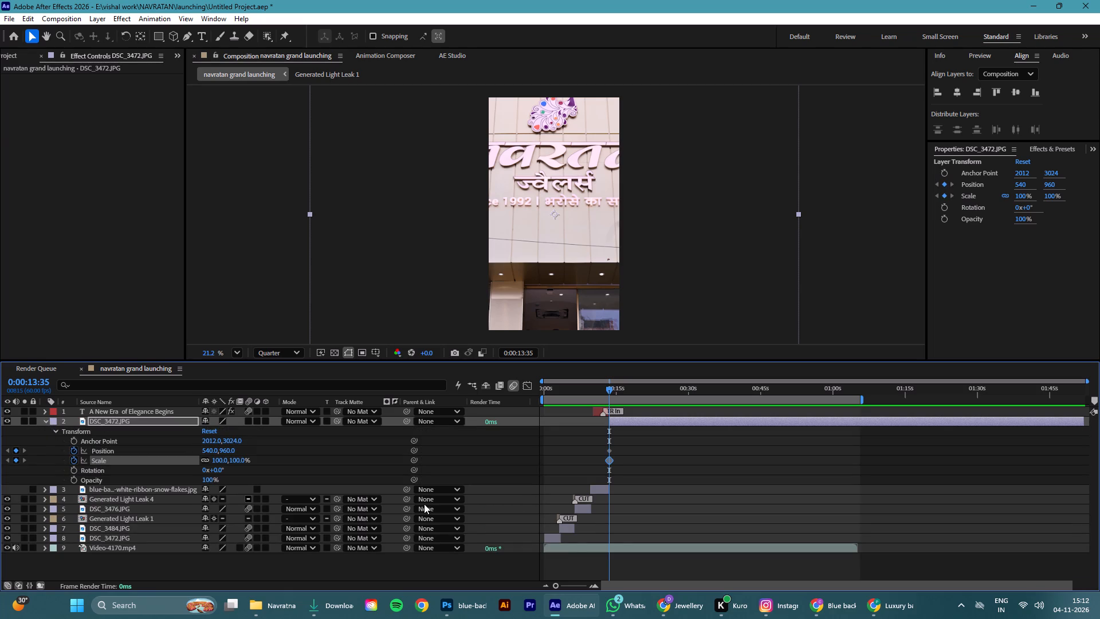
click(46, 421)
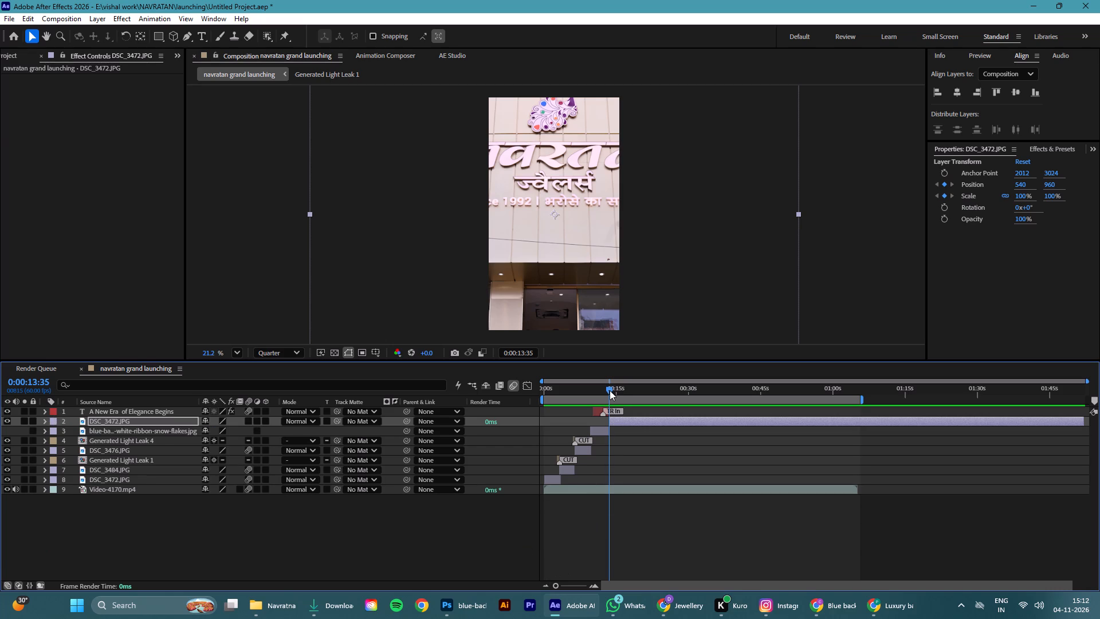
Preview the storefront photo clip and set its Scale to 34% at 0:00:15:56 for a zoom-out.
key(space)
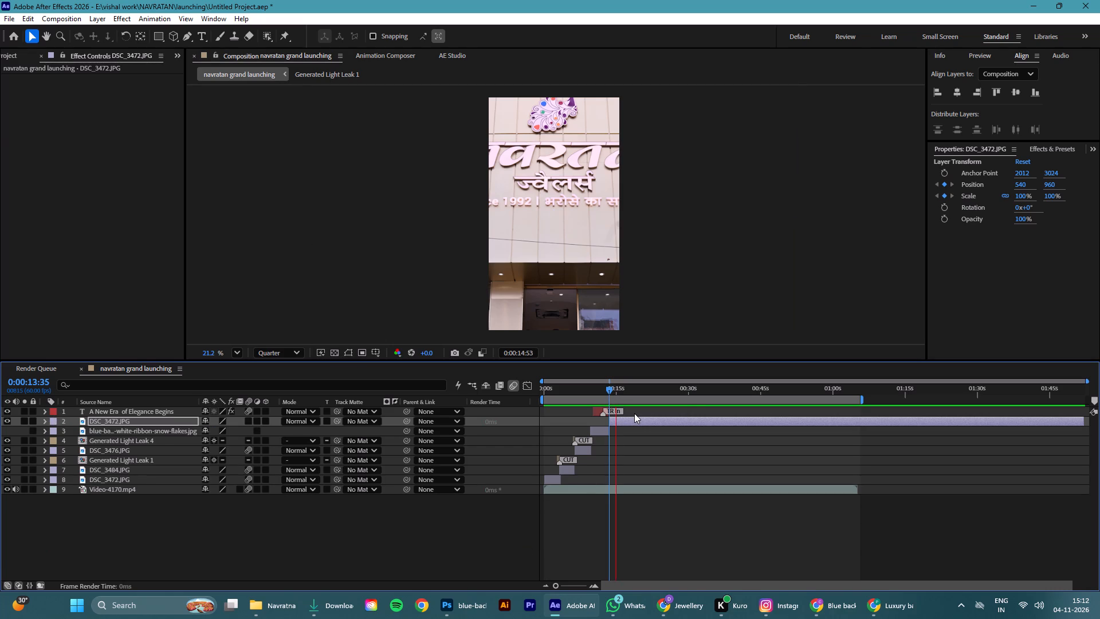
key(space)
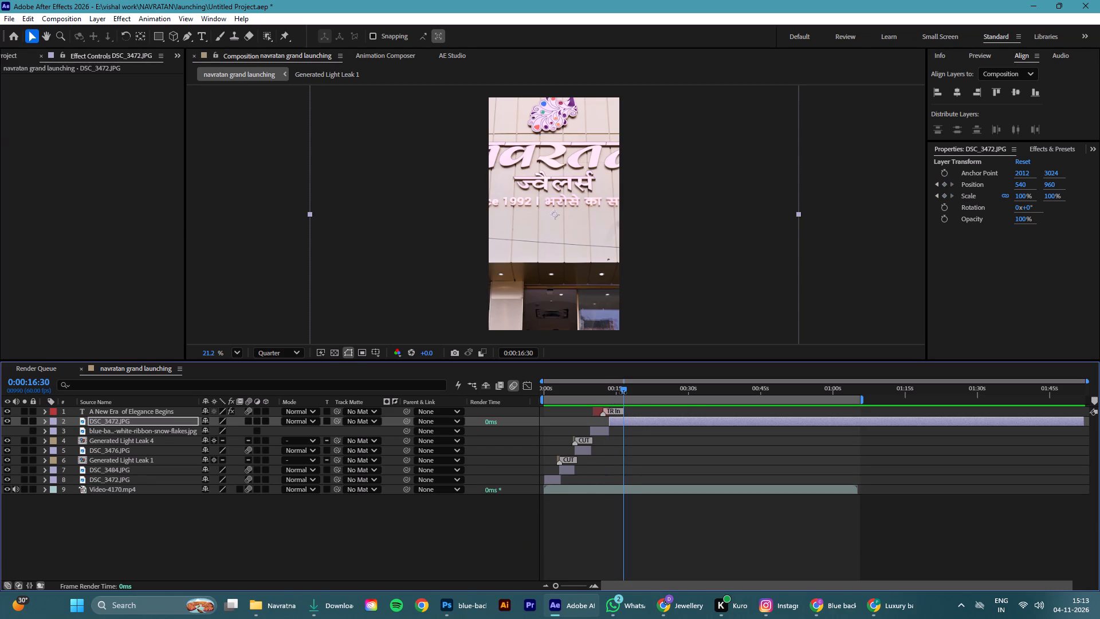
click(623, 390)
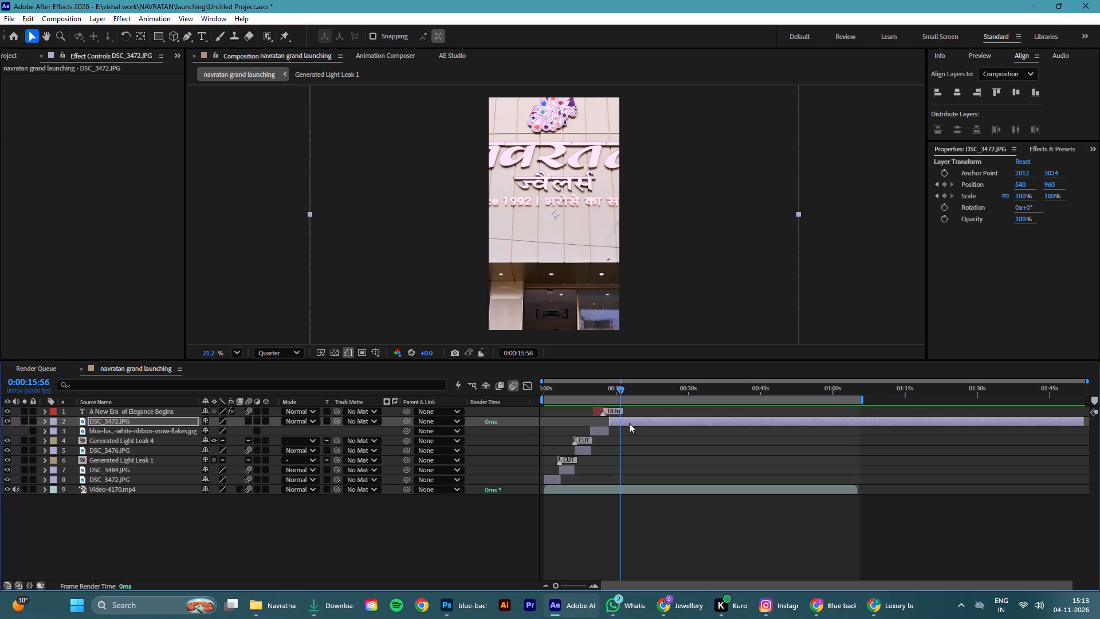
key(s)
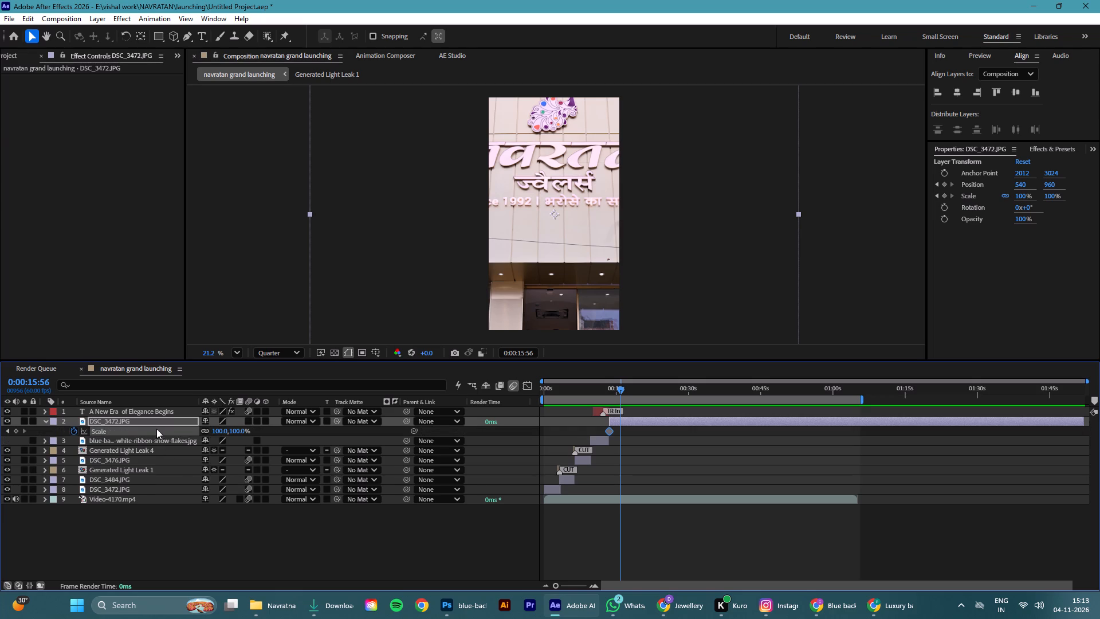
drag(236, 430, 215, 441)
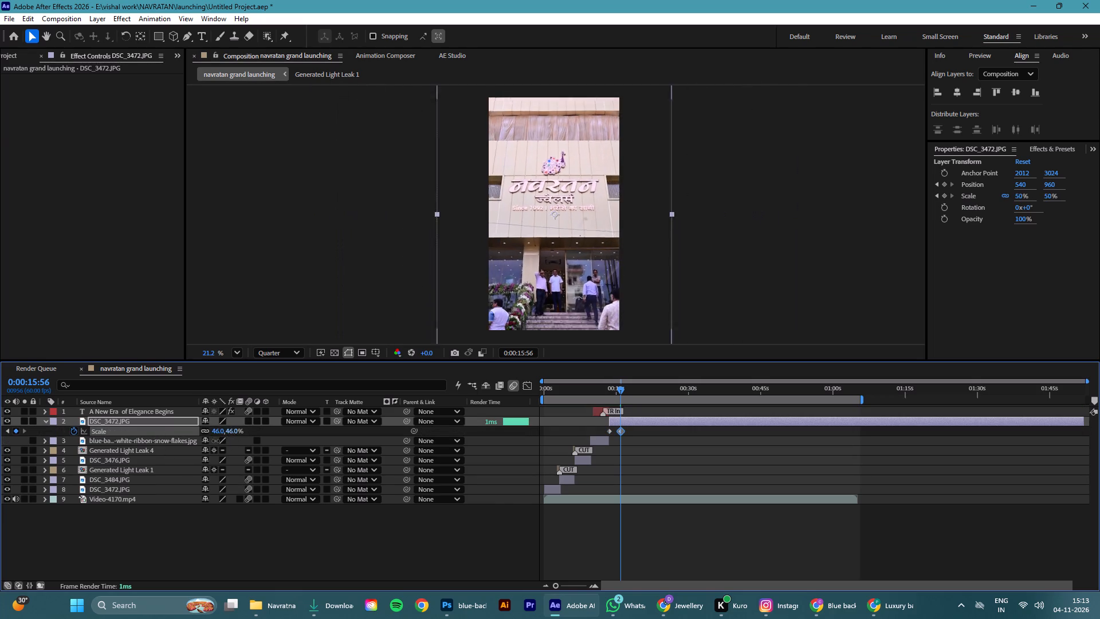
drag(215, 441, 214, 446)
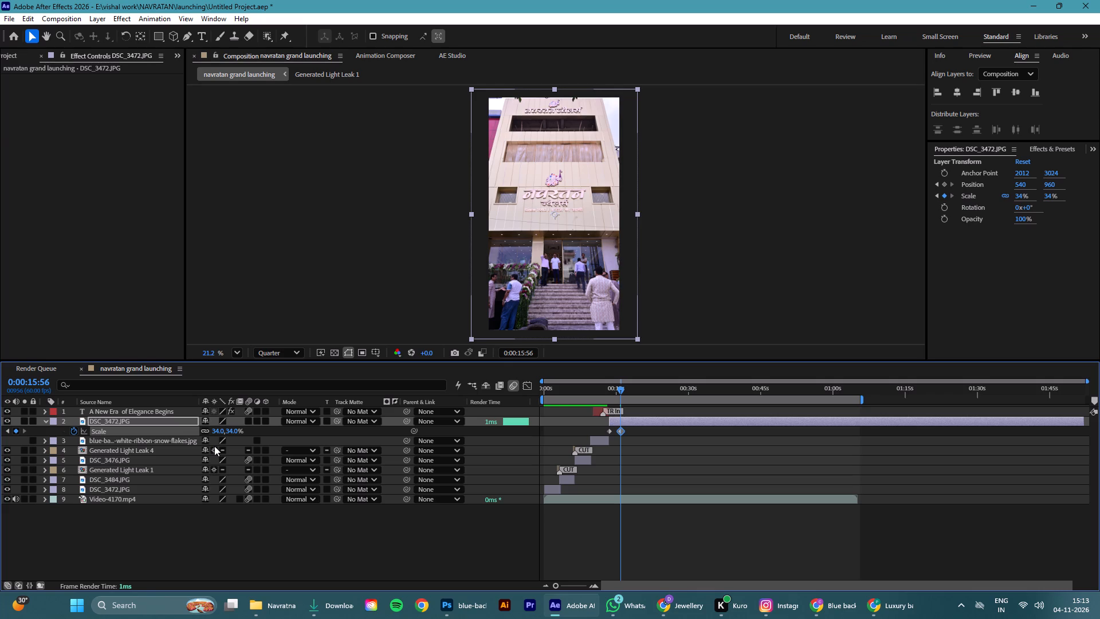
Nudge the storefront photo down to a Position of 540, 1015 at 0:00:15:56.
key(Down)
key(Down)
key(Down)
key(Down)
key(Down)
key(Down)
key(Down)
key(Down)
key(Down)
key(Down)
key(Down)
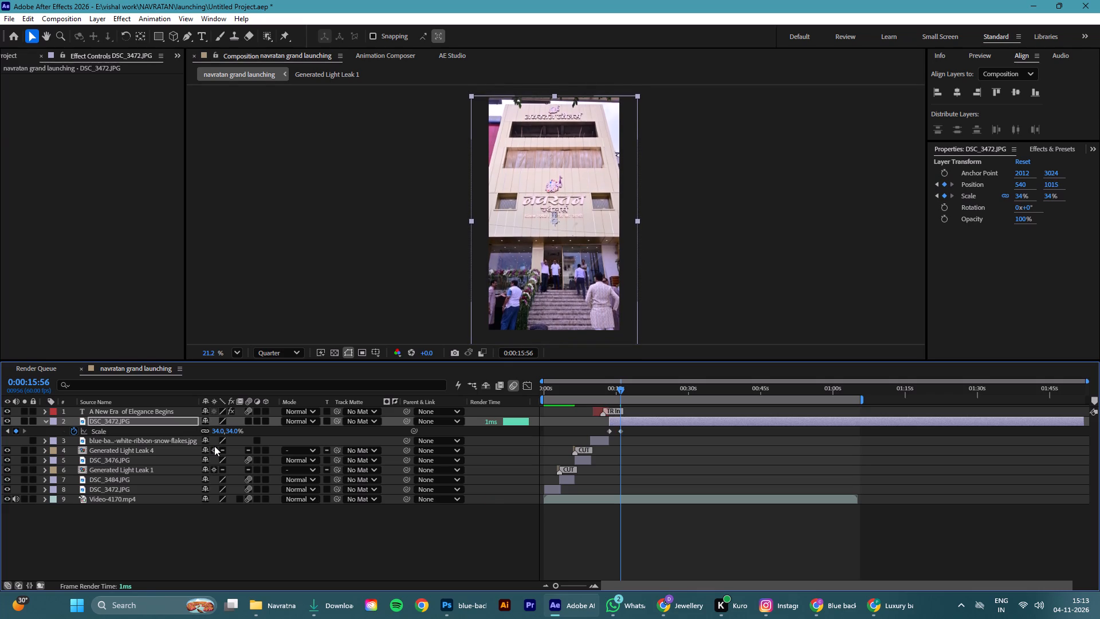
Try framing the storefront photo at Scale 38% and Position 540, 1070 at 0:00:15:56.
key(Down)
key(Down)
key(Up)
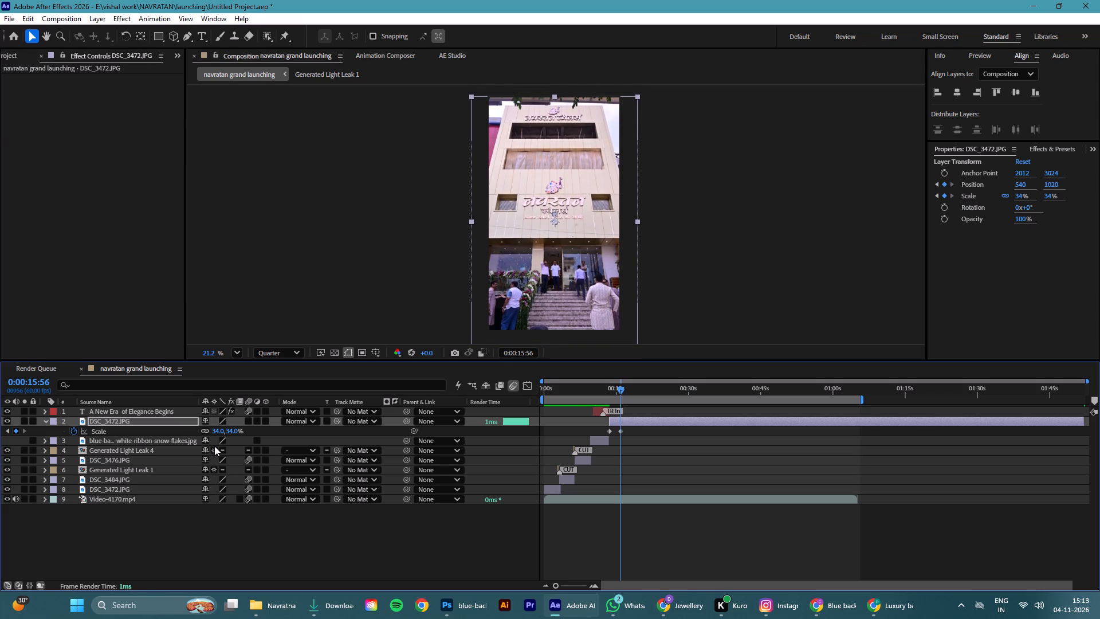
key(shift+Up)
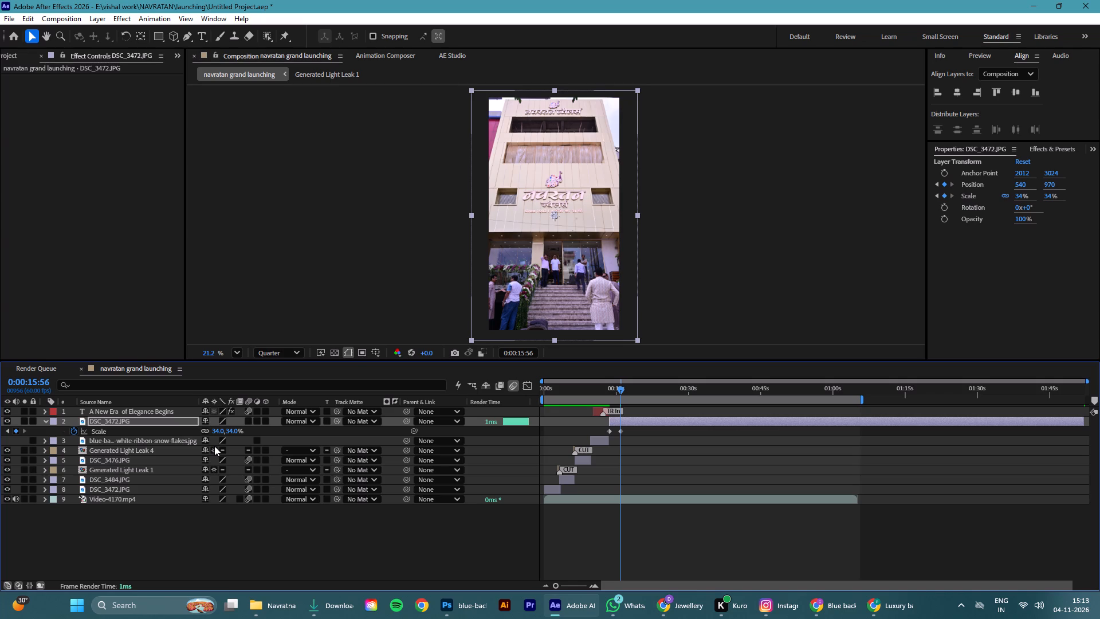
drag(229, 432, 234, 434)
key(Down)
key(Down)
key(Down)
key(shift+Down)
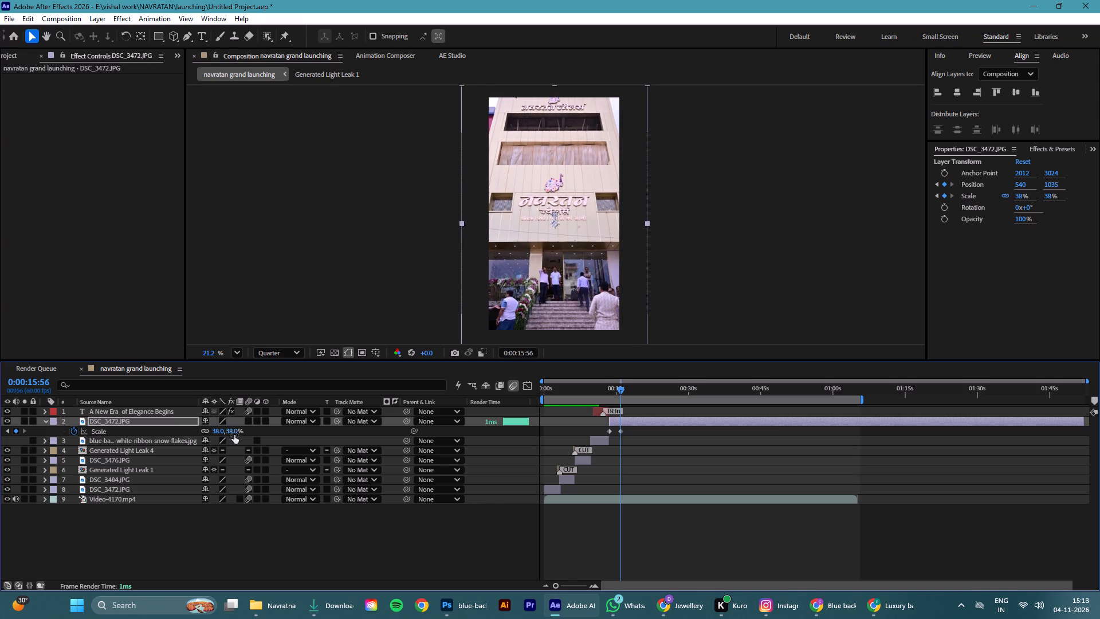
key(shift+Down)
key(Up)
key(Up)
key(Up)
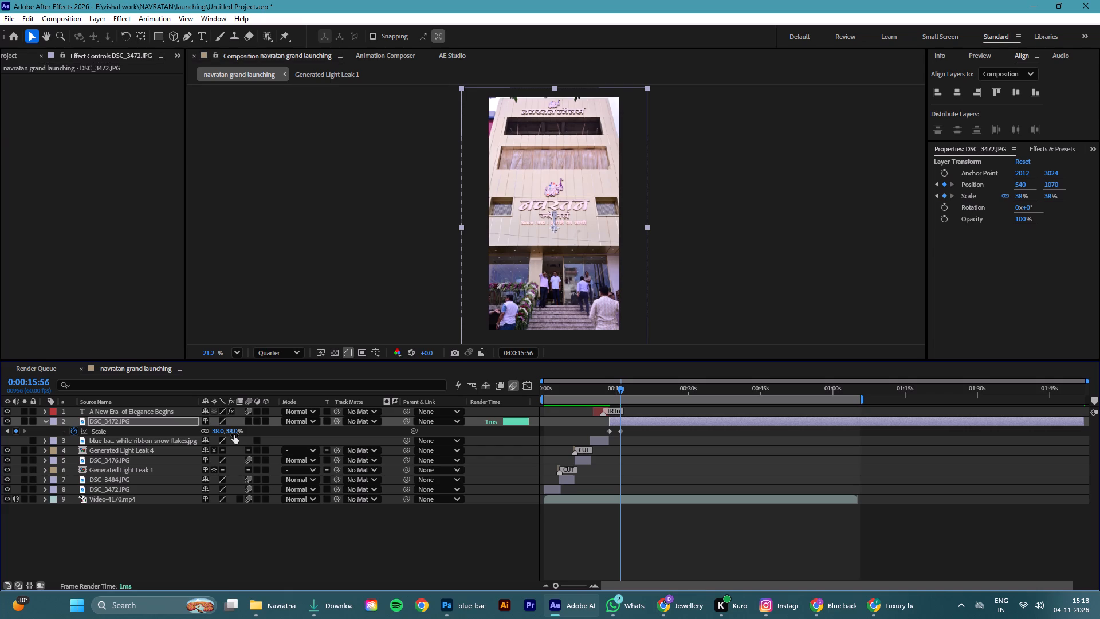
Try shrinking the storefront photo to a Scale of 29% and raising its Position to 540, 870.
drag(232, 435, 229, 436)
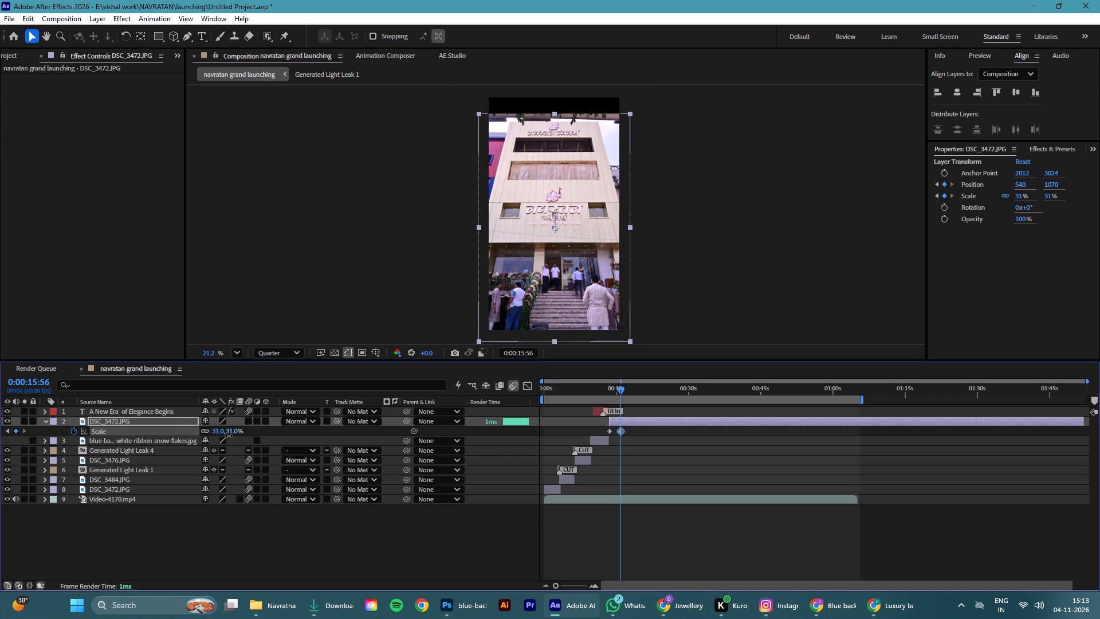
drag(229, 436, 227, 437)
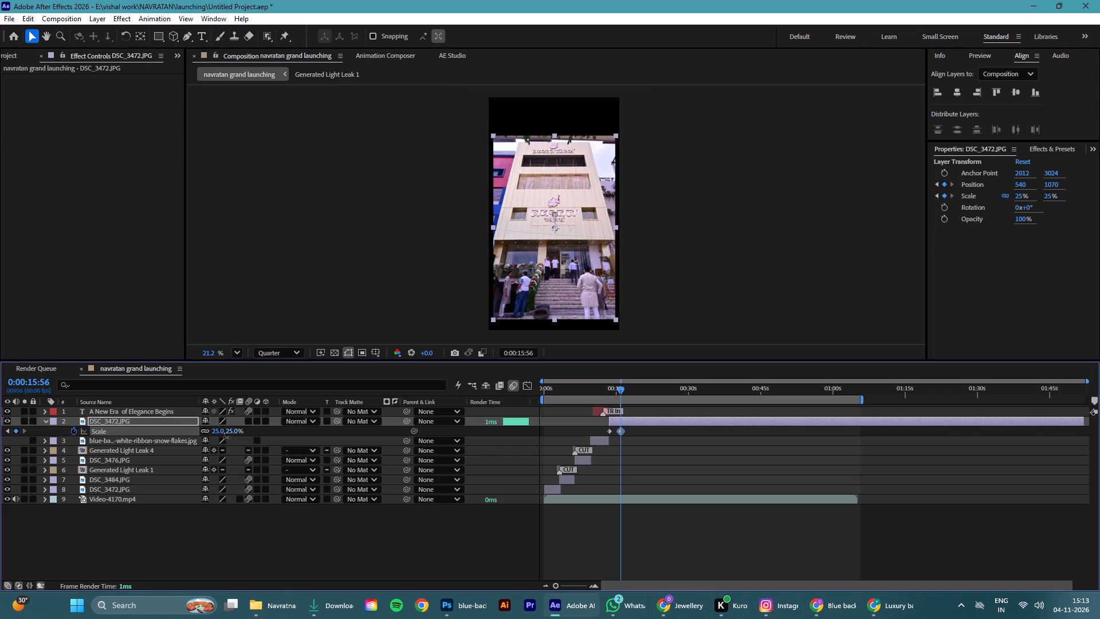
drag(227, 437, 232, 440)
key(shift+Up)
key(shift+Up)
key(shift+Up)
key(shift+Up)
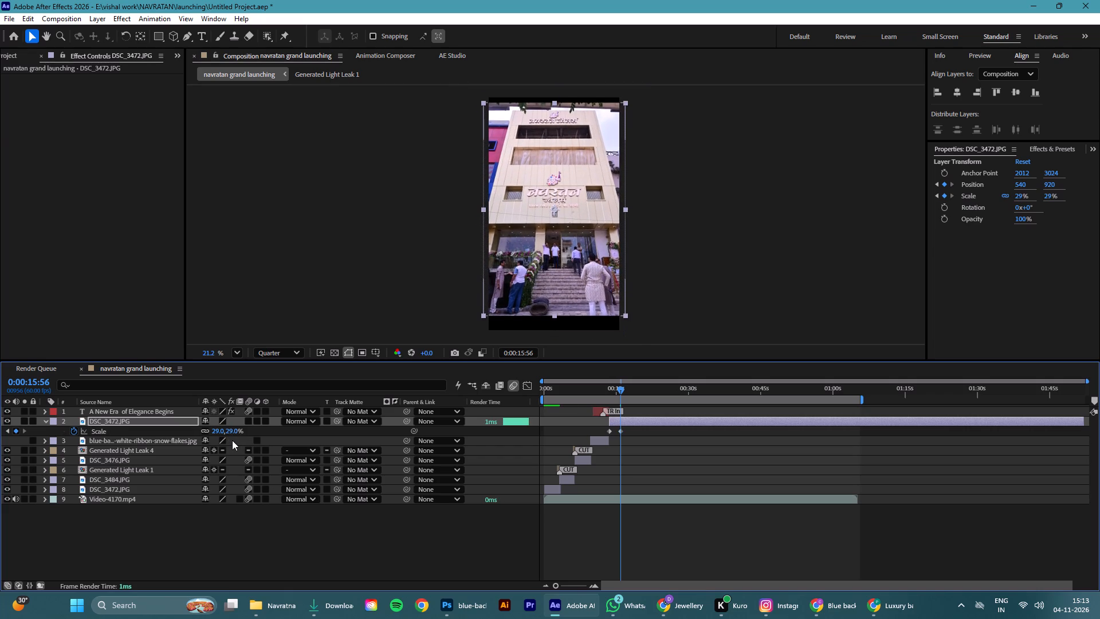
Reframe the storefront photo at 0:00:15:56 with a Position of 540, 980 and a Scale of 33%.
click(233, 432)
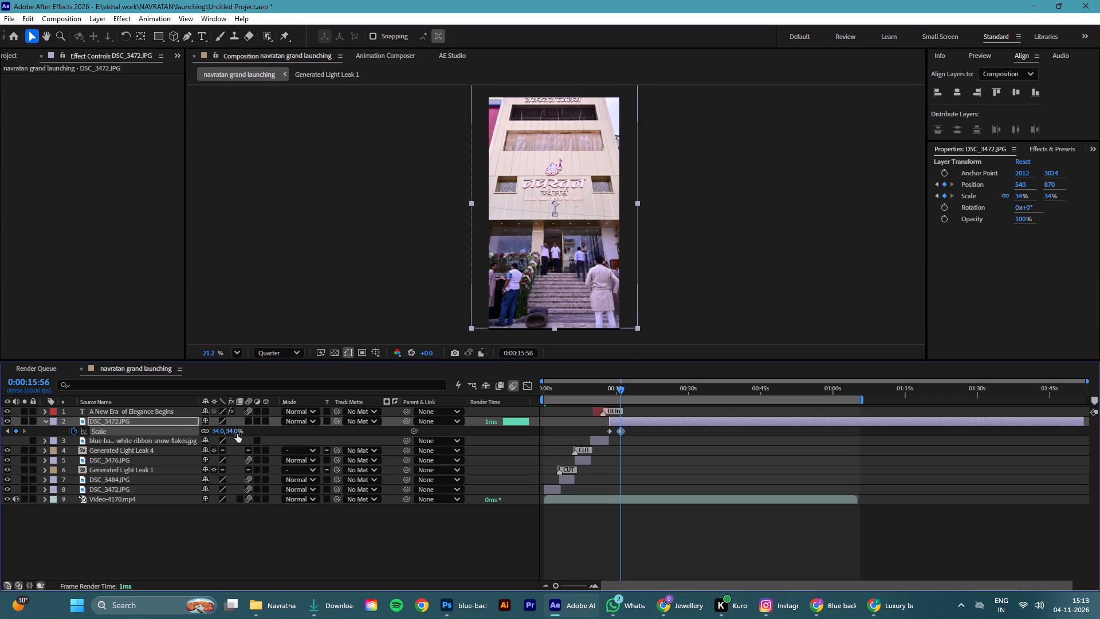
key(shift+Down)
key(shift+Down)
key(shift+Down)
key(Up)
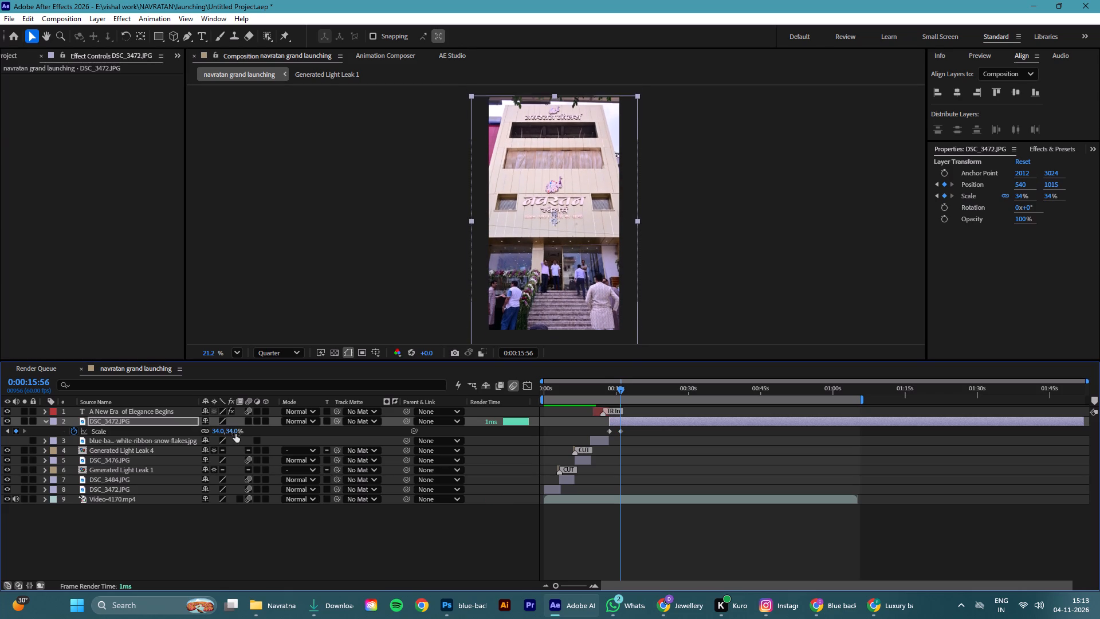
key(Up)
key(Up)
key(Up)
key(Up)
key(Up)
key(Up)
key(Up)
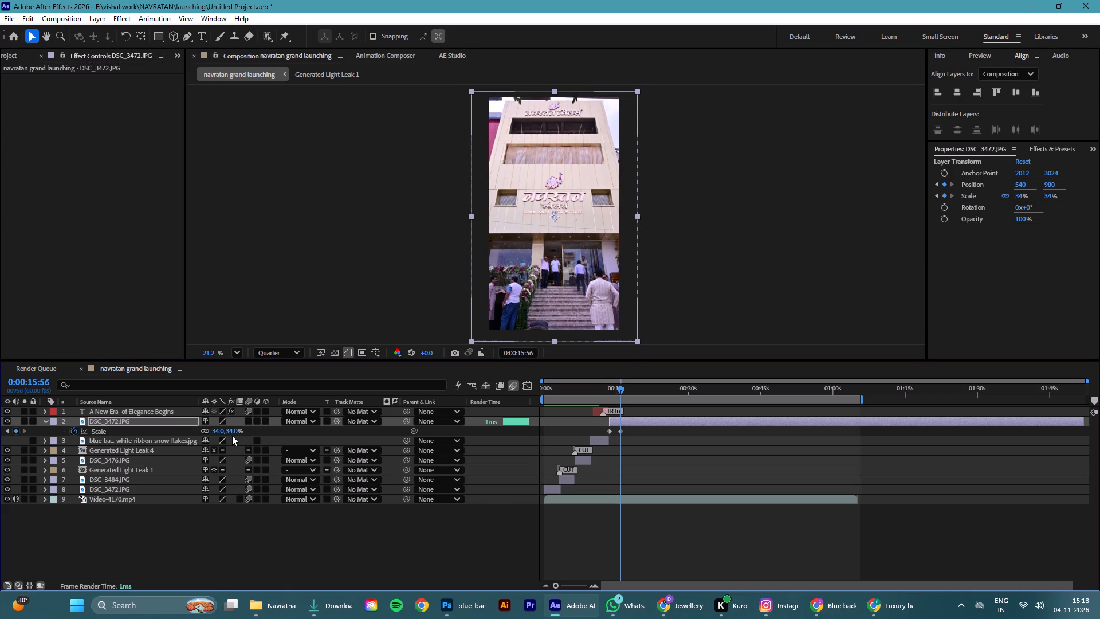
click(231, 432)
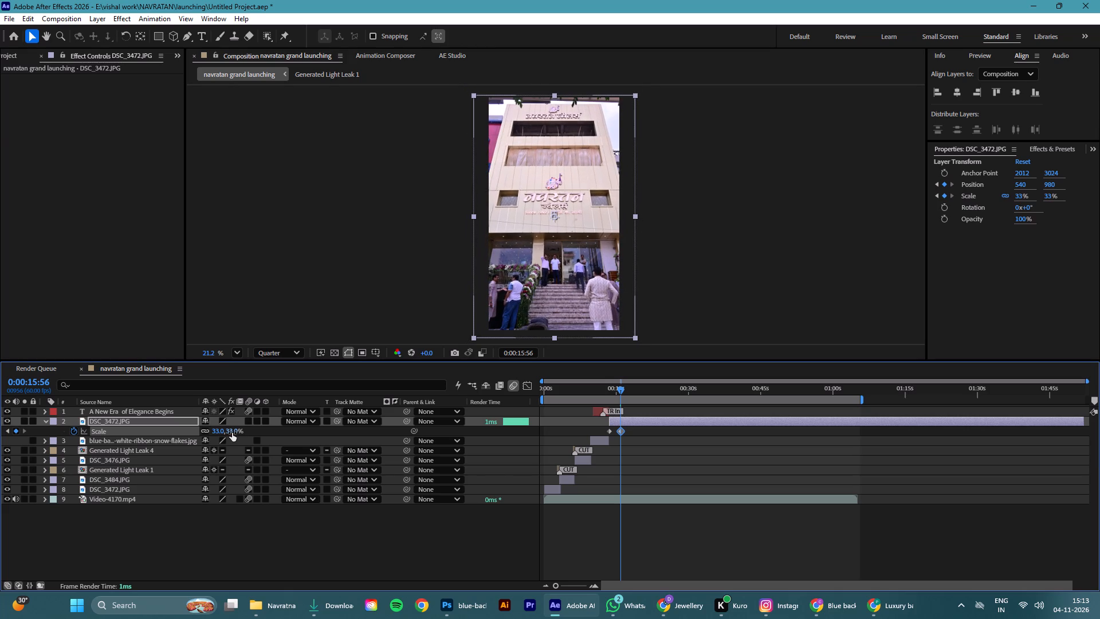
Apply Easy Ease to both Scale keyframes of the upper DSC_3472.JPG layer and save the project.
click(490, 533)
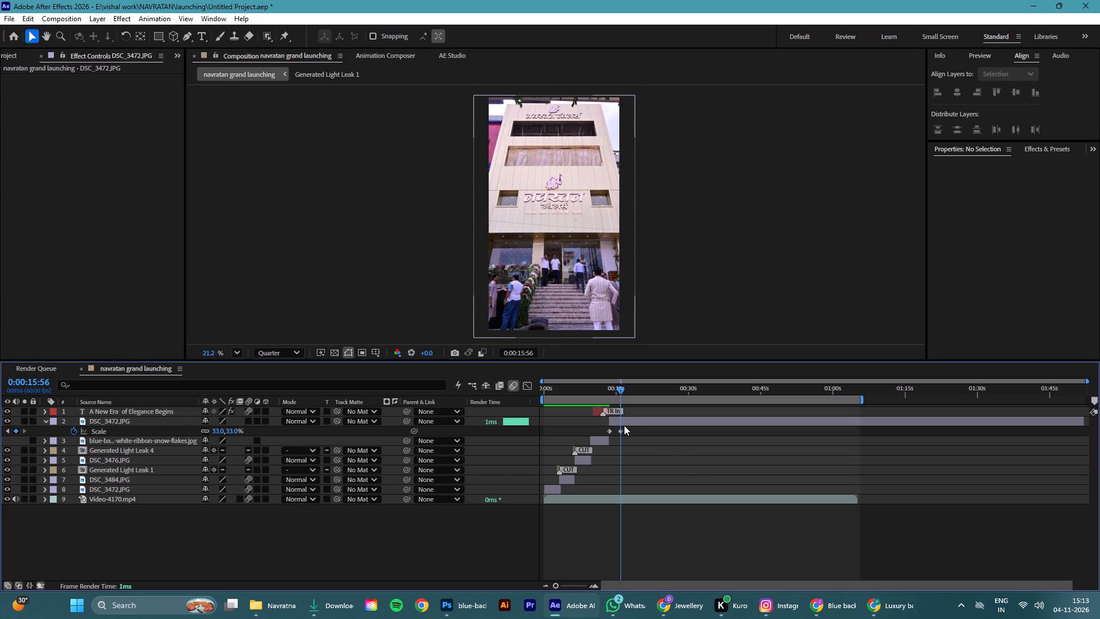
drag(624, 430, 602, 428)
key(F9)
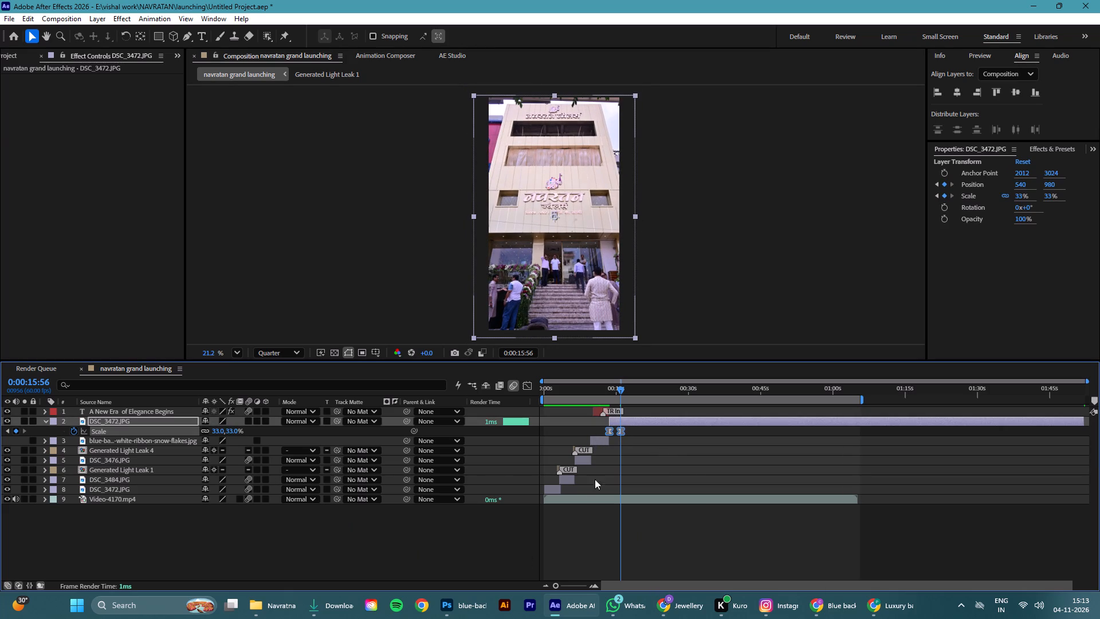
click(500, 549)
key(ctrl+s)
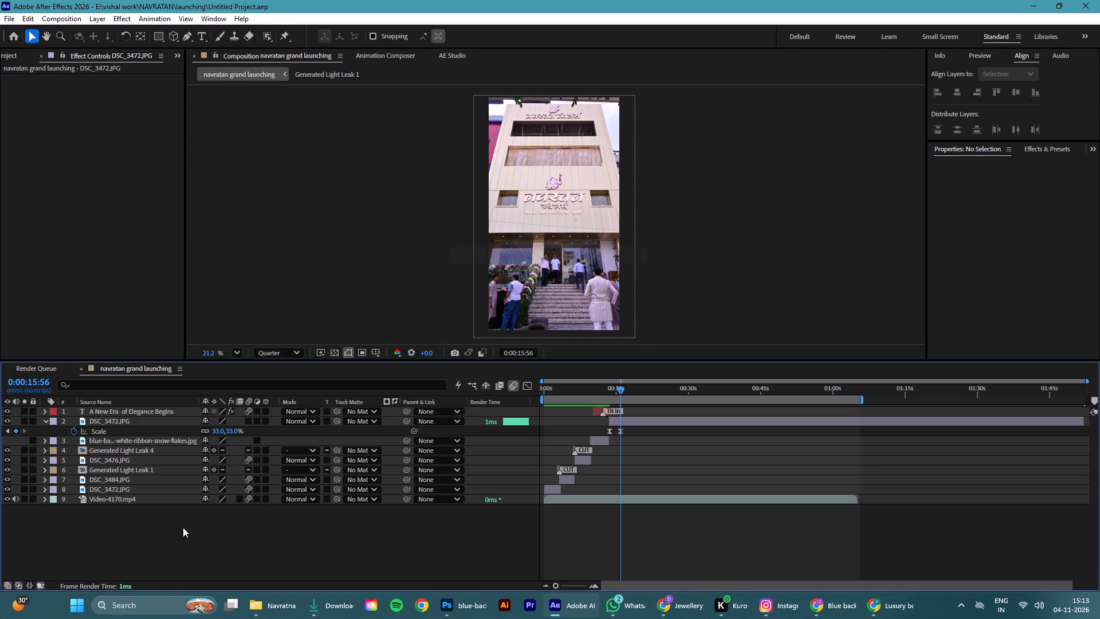
Enable motion blur on the upper DSC_3472.JPG layer and save the project.
click(42, 424)
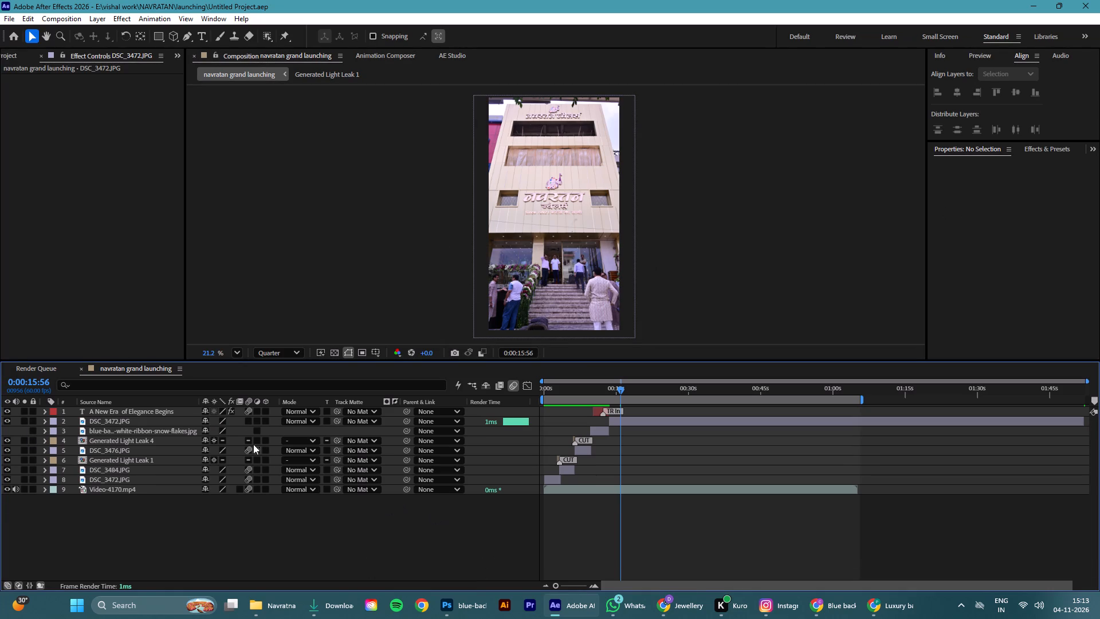
click(246, 420)
click(353, 554)
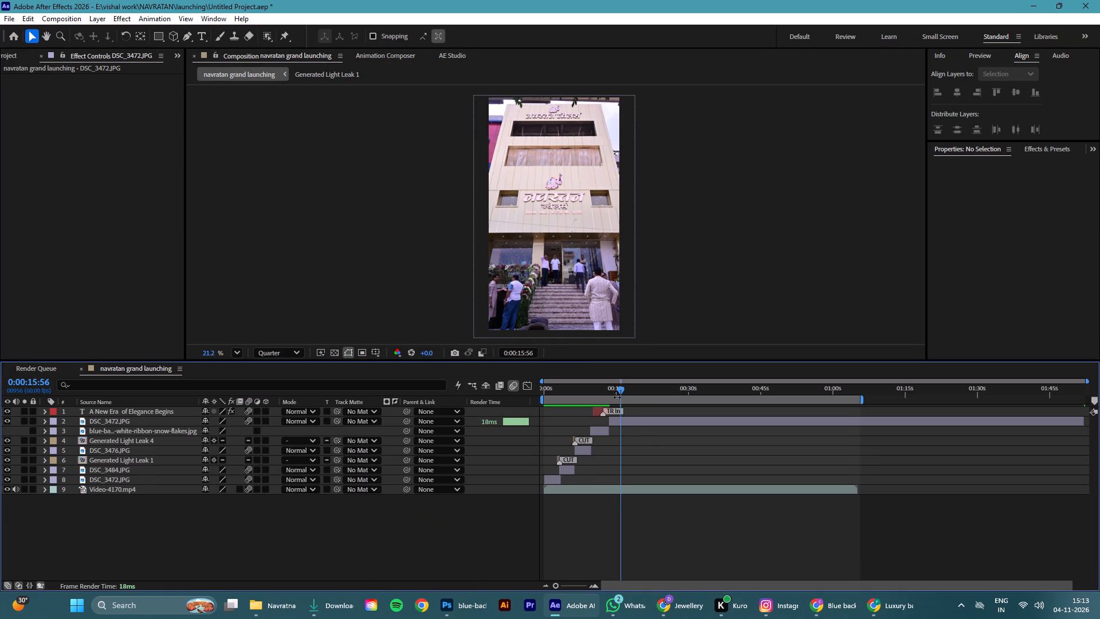
drag(622, 390, 477, 412)
click(427, 523)
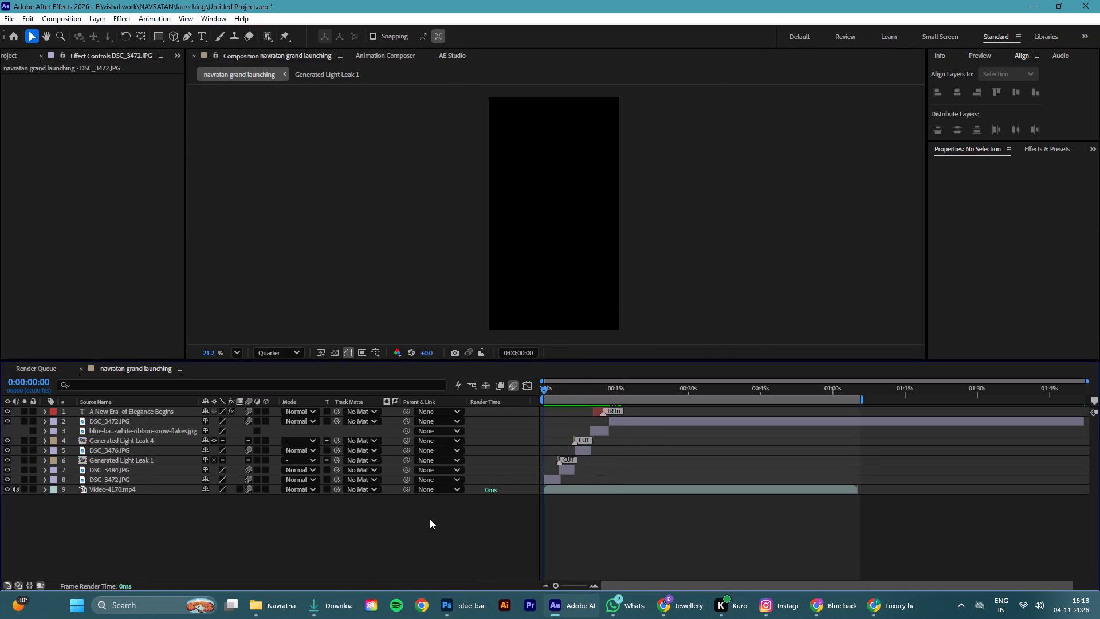
key(ctrl+s)
Preview the composition from the start through the cut to the storefront photo.
click(421, 532)
key(space)
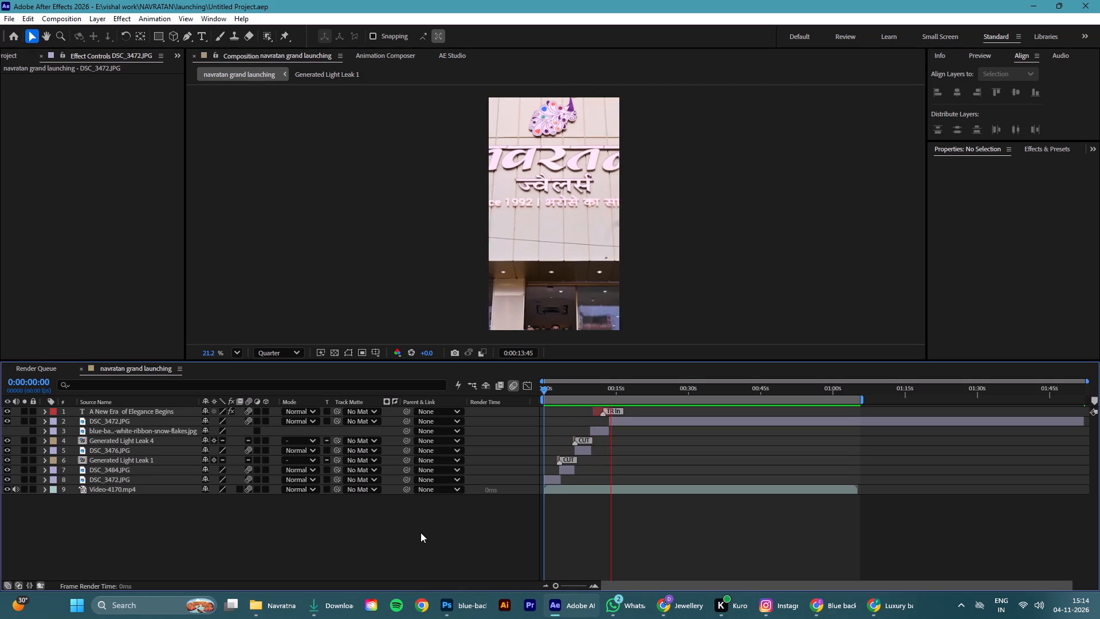
key(space)
Add the Generated Light Leak 1 transition above the upper DSC_3472.JPG layer at 0:00:13:35 and save the project.
drag(612, 390, 607, 393)
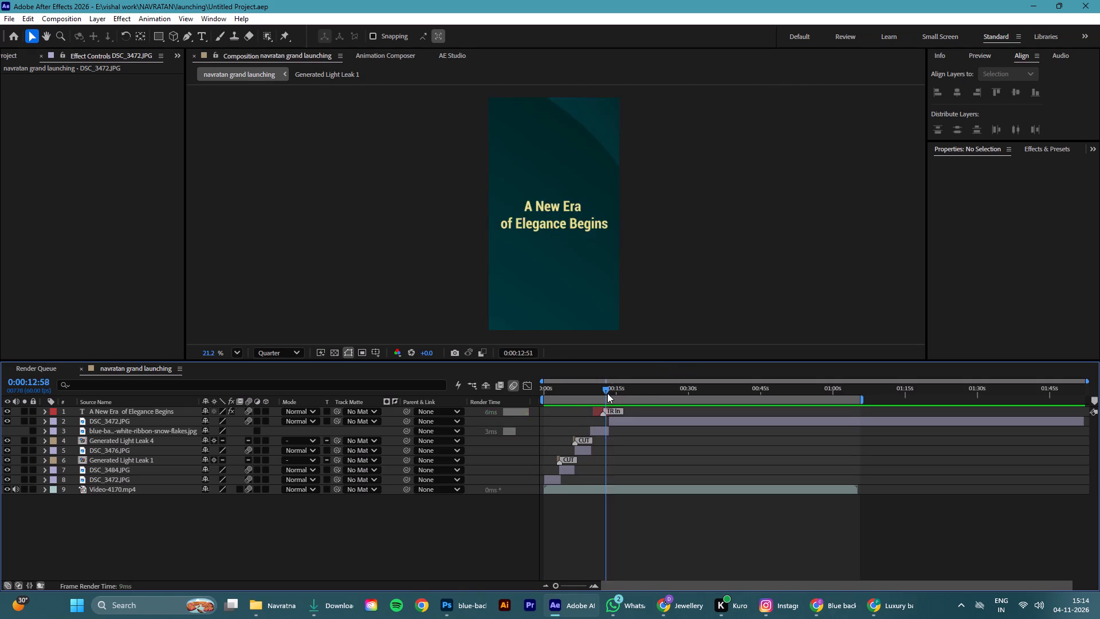
drag(607, 393, 610, 397)
drag(557, 584, 616, 579)
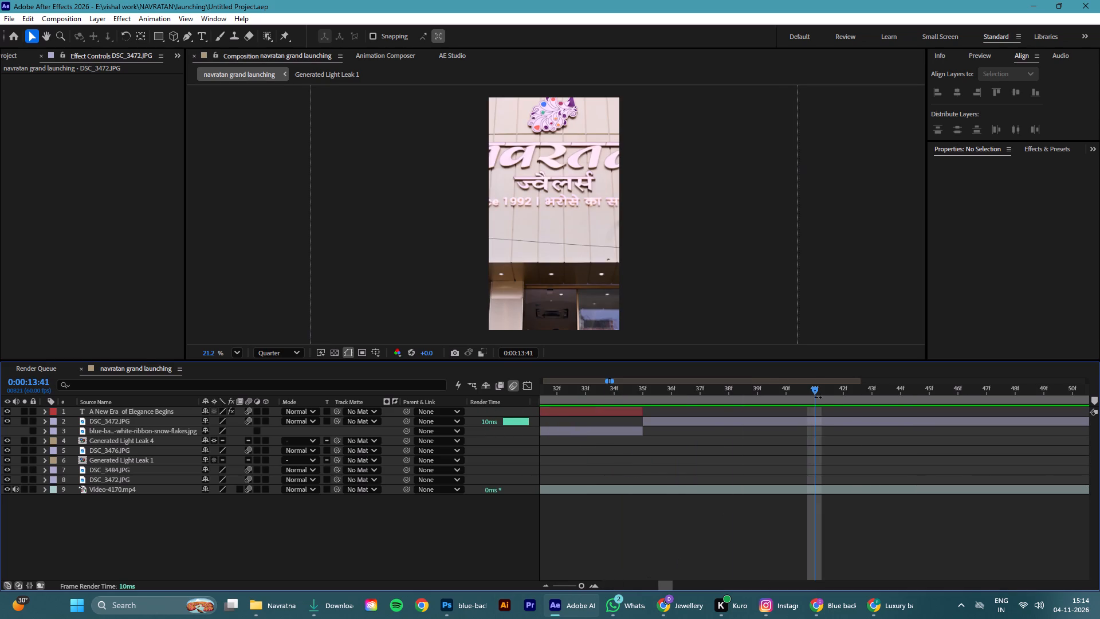
drag(814, 389, 649, 403)
click(661, 423)
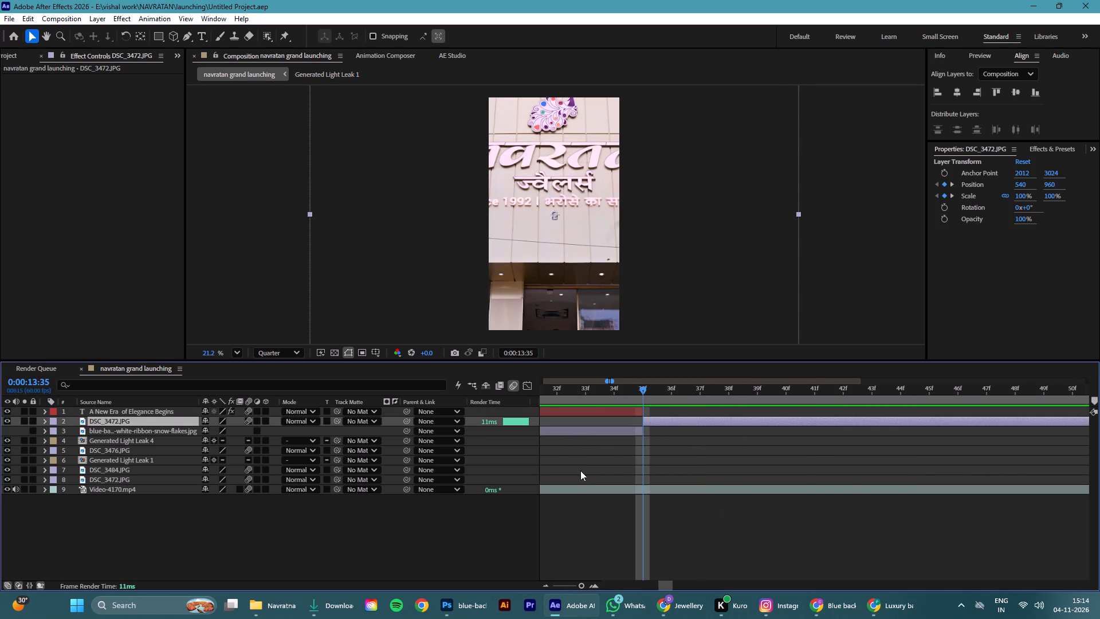
click(367, 52)
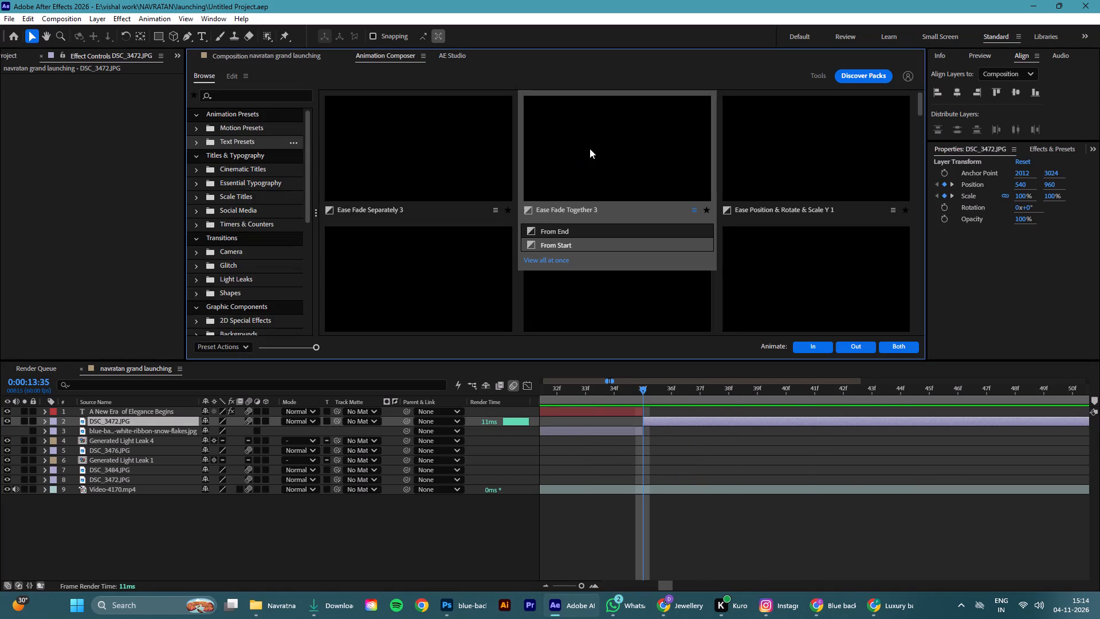
click(589, 148)
click(239, 286)
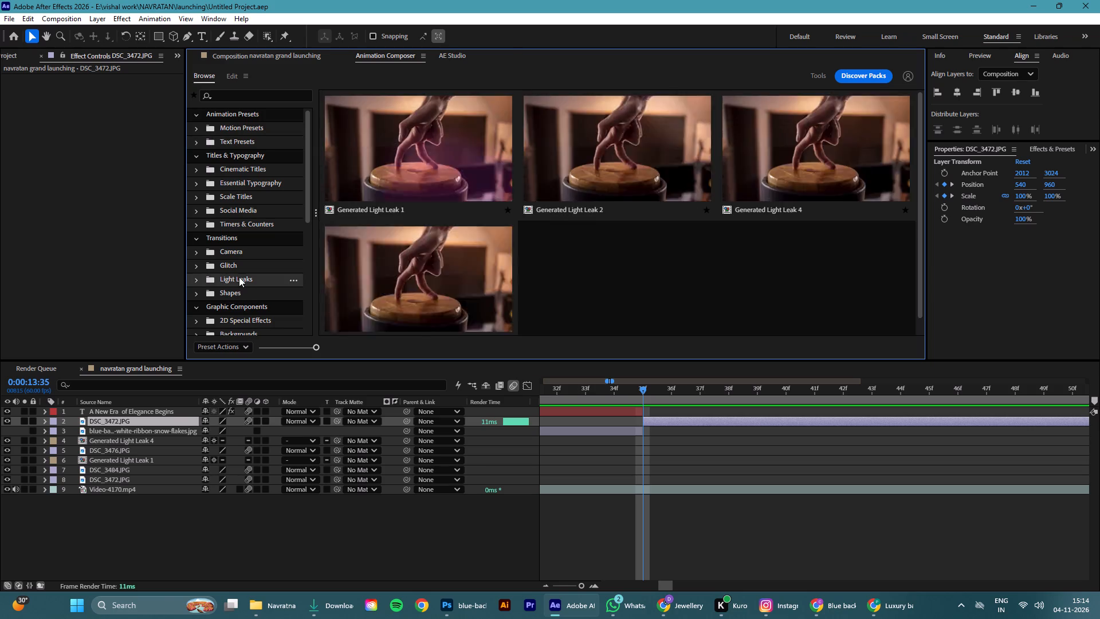
click(239, 277)
click(231, 276)
click(399, 184)
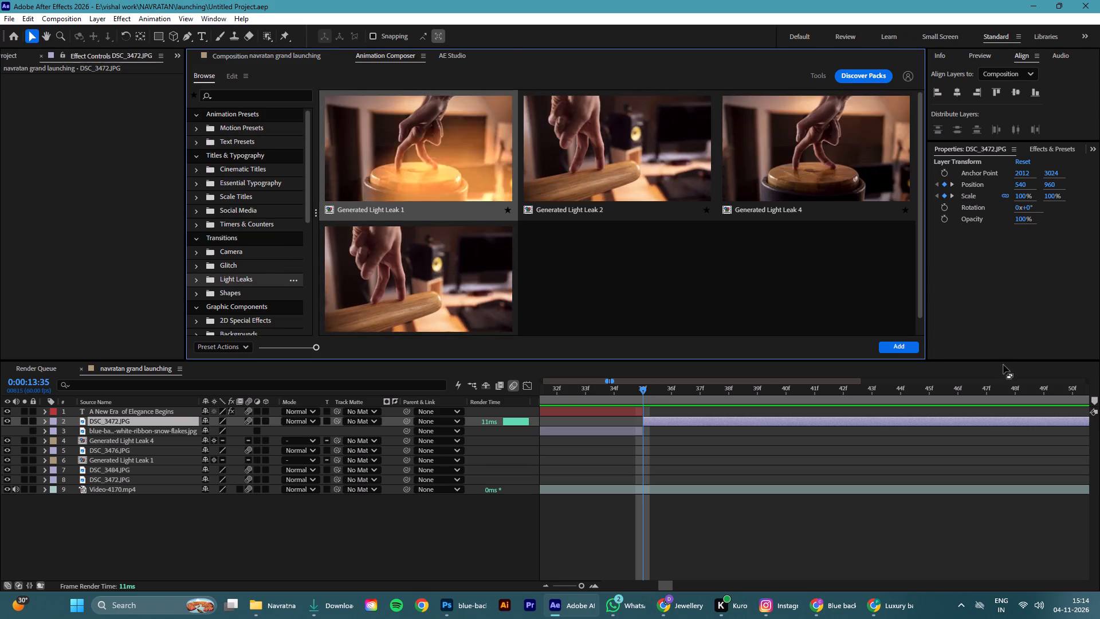
click(898, 344)
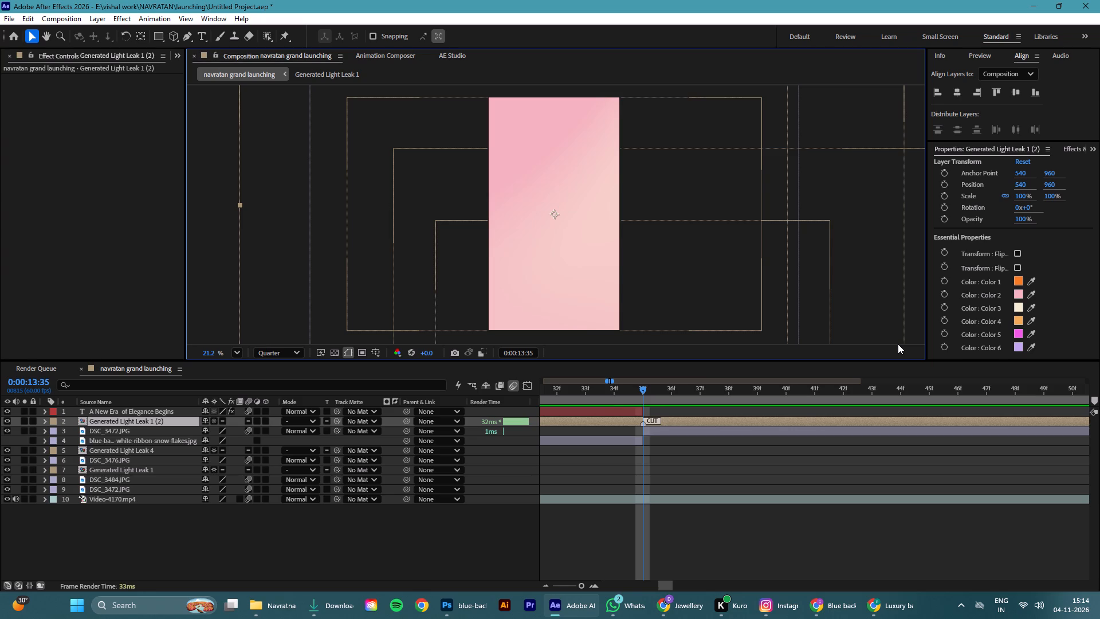
drag(578, 585, 534, 587)
key(ctrl+s)
Preview the light leak transition from the title and the storefront zoom-out that follows it.
key(space)
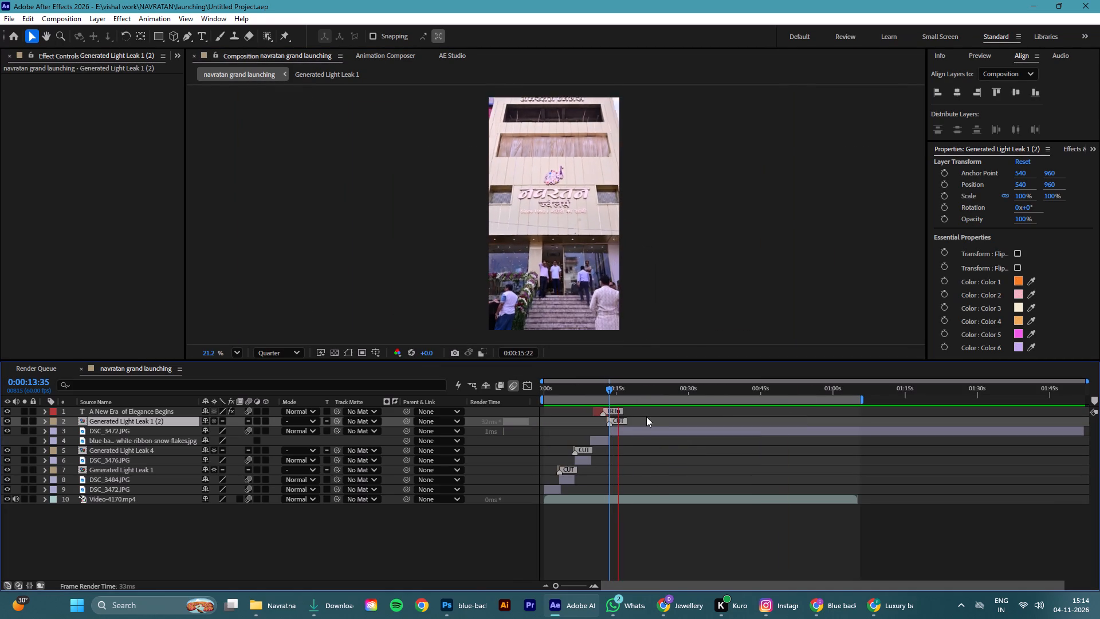
key(space)
drag(624, 386, 610, 391)
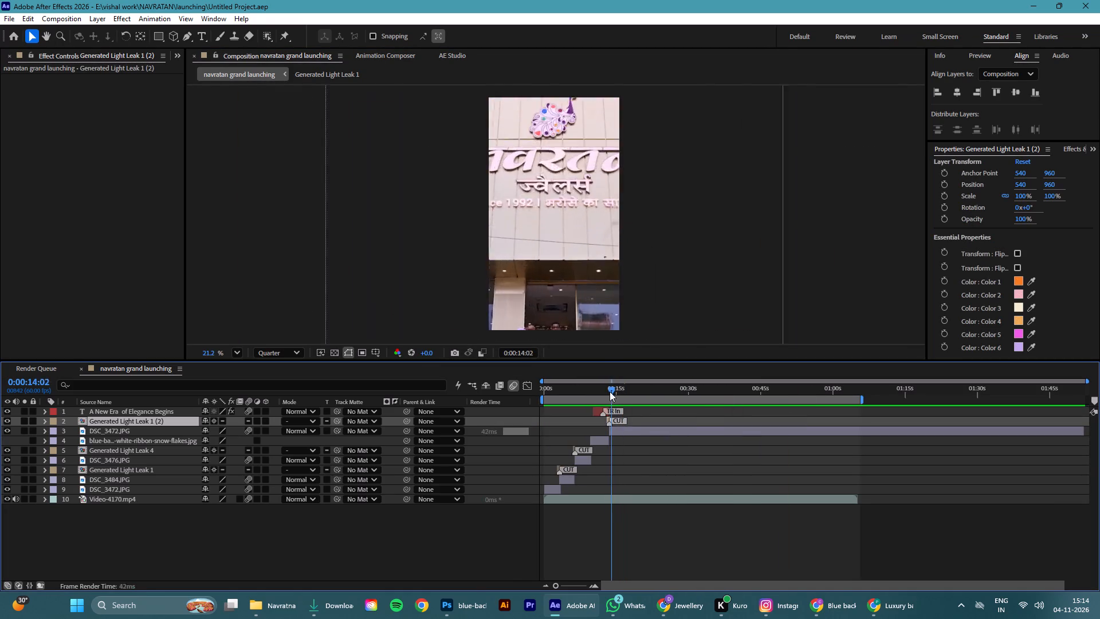
drag(610, 391, 604, 387)
key(space)
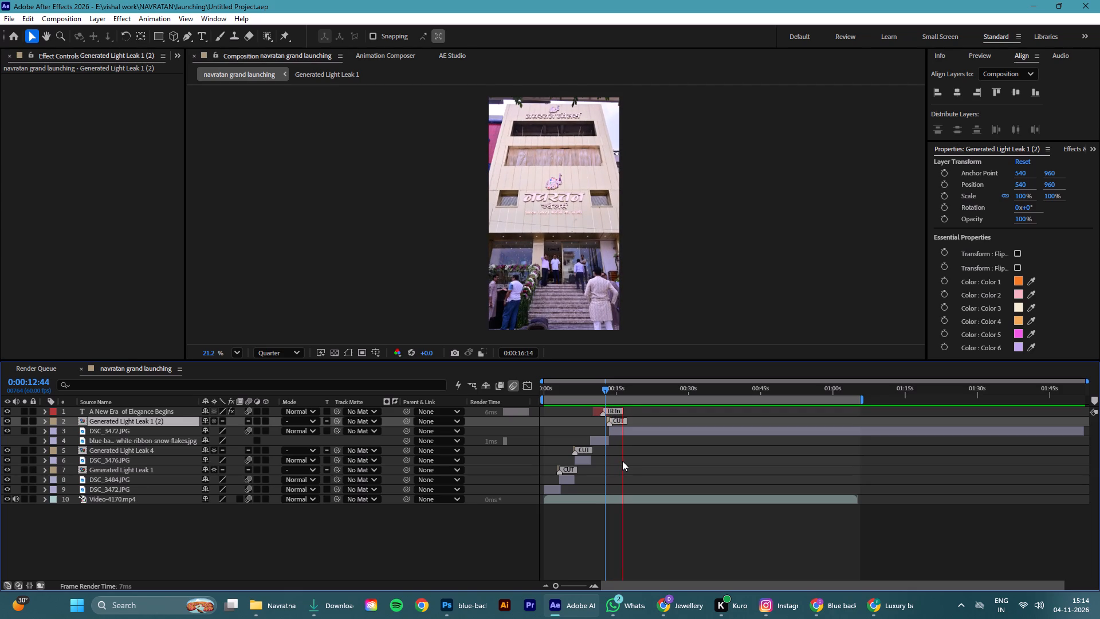
key(space)
drag(623, 389, 614, 391)
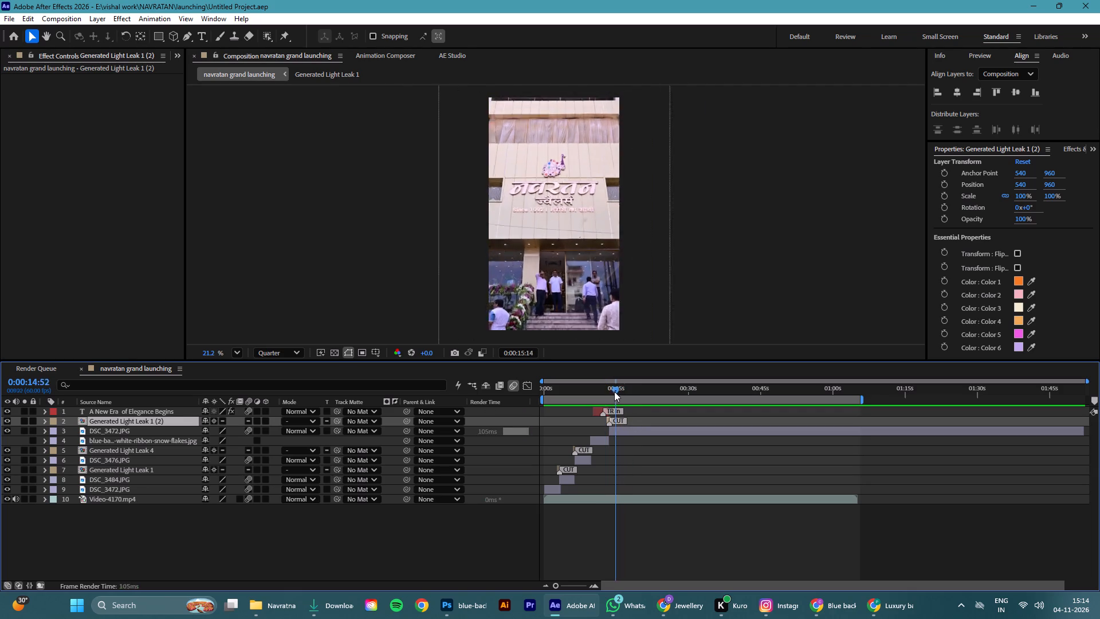
drag(614, 391, 613, 391)
key(space)
key(space)
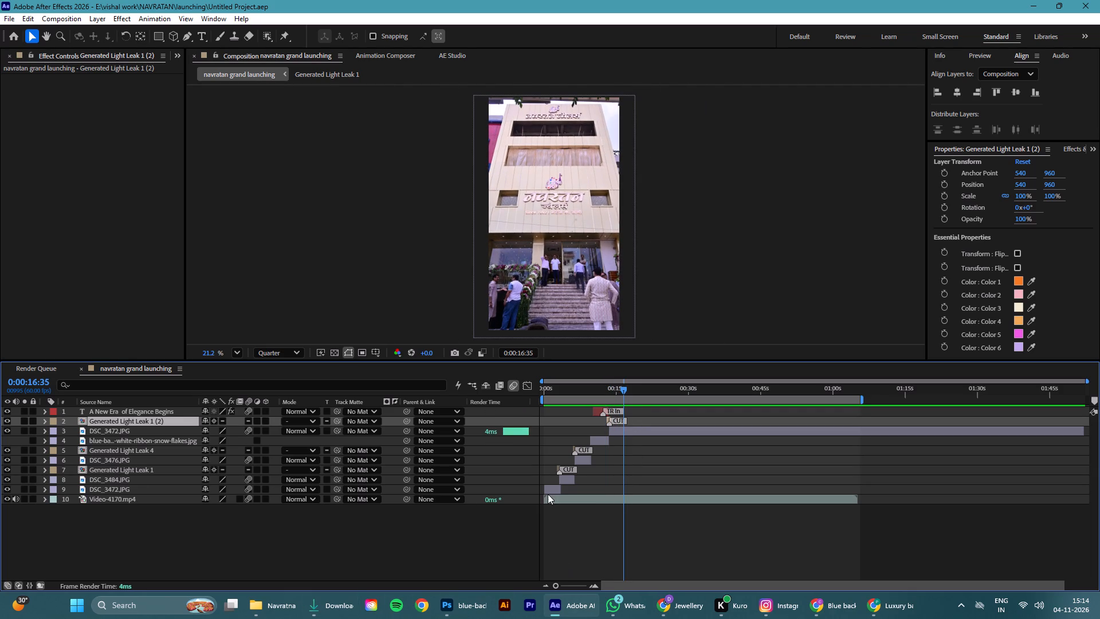
Shift the upper DSC_3472.JPG layer so that it ends at 0:00:16:35.
click(652, 429)
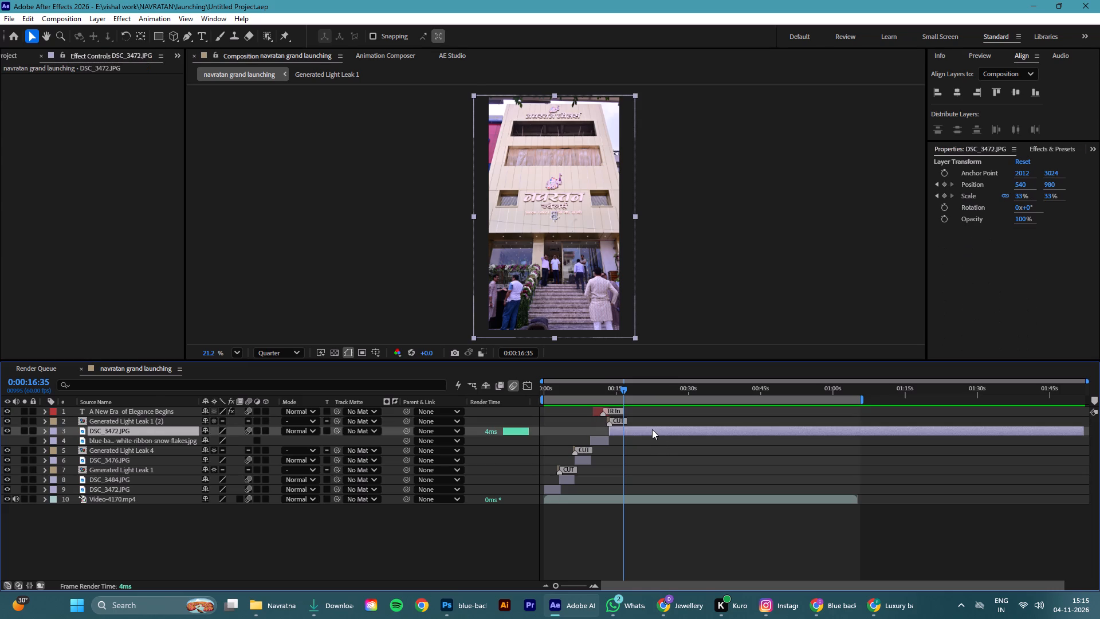
key(bracketright)
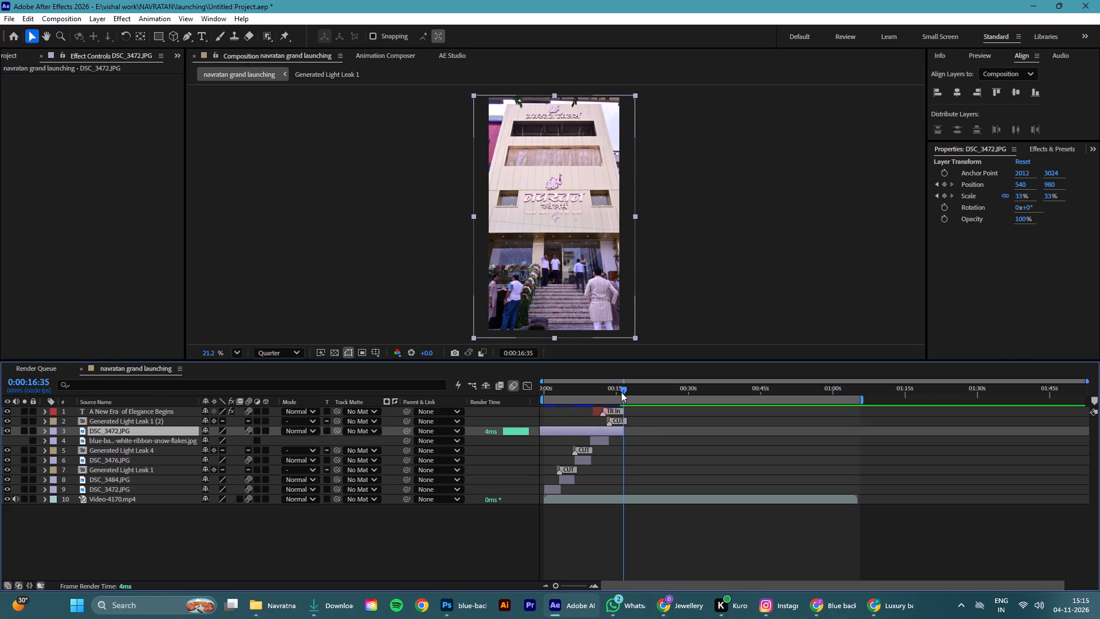
Trim the start of the upper DSC_3472.JPG layer to 0:00:13:35 and save the project.
drag(622, 393, 608, 400)
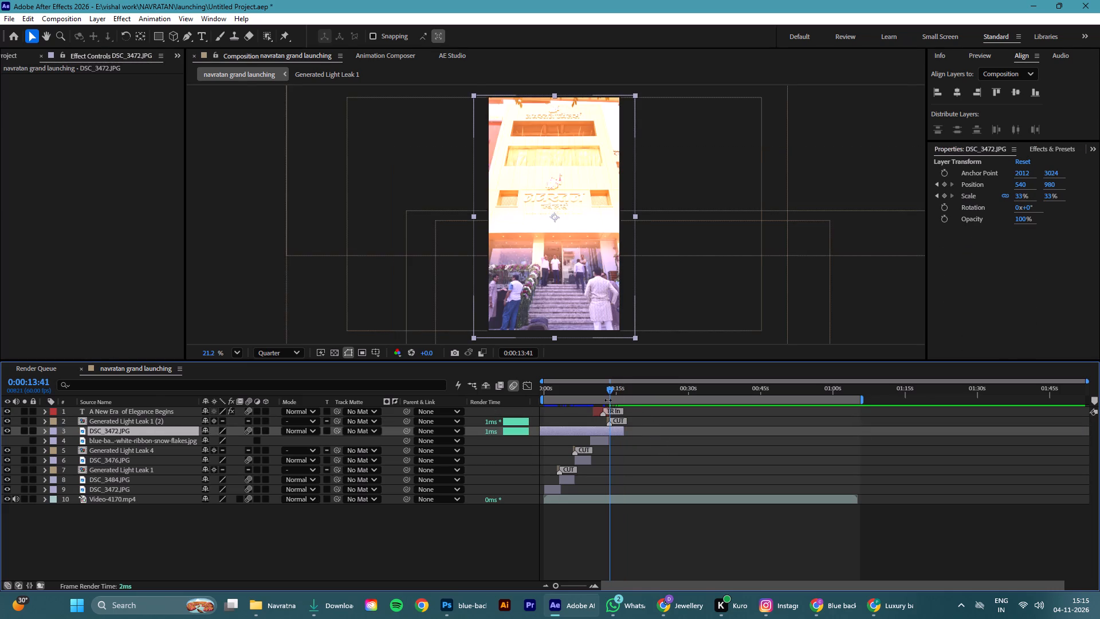
drag(557, 589, 624, 589)
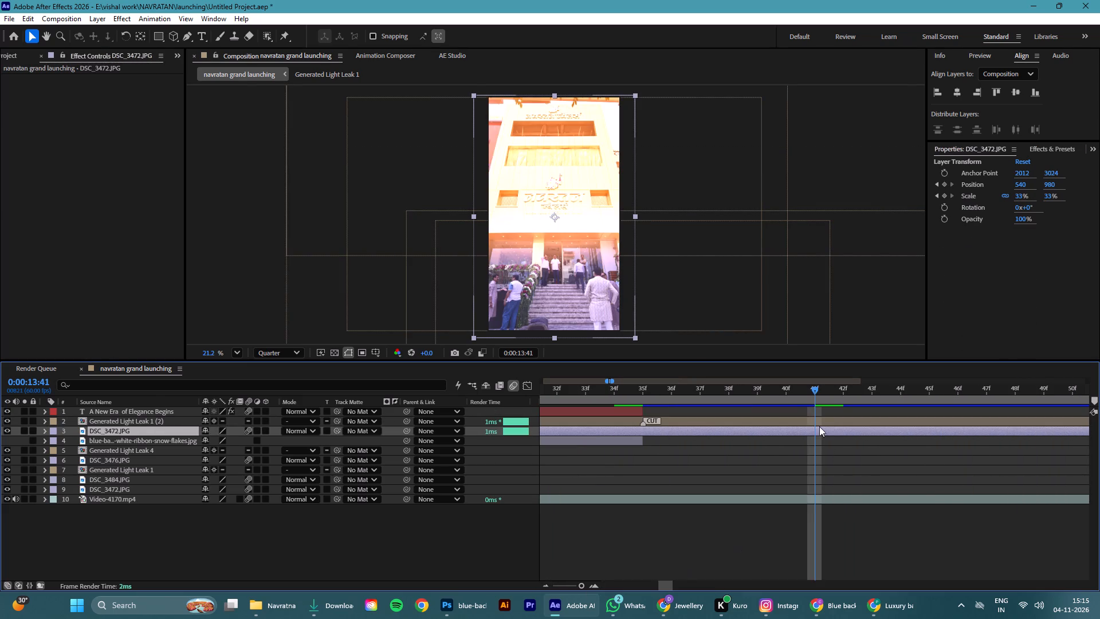
drag(818, 389, 650, 433)
click(652, 430)
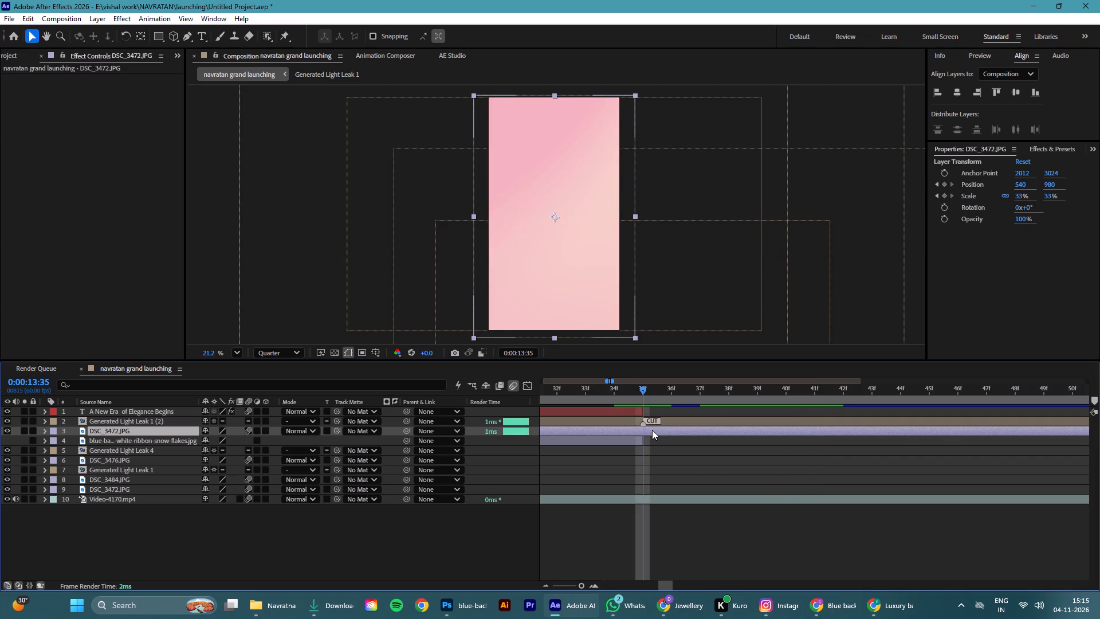
key(alt+bracketleft)
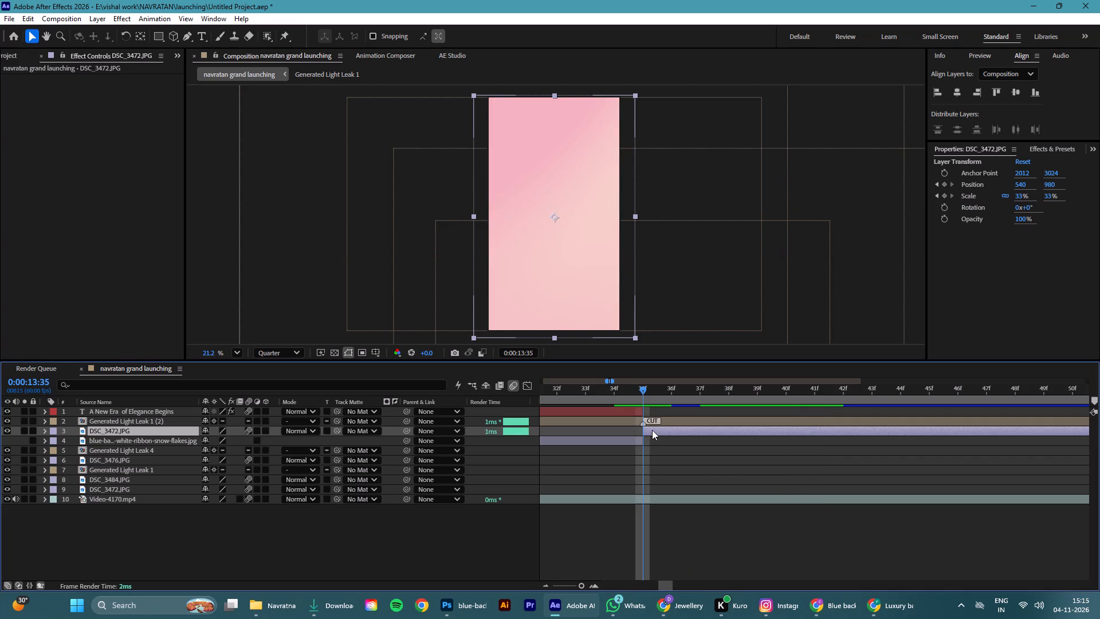
drag(579, 585, 529, 579)
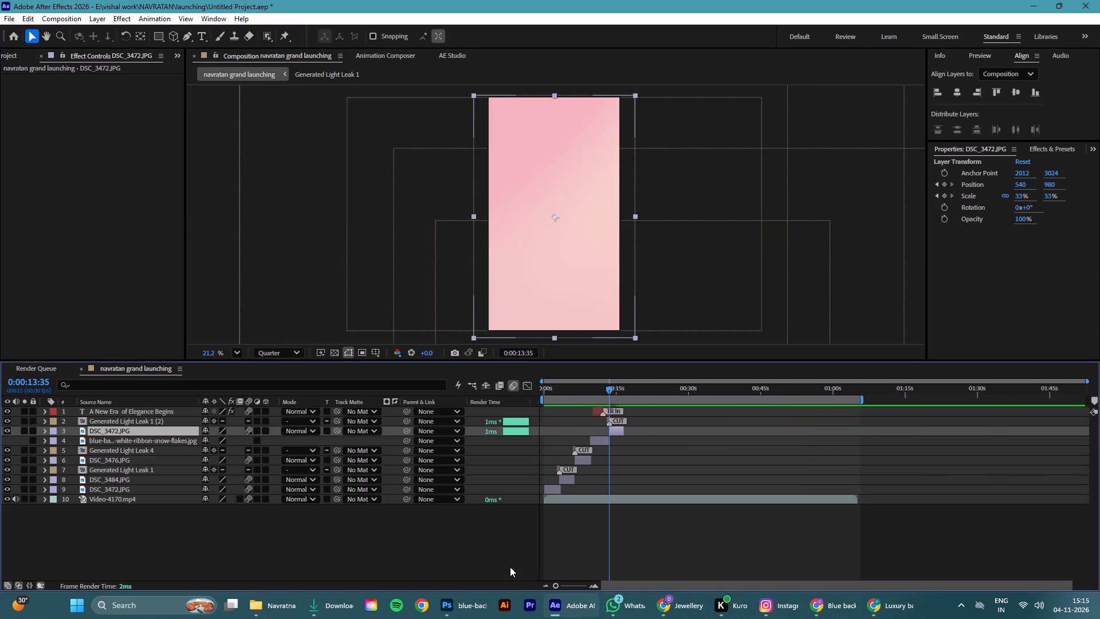
key(ctrl+s)
Preview the light leak transition from the title to the trimmed storefront photo.
key(space)
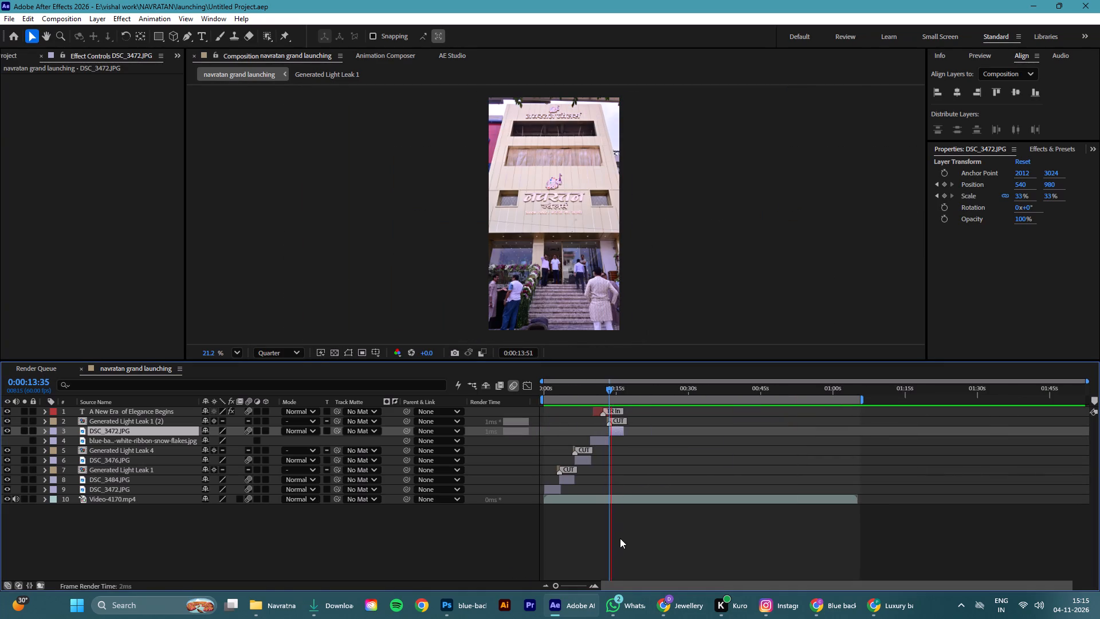
key(space)
drag(614, 389, 603, 394)
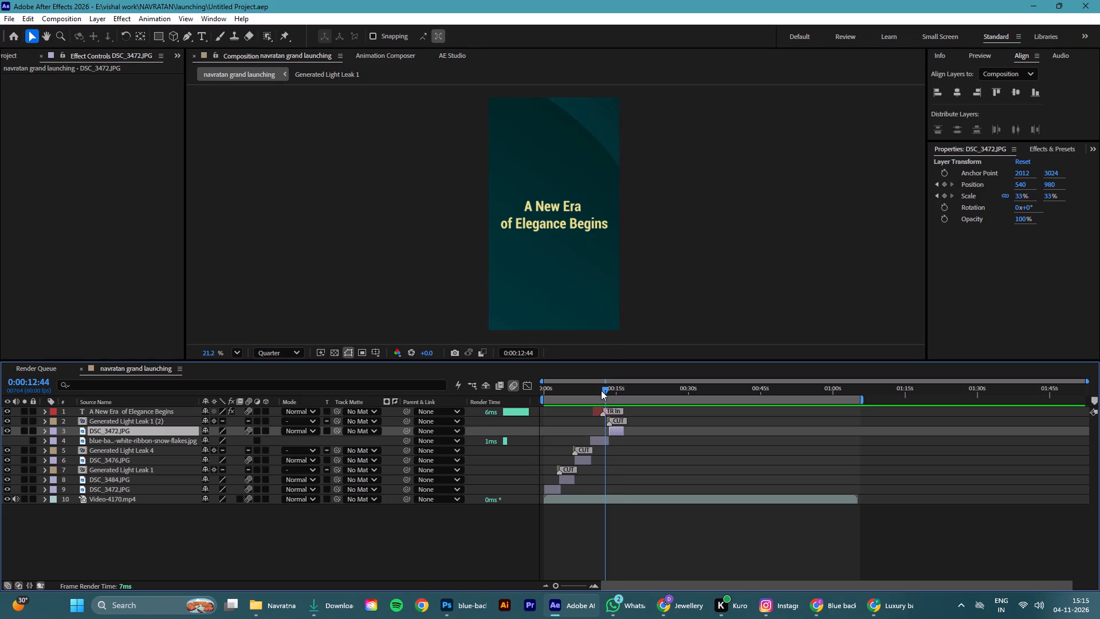
key(space)
key(space)
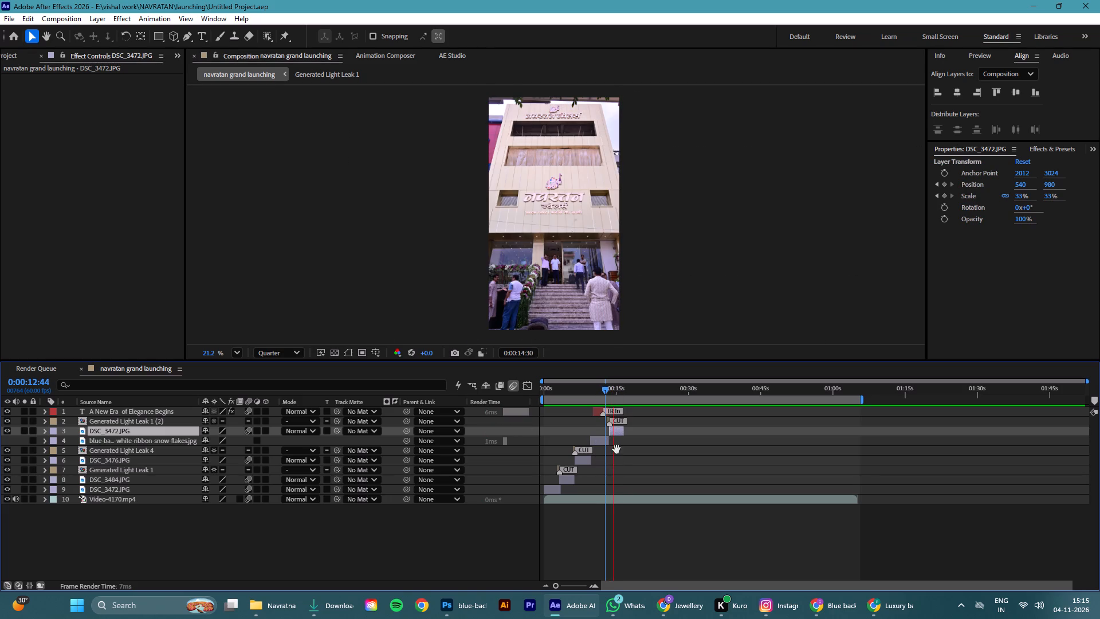
click(620, 431)
scroll(620, 431, up, 3)
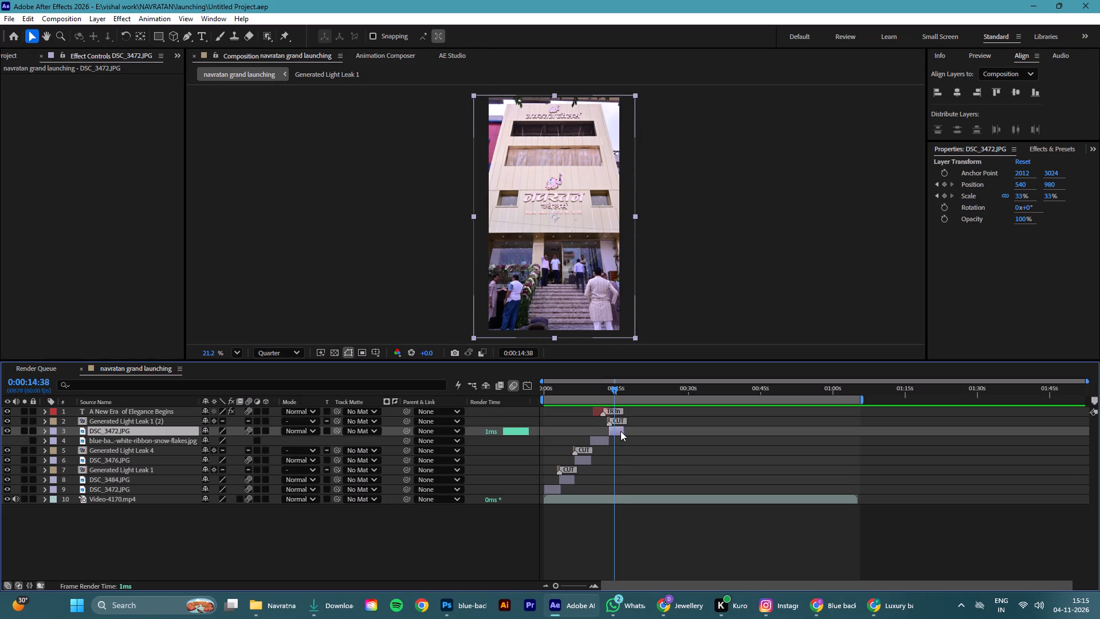
Move the "A New Era of Elegance Begins" title layer below the upper DSC_3472.JPG layer in the layer order.
click(134, 413)
drag(135, 410, 133, 431)
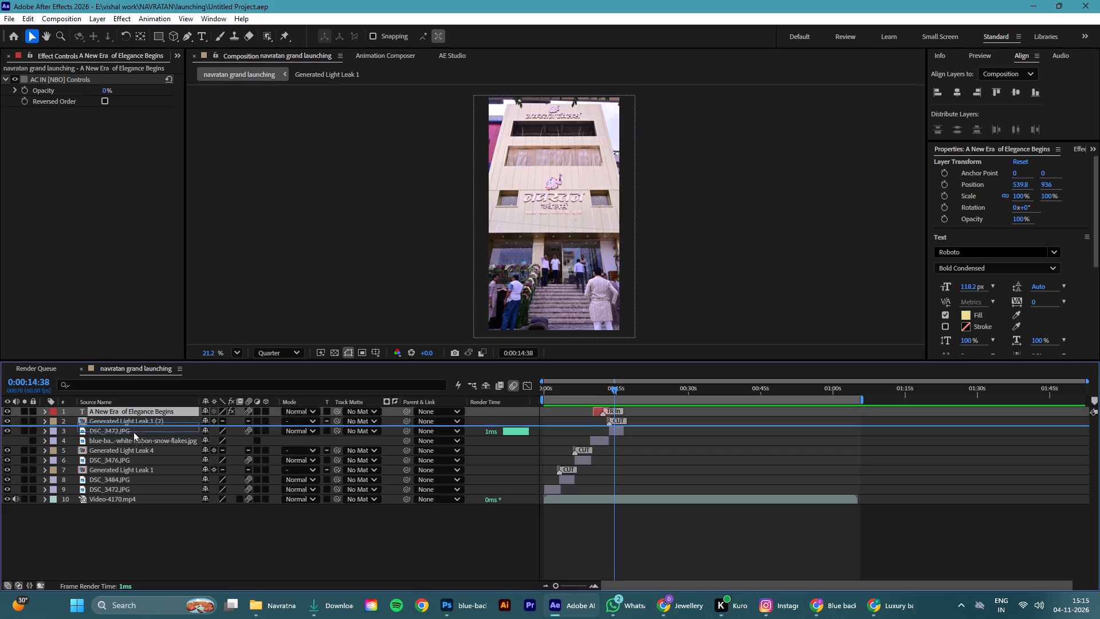
drag(133, 431, 133, 434)
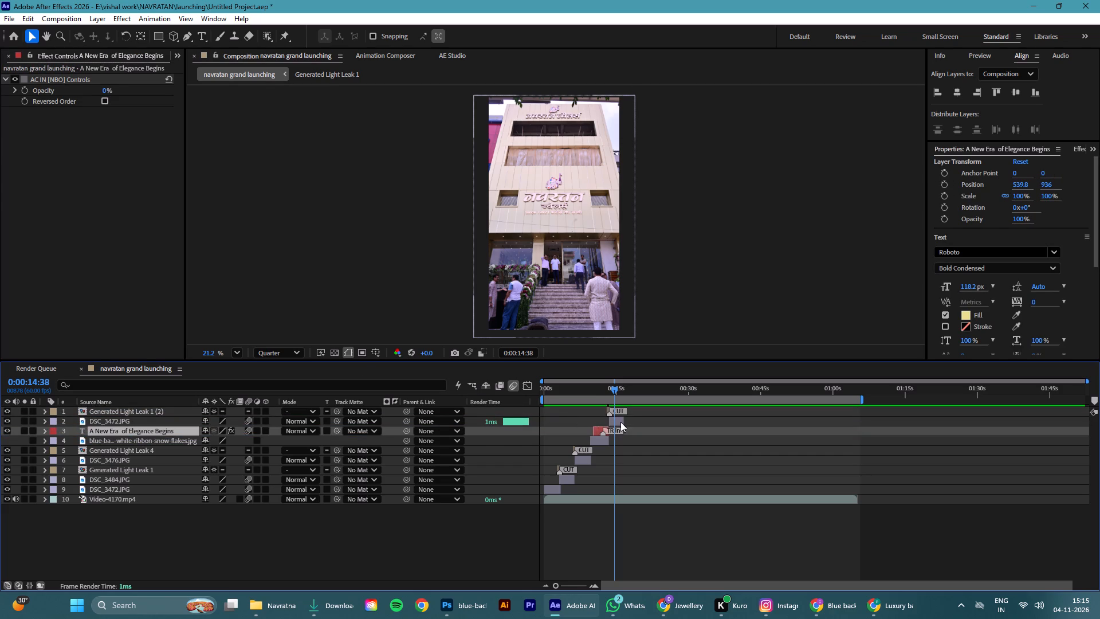
Remove all Position and Scale keyframes from the upper DSC_3472.JPG layer.
click(620, 422)
key(u)
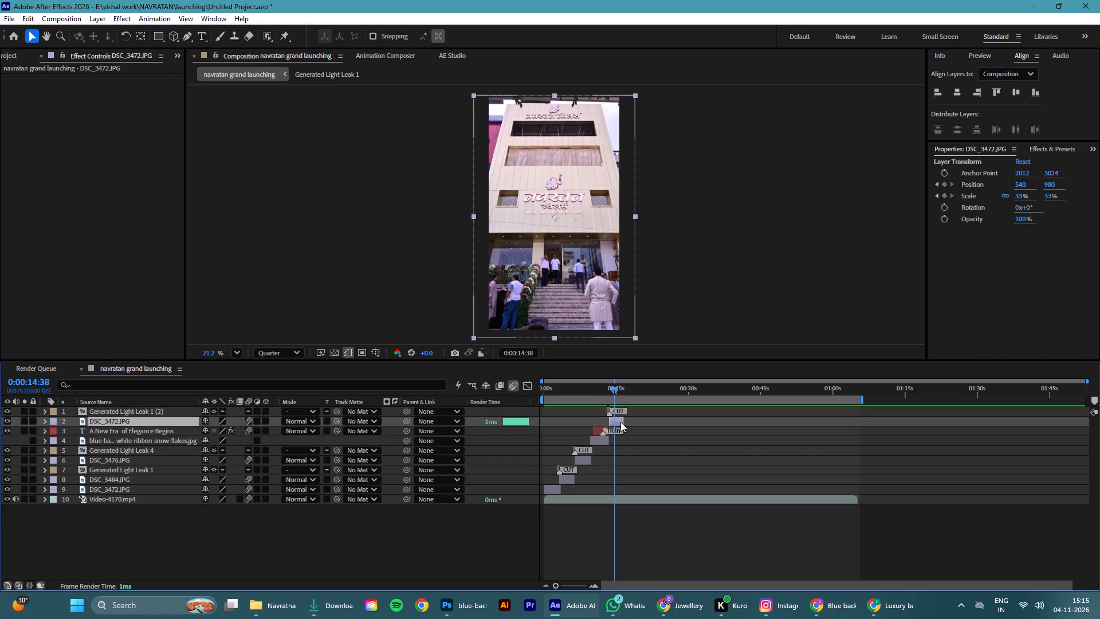
click(44, 420)
click(44, 420)
drag(557, 585, 576, 588)
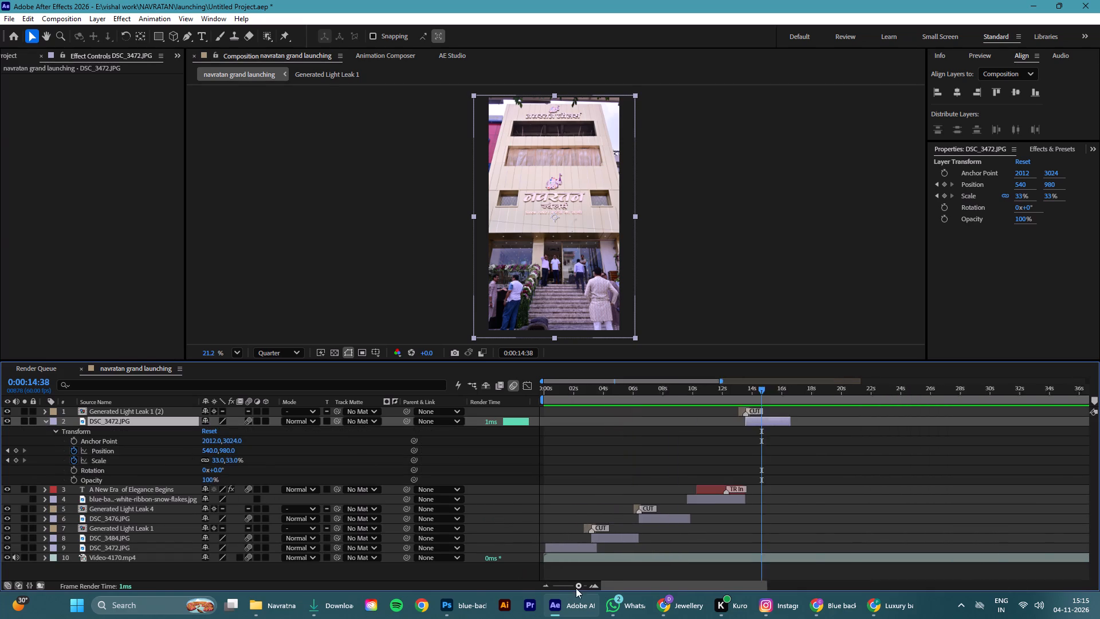
drag(576, 588, 518, 587)
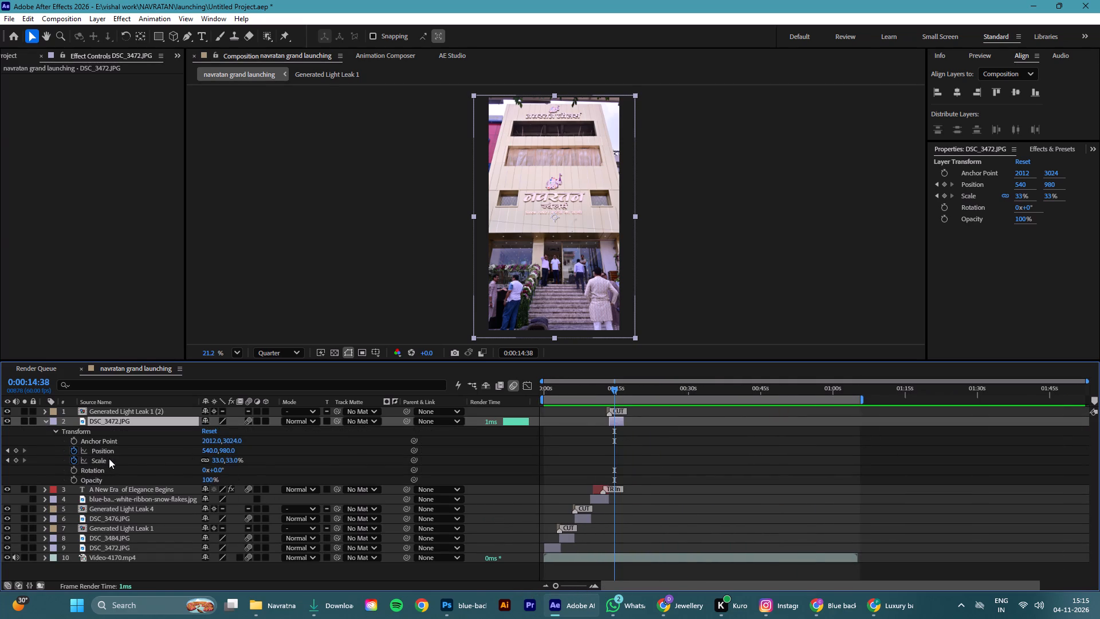
click(70, 449)
click(70, 458)
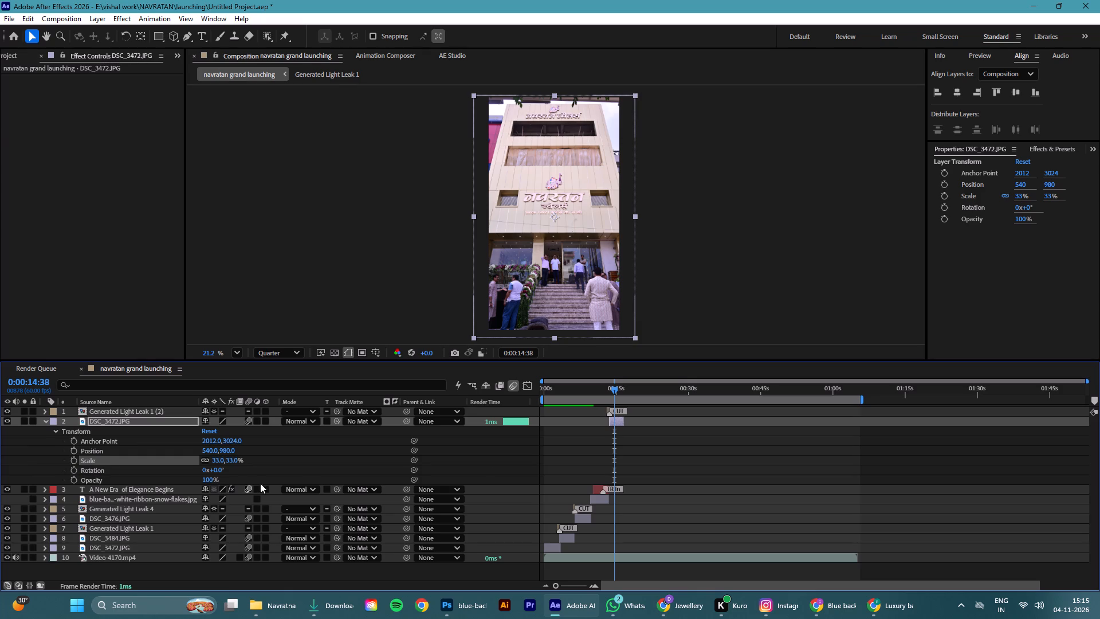
Set Position and Scale keyframes on the upper DSC_3472.JPG layer at its end, 0:00:16:36, keeping 540, 980 and 33%.
drag(615, 389, 571, 419)
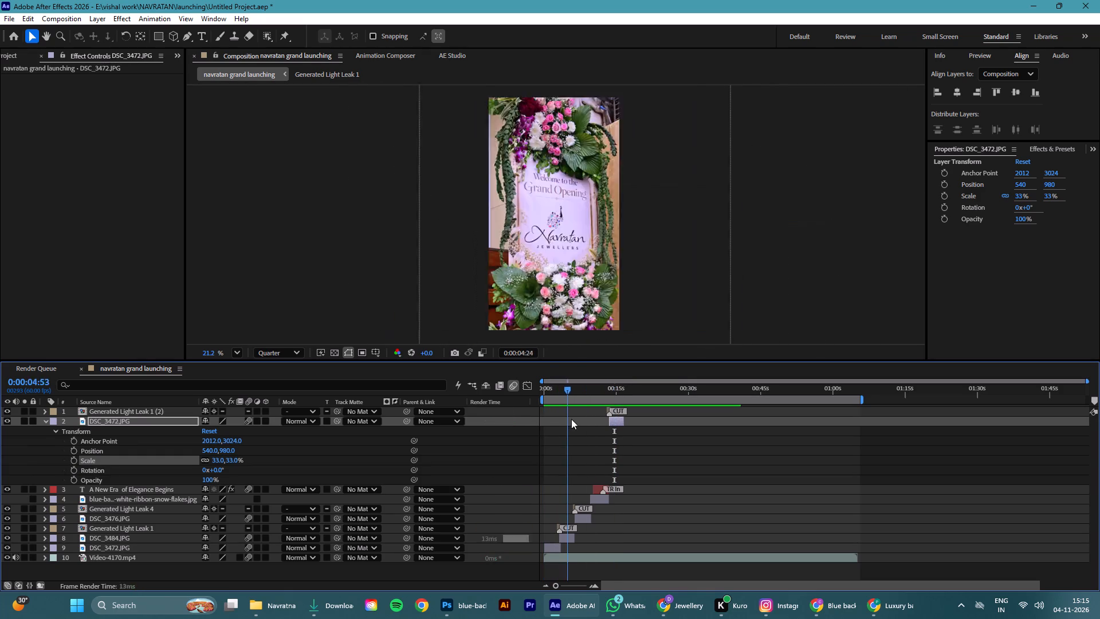
drag(571, 419, 613, 421)
click(620, 421)
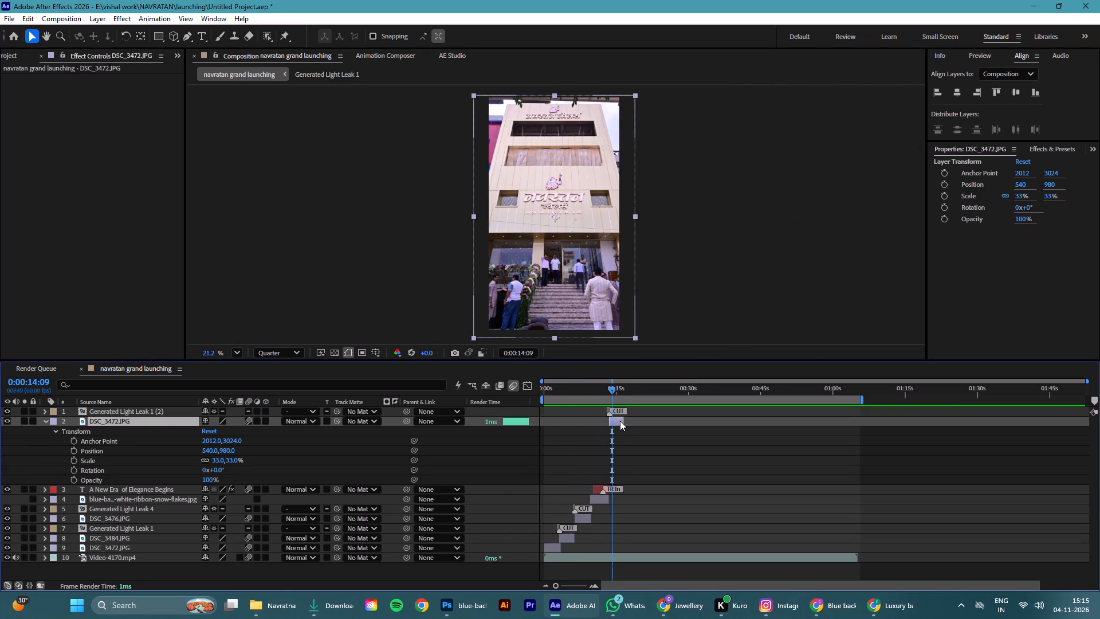
drag(611, 389, 620, 393)
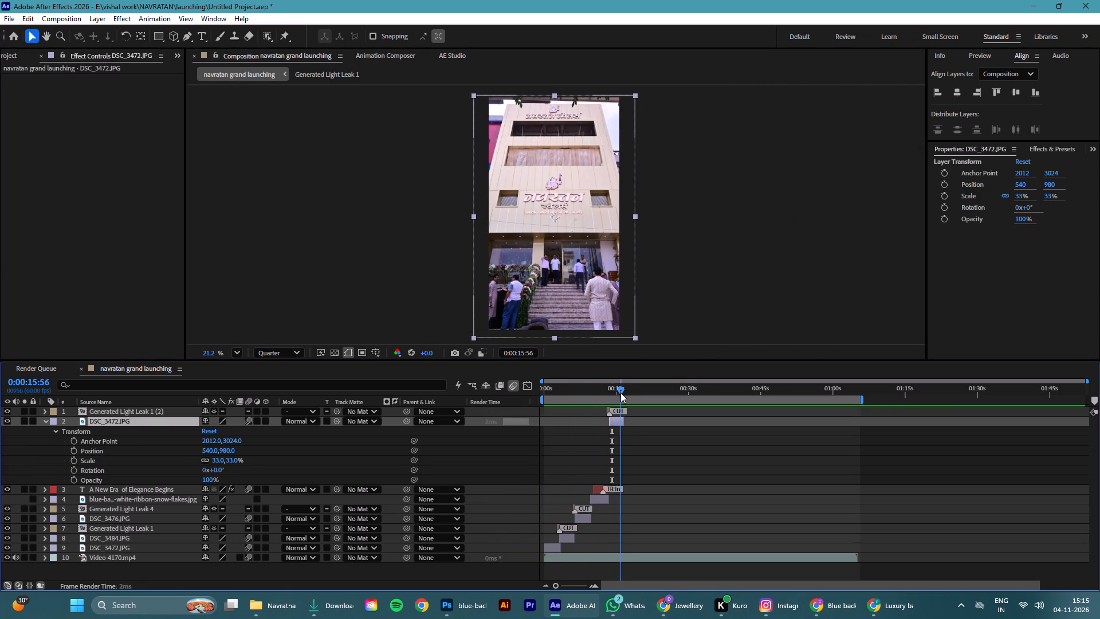
drag(620, 393, 623, 393)
drag(556, 585, 602, 578)
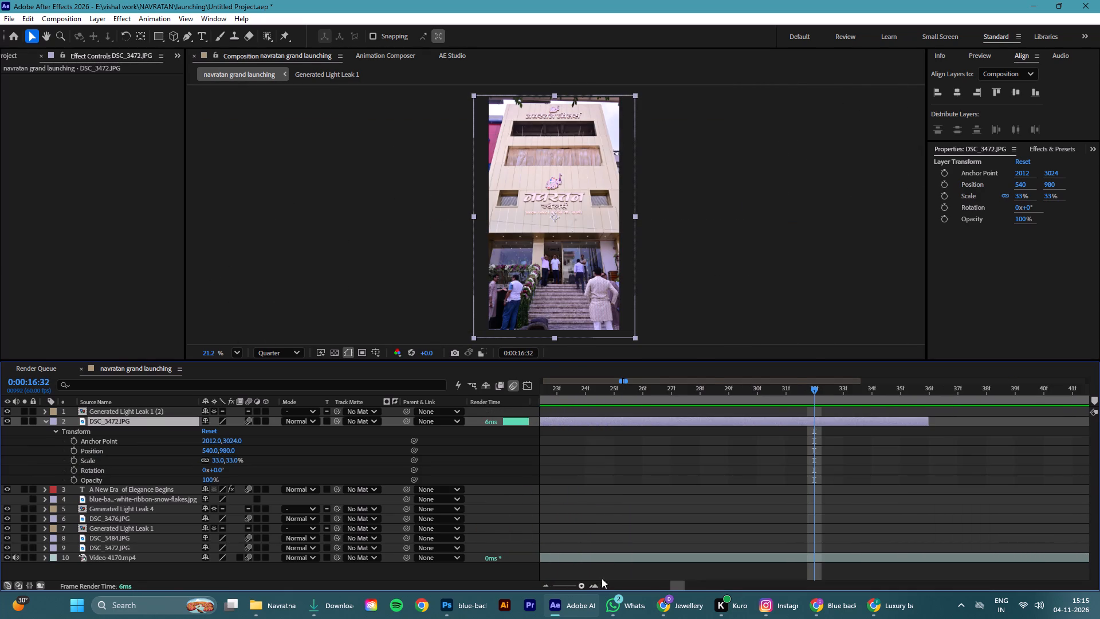
drag(602, 578, 610, 579)
drag(814, 389, 925, 398)
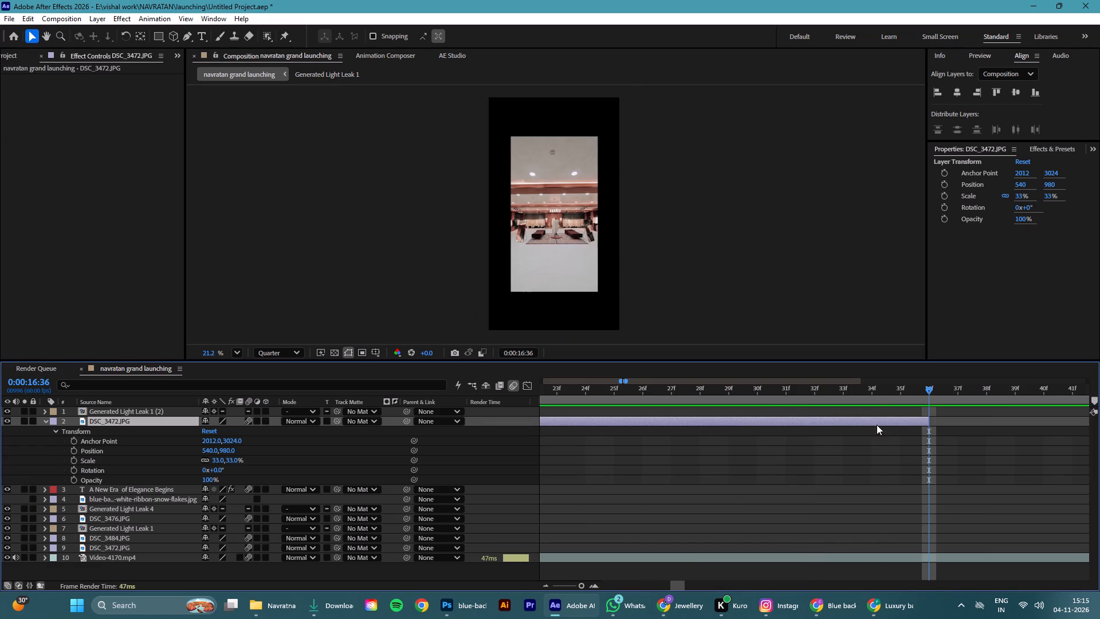
click(74, 450)
click(74, 458)
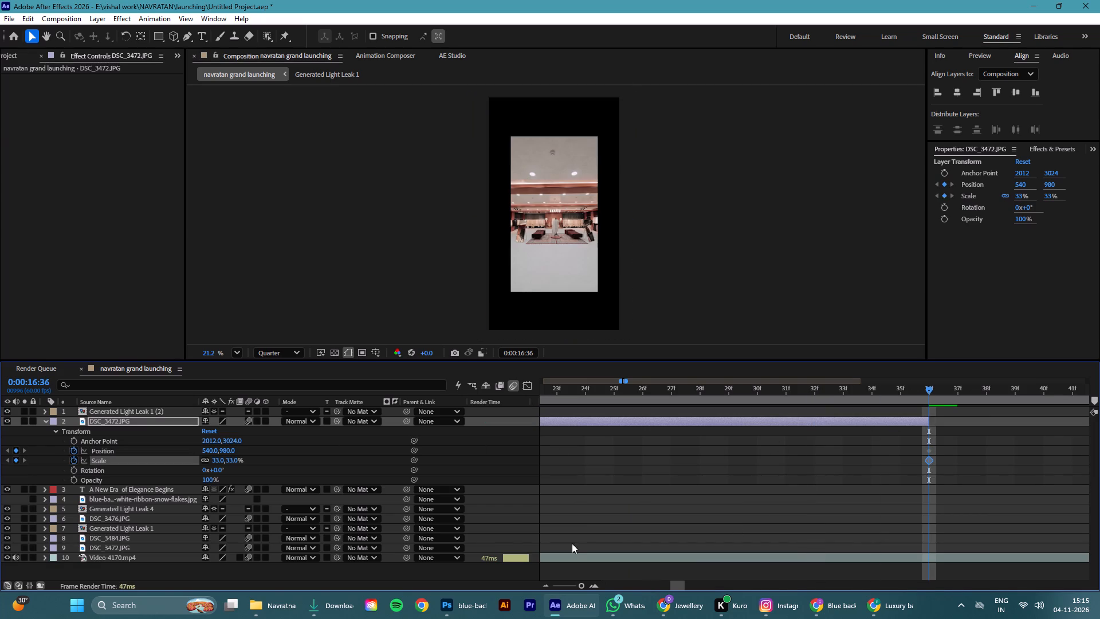
At 0:00:13:36, set the upper DSC_3472.JPG layer's Scale to 84% and add a Position keyframe.
click(920, 422)
click(920, 421)
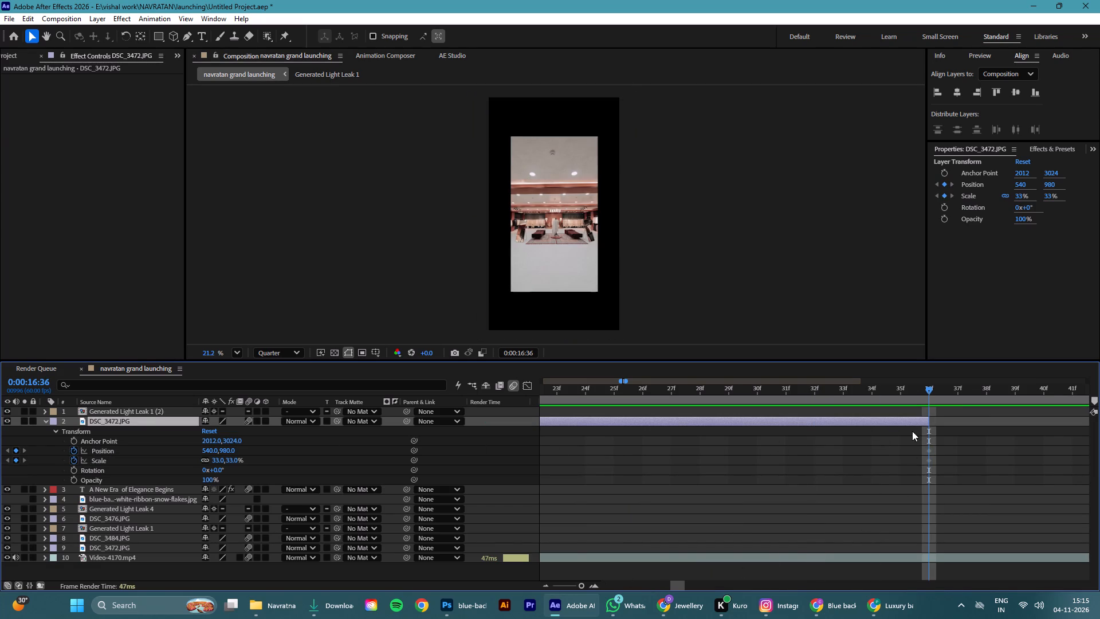
drag(583, 587, 581, 588)
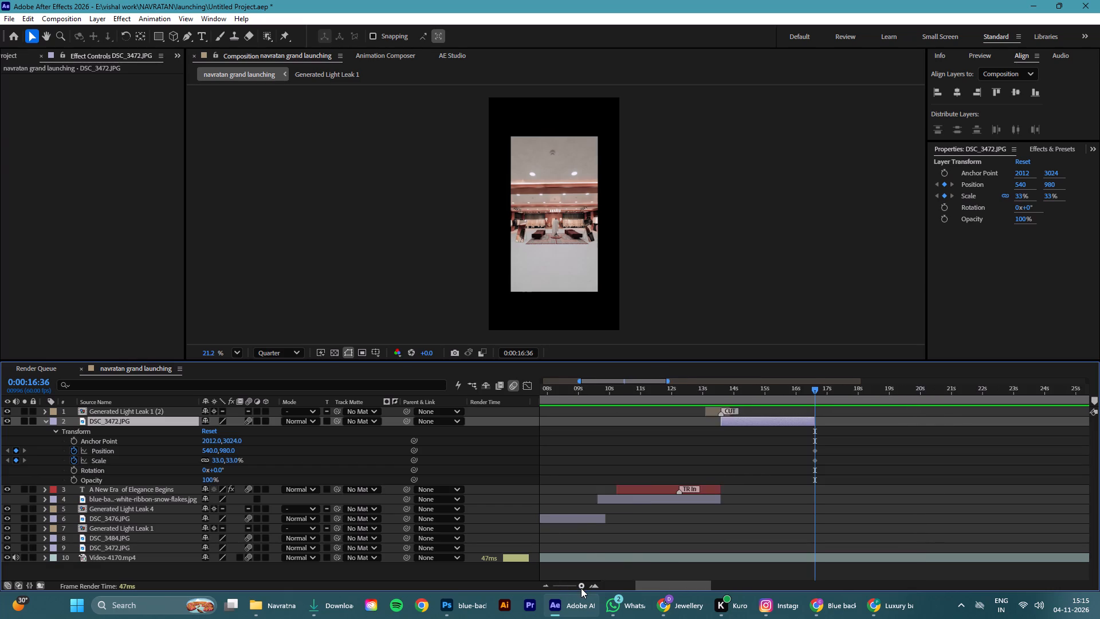
drag(581, 588, 577, 590)
drag(816, 391, 785, 404)
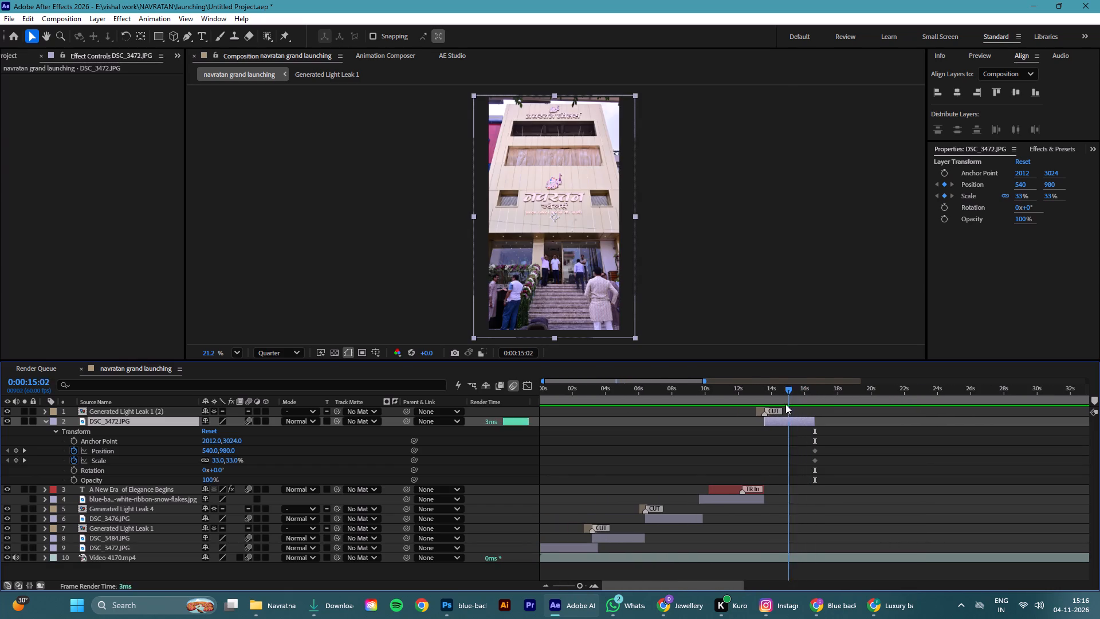
drag(785, 404, 765, 413)
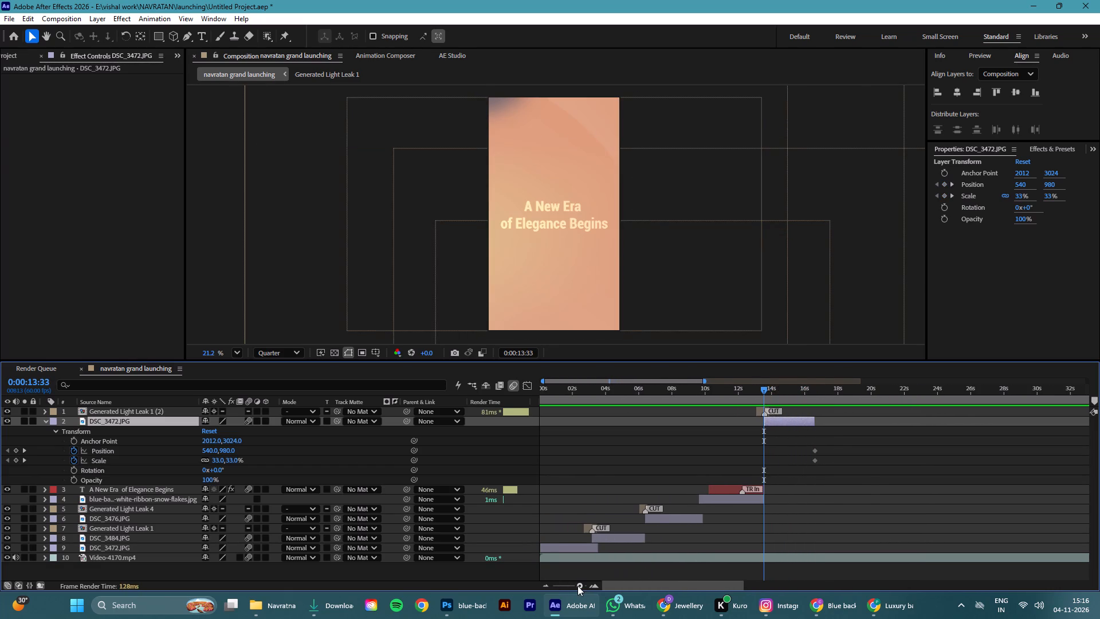
drag(577, 586, 610, 586)
drag(814, 389, 862, 398)
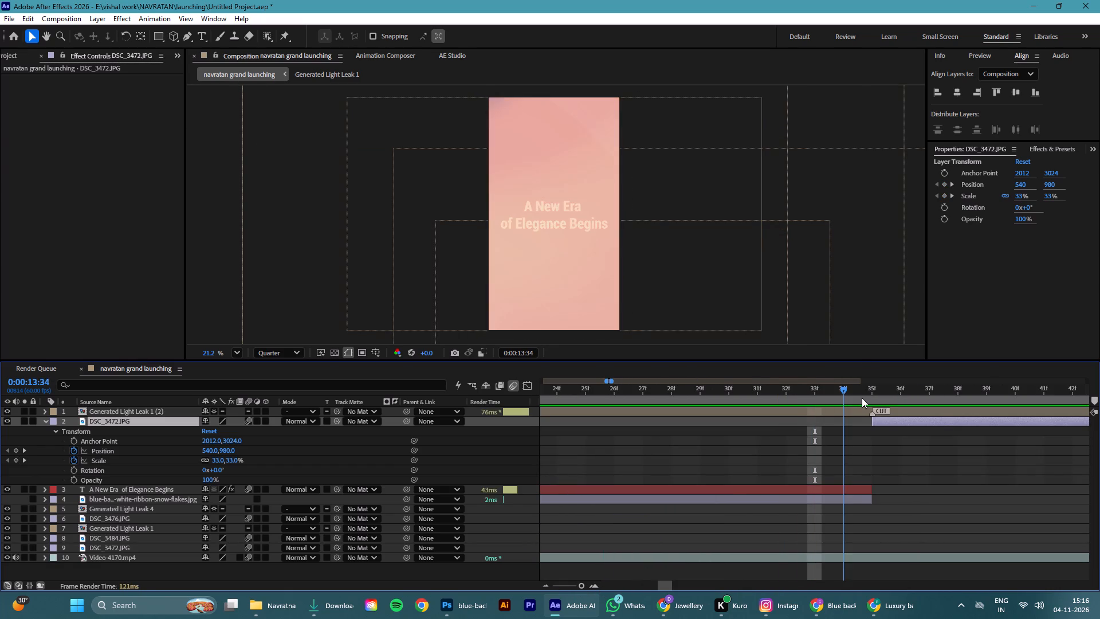
drag(862, 398, 864, 398)
drag(873, 389, 888, 390)
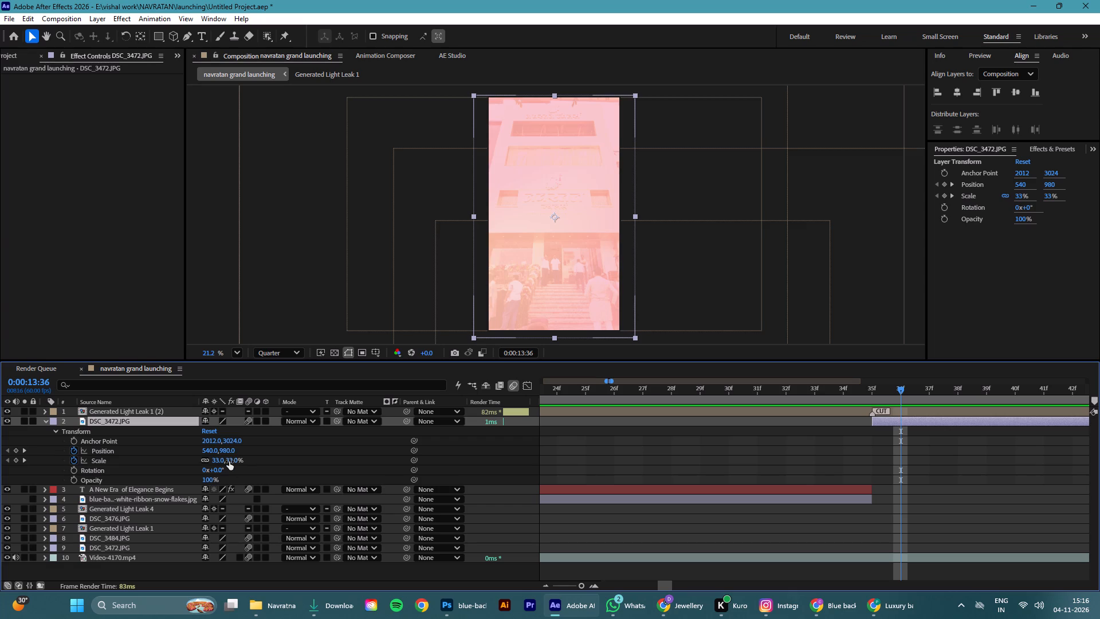
drag(229, 461, 261, 464)
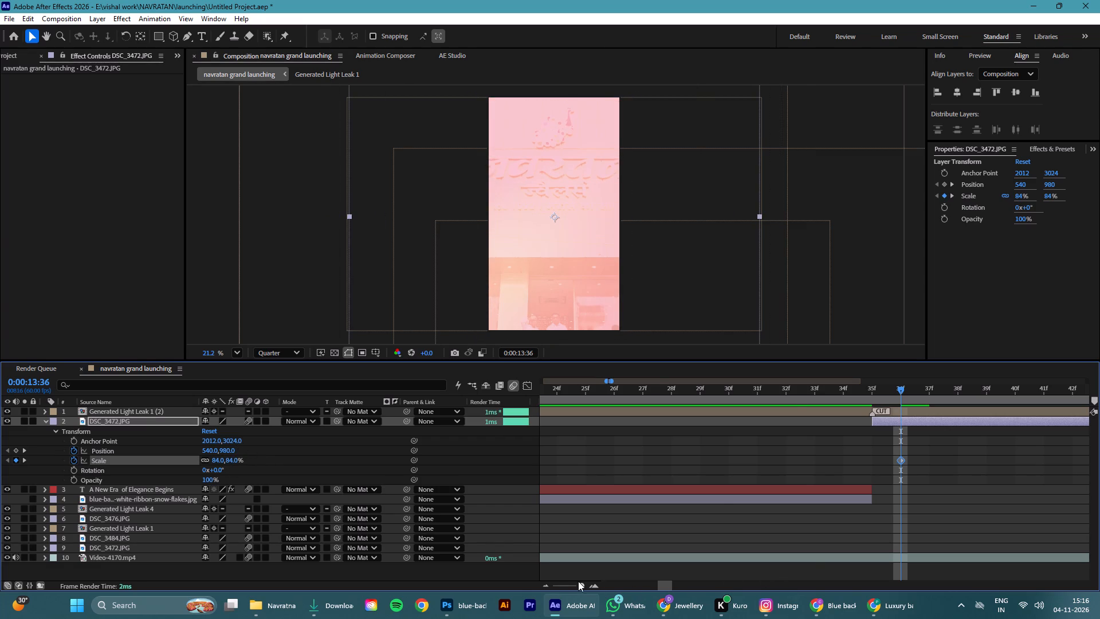
drag(585, 585, 564, 588)
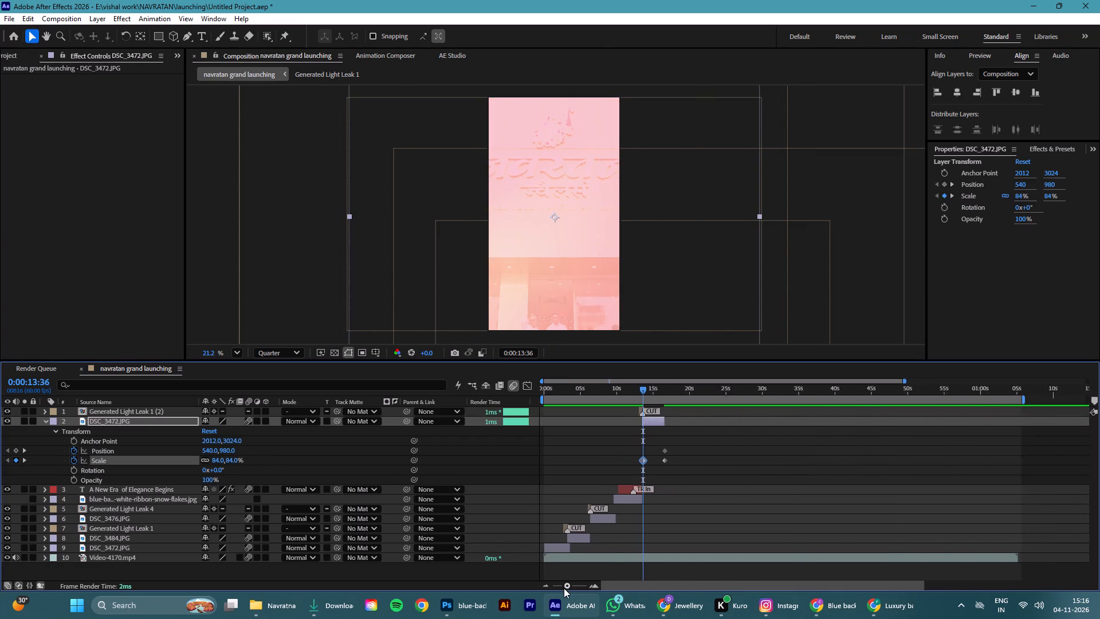
drag(564, 588, 536, 590)
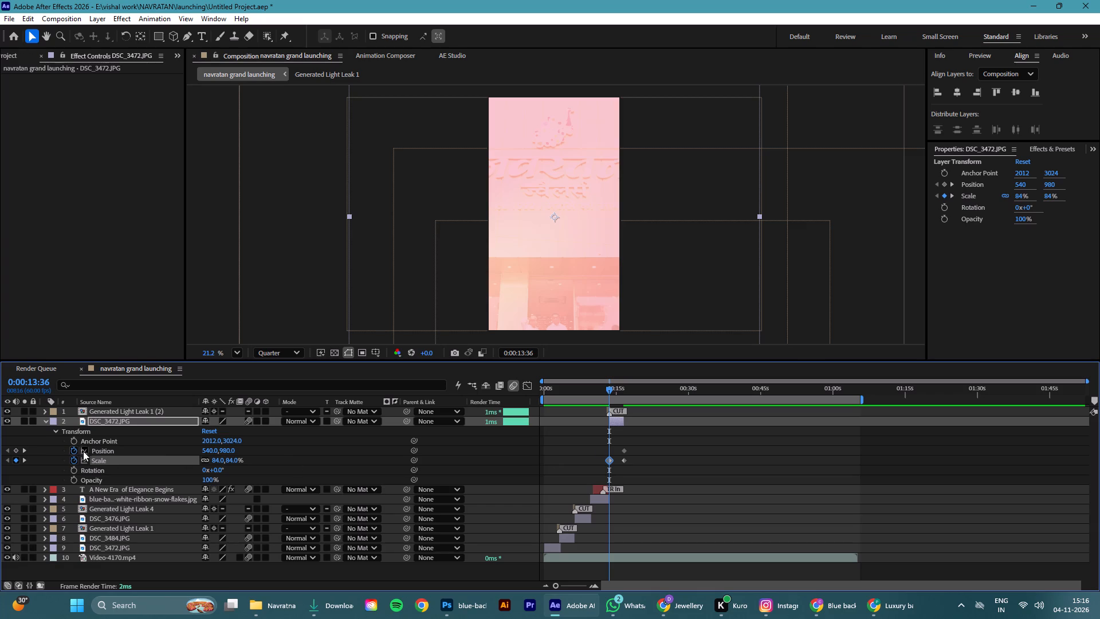
click(17, 451)
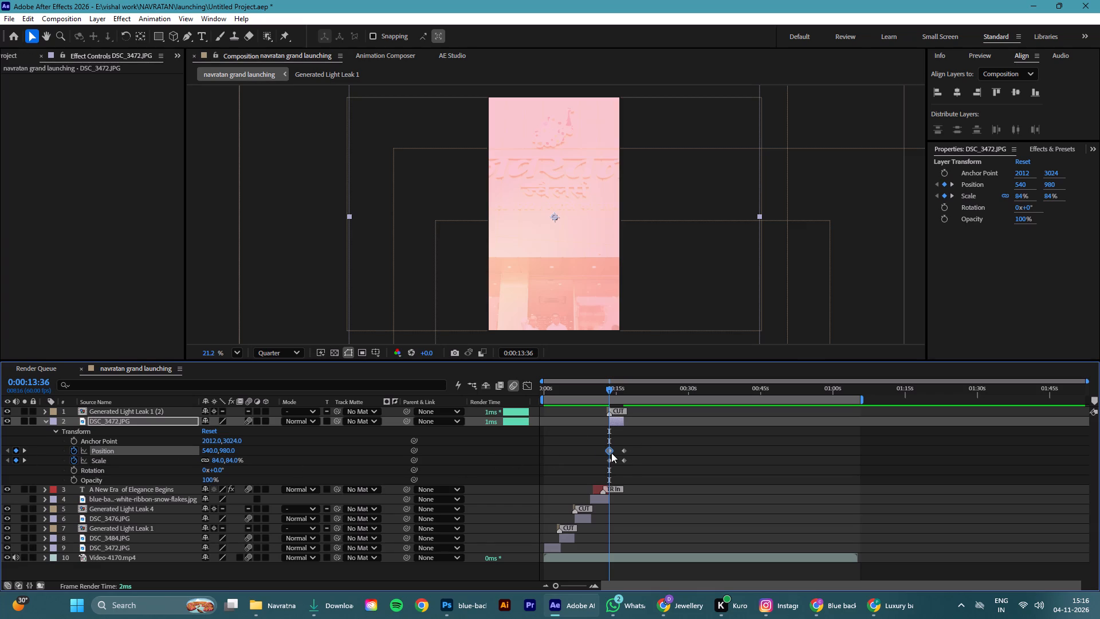
Apply Easy Ease to all Position and Scale keyframes of the upper DSC_3472.JPG layer.
drag(633, 461, 594, 452)
key(F9)
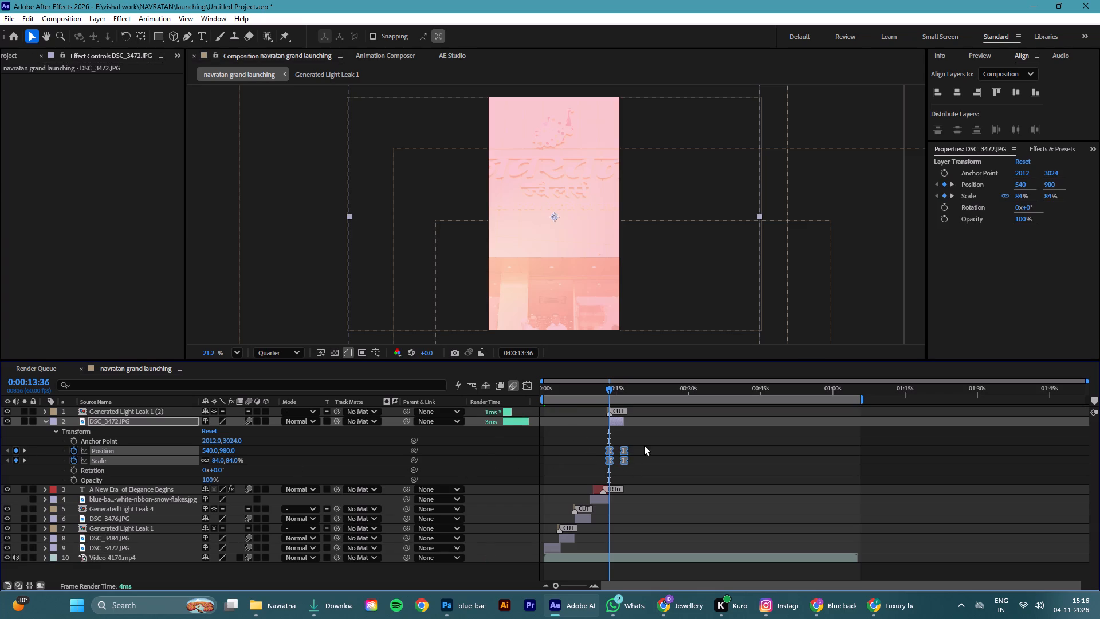
click(661, 444)
Preview from 0:00:10:28 through the title, light leak and storefront zoom-out.
drag(600, 387, 594, 390)
key(space)
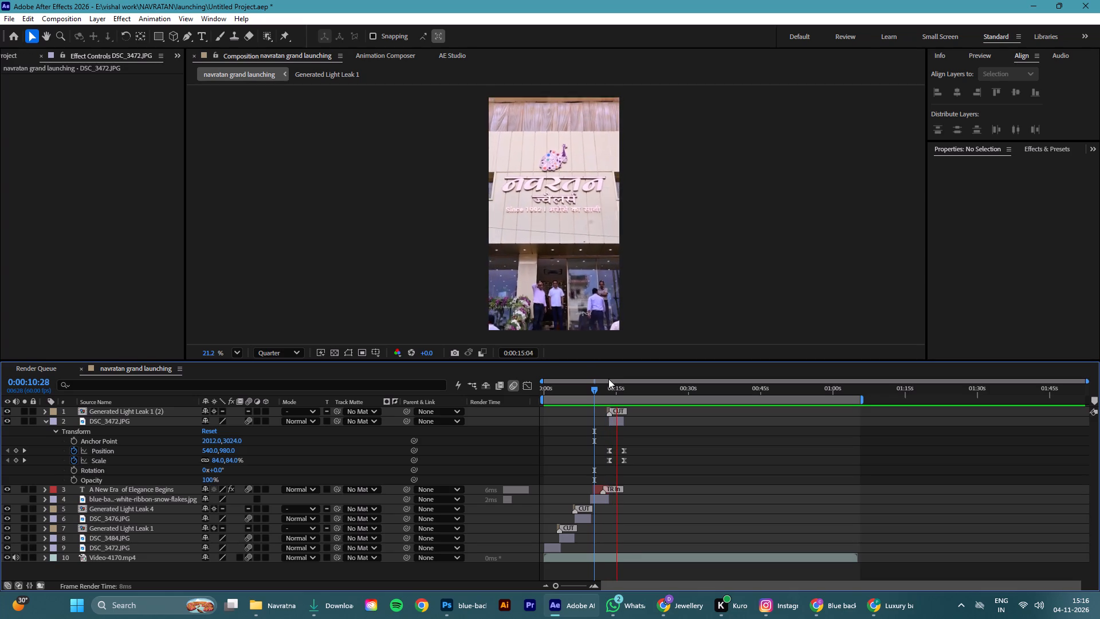
key(space)
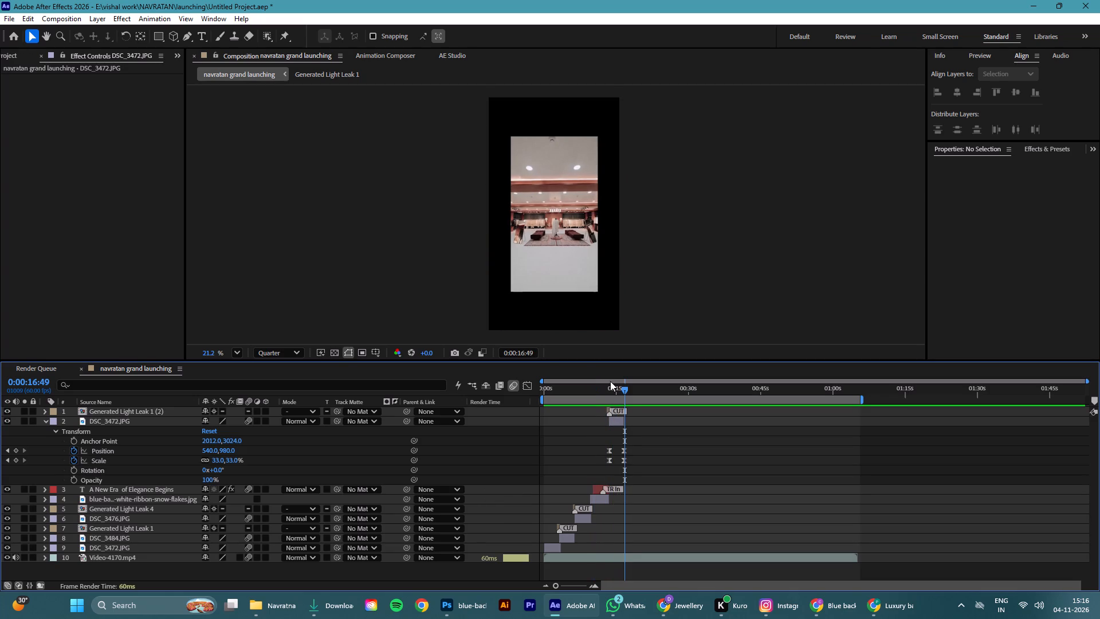
Preview the eased storefront zoom-out on the upper DSC_3472.JPG layer again.
key(space)
key(space)
drag(628, 389, 614, 387)
key(space)
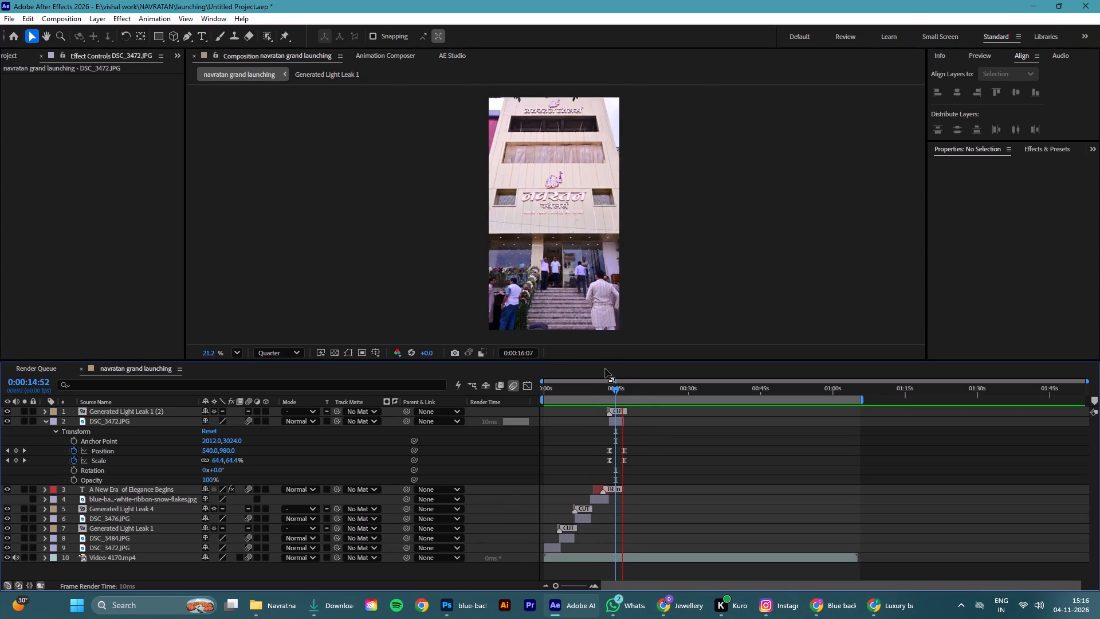
key(space)
click(625, 390)
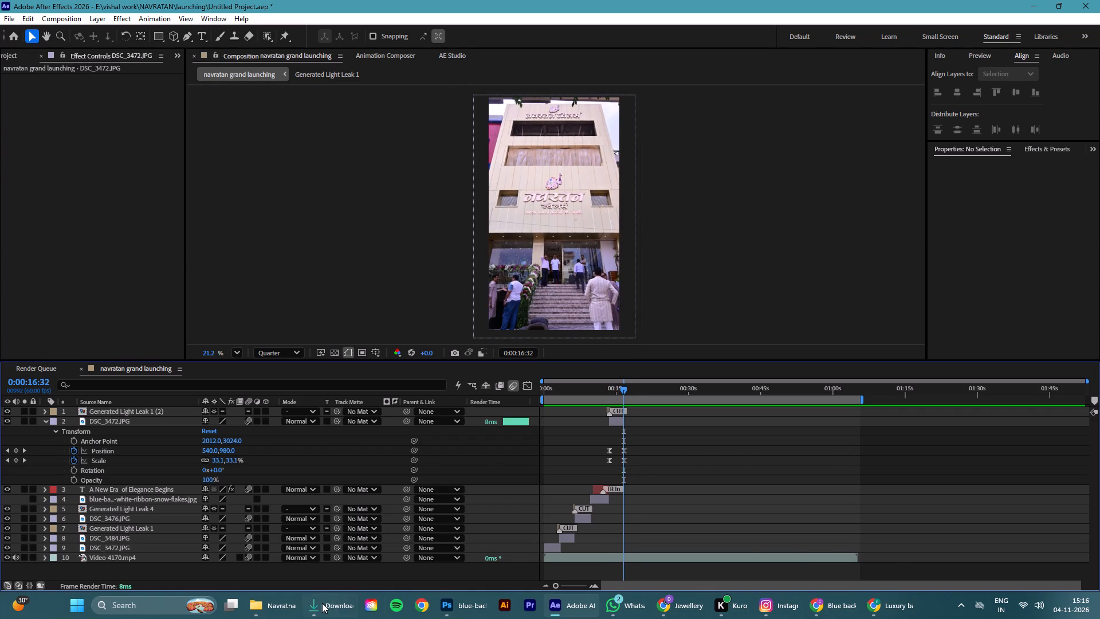
In the Navratna event photo folder, examine the lamp-lighting photos DSC_3561, DSC_3568, DSC_3569, DSC_3570 and DSC_3571 as candidates for the next shot.
click(282, 602)
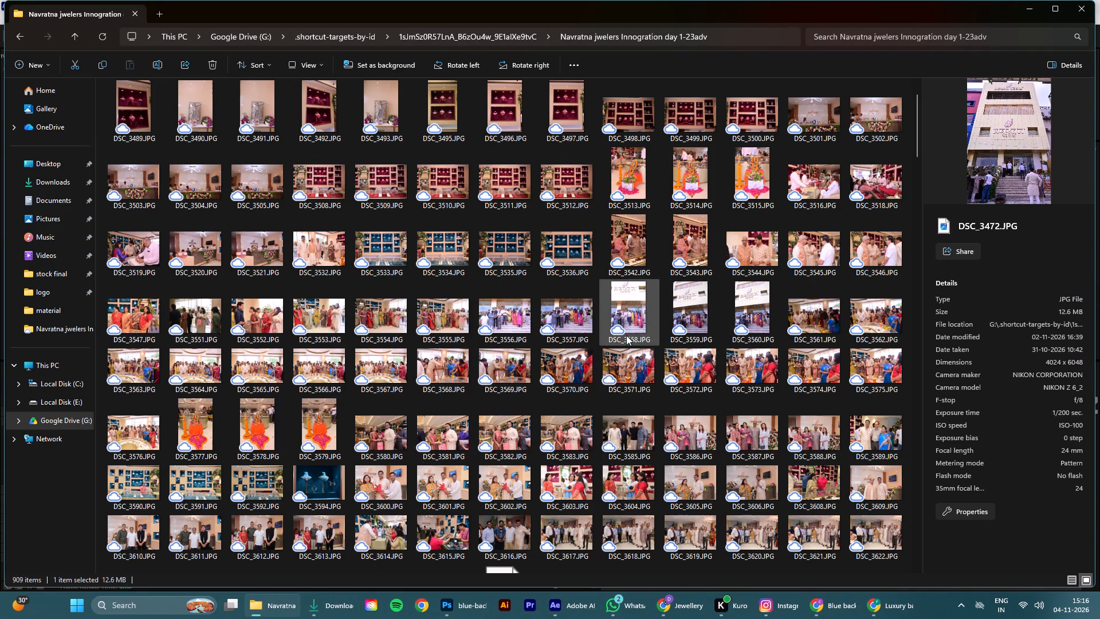
double_click(815, 326)
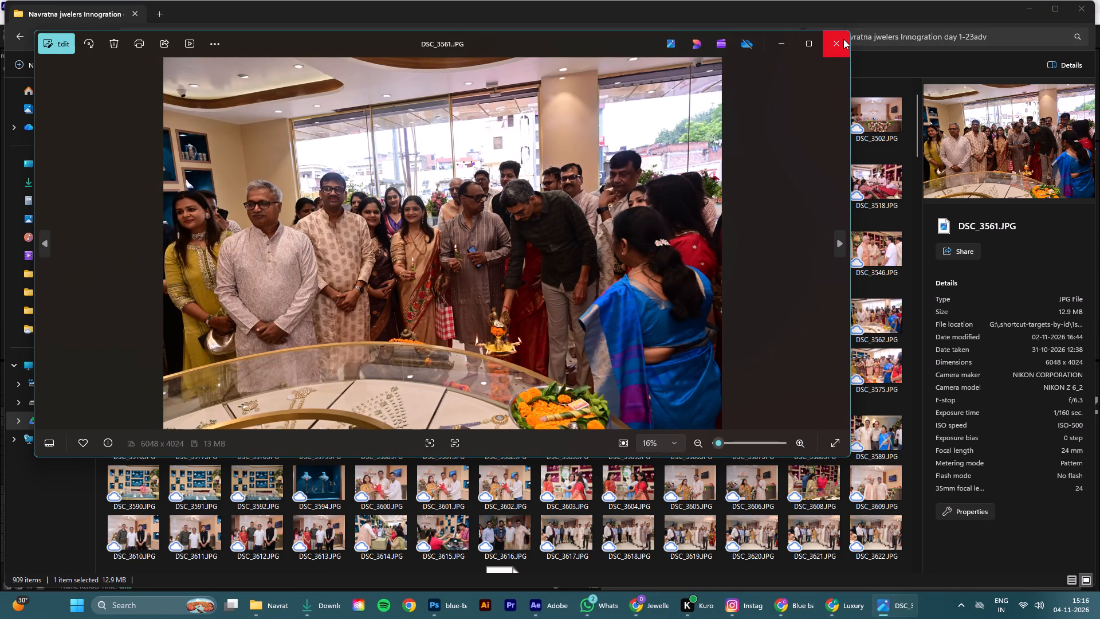
click(843, 39)
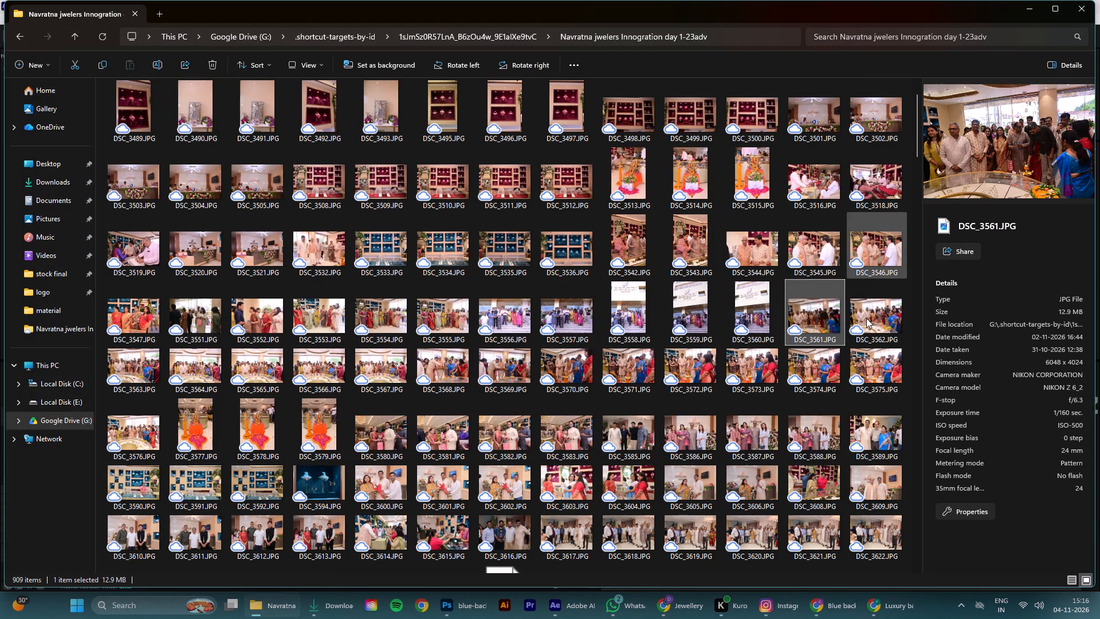
double_click(446, 359)
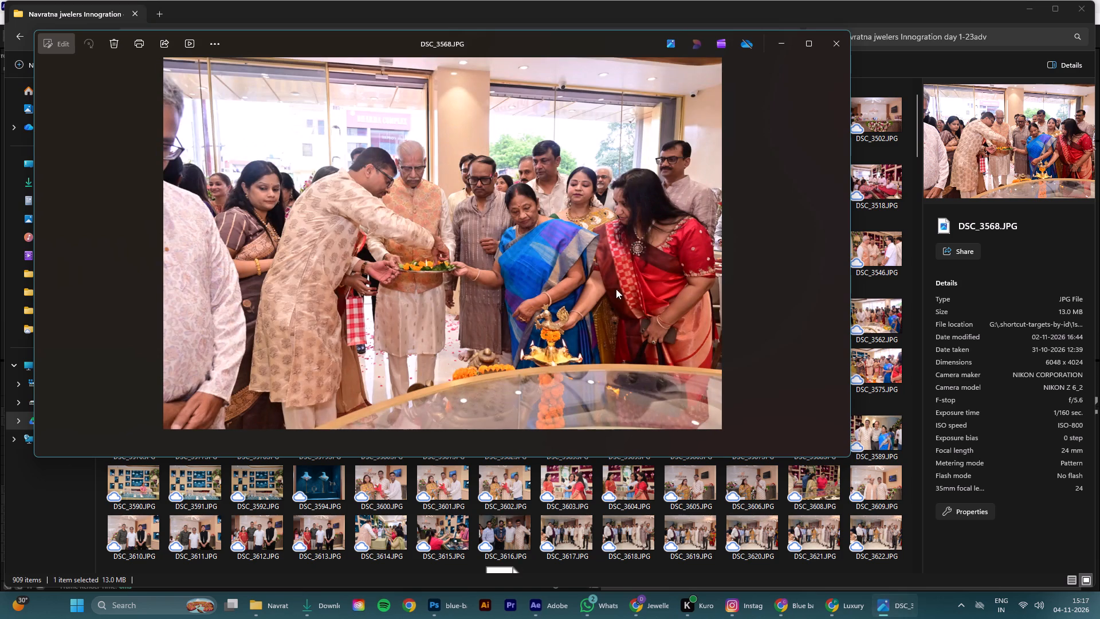
click(835, 44)
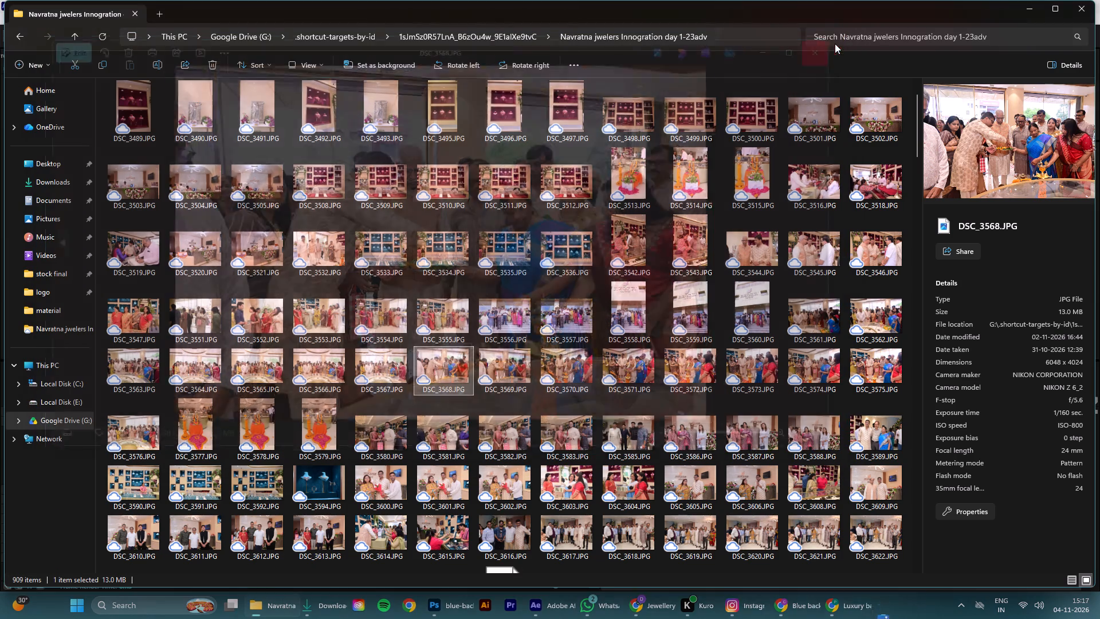
click(500, 358)
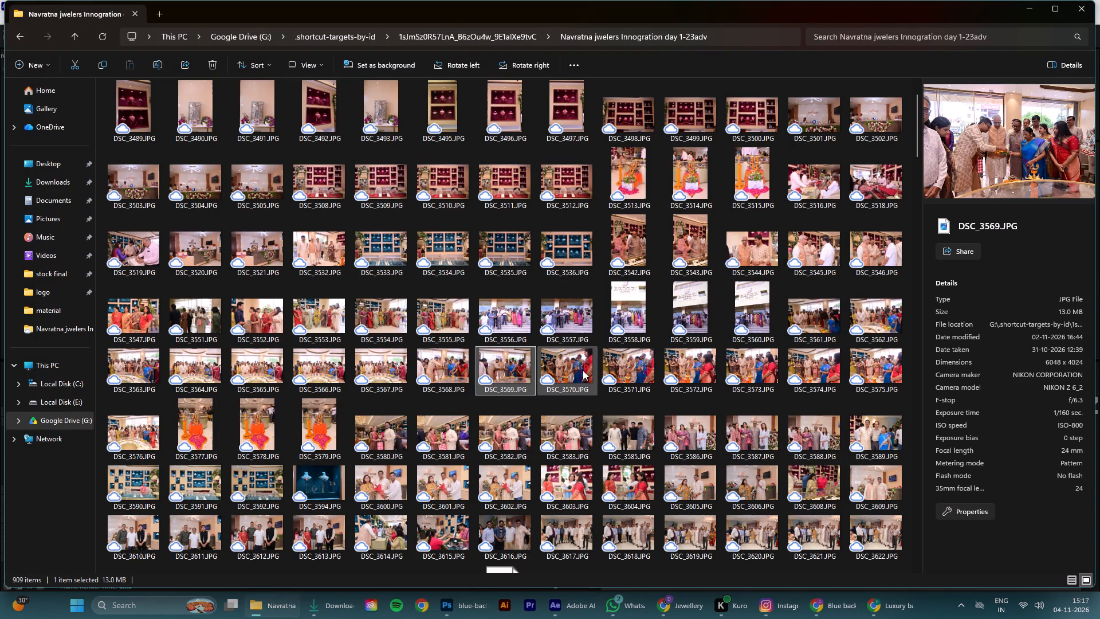
click(572, 367)
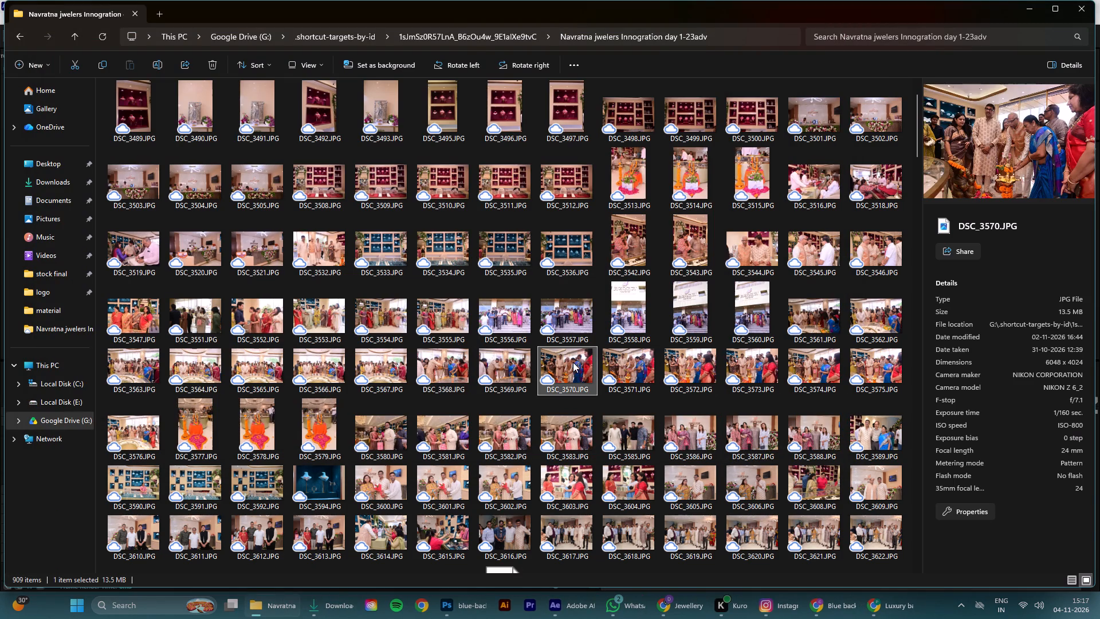
double_click(573, 362)
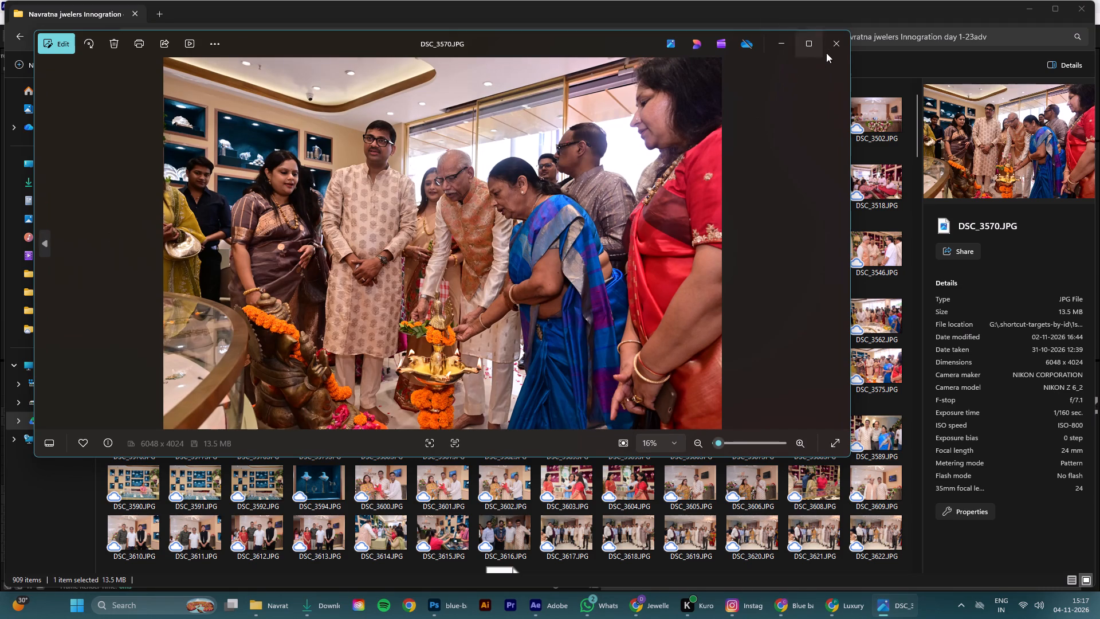
click(830, 50)
click(655, 367)
double_click(646, 368)
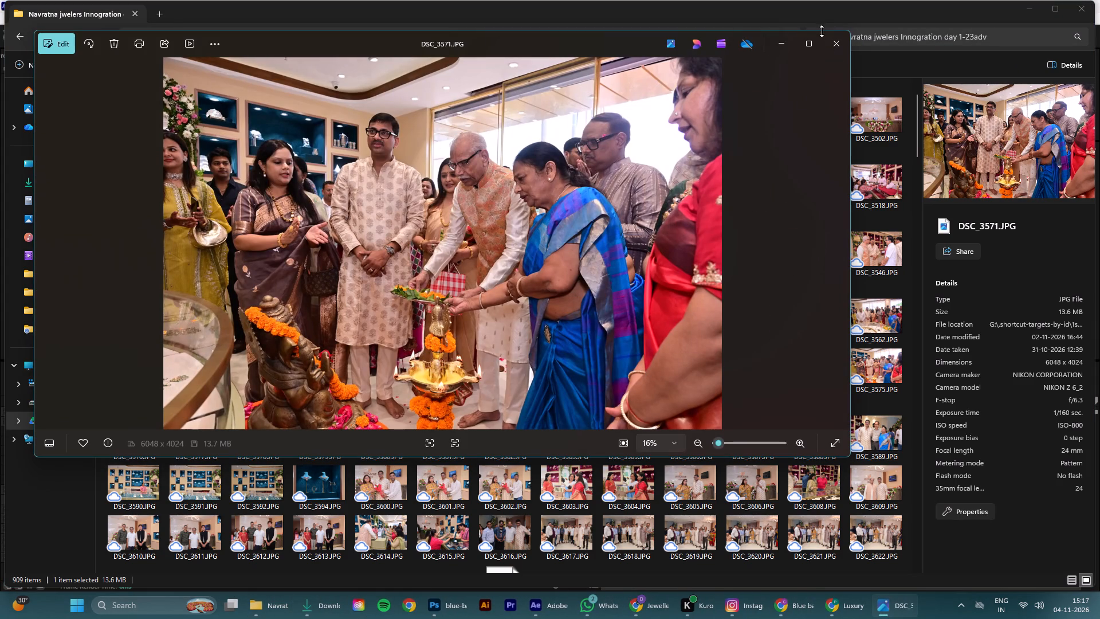
click(836, 52)
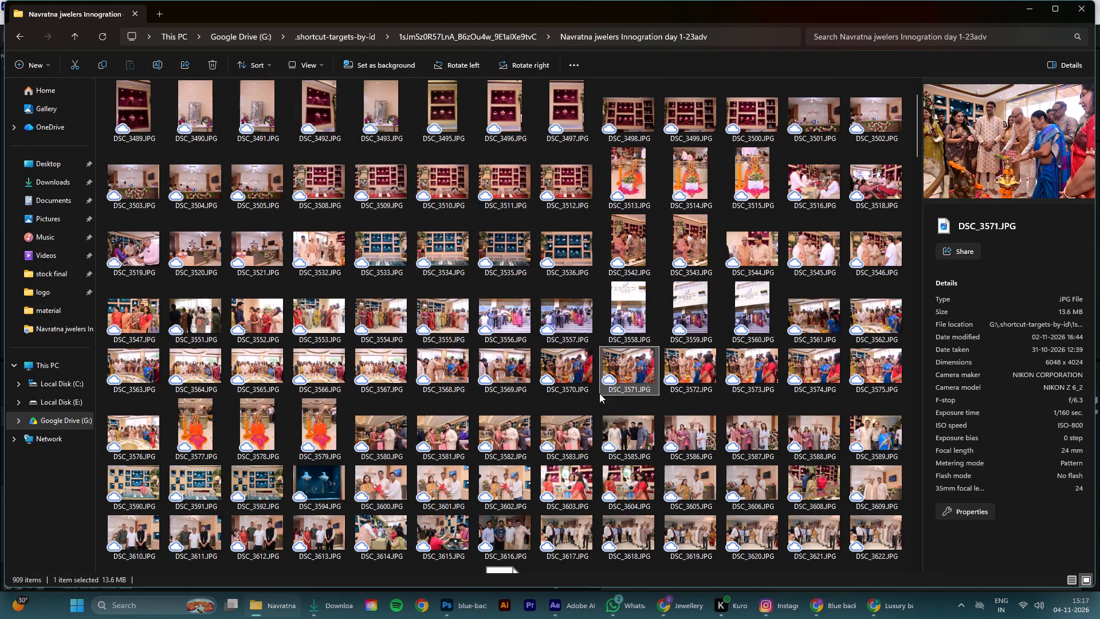
double_click(576, 370)
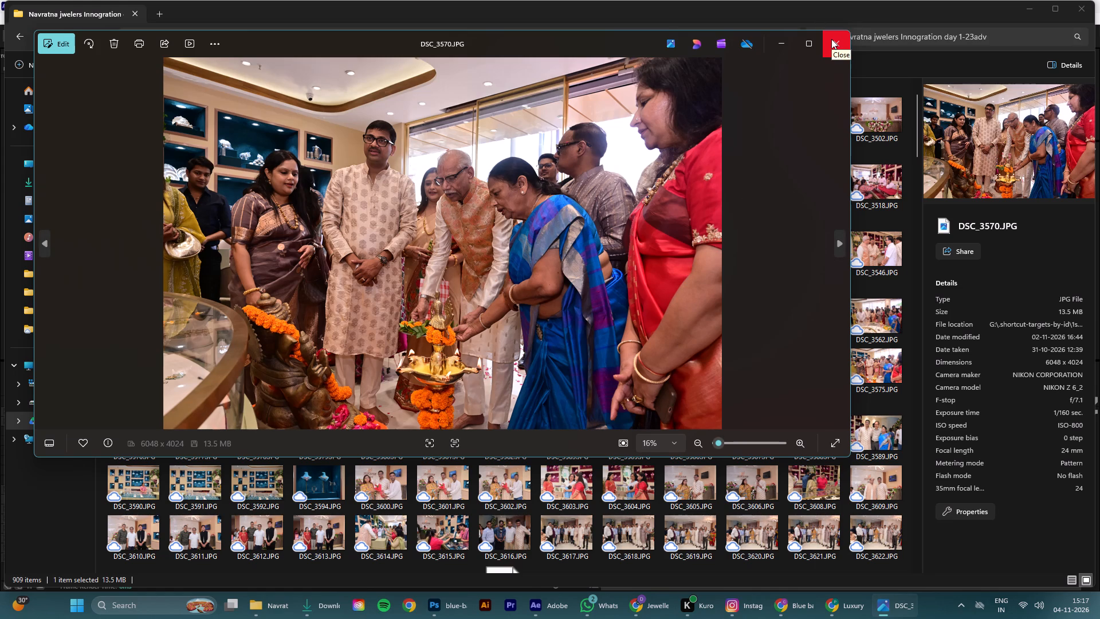
click(831, 39)
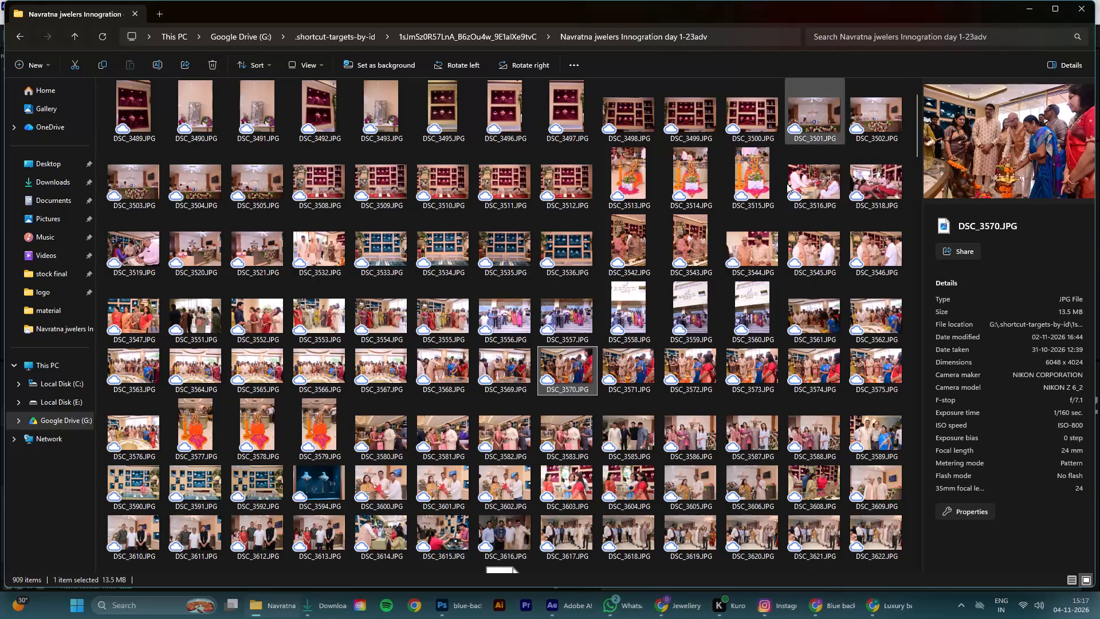
Bring the lamp-lighting photo DSC_3571.JPG into the navratan grand launching composition as the top layer.
click(633, 364)
drag(631, 361, 560, 546)
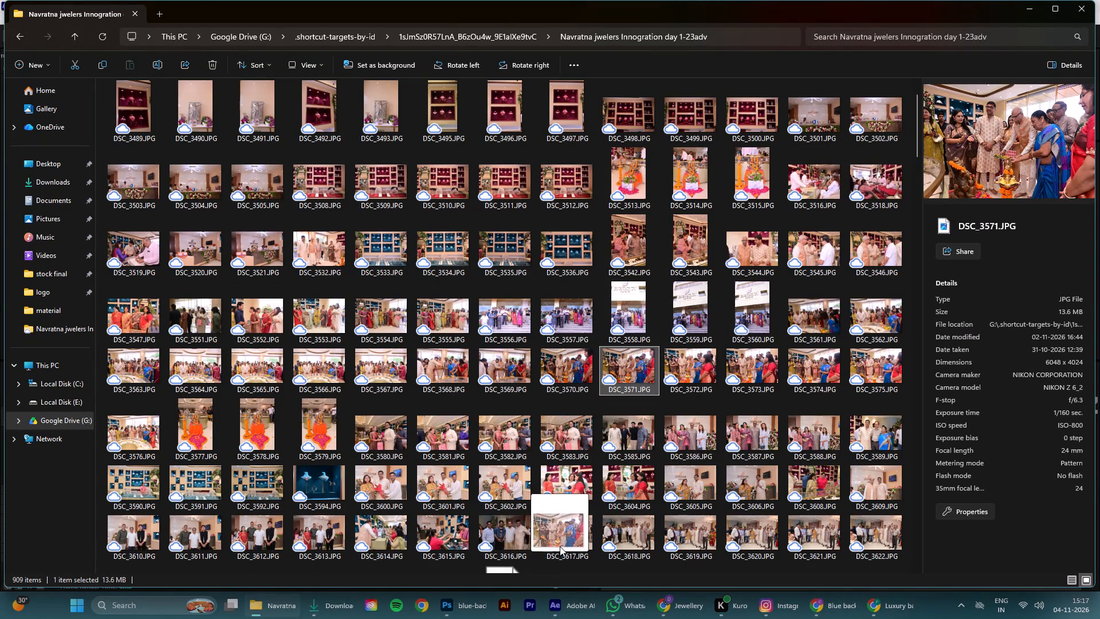
drag(560, 546, 563, 608)
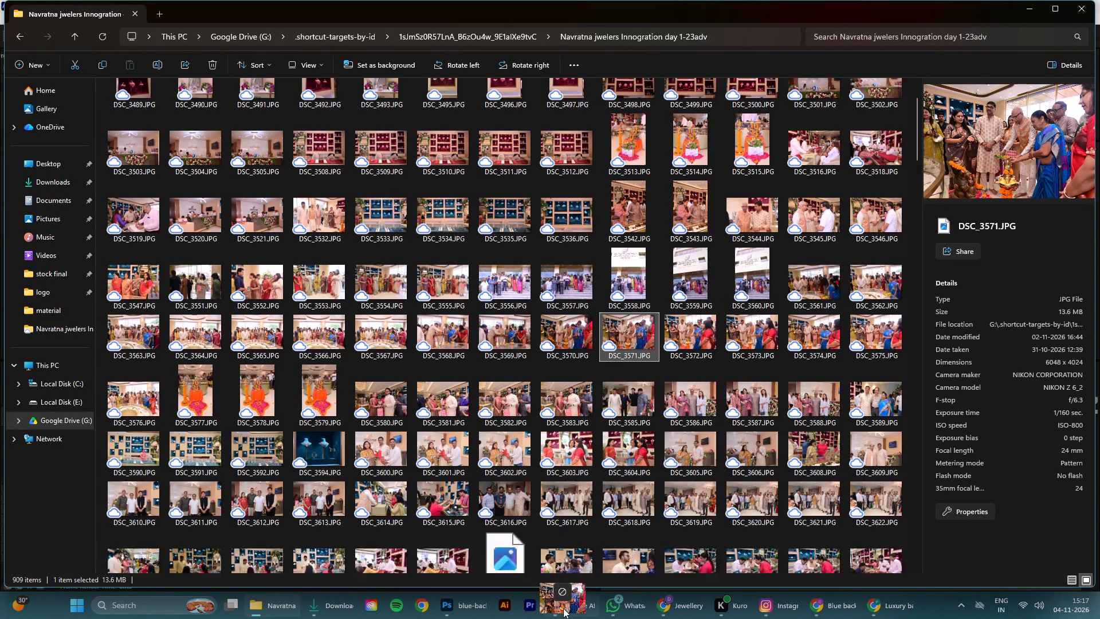
drag(563, 608, 188, 542)
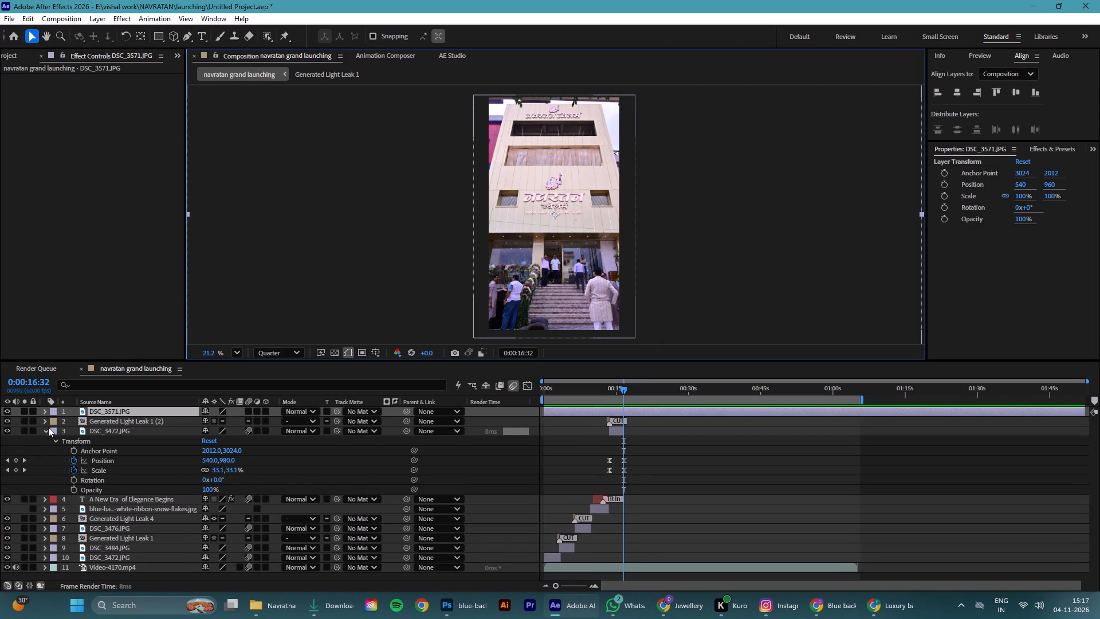
Trim the start of the DSC_3571.JPG layer to 0:00:16:36, where the upper DSC_3472.JPG layer ends.
click(45, 429)
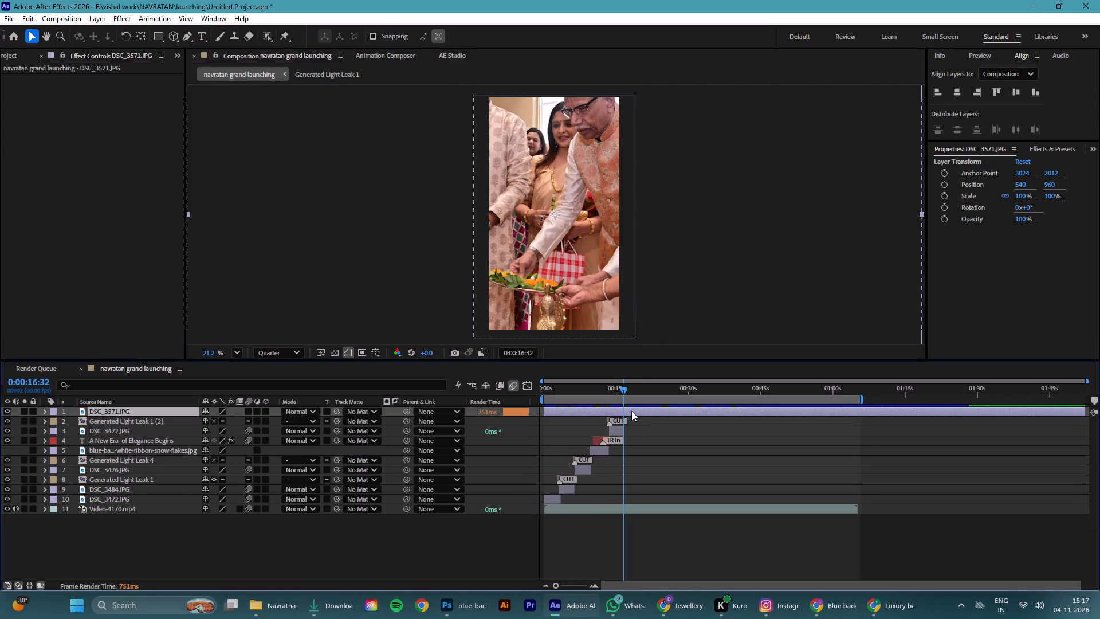
click(632, 410)
key(alt+bracketleft)
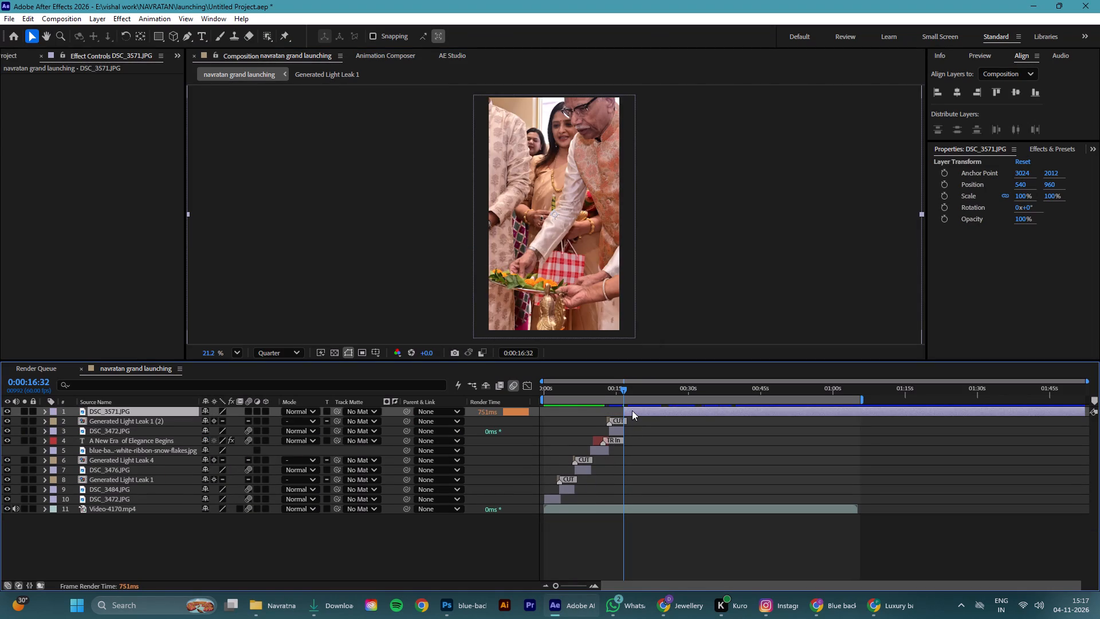
drag(553, 584, 596, 585)
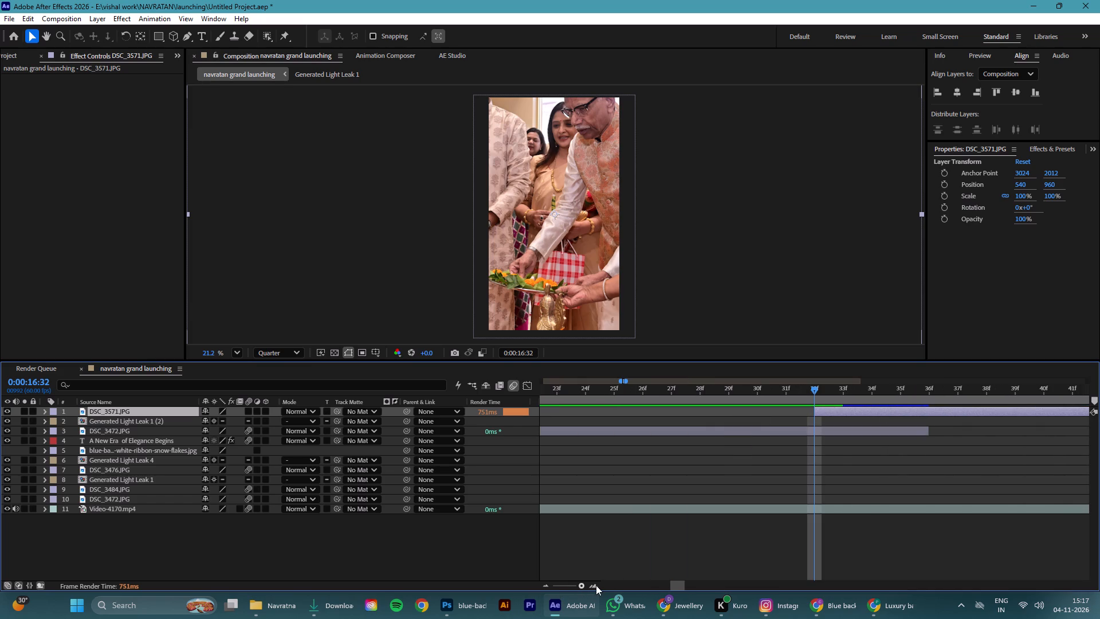
drag(596, 585, 600, 584)
drag(814, 413, 903, 423)
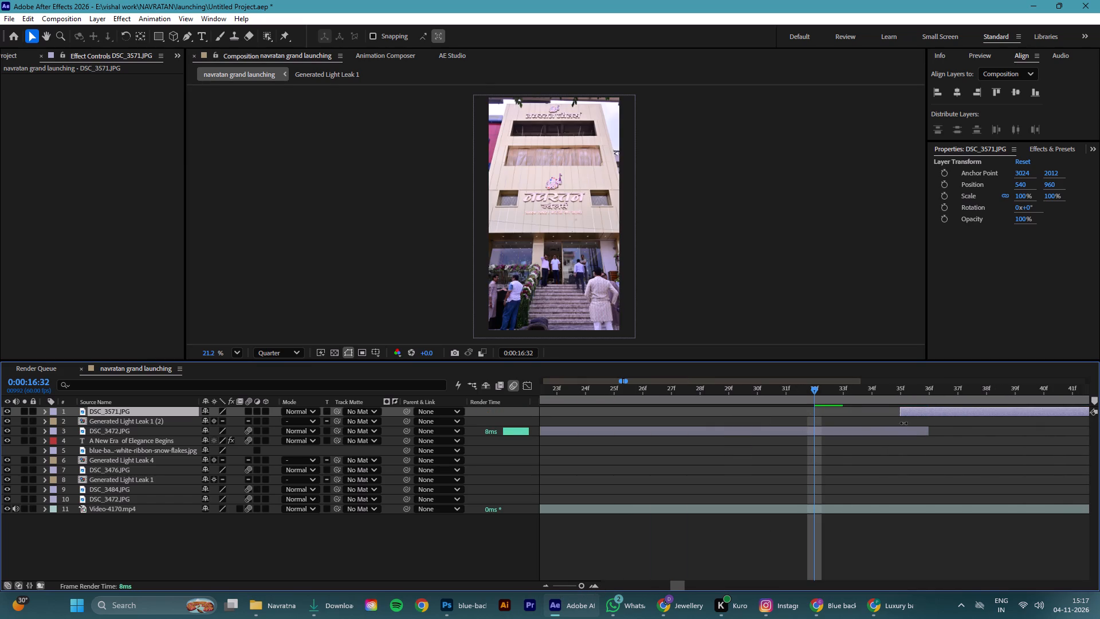
drag(903, 423, 920, 426)
drag(815, 389, 984, 417)
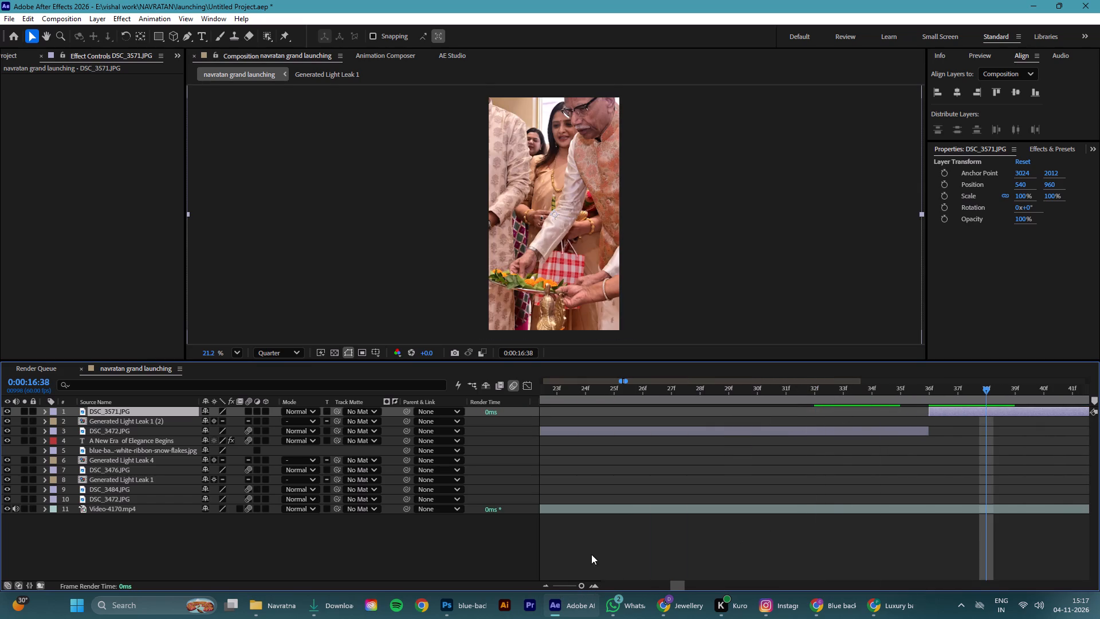
drag(581, 581, 557, 588)
drag(582, 586, 557, 587)
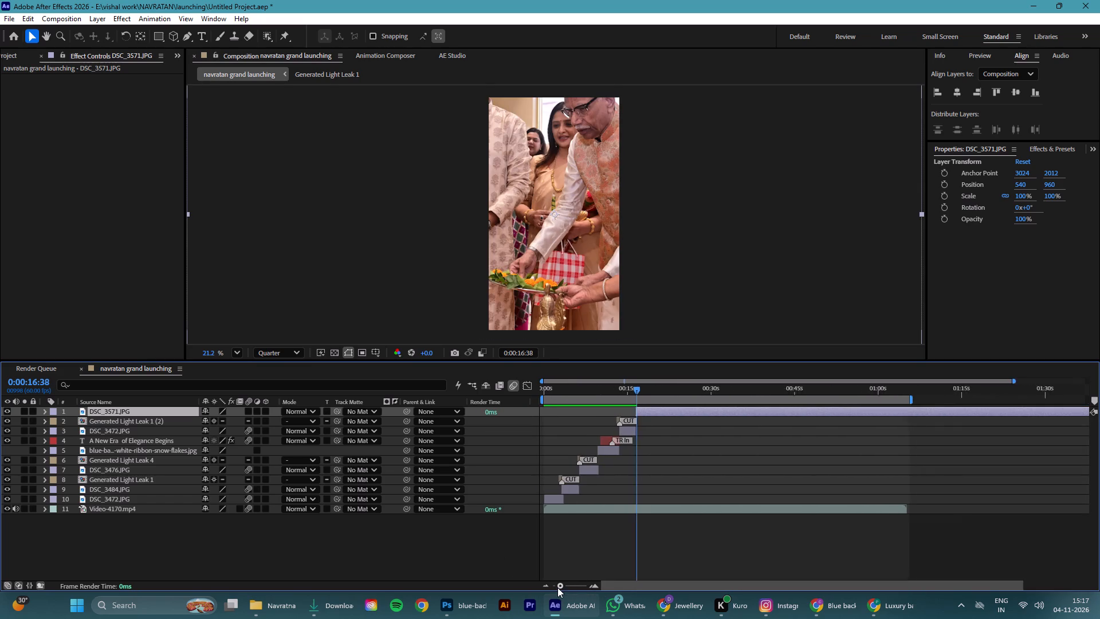
drag(557, 587, 538, 580)
Scale the DSC_3571.JPG layer down to 49% so the photo fills the frame height.
click(632, 412)
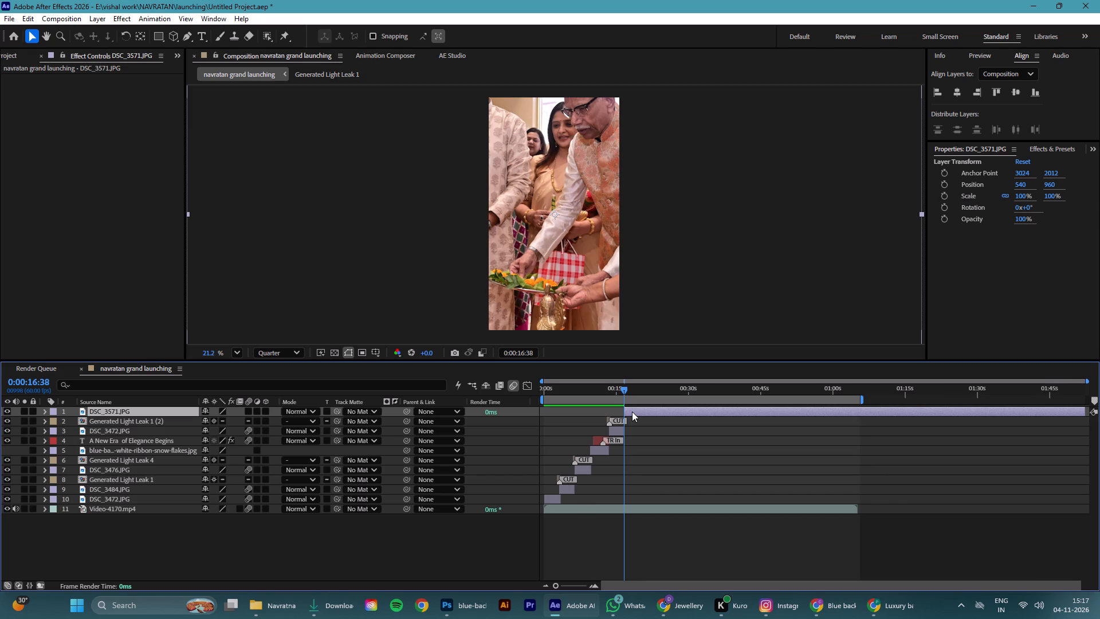
key(s)
drag(242, 422, 226, 429)
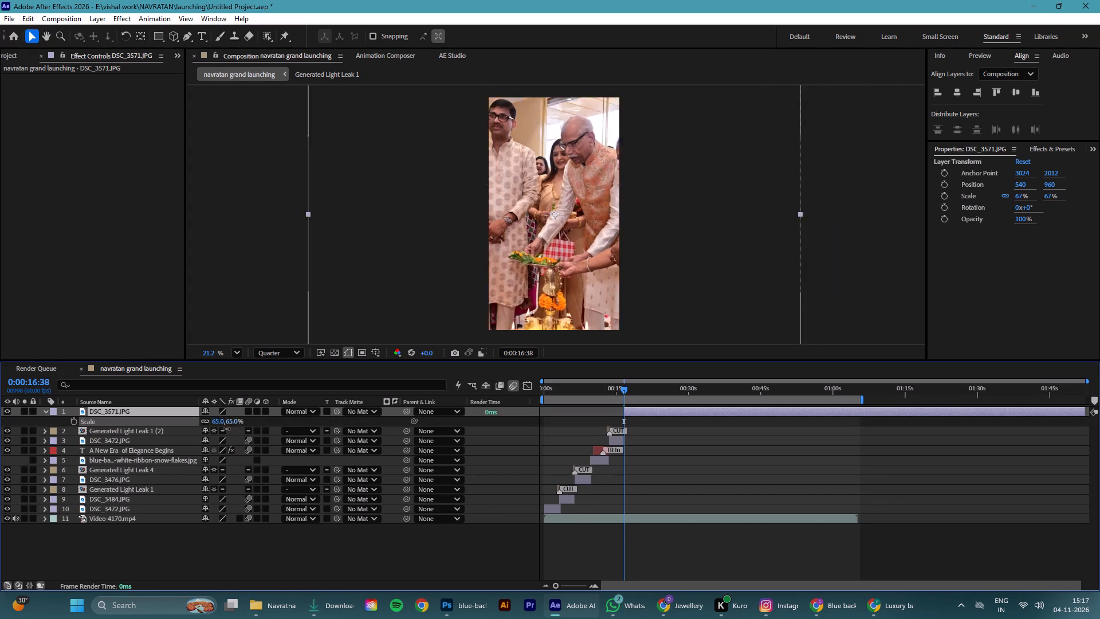
drag(226, 429, 222, 432)
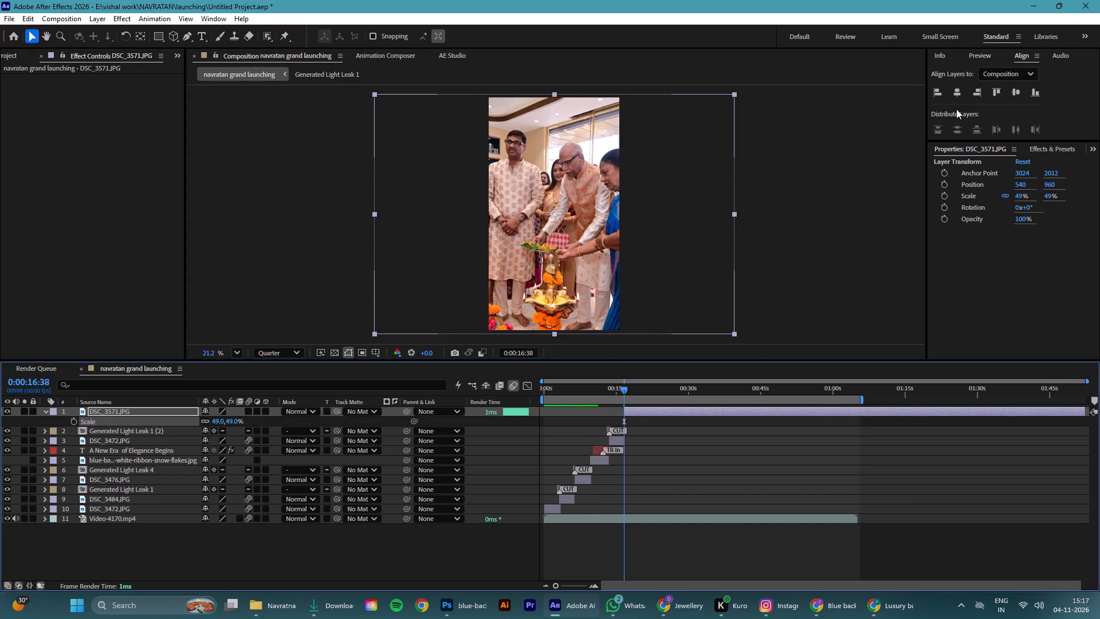
Reposition the DSC_3571.JPG layer horizontally to 420, 960 so the people lighting the lamp are framed.
click(953, 95)
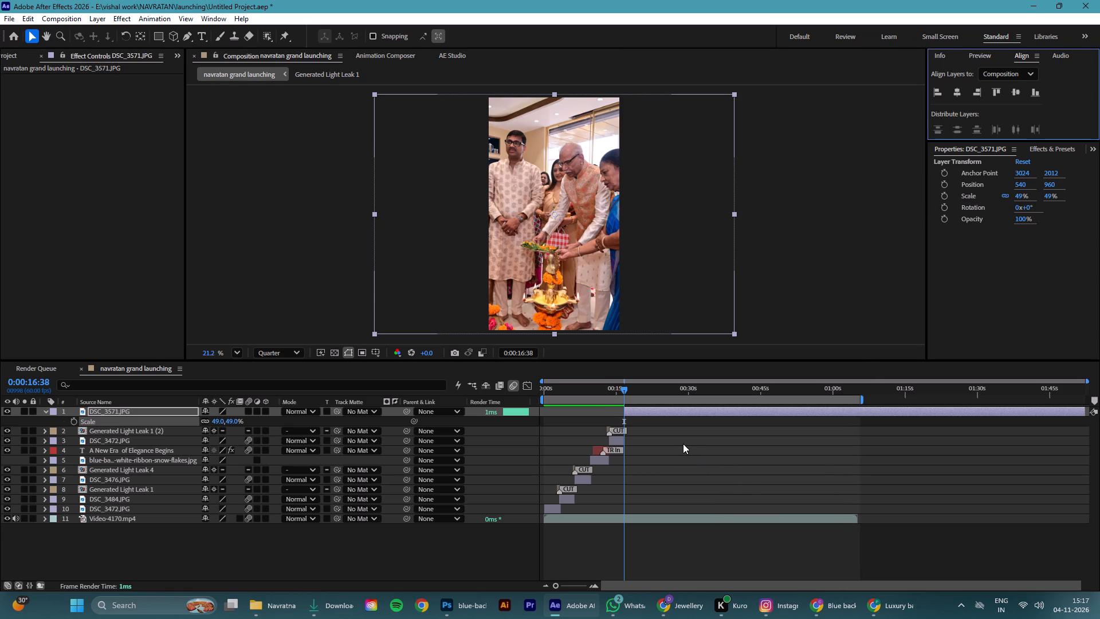
key(shift+Left)
key(shift+Left)
key(shift+Left)
key(shift+Left)
key(shift+Left)
key(shift+Left)
key(shift+Left)
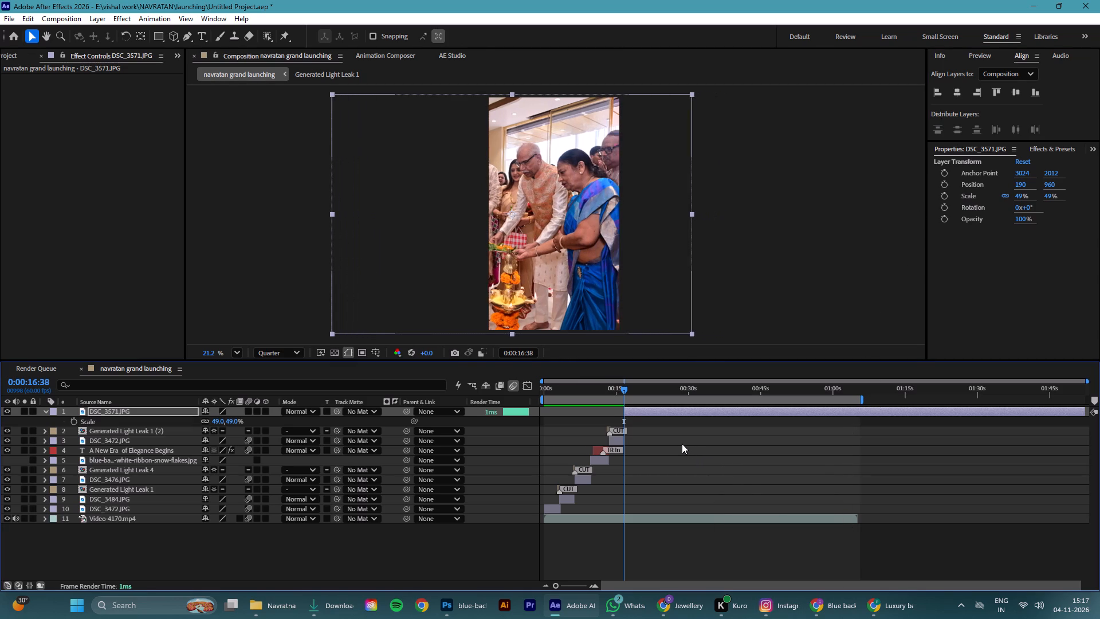
key(shift+Left)
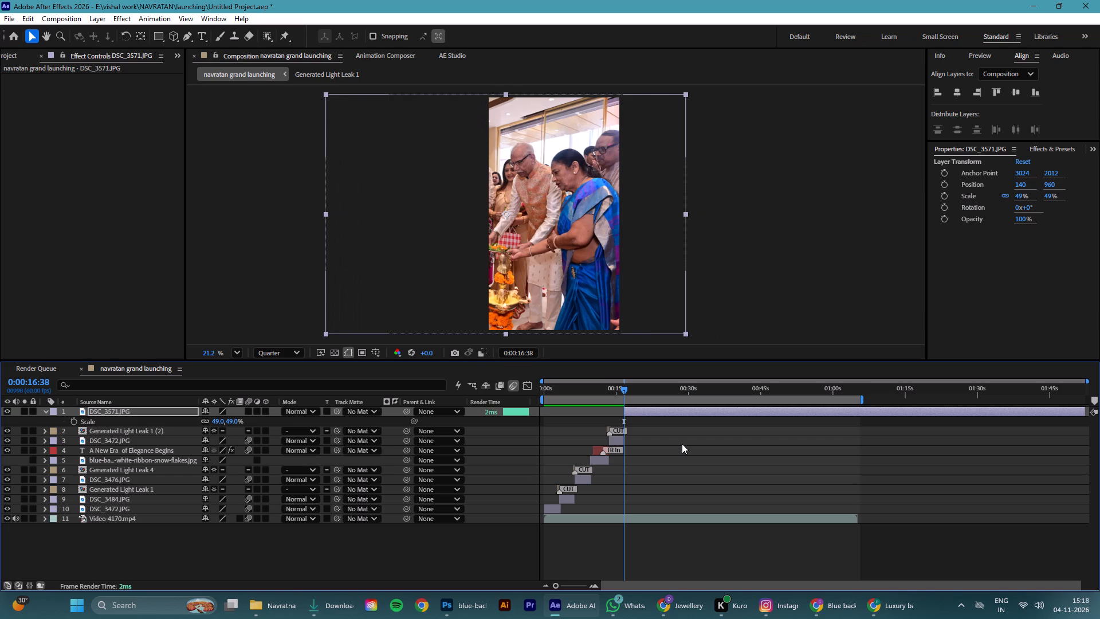
key(shift+Right)
key(shift+Right)
key(shift+Right)
key(shift+Right)
key(shift+Right)
key(shift+Right)
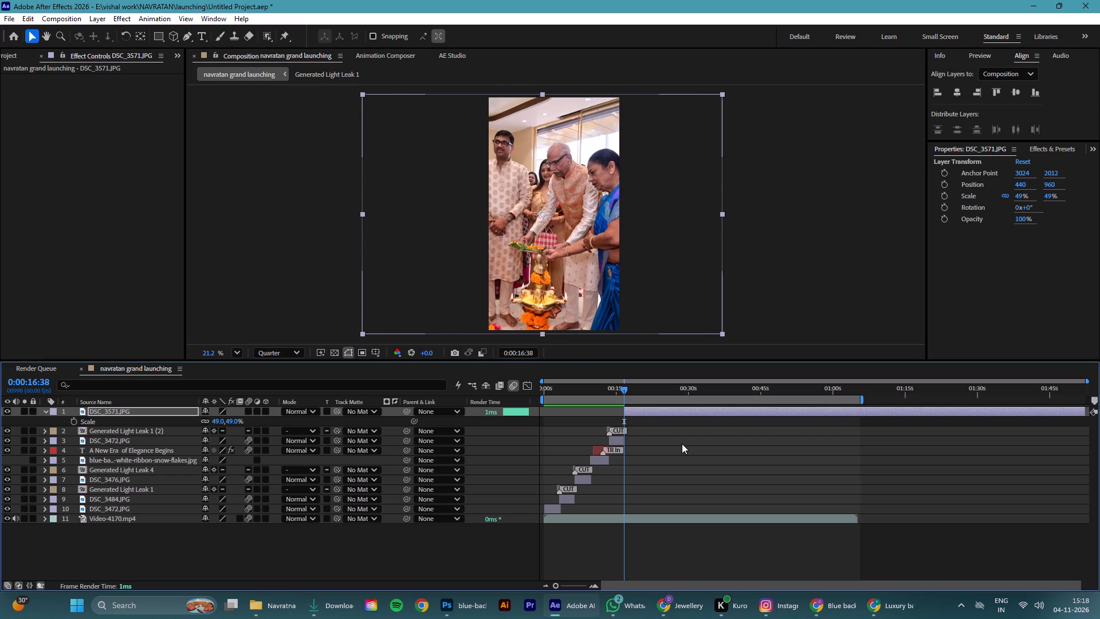
key(Left)
key(Left)
key(Left)
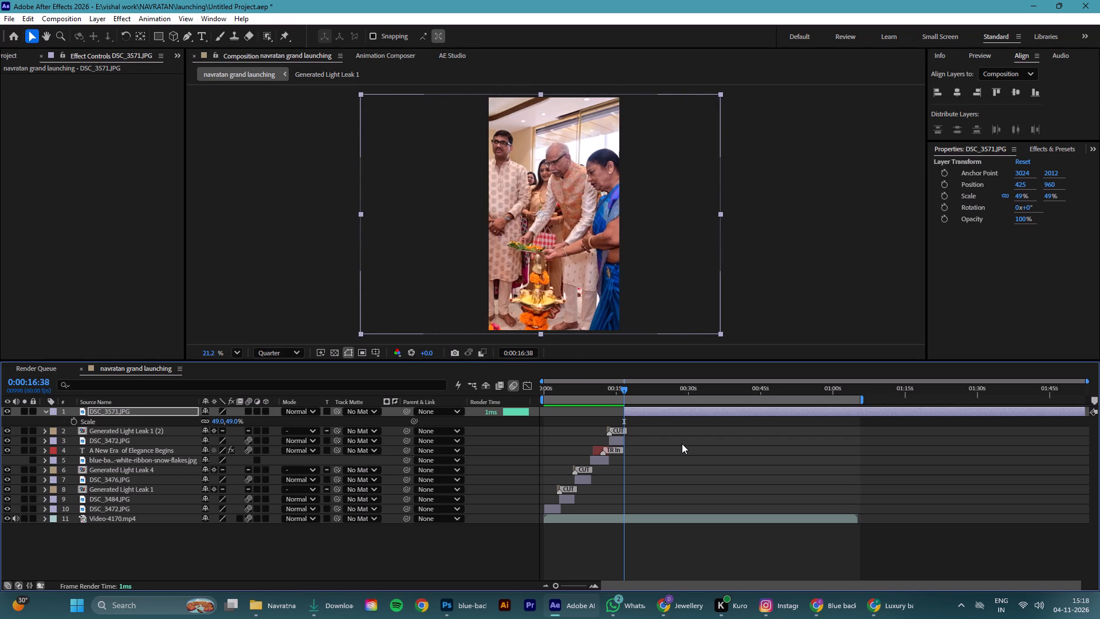
key(Left)
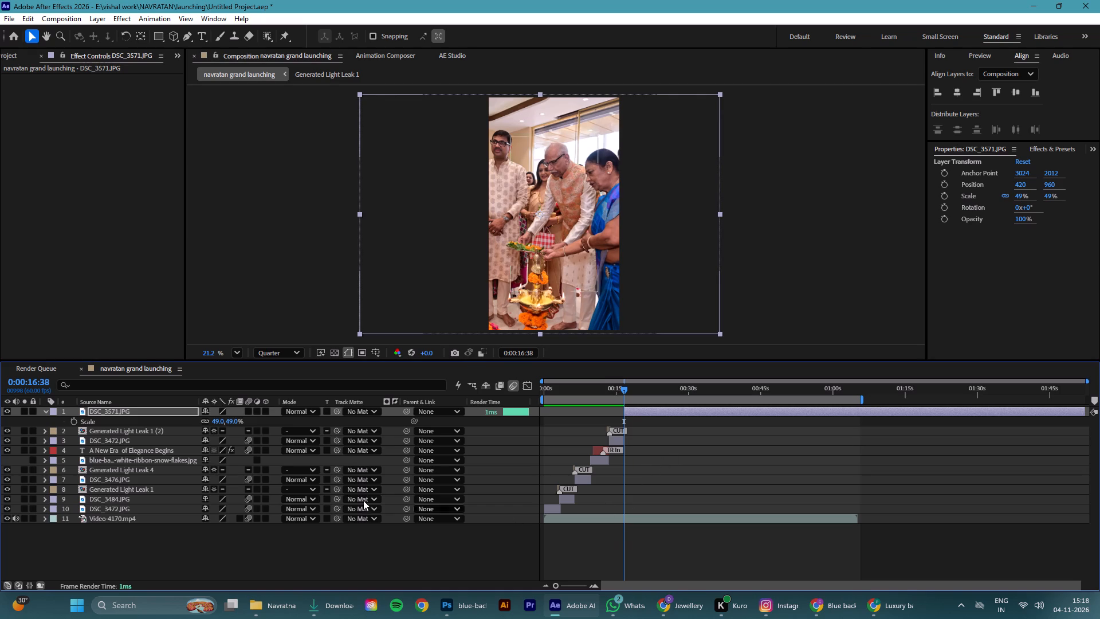
Scale the DSC_3571.JPG layer to 48% and save the project.
click(44, 415)
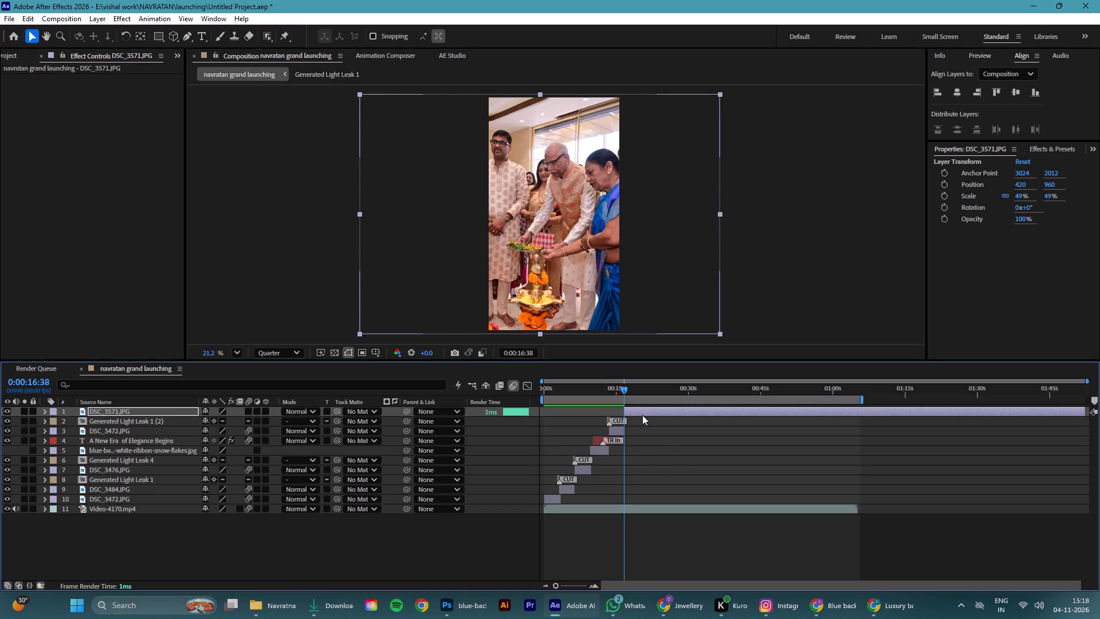
click(638, 410)
key(s)
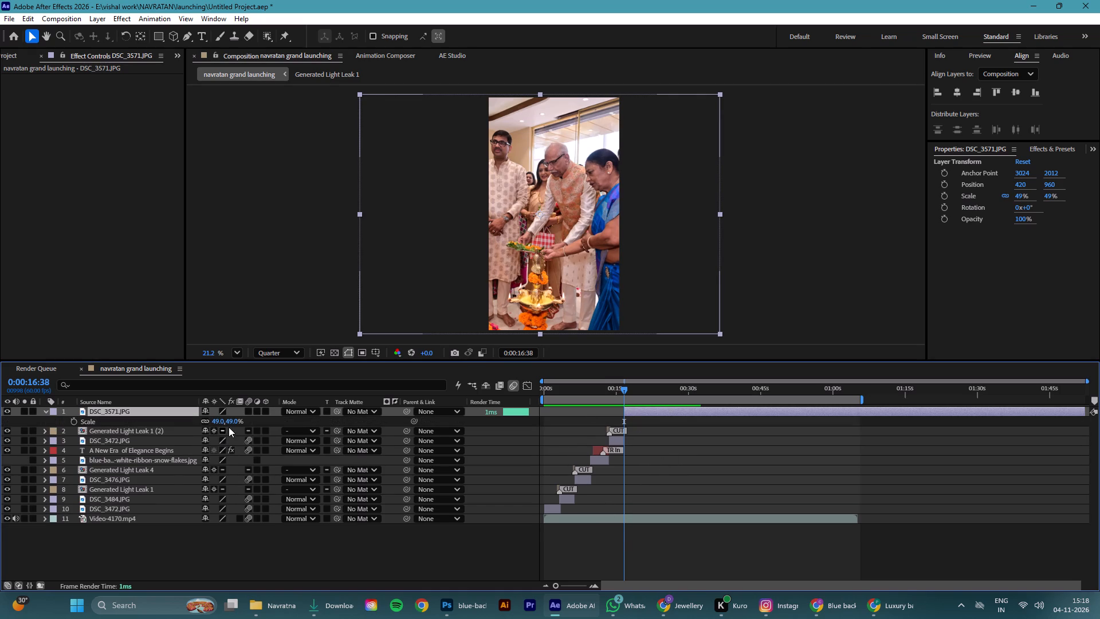
drag(229, 422, 230, 426)
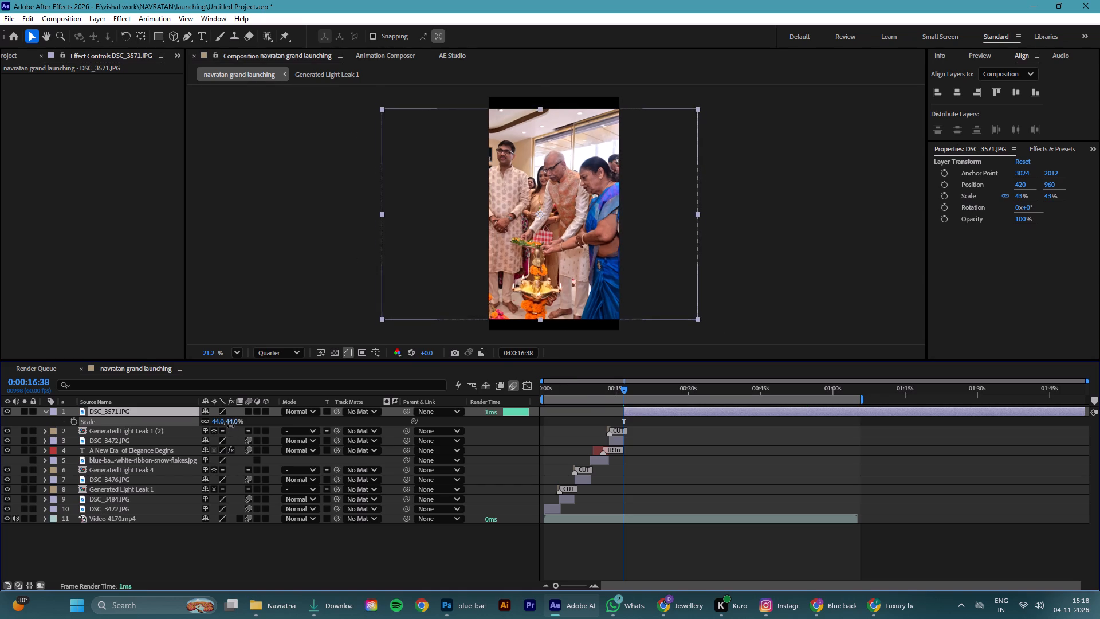
drag(230, 426, 236, 430)
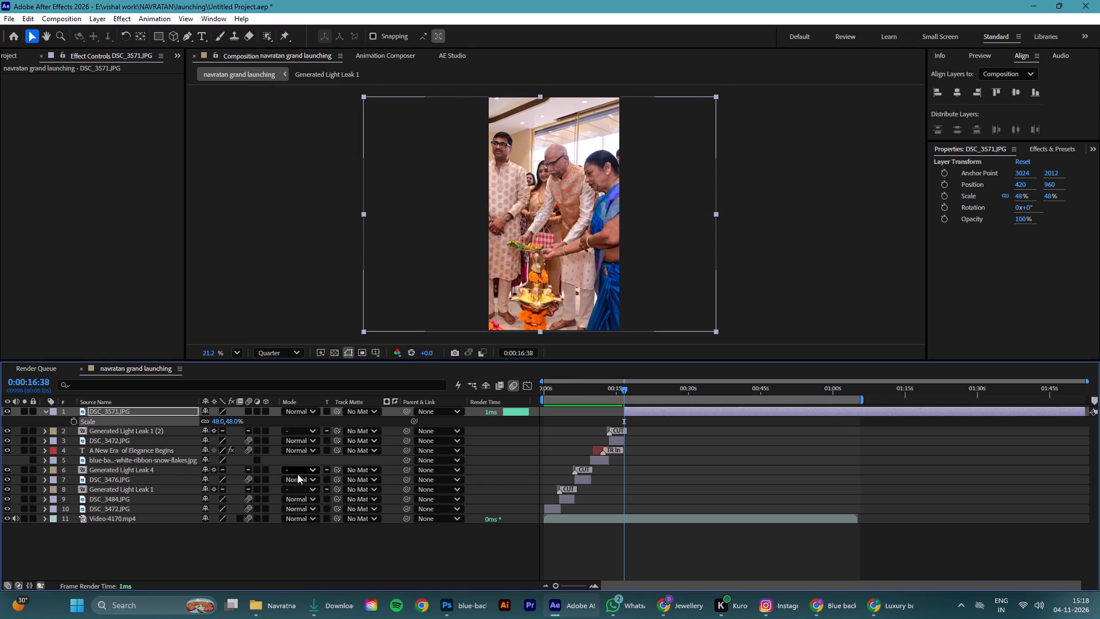
click(49, 410)
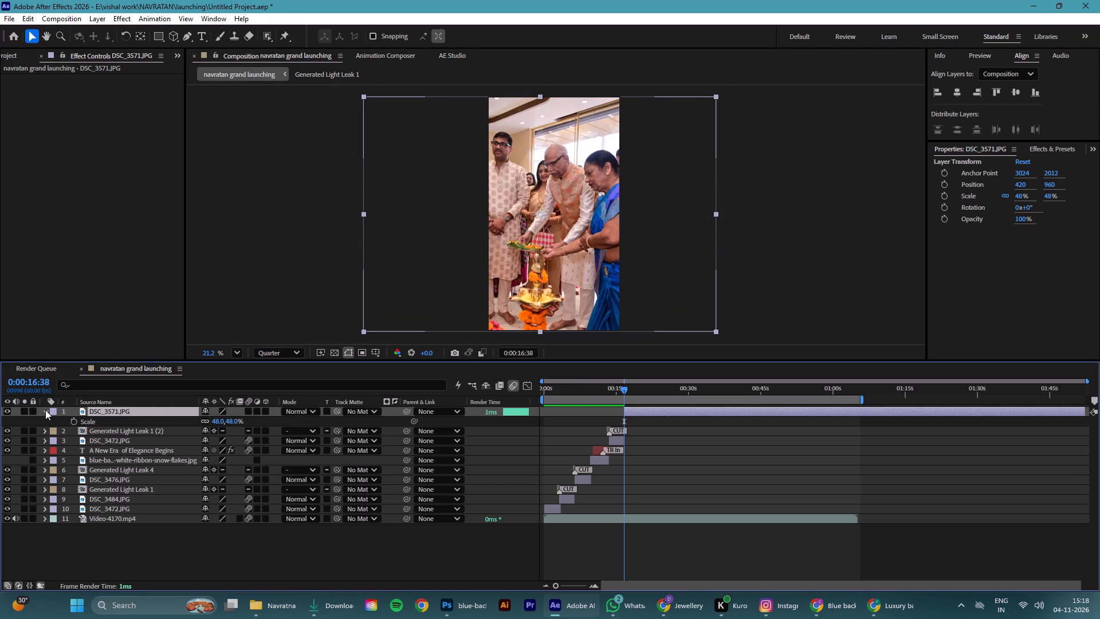
click(45, 410)
key(ctrl+s)
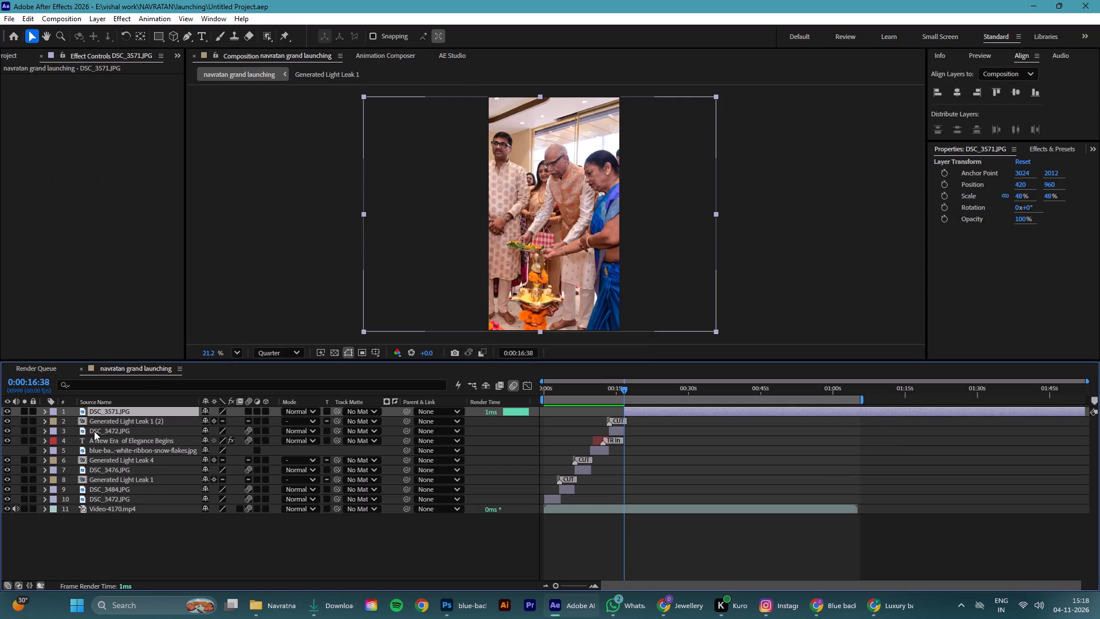
click(842, 608)
click(842, 608)
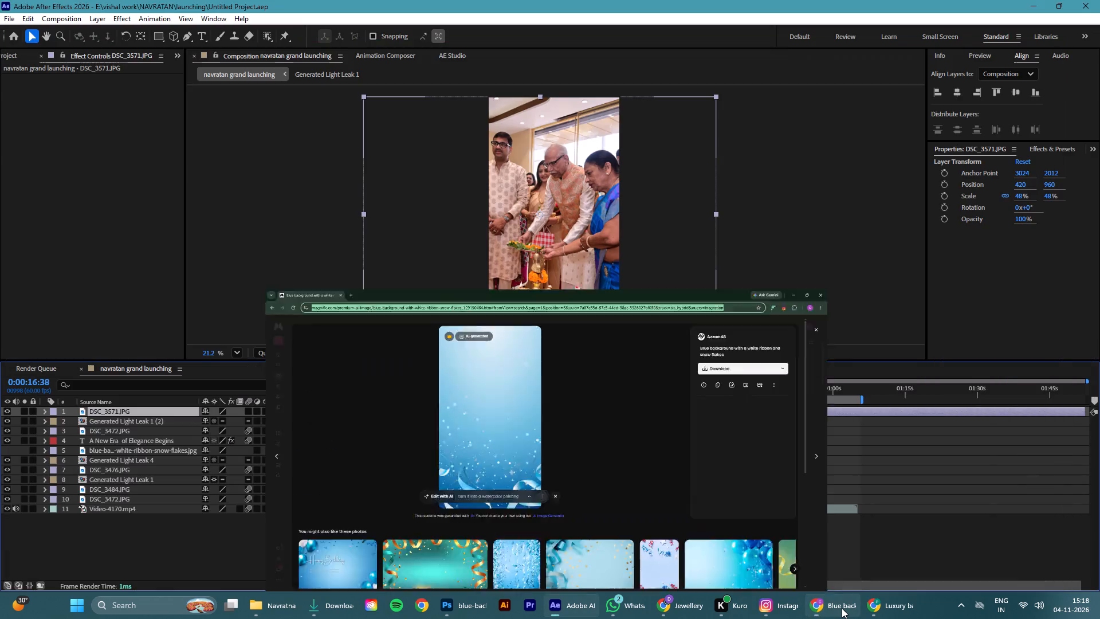
click(899, 609)
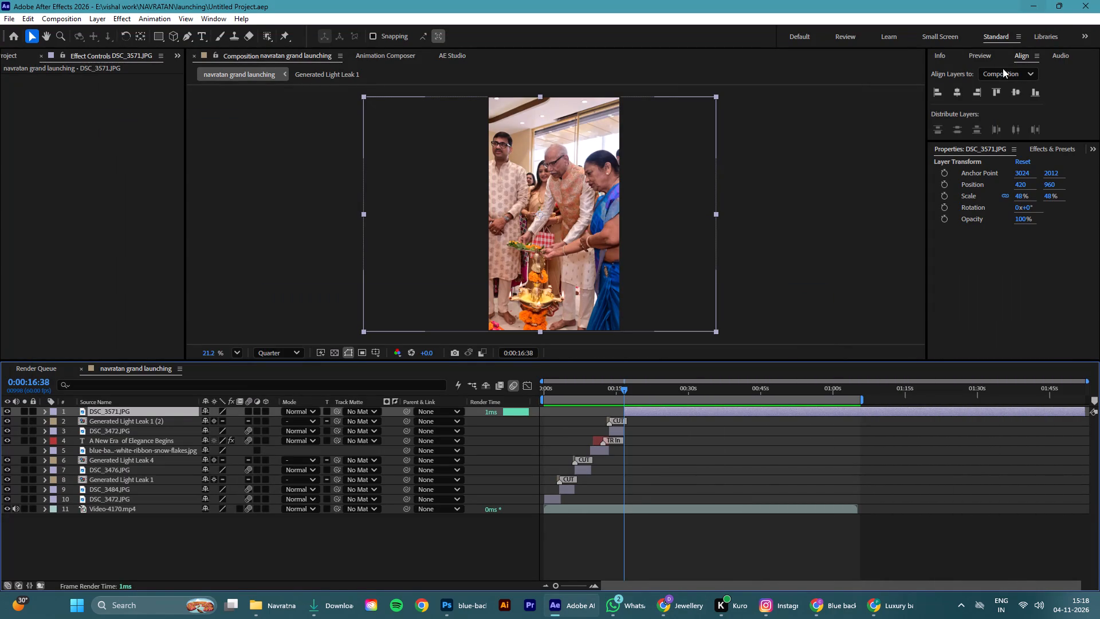
Play back the stretch from the title through the storefront zoom-out to the lamp-lighting photo to examine the cuts.
drag(621, 393, 594, 395)
key(space)
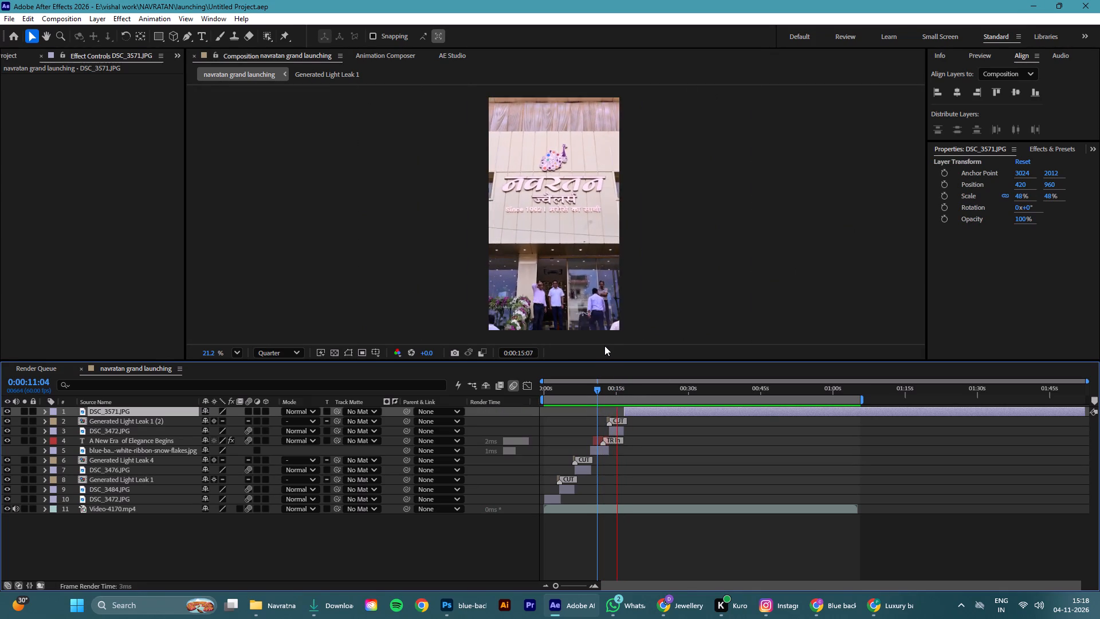
key(space)
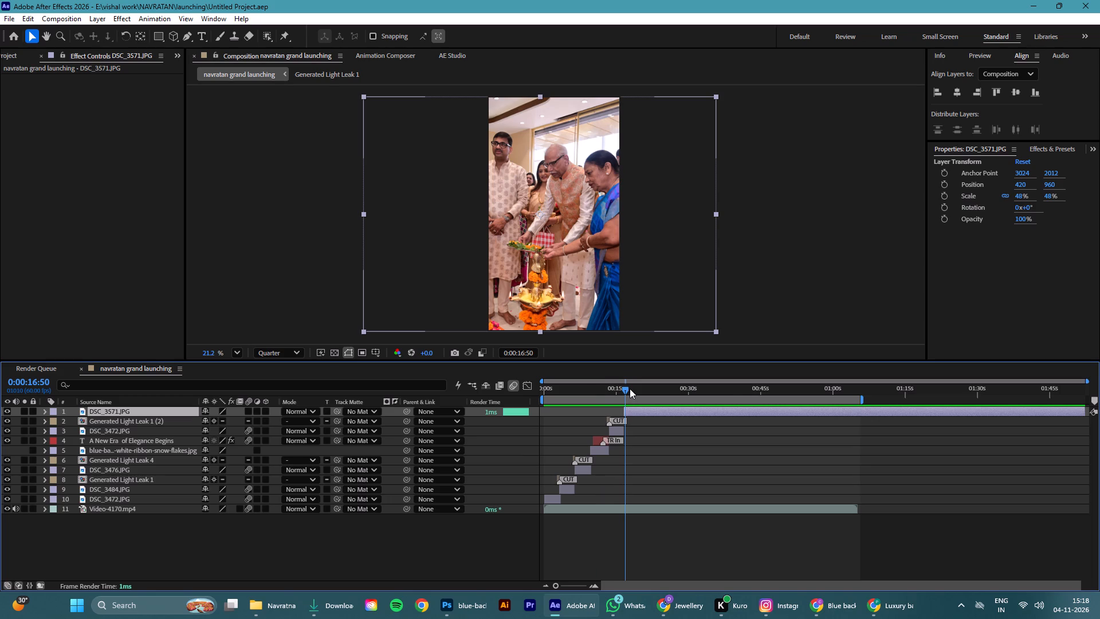
key(ctrl+s)
drag(626, 388, 603, 387)
key(space)
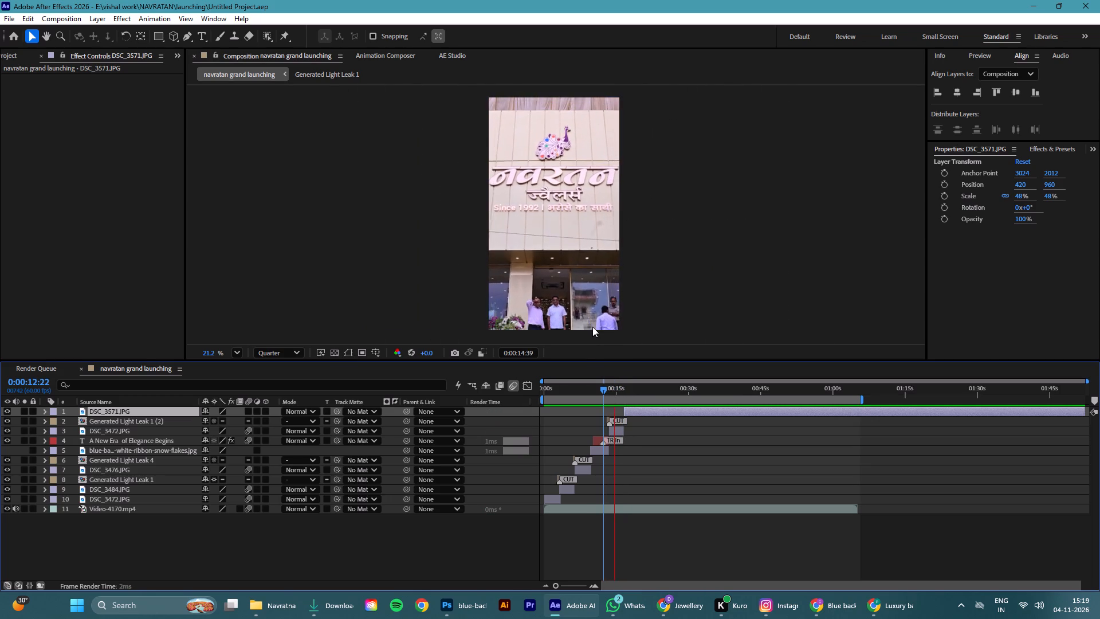
key(space)
key(space)
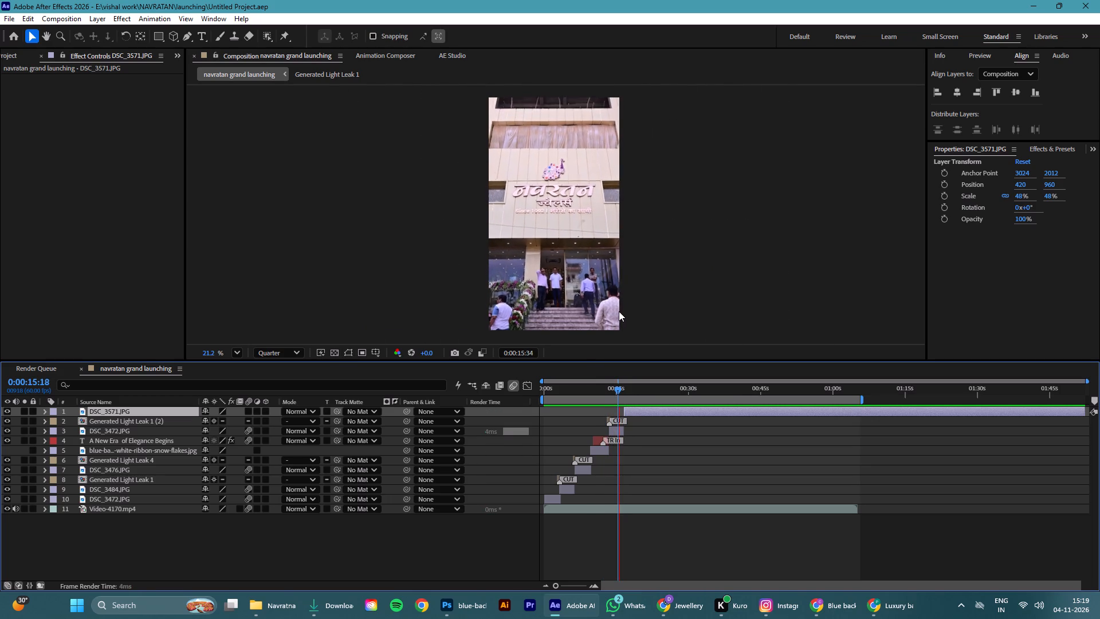
key(space)
key(space)
key(space)
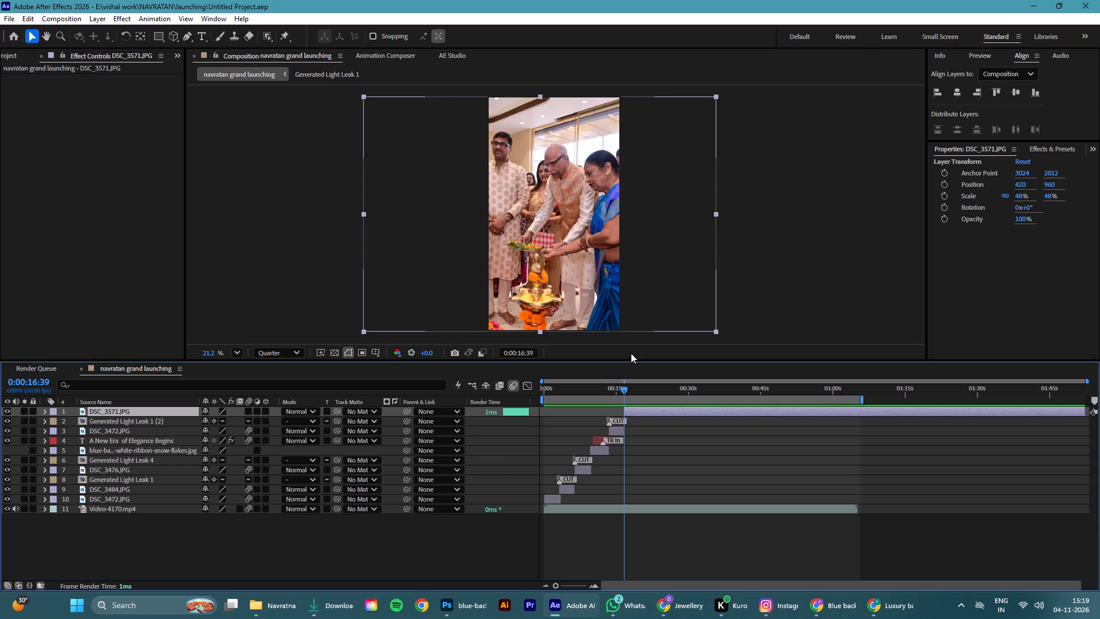
drag(625, 391, 620, 398)
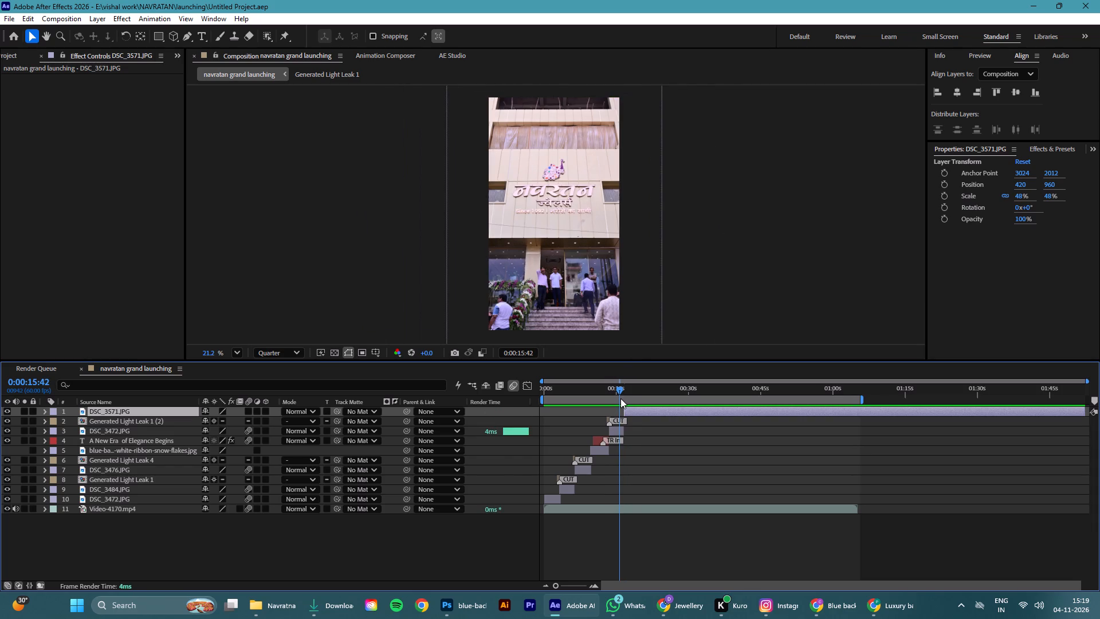
drag(620, 398, 619, 399)
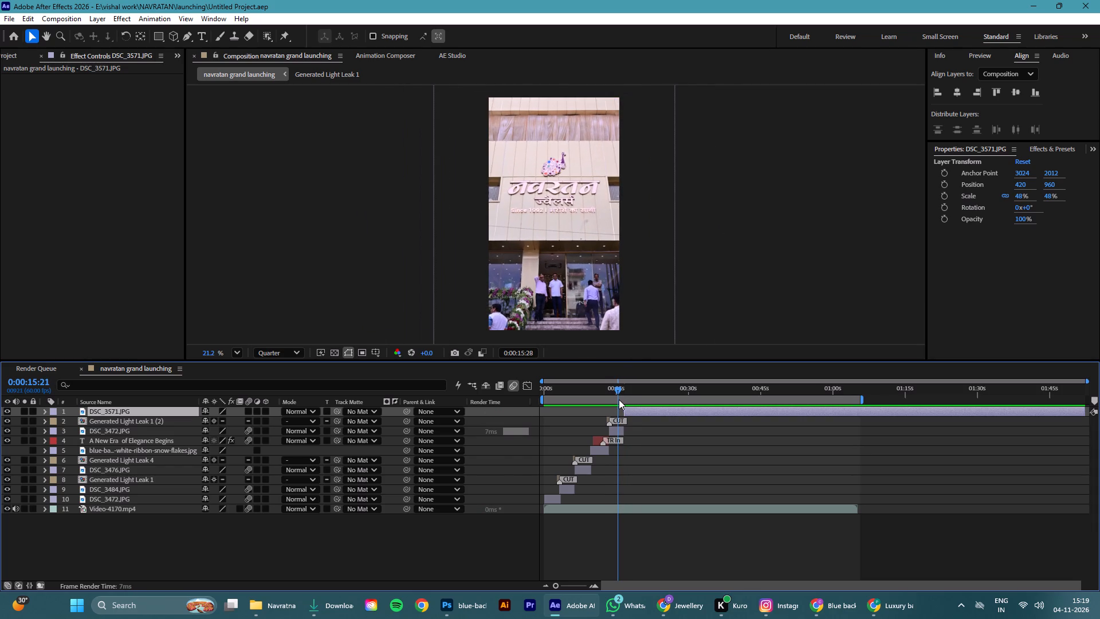
drag(619, 399, 608, 398)
key(space)
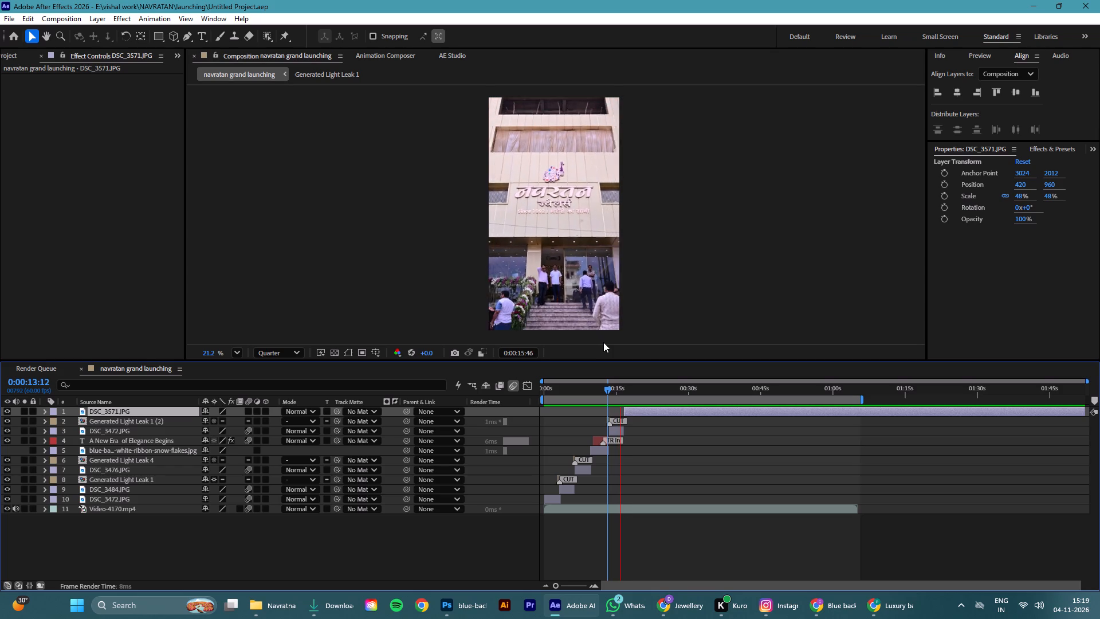
key(space)
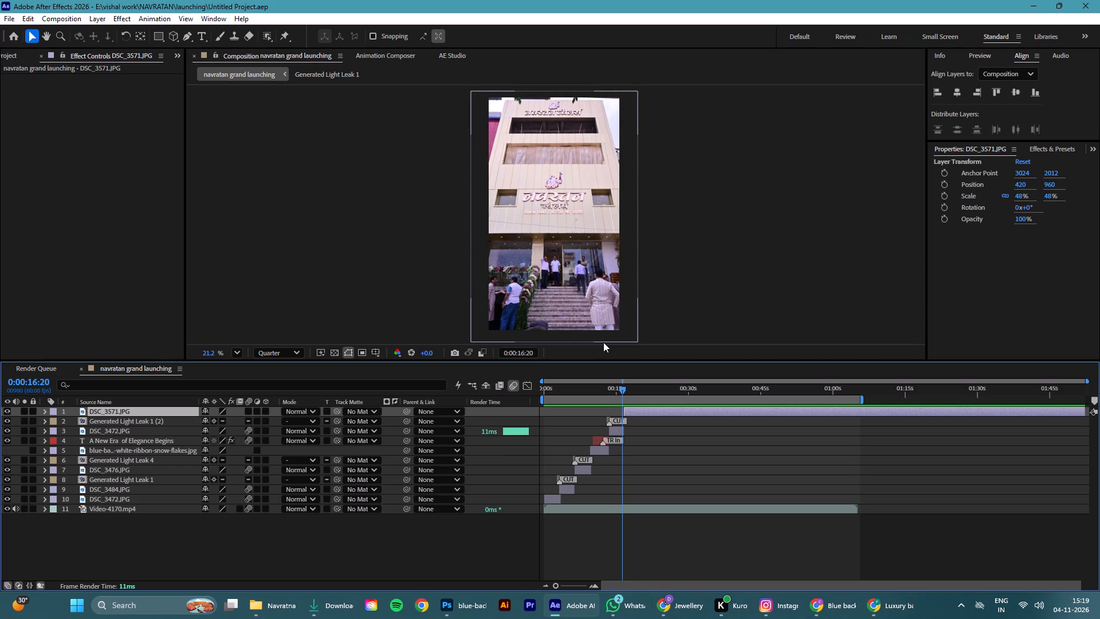
Duplicate the "A New Era of Elegance Begins" text layer, placing the copy above Generated Light Leak 1 (2) and aligned with the upper DSC_3472.JPG's start.
click(598, 438)
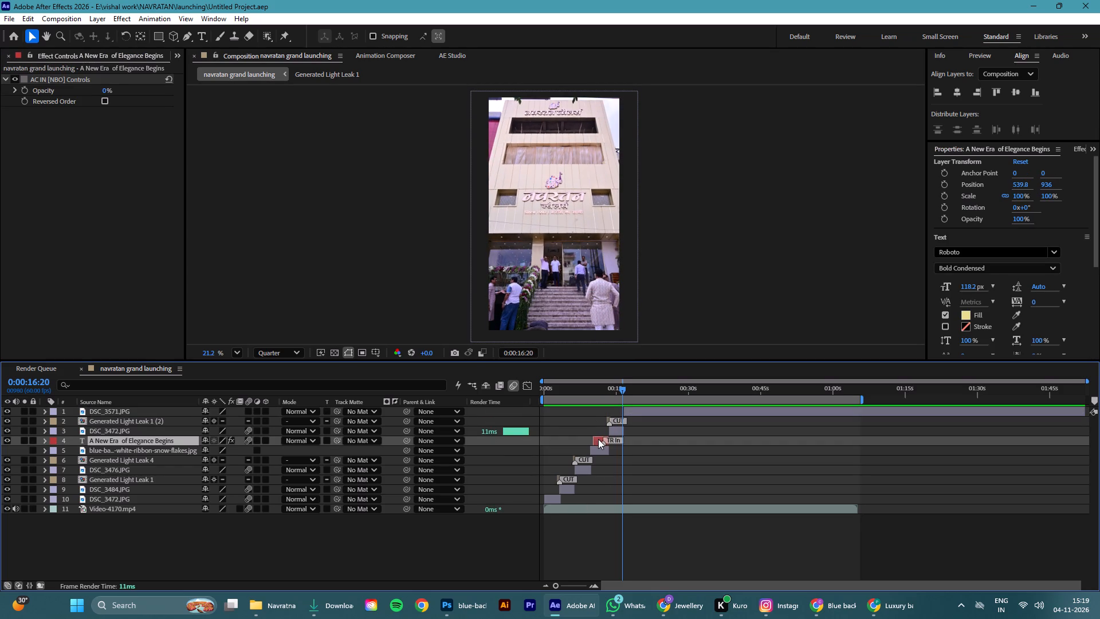
key(ctrl+d)
drag(160, 439, 164, 416)
drag(600, 421, 612, 422)
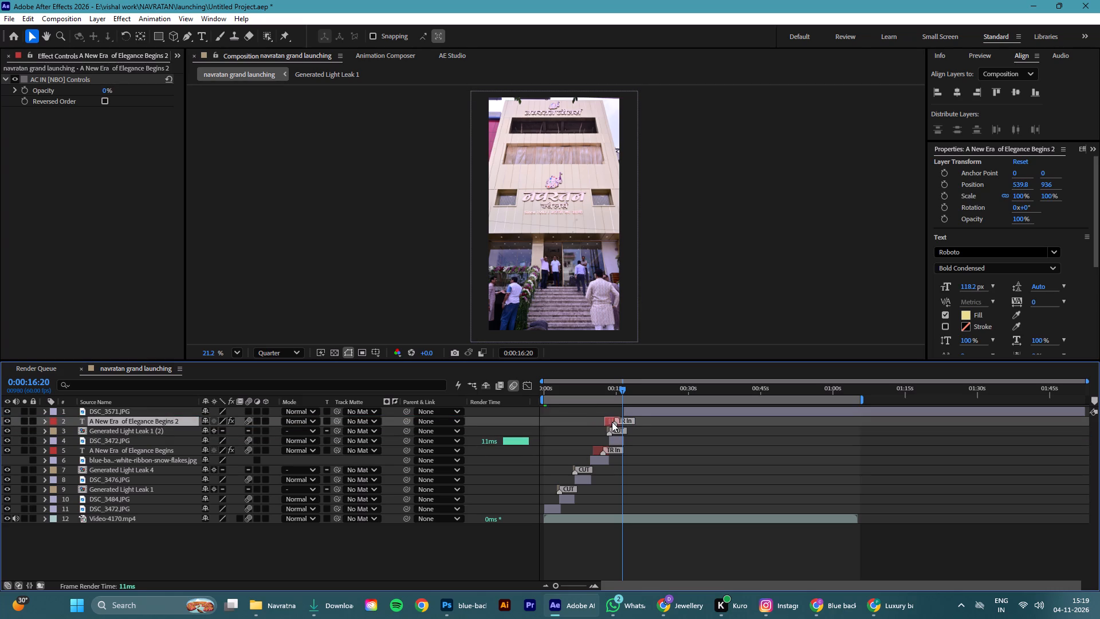
drag(612, 422, 615, 422)
drag(616, 389, 609, 391)
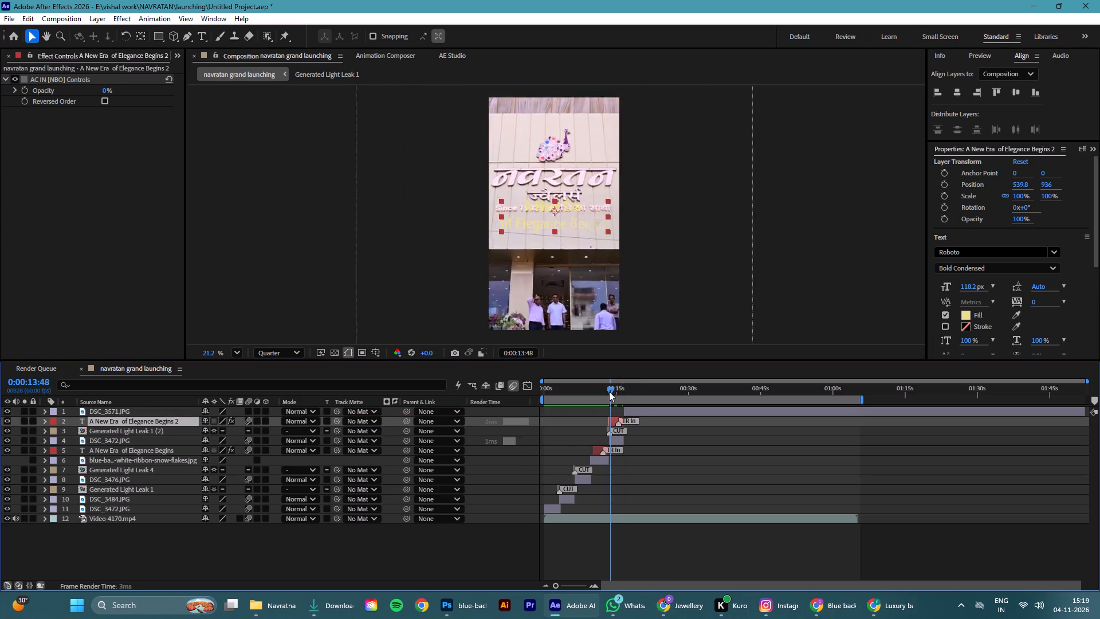
drag(609, 391, 607, 387)
key(space)
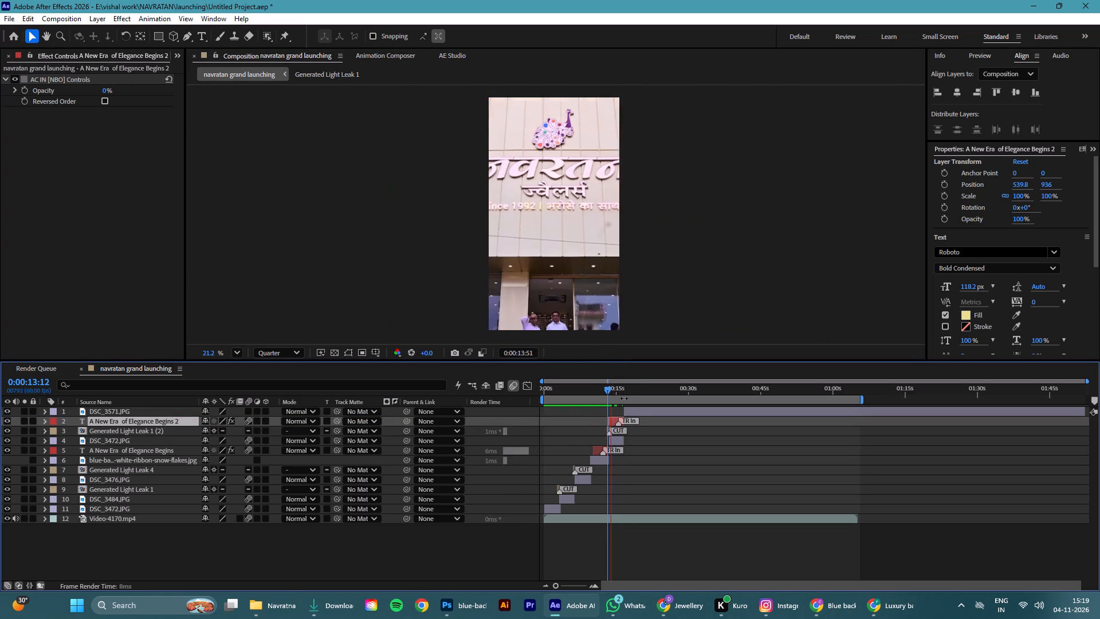
key(space)
drag(612, 387, 586, 391)
key(space)
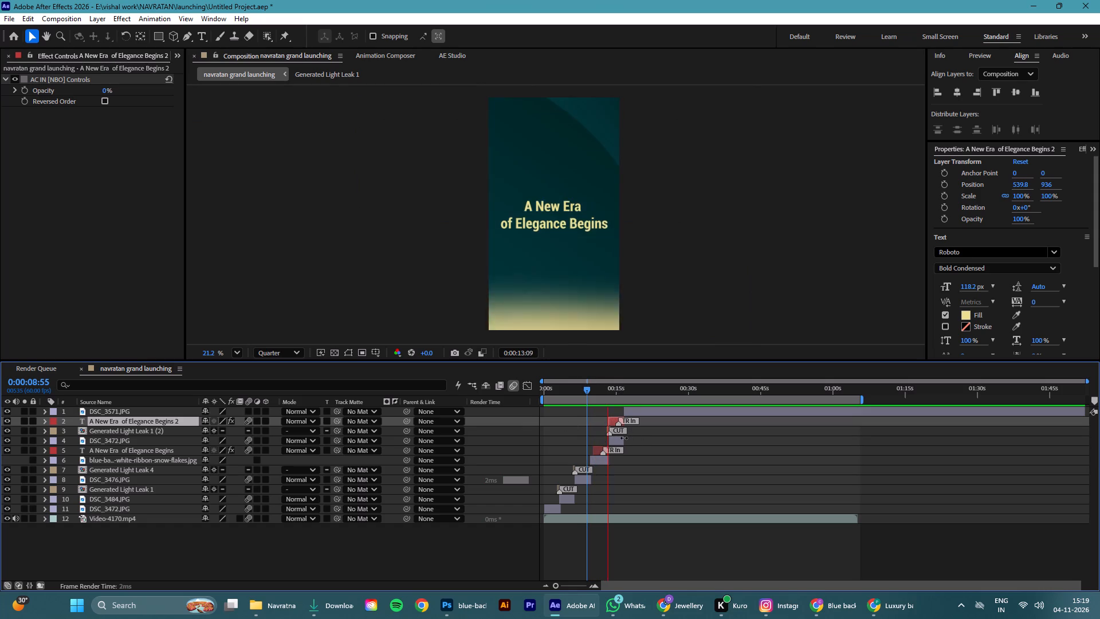
key(space)
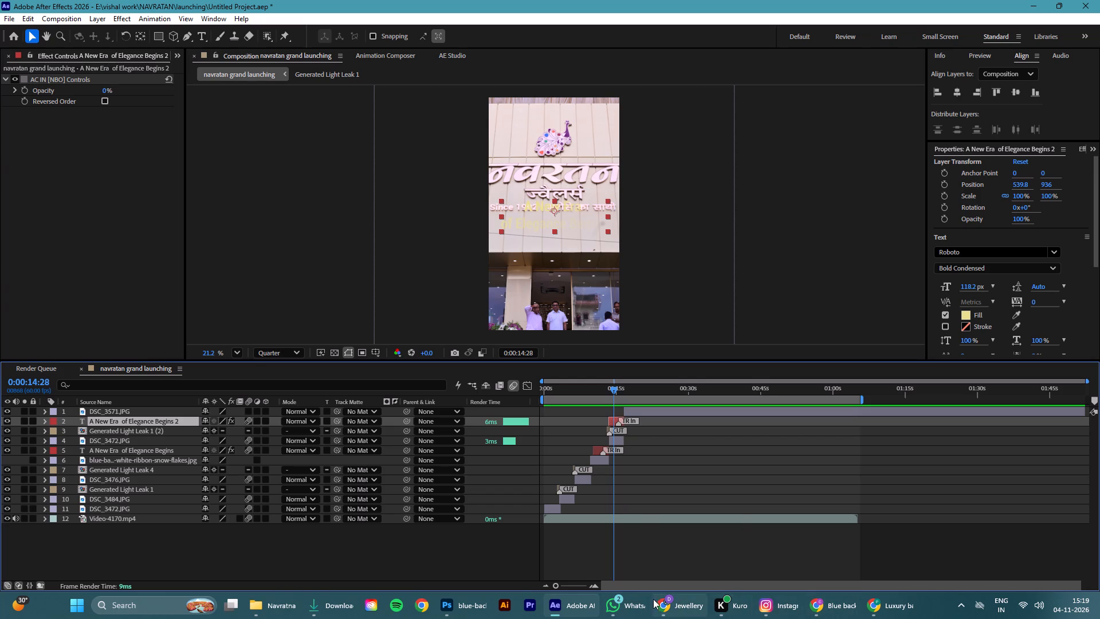
Replace the duplicated title's text with "Presenting Our New Jewellery Destination", copied from the ChatGPT reel plan in Chrome.
click(681, 605)
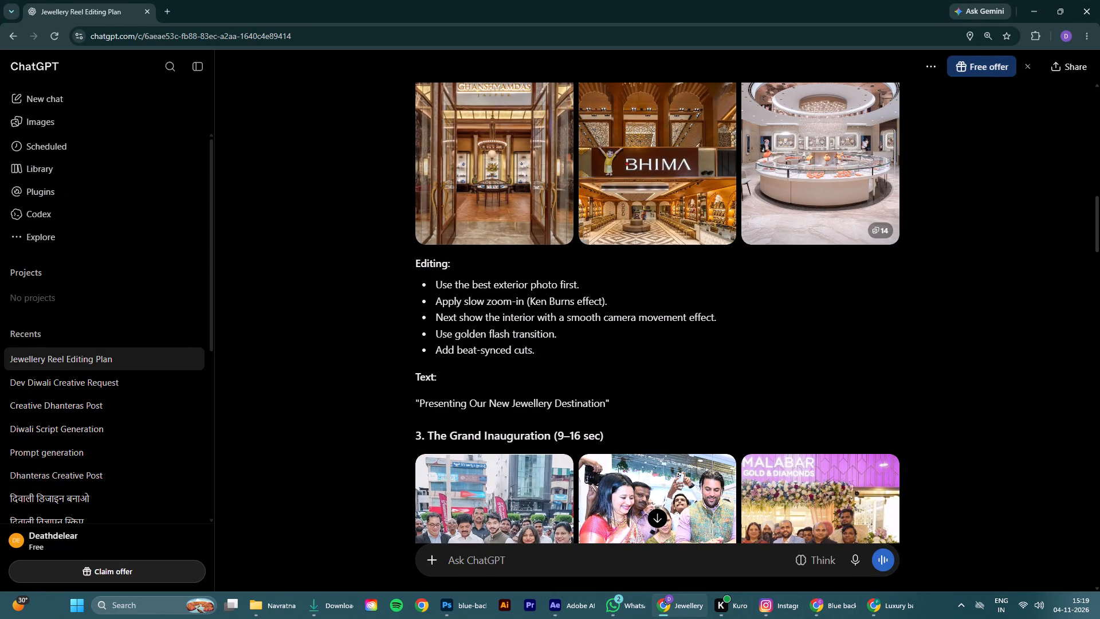
drag(421, 403, 604, 401)
right_click(578, 404)
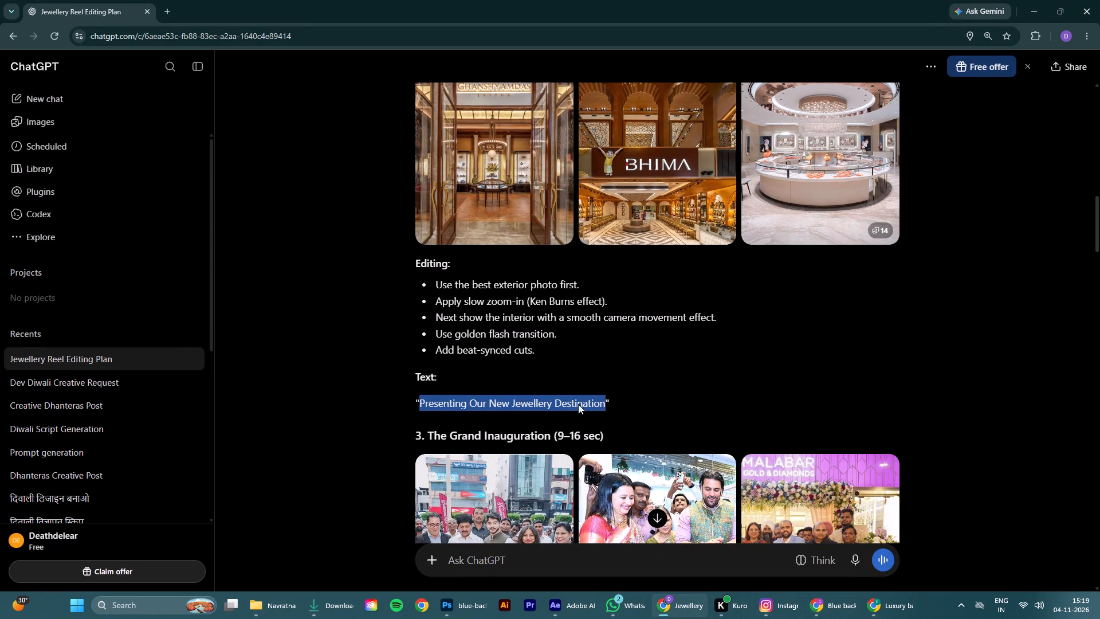
click(609, 415)
click(1029, 10)
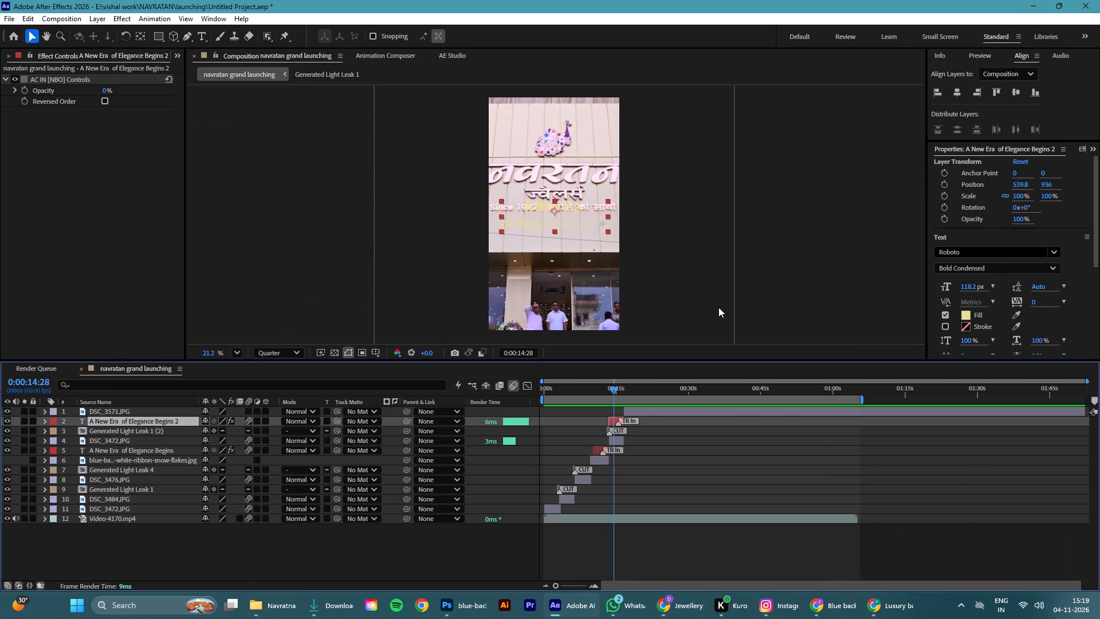
click(571, 585)
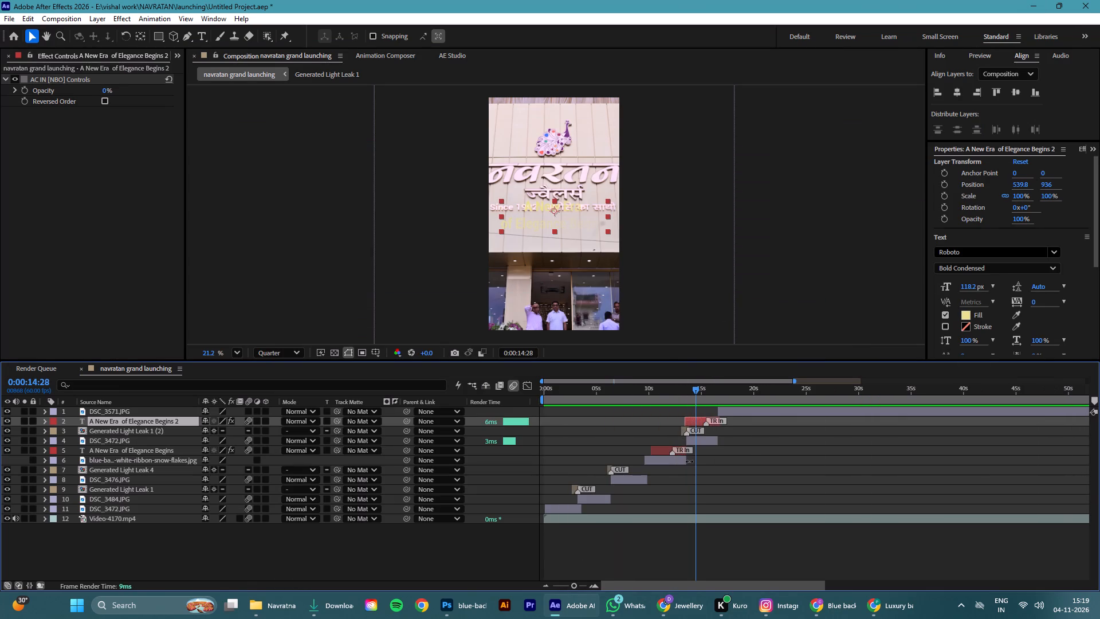
double_click(692, 419)
key(ctrl+v)
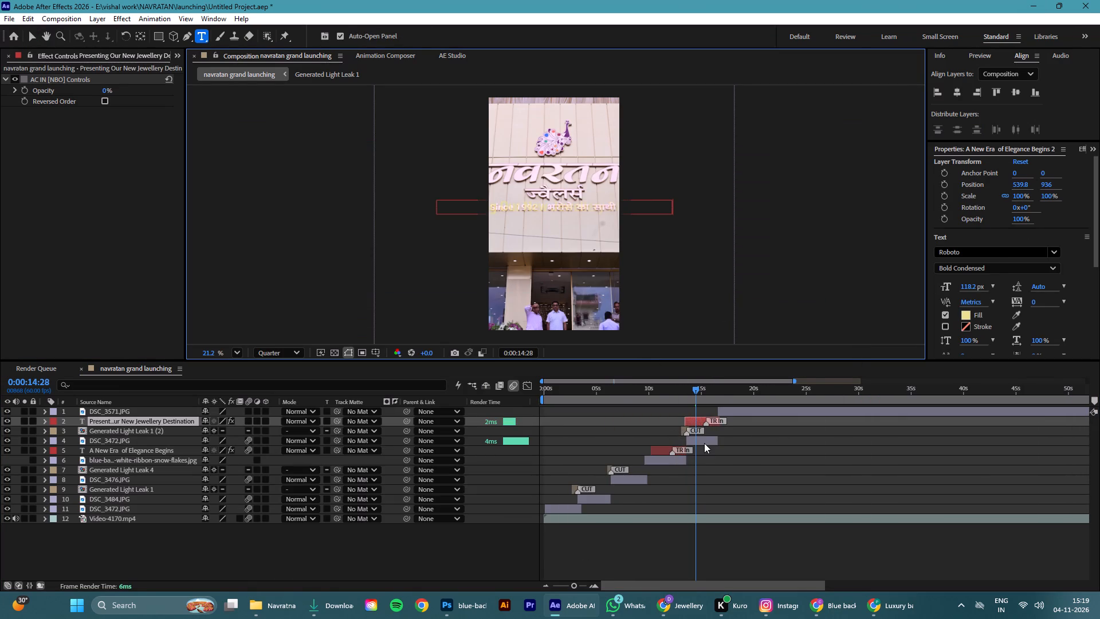
click(704, 443)
Change the fill colour of the "Presenting Our New Jewellery Destination" text to black.
click(700, 422)
click(963, 315)
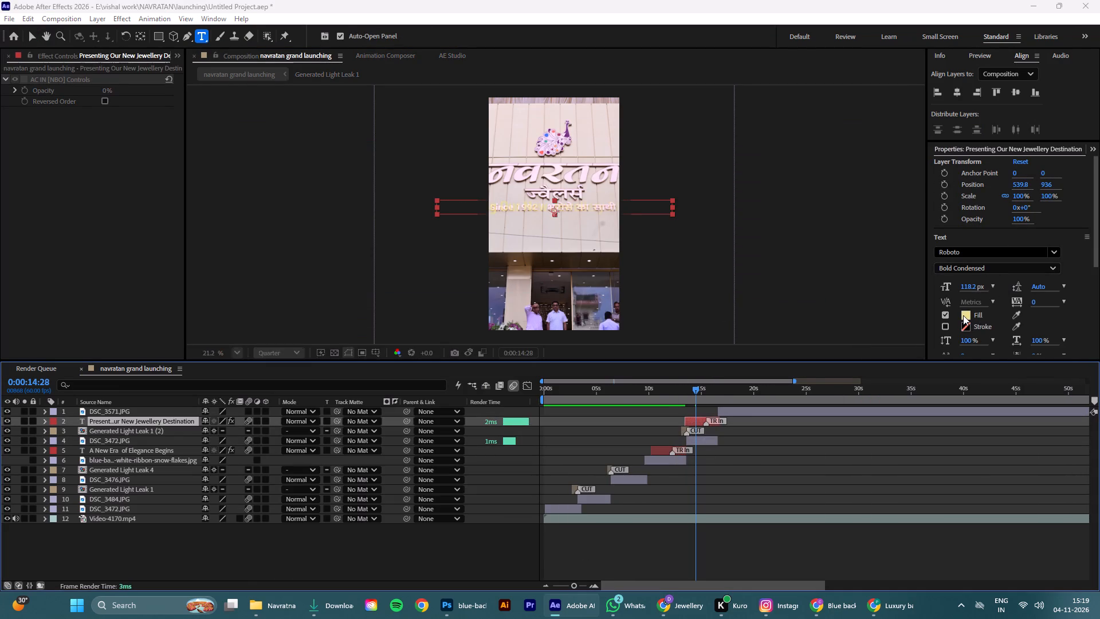
drag(269, 303, 103, 448)
click(422, 240)
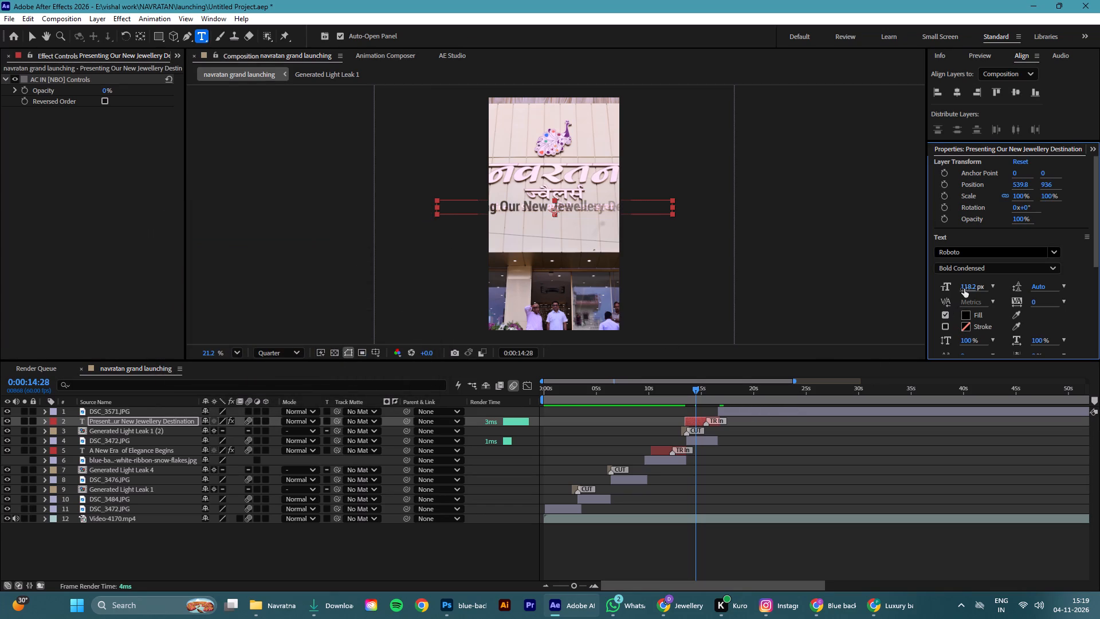
Reduce the "Presenting Our New Jewellery Destination" title's font size to 51.2 px.
drag(965, 287, 925, 288)
Split the title onto two lines, breaking it after "Presenting Our" so "New Jewellery Destination" sits below.
scroll(515, 209, up, 2)
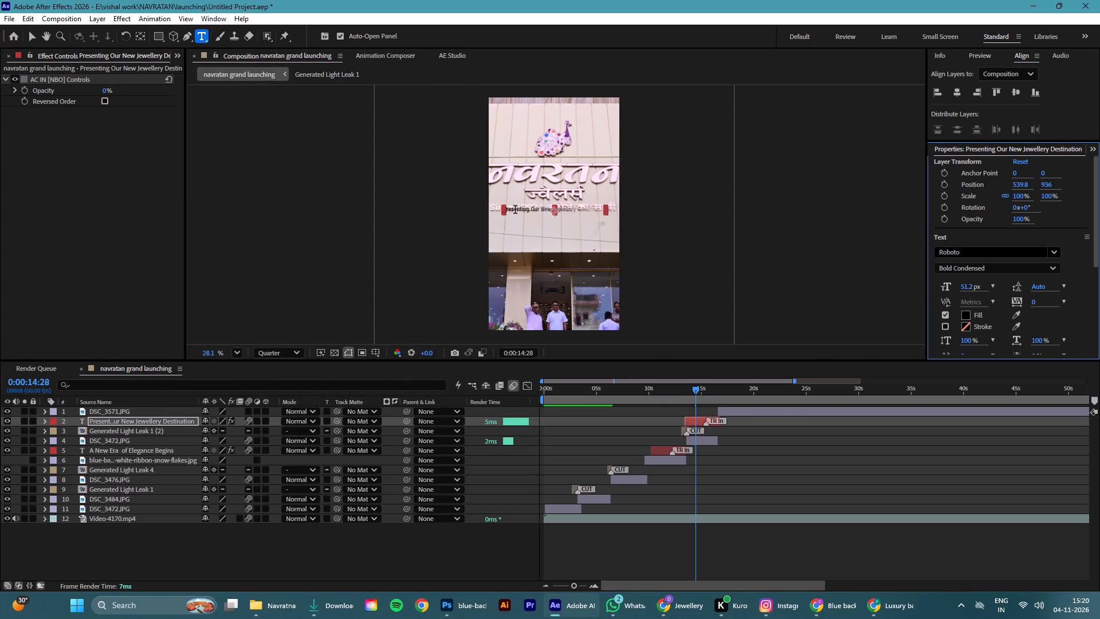
scroll(515, 209, up, 4)
drag(696, 393, 708, 398)
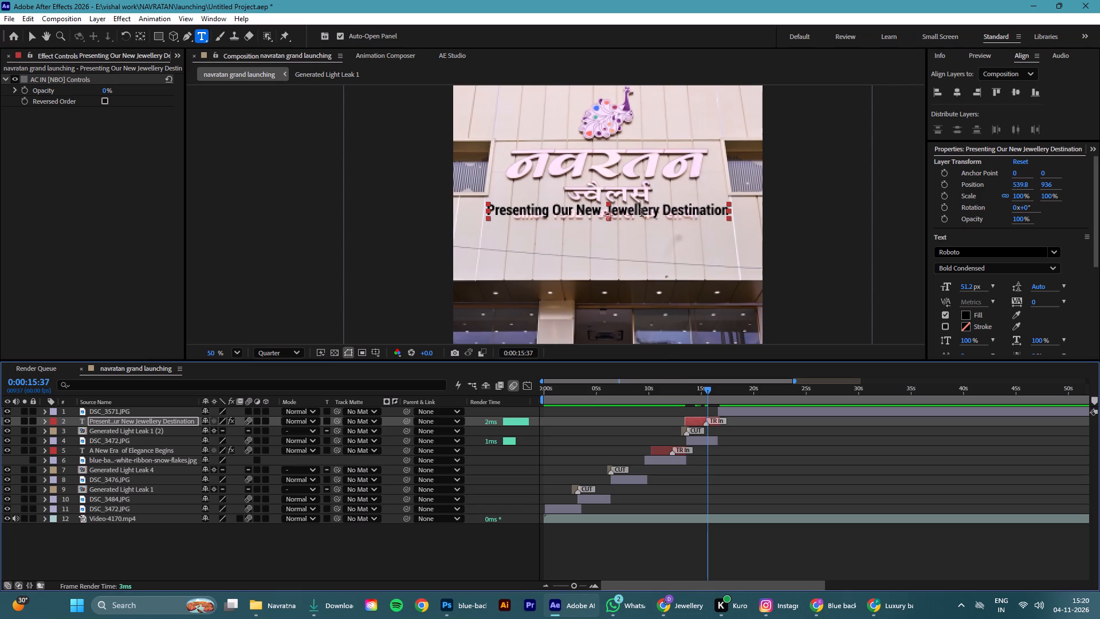
click(576, 207)
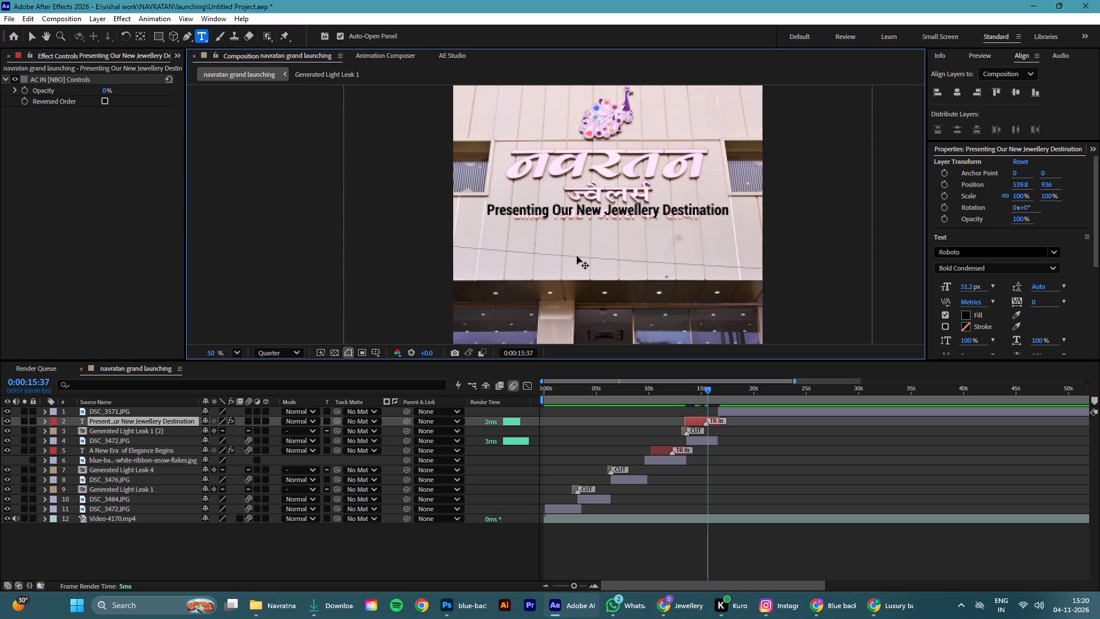
key(Return)
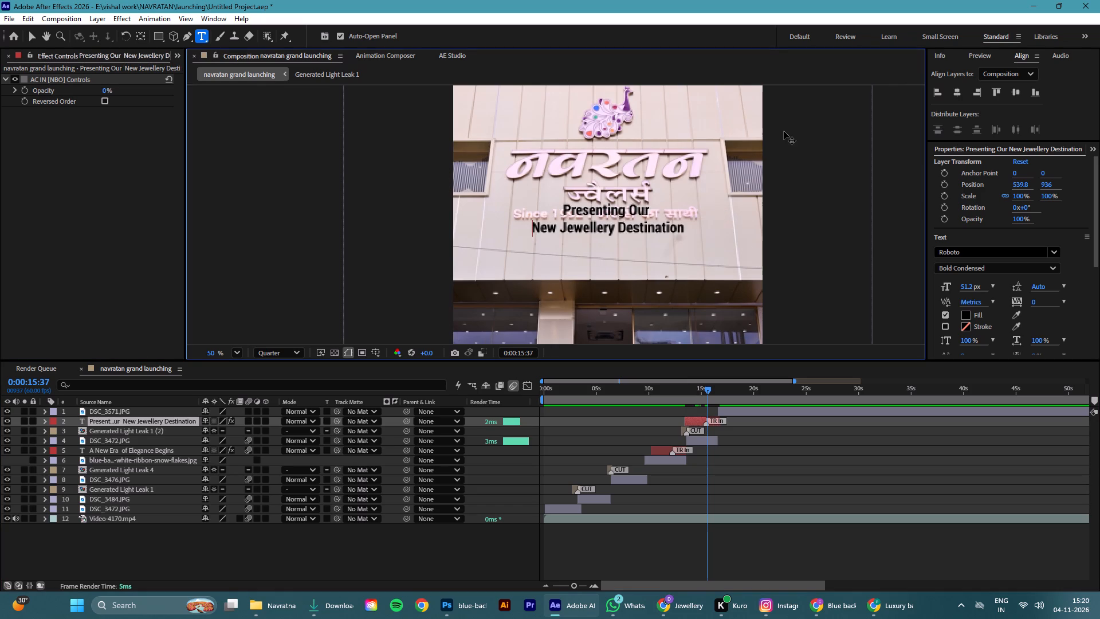
Centre the two-line title horizontally in the composition and save the project.
click(957, 91)
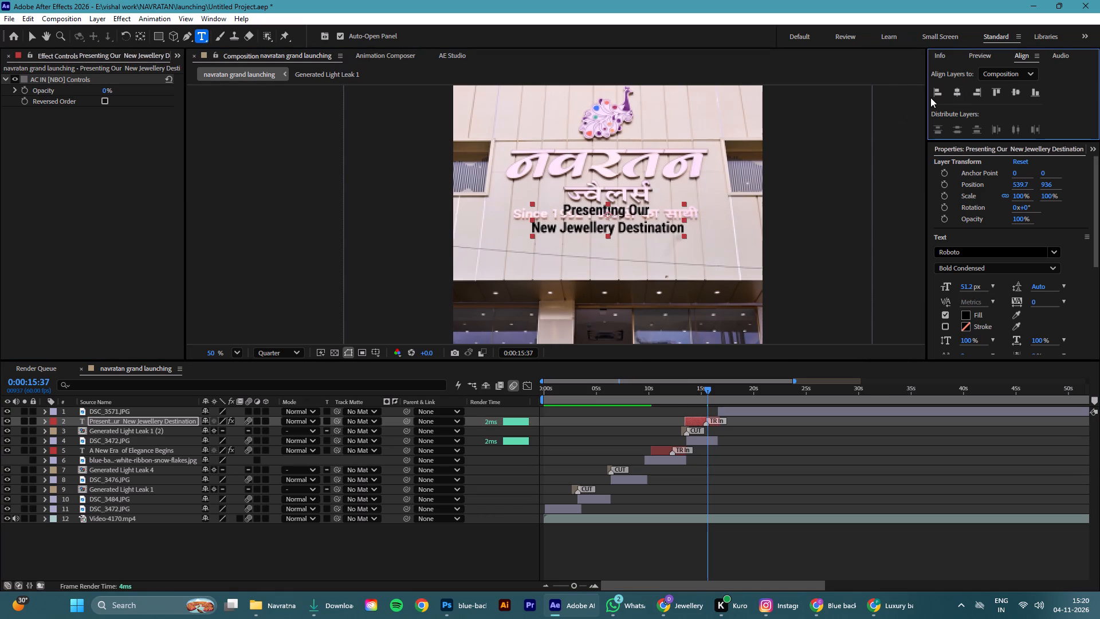
key(ctrl+s)
Preview the title over the storefront and move it down below the shop sign, to a Y position of 1136.
drag(567, 582, 557, 586)
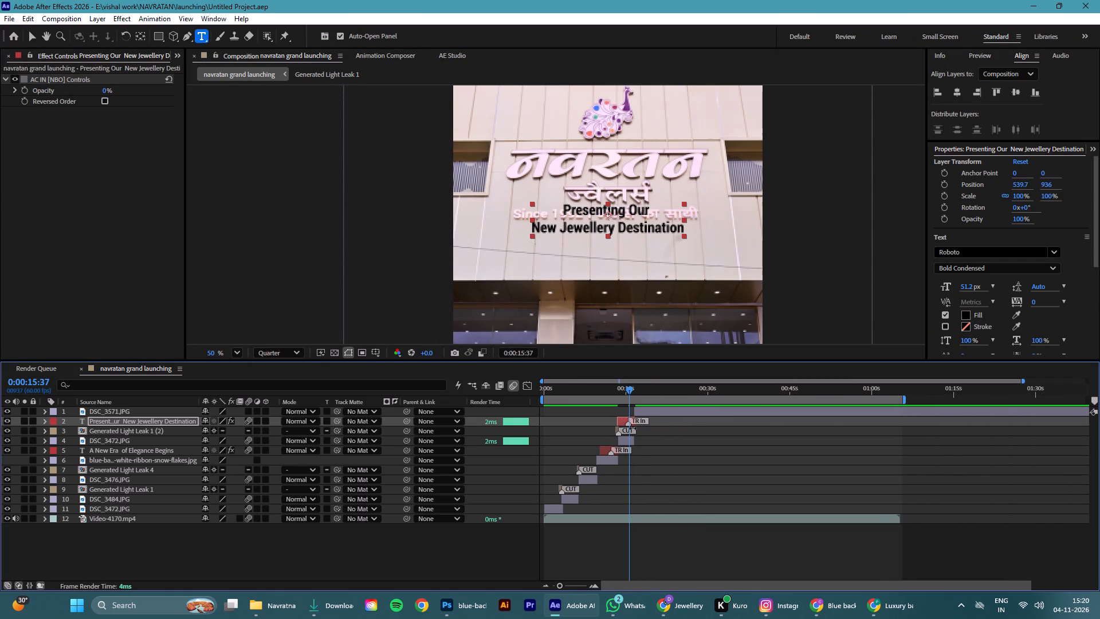
drag(631, 389, 611, 393)
key(space)
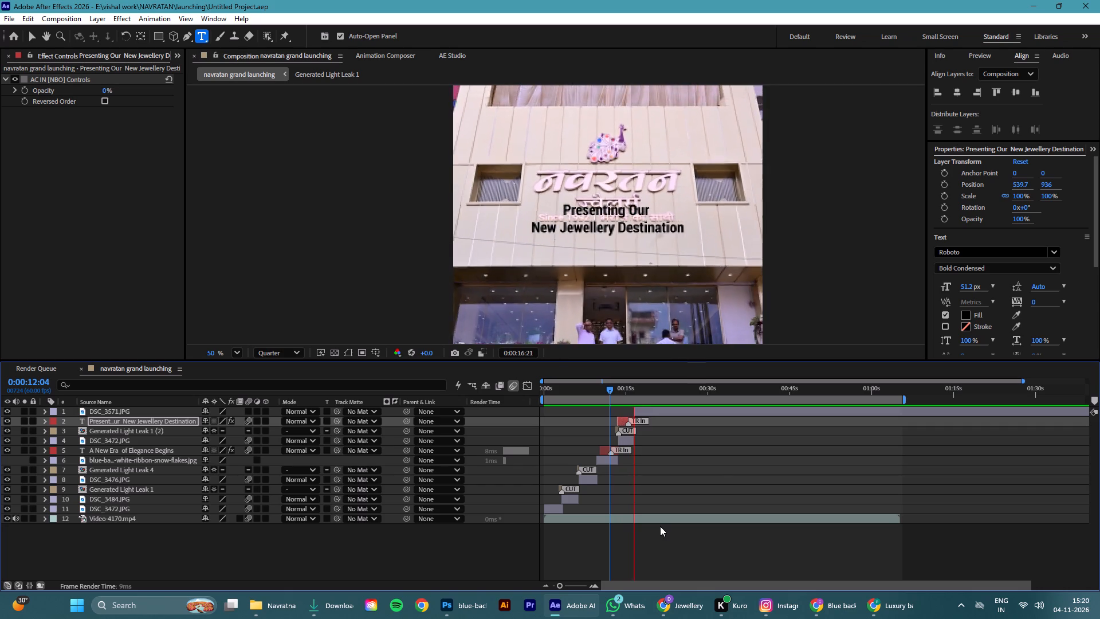
key(space)
drag(636, 391, 629, 394)
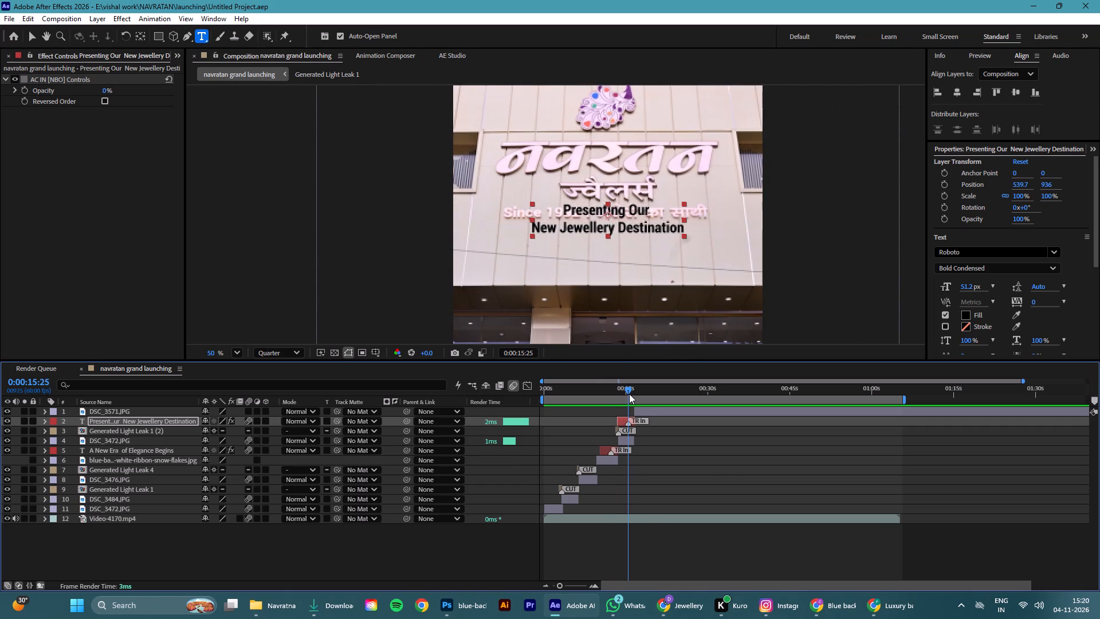
click(238, 351)
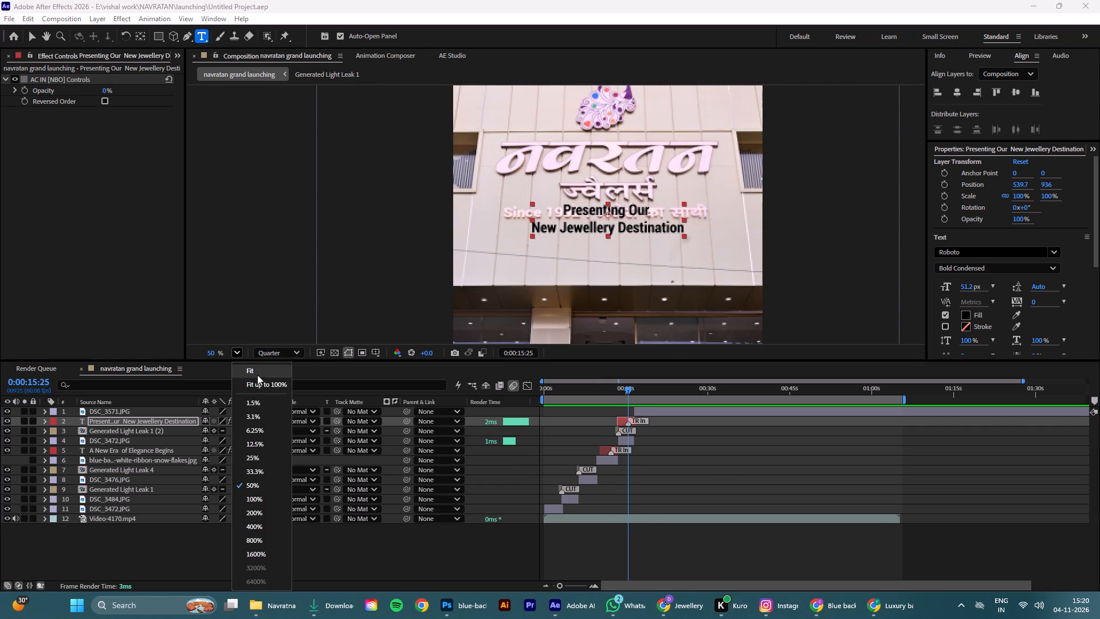
click(257, 375)
key(shift+Down)
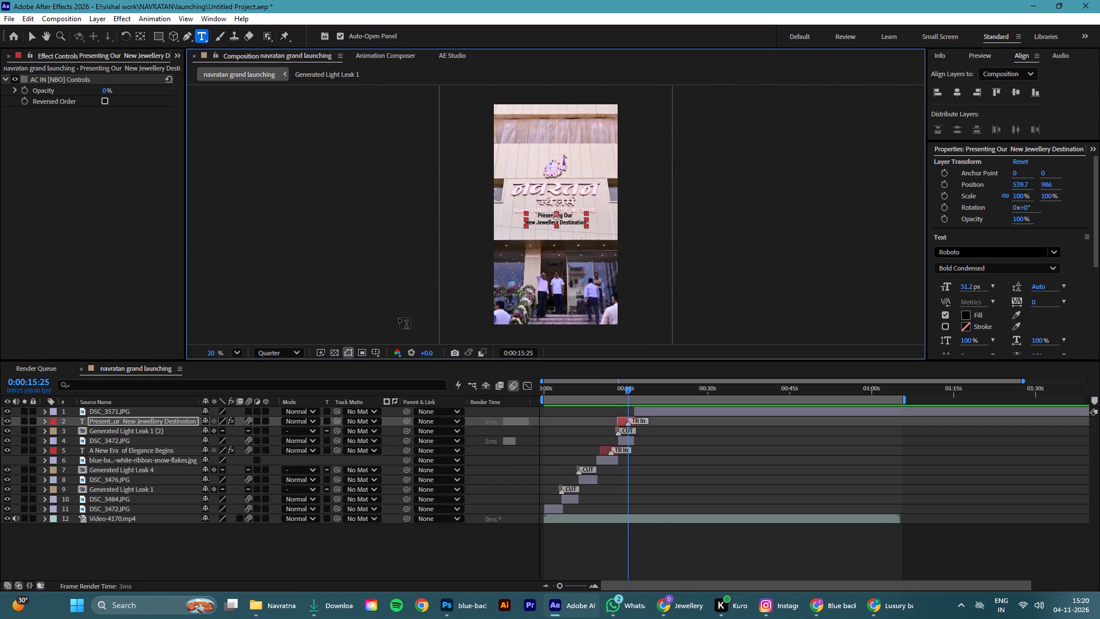
key(shift+Down)
key(shift+Down)
key(shift+Down)
key(shift+Down)
key(shift+Up)
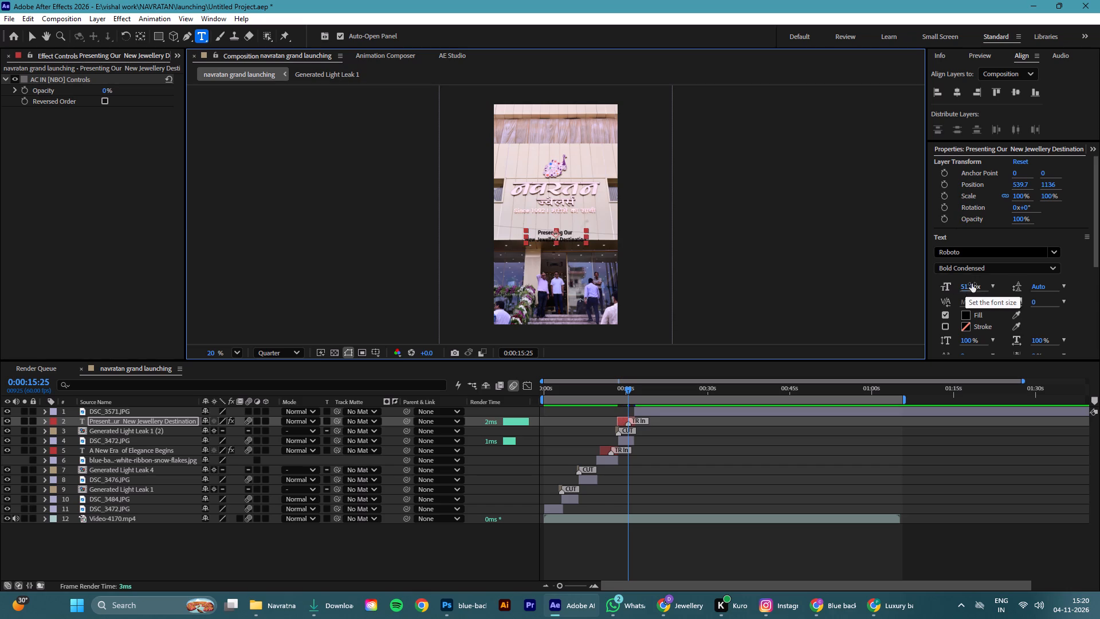
Change the two-line title's fill colour to white.
click(964, 316)
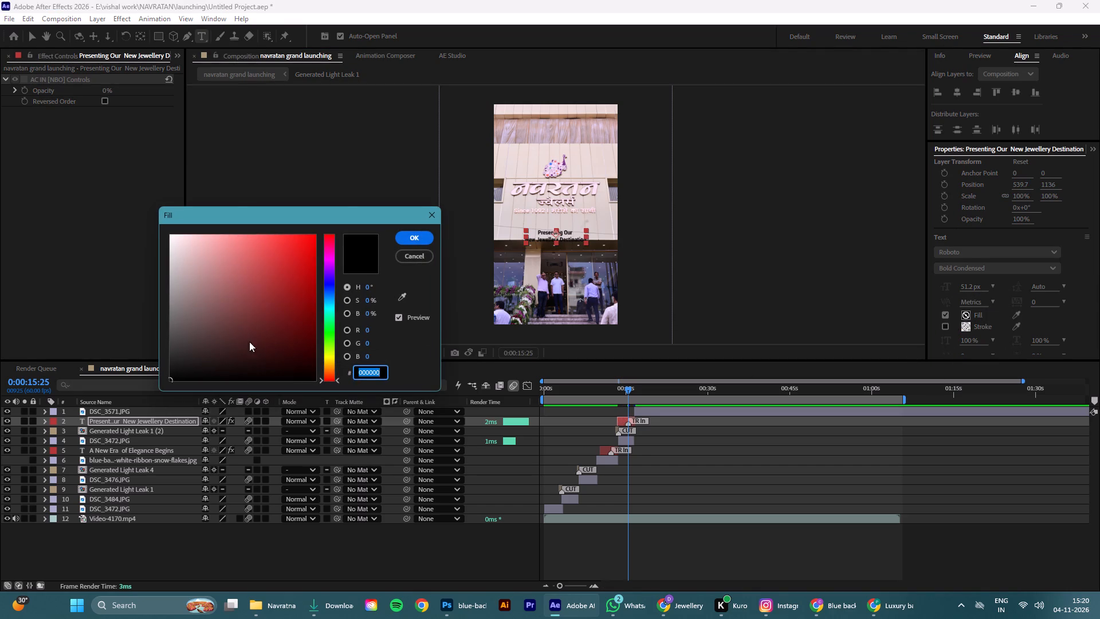
drag(231, 309, 75, 155)
click(410, 234)
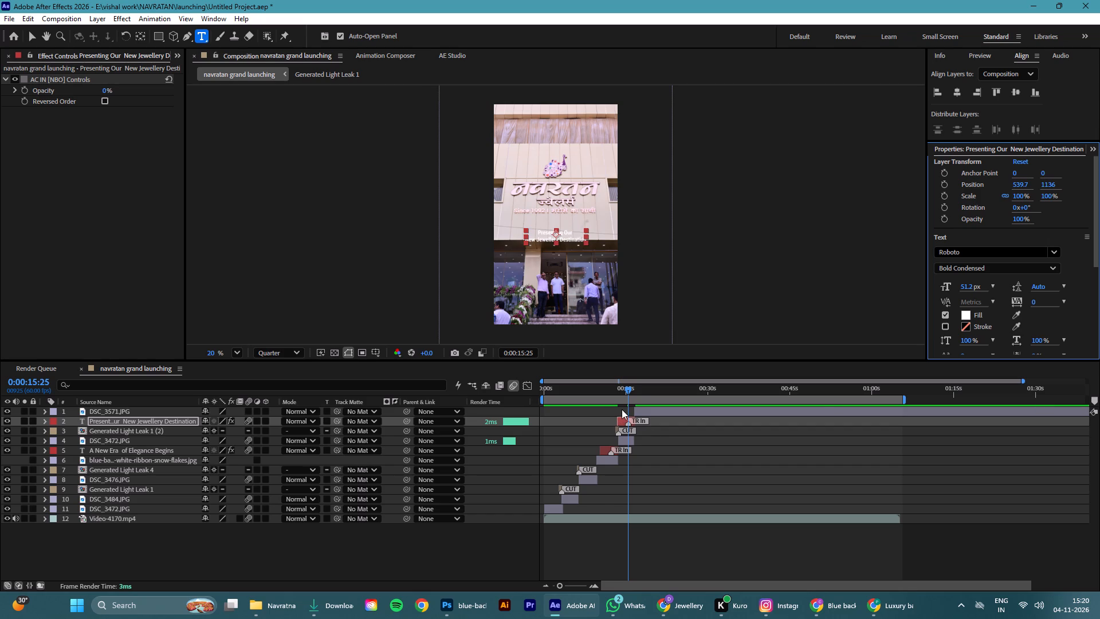
Trim both ends of the "Presenting Our New Jewellery Destination" layer to match the start and end of the storefront photo DSC_3472.JPG beneath it.
drag(628, 390, 632, 390)
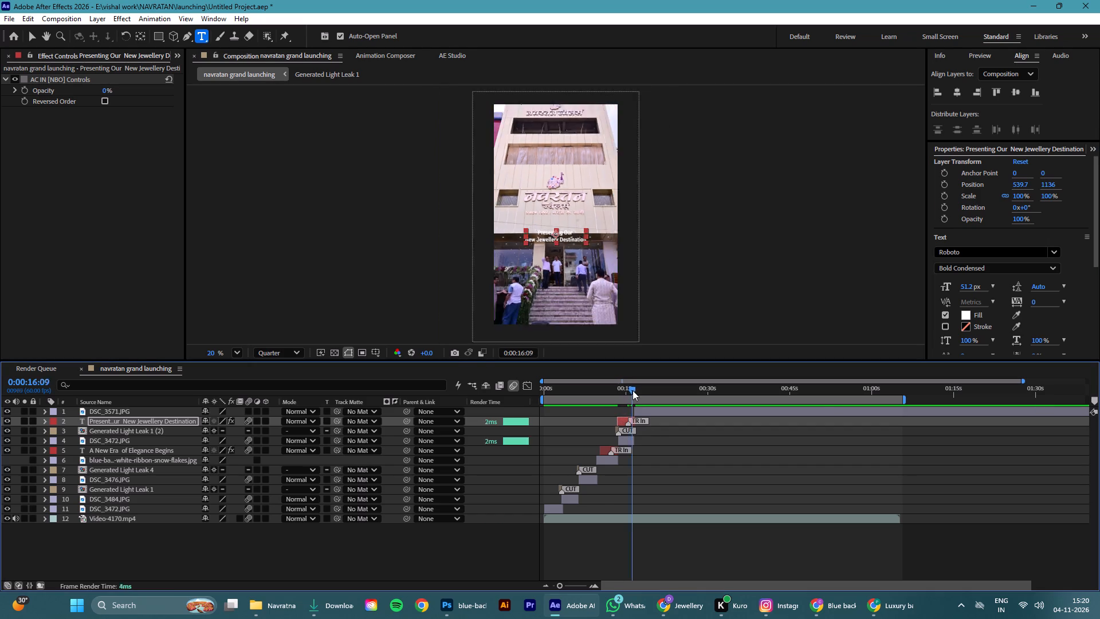
drag(632, 390, 634, 393)
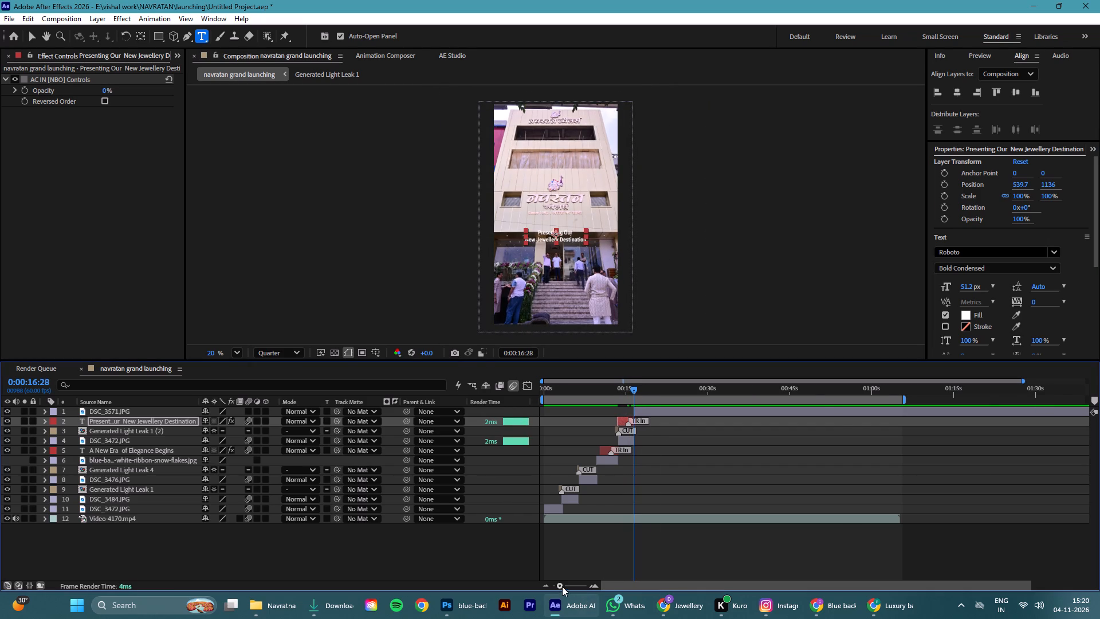
drag(562, 586, 608, 590)
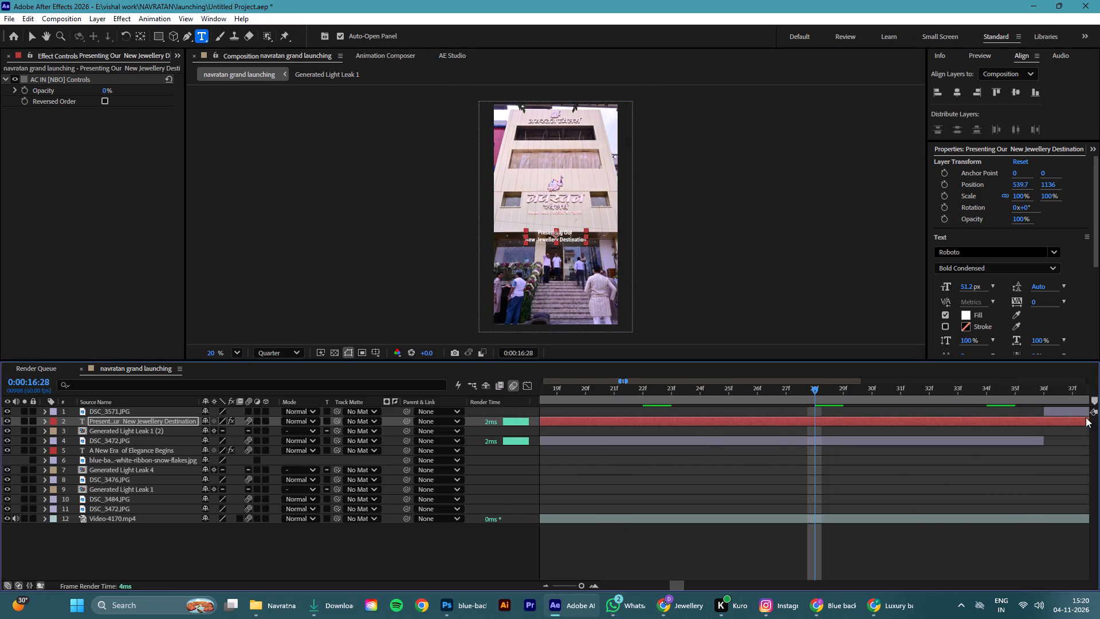
drag(815, 391, 1093, 441)
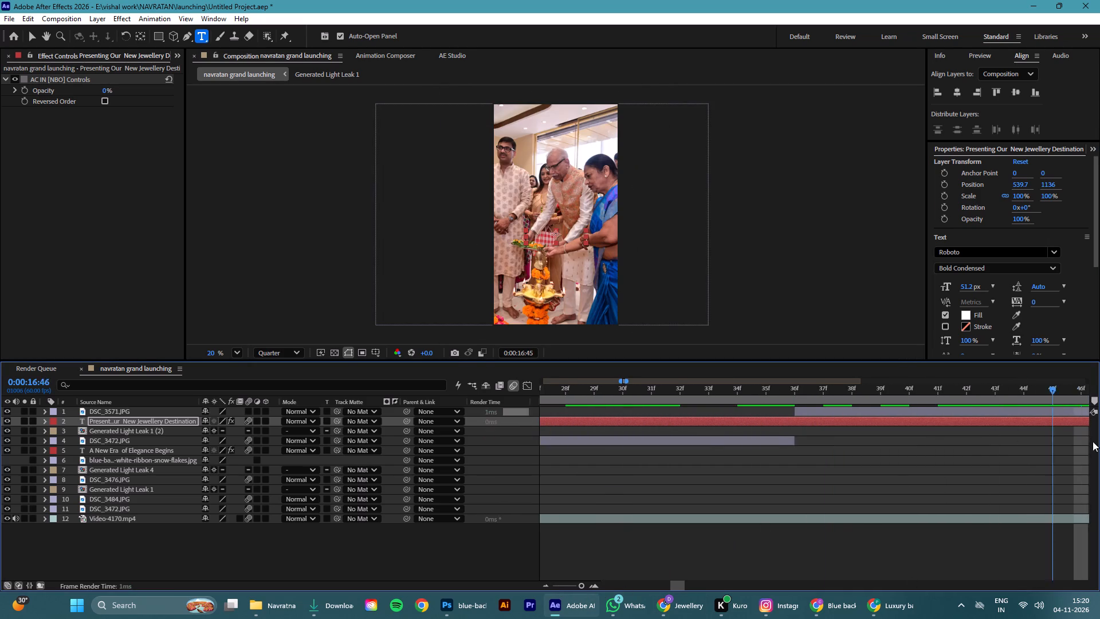
drag(1093, 441, 915, 469)
drag(898, 417, 1028, 456)
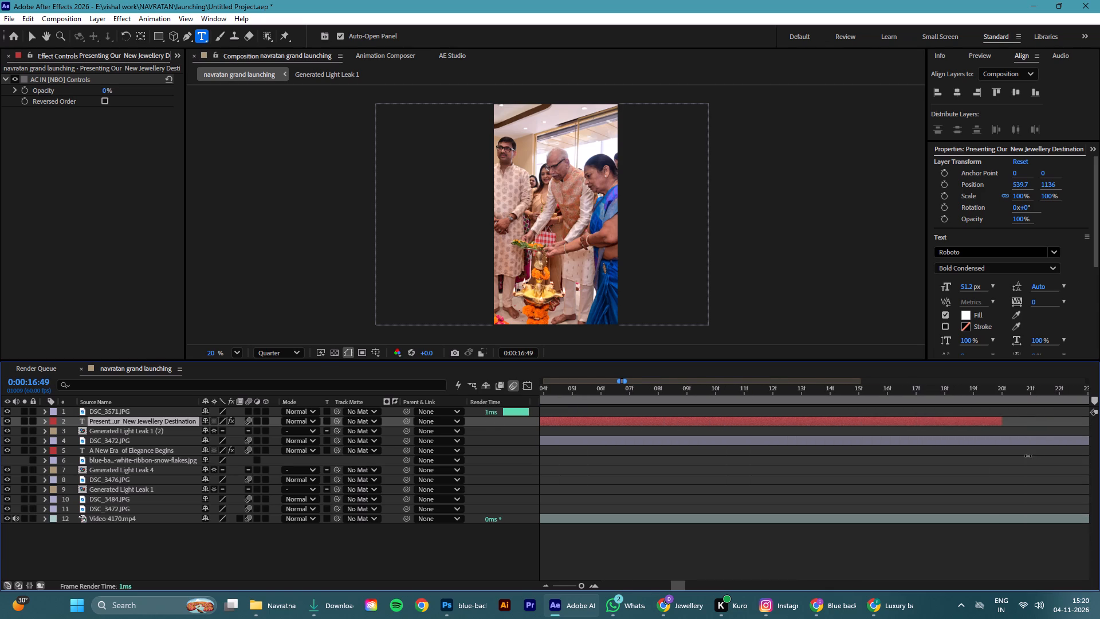
drag(1028, 456, 1032, 450)
drag(1032, 450, 1067, 446)
click(584, 585)
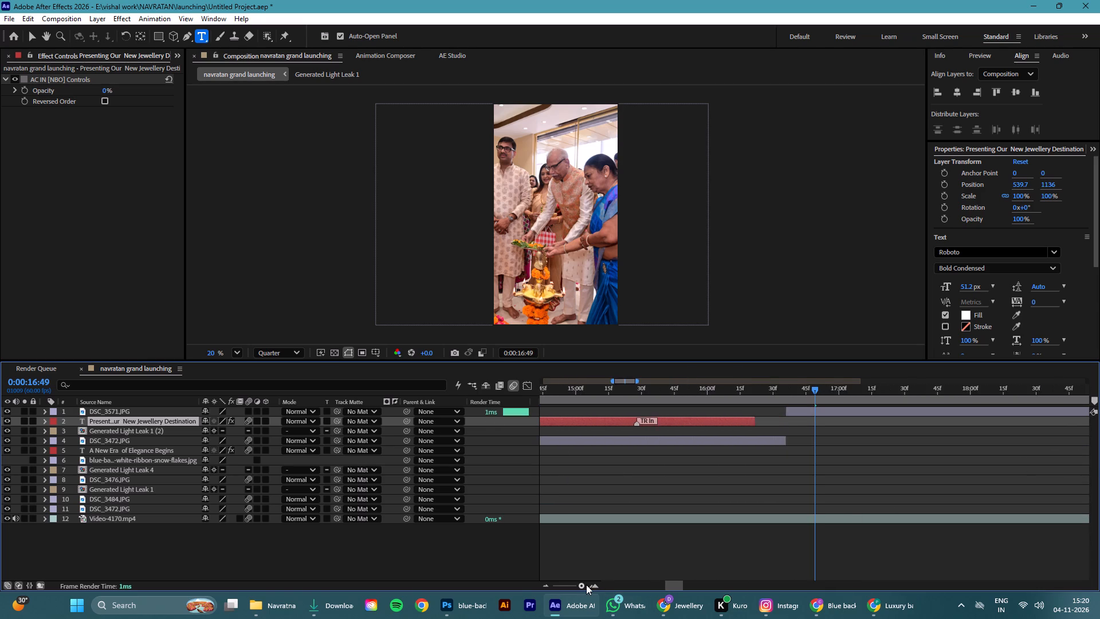
drag(706, 420, 767, 434)
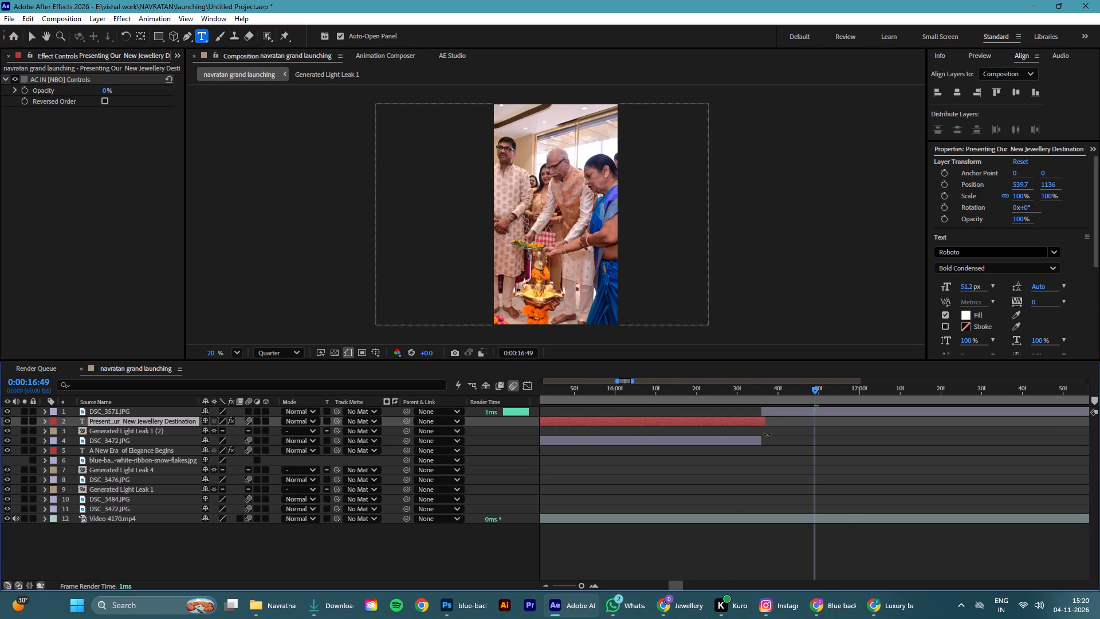
drag(767, 434, 760, 434)
click(581, 583)
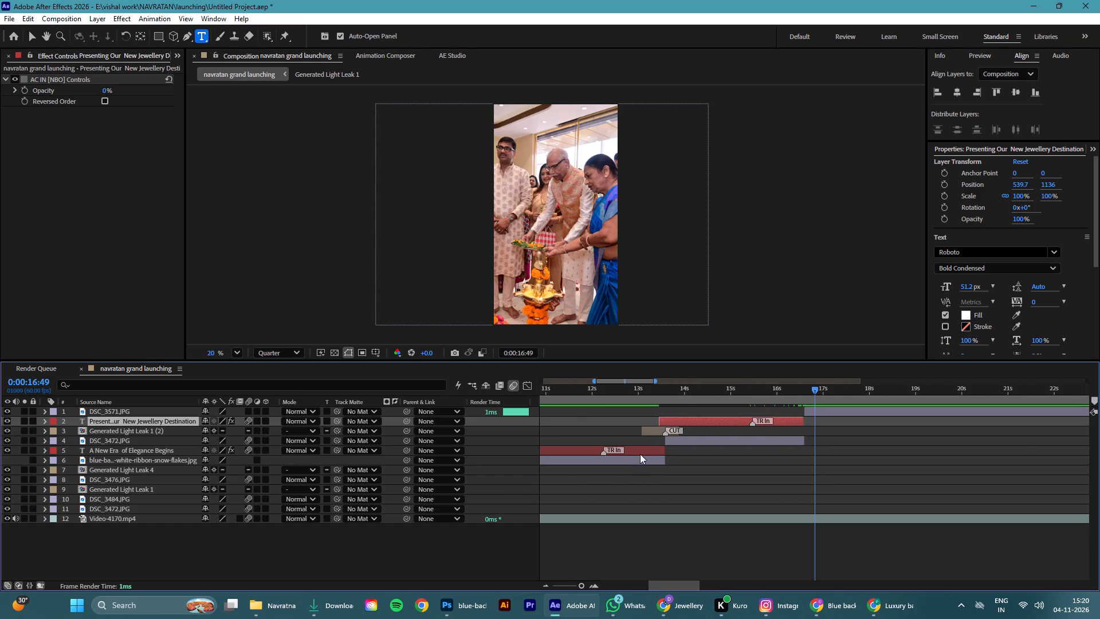
drag(659, 422, 667, 426)
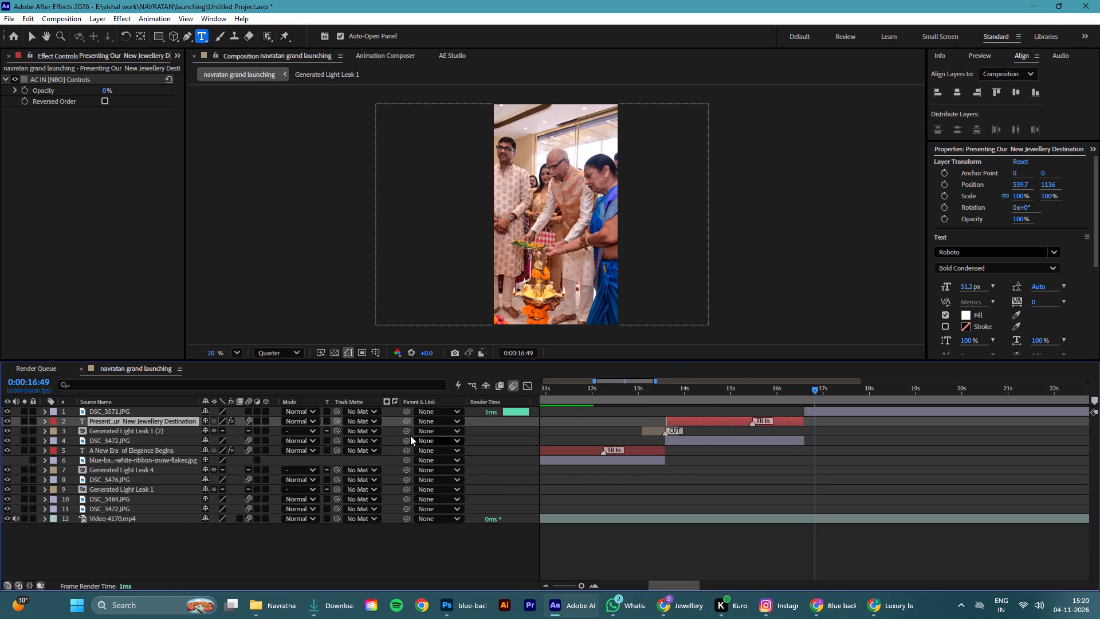
Move the "Presenting Our New Jewellery Destination" text layer below Generated Light Leak 1 (2) in the layer stack.
drag(107, 423, 109, 432)
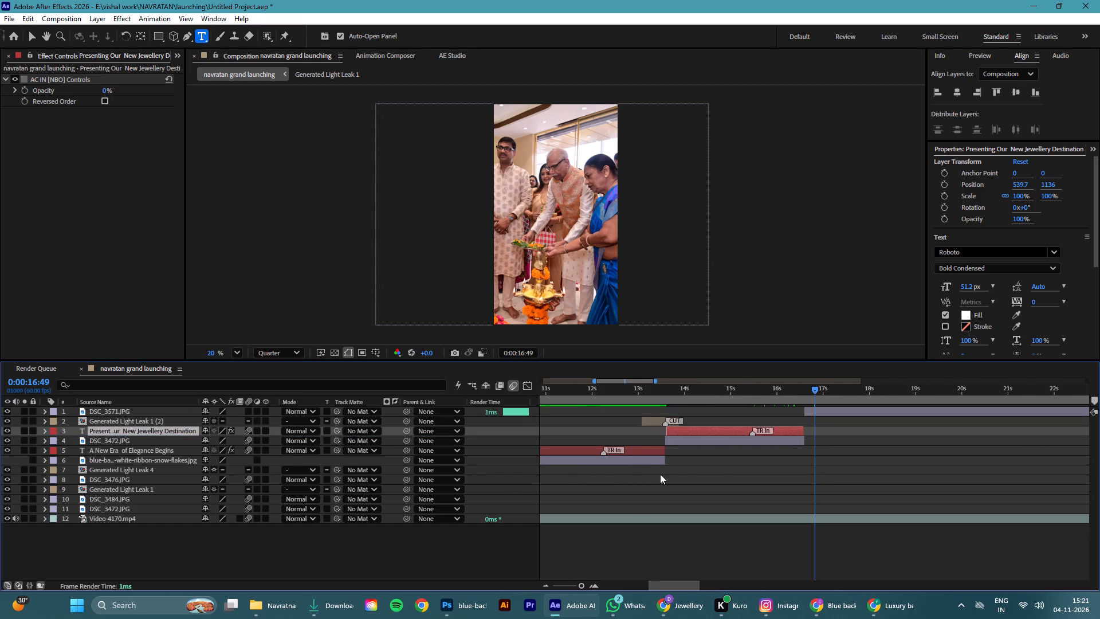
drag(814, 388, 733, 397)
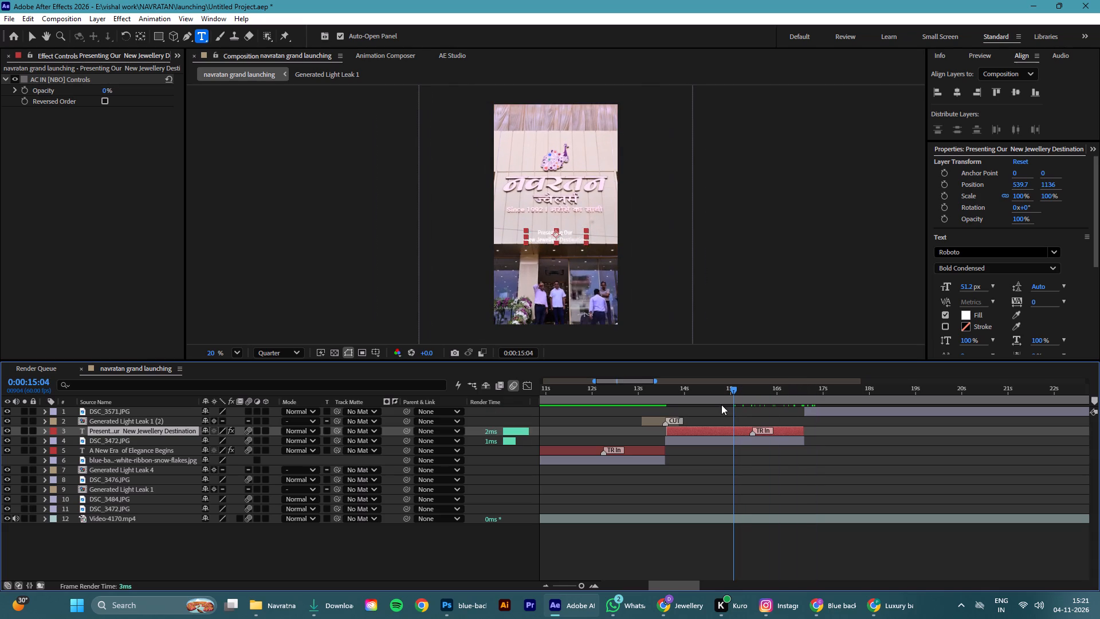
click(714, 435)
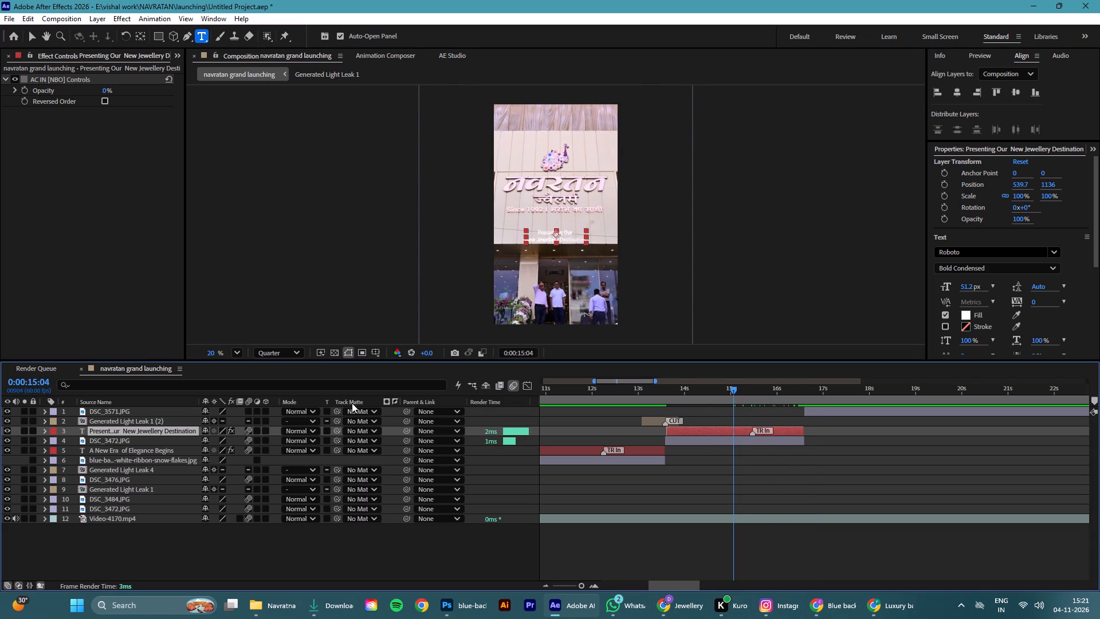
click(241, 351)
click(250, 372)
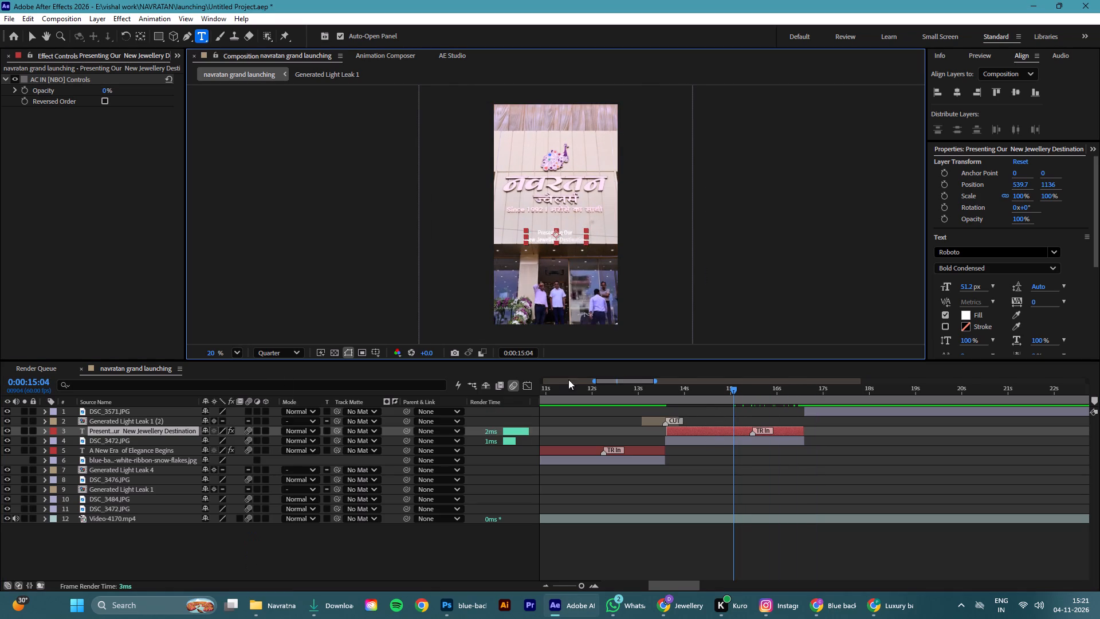
Minimise After Effects and the Downloads folder window to bring up the blue-background-with-white-ribbon-snow-flakes.jpg document in Photoshop.
click(1028, 2)
click(1027, 11)
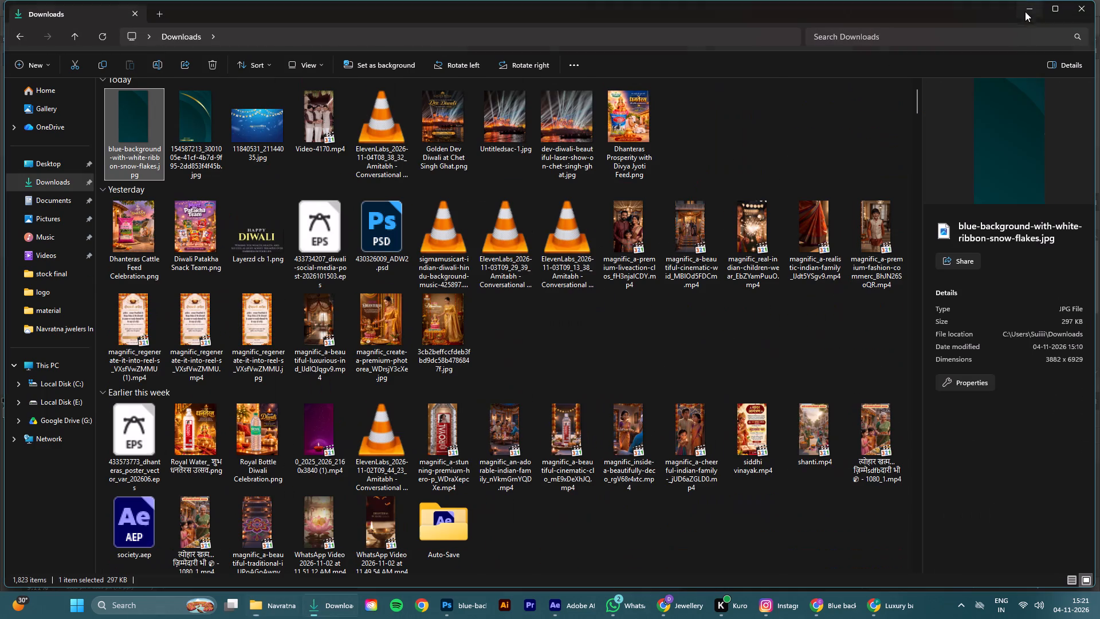
key(ctrl+s)
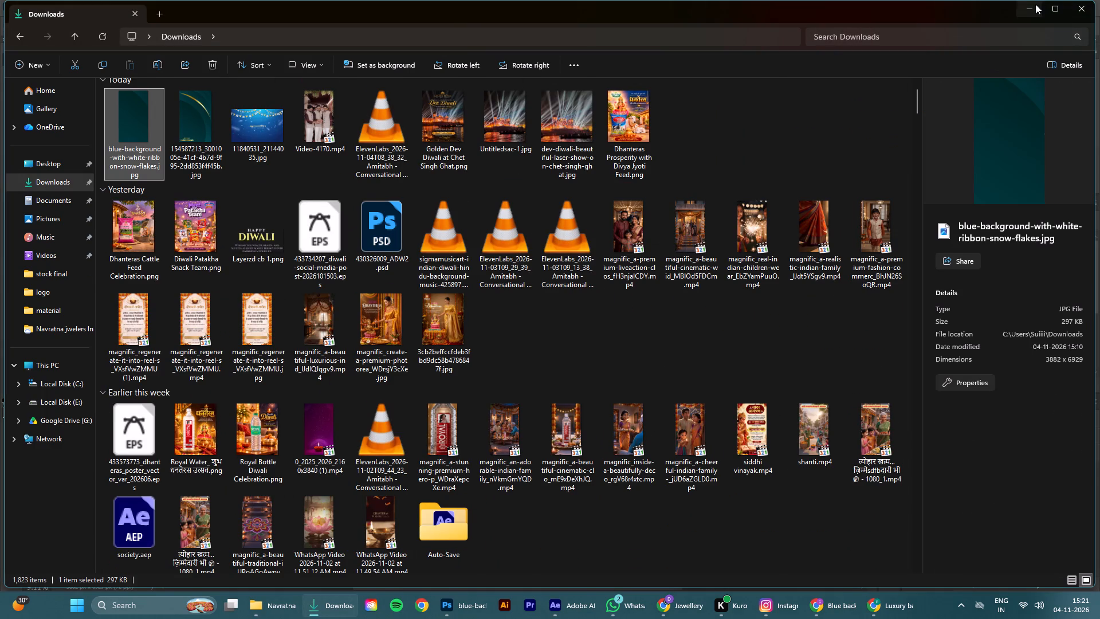
click(1034, 5)
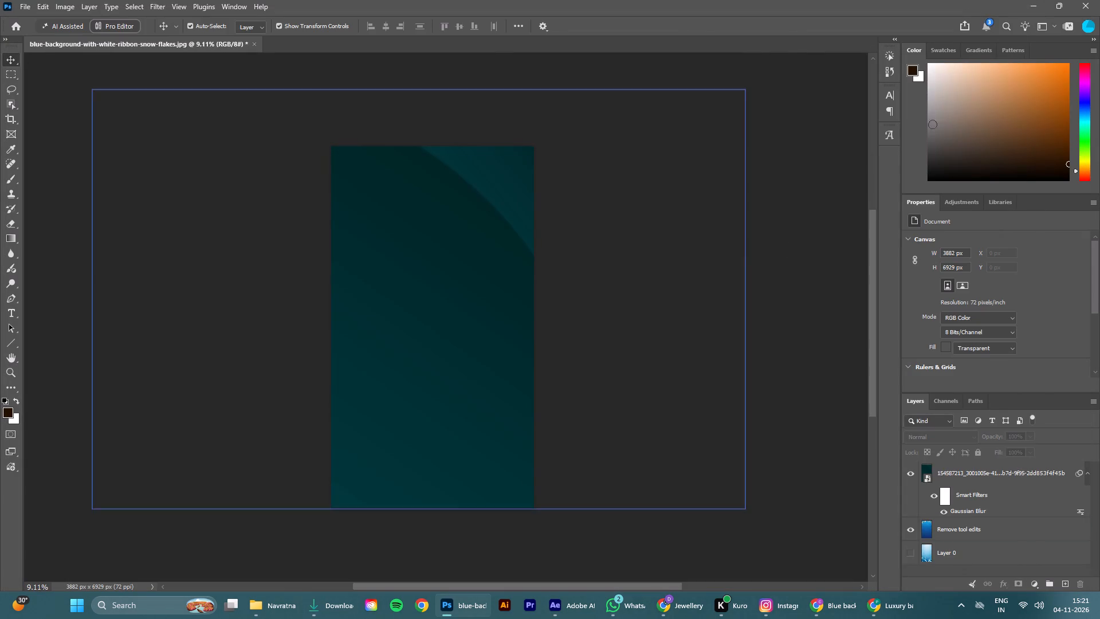